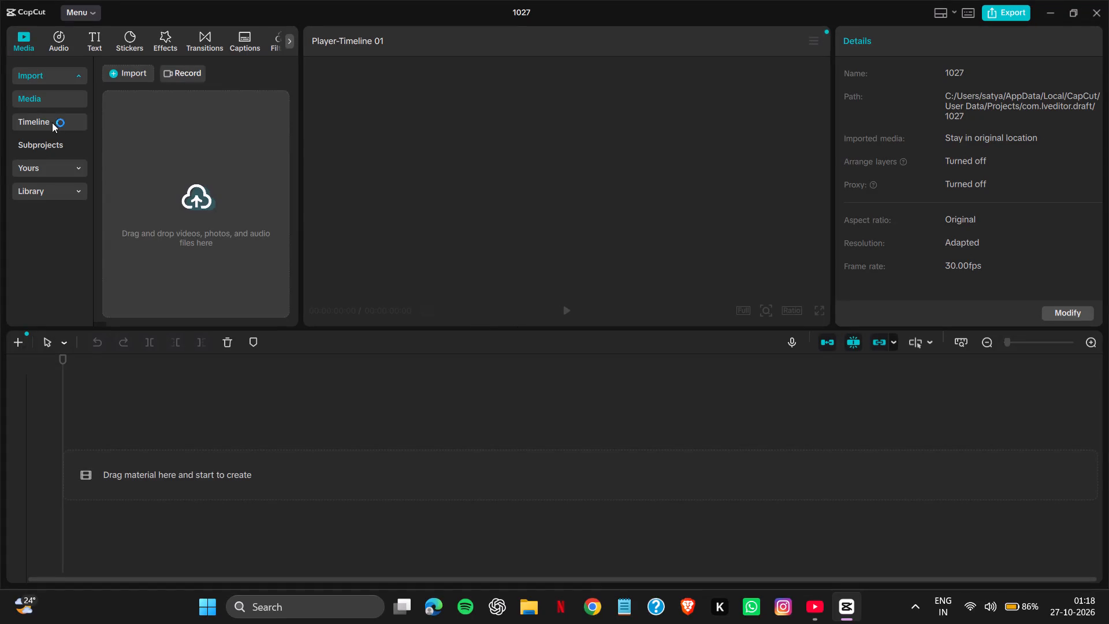
Open the durga puja folder on the desktop and select all the videos in it.
click(172, 164)
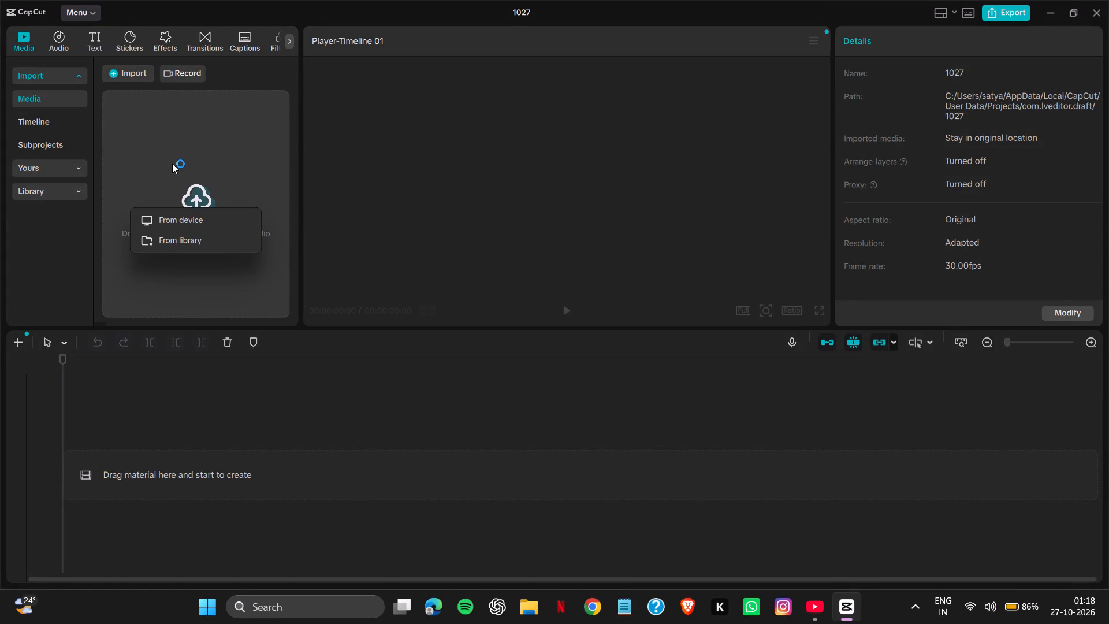
click(241, 154)
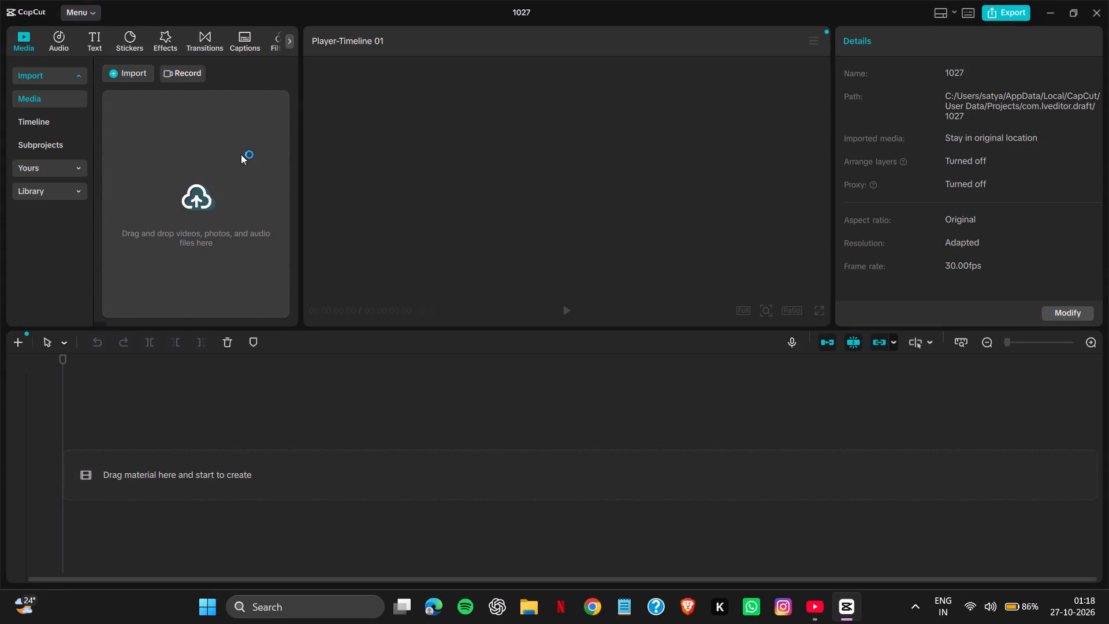
click(1041, 6)
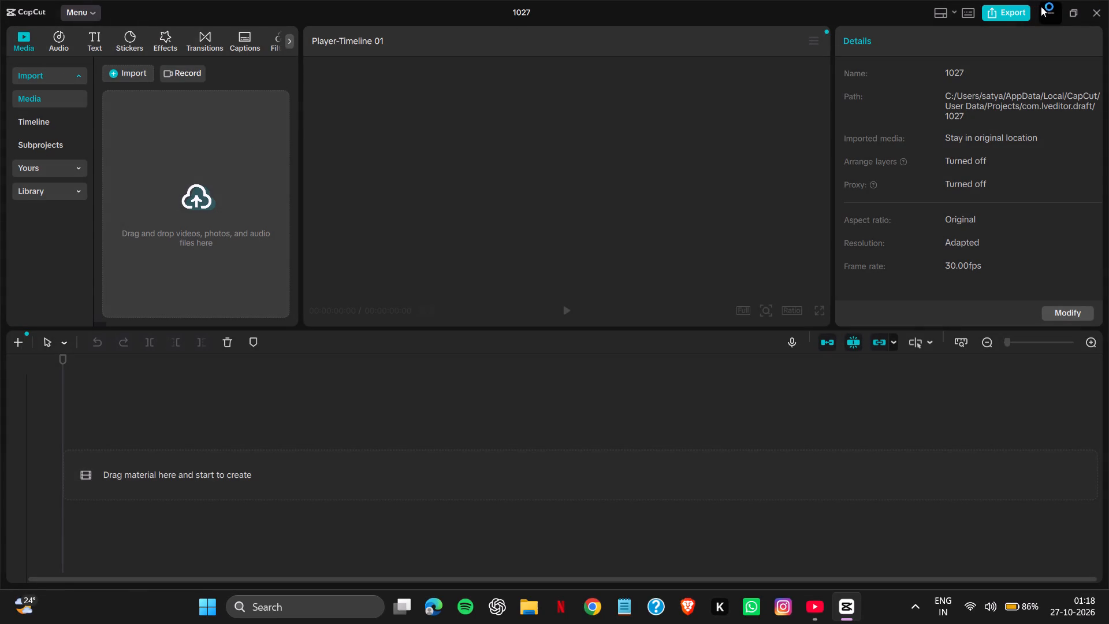
click(1041, 6)
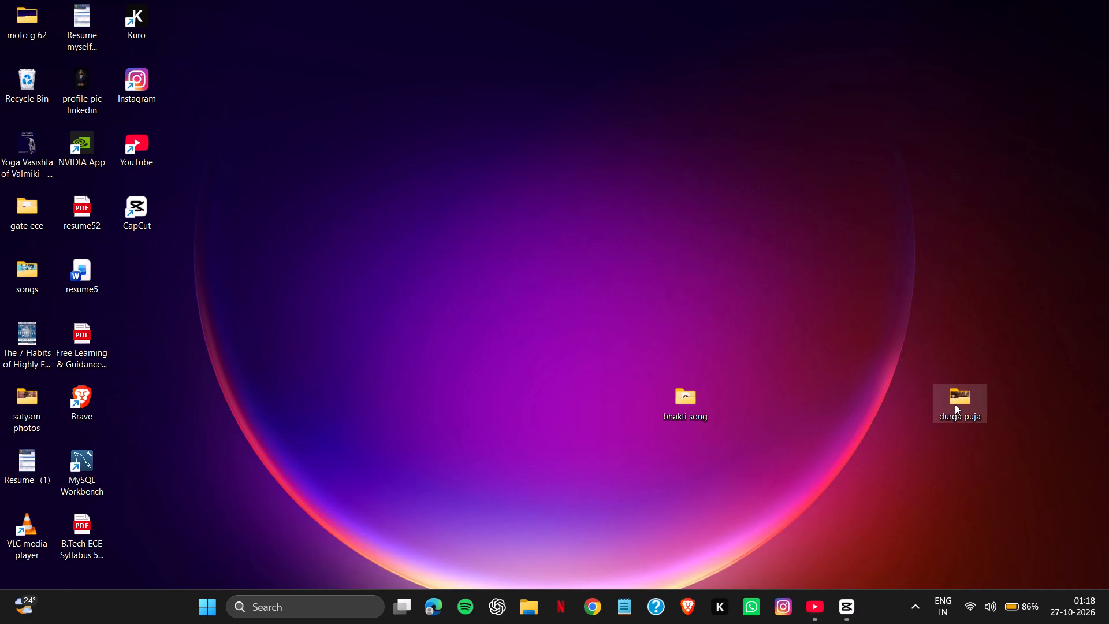
double_click(955, 404)
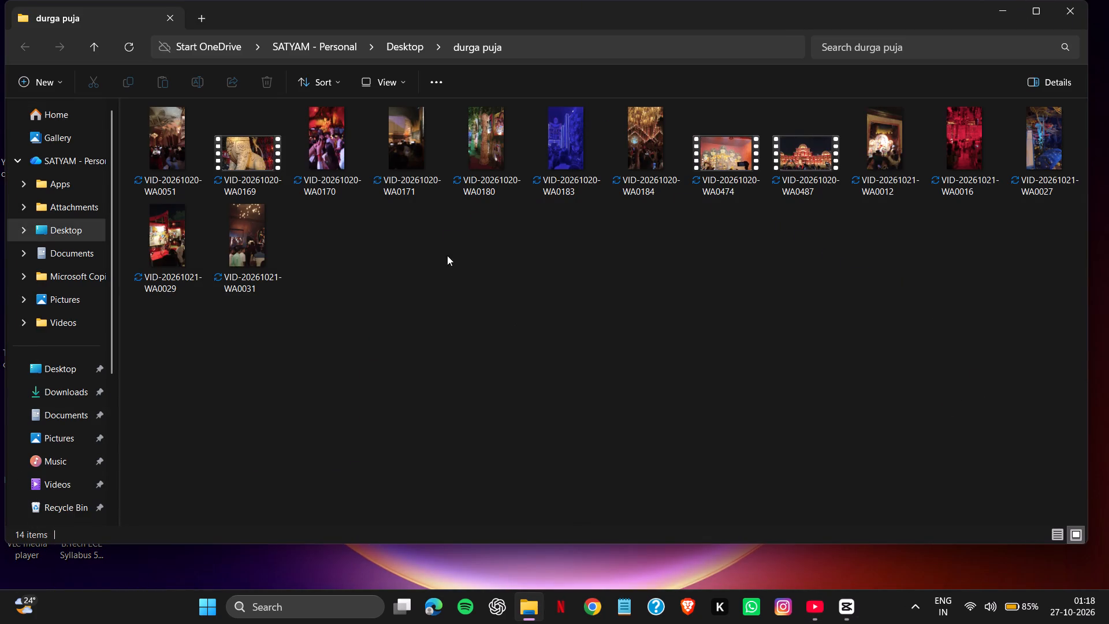
click(163, 161)
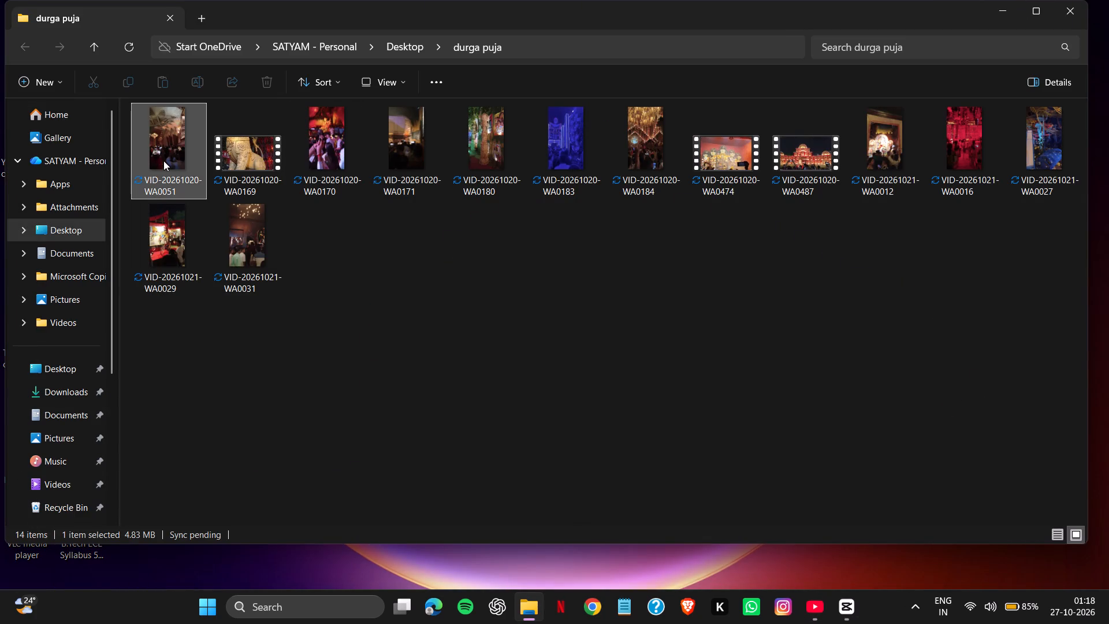
key(shift+Down)
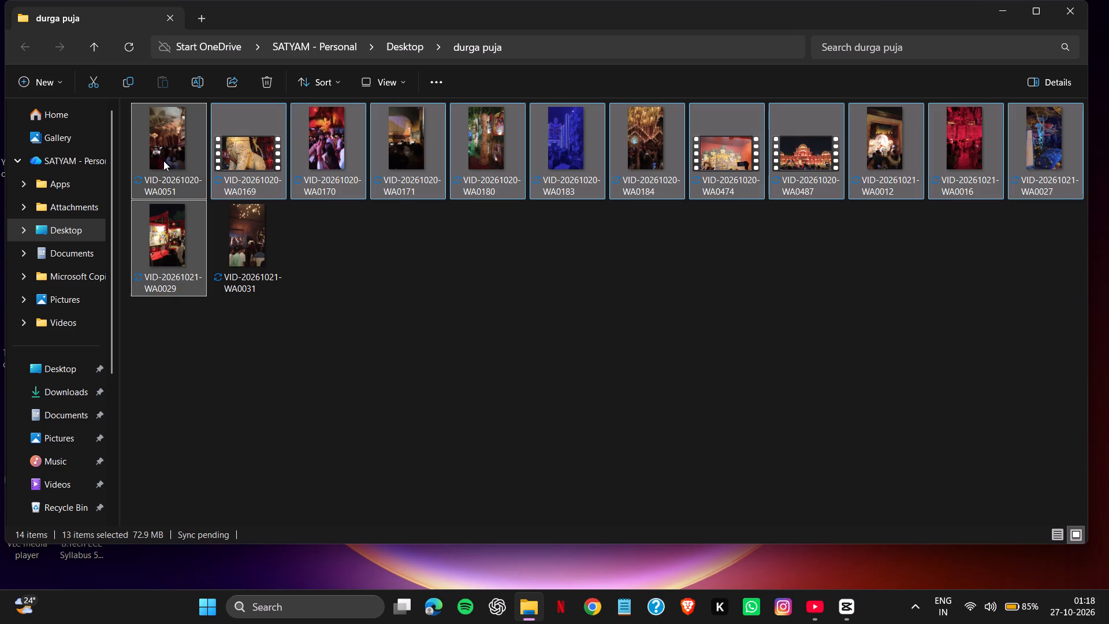
key(shift+Right)
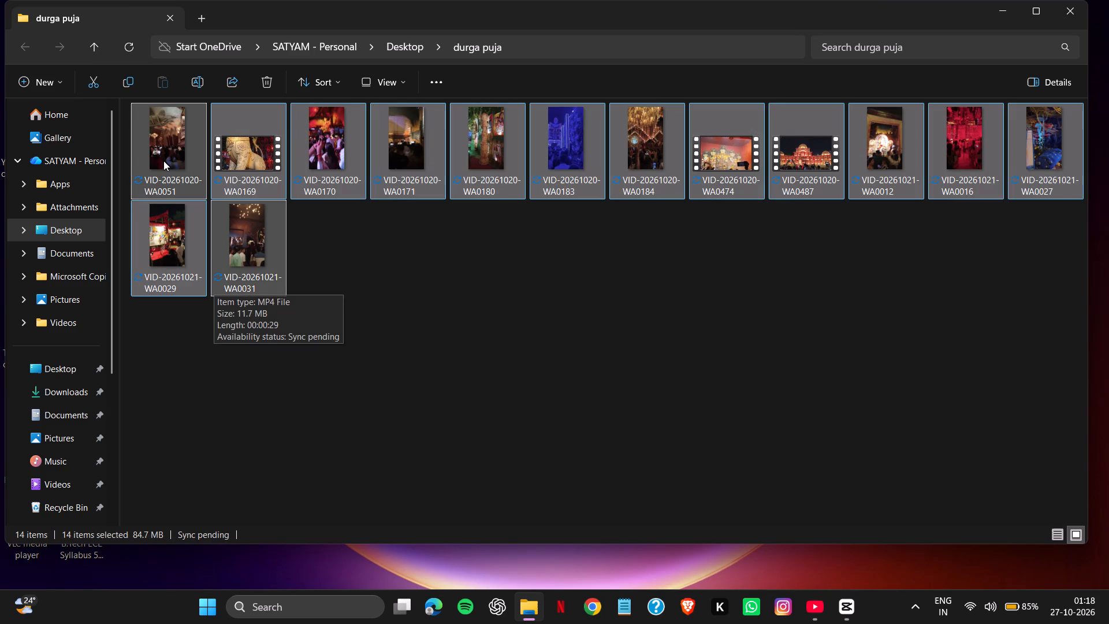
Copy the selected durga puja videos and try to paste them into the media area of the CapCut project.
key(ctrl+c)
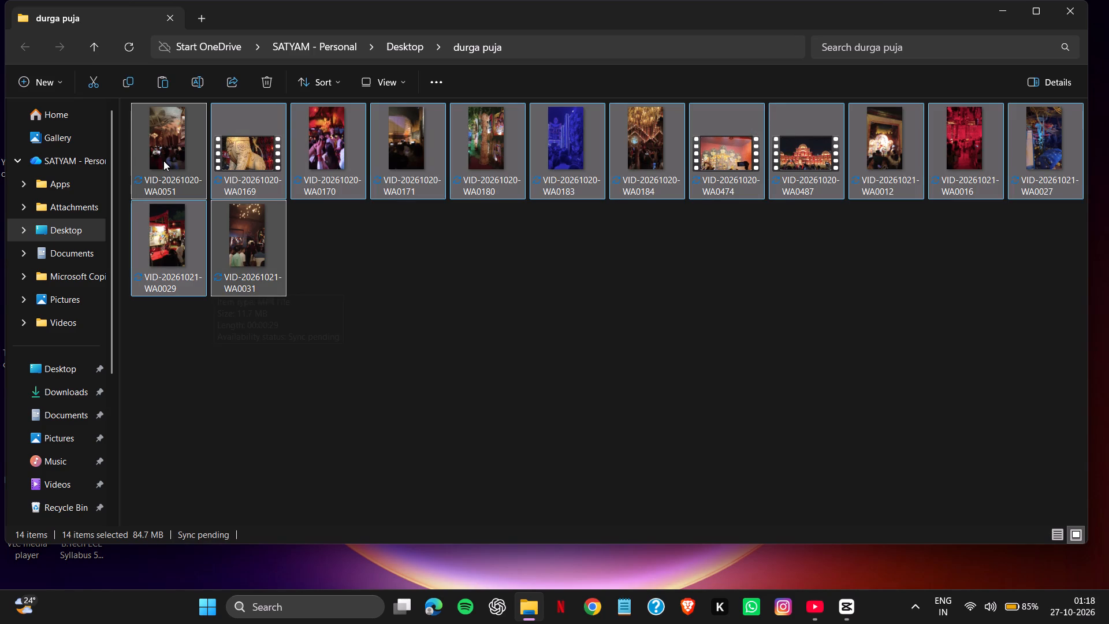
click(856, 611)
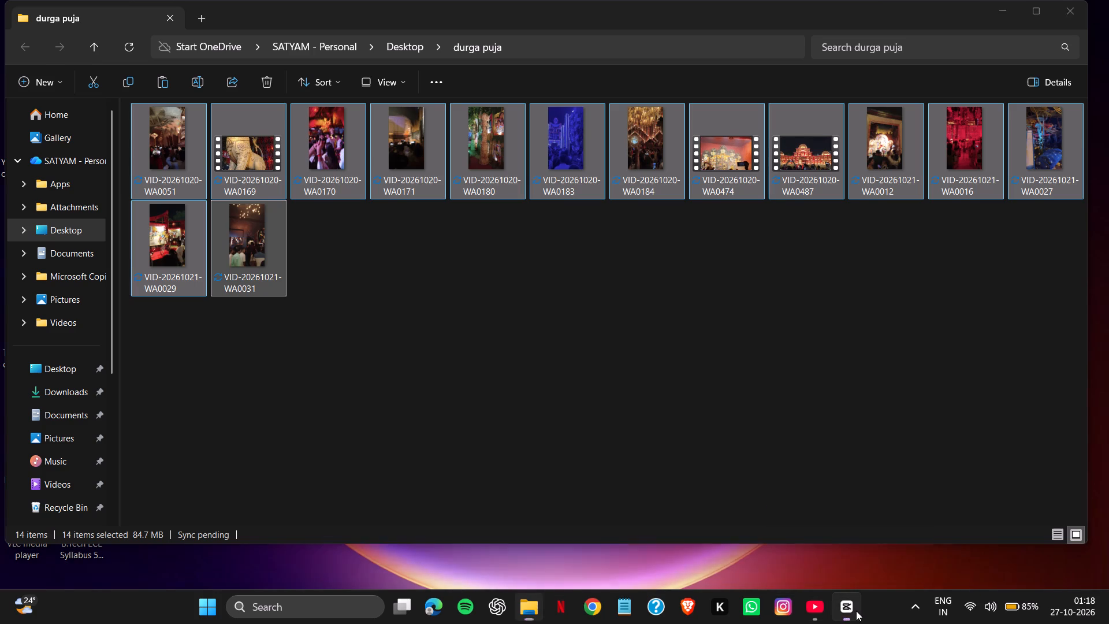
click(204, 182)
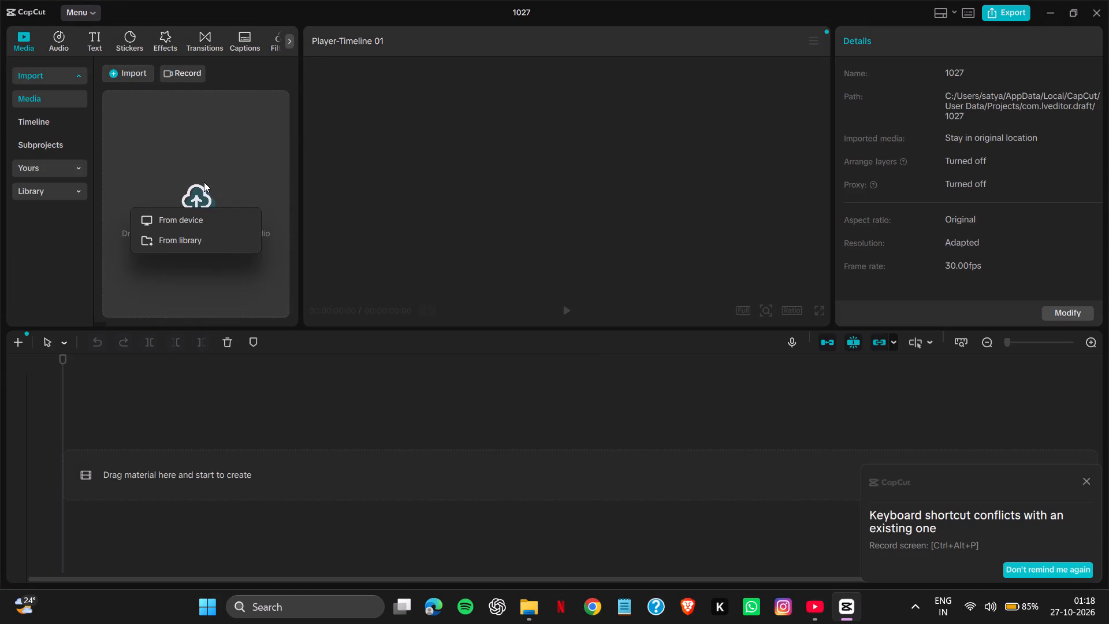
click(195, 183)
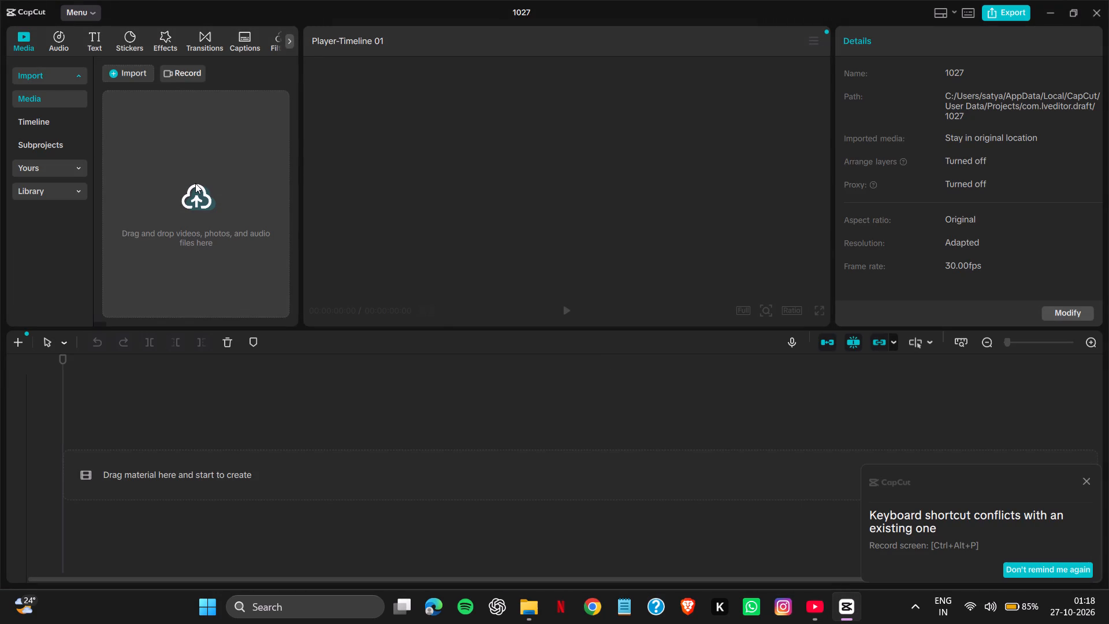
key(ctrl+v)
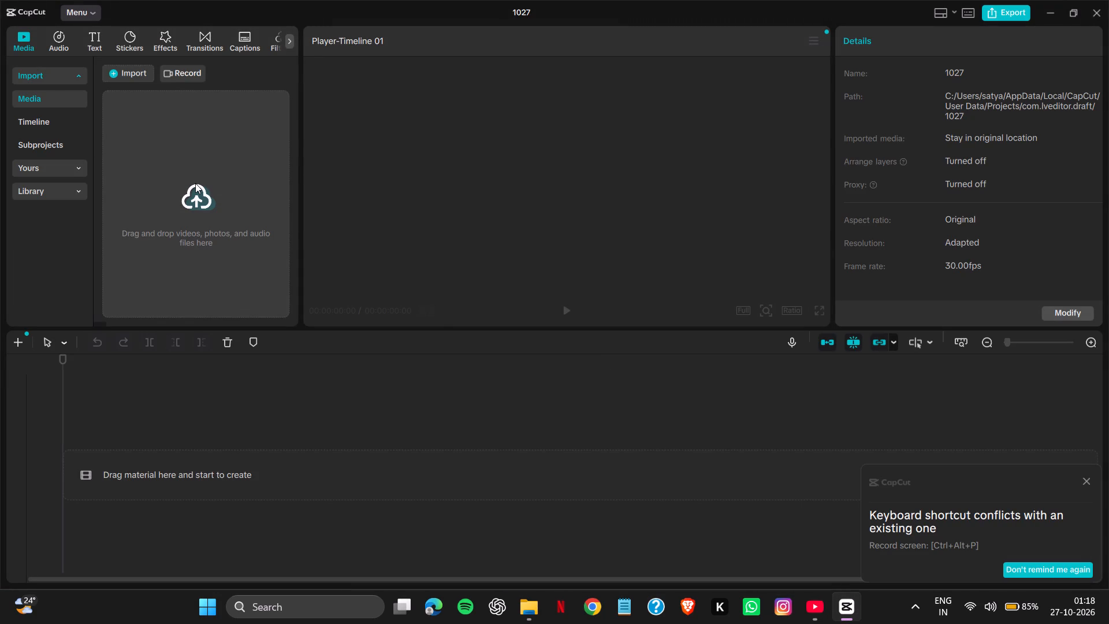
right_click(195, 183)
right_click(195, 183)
Import all the selected videos from the durga puja folder into the media area of CapCut project 1027.
click(533, 618)
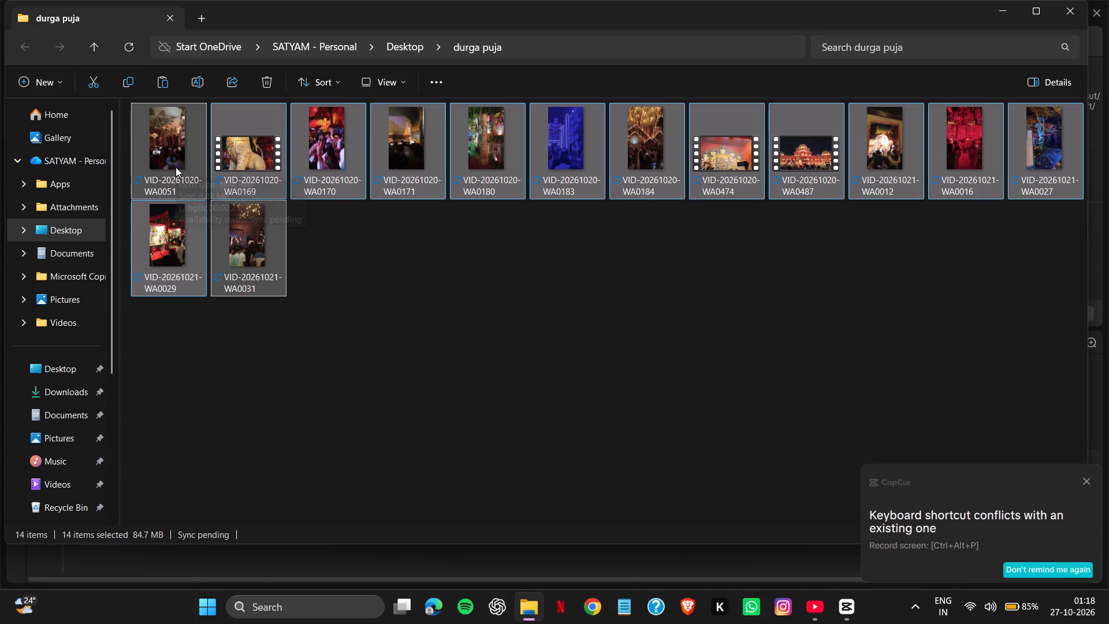
drag(226, 196, 333, 323)
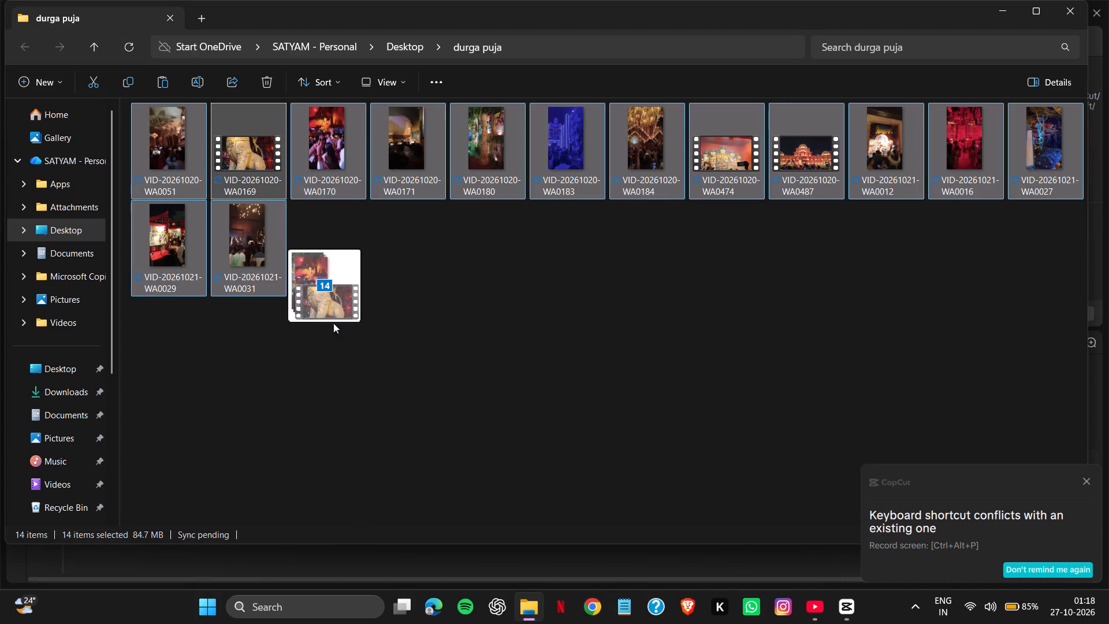
drag(333, 323, 814, 592)
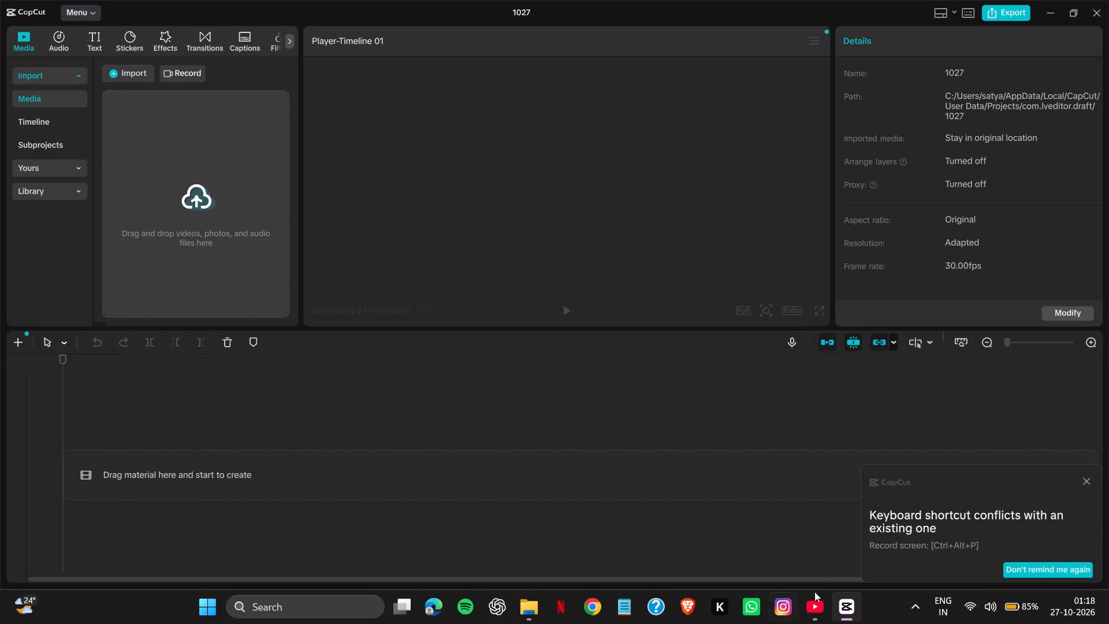
drag(814, 592, 233, 228)
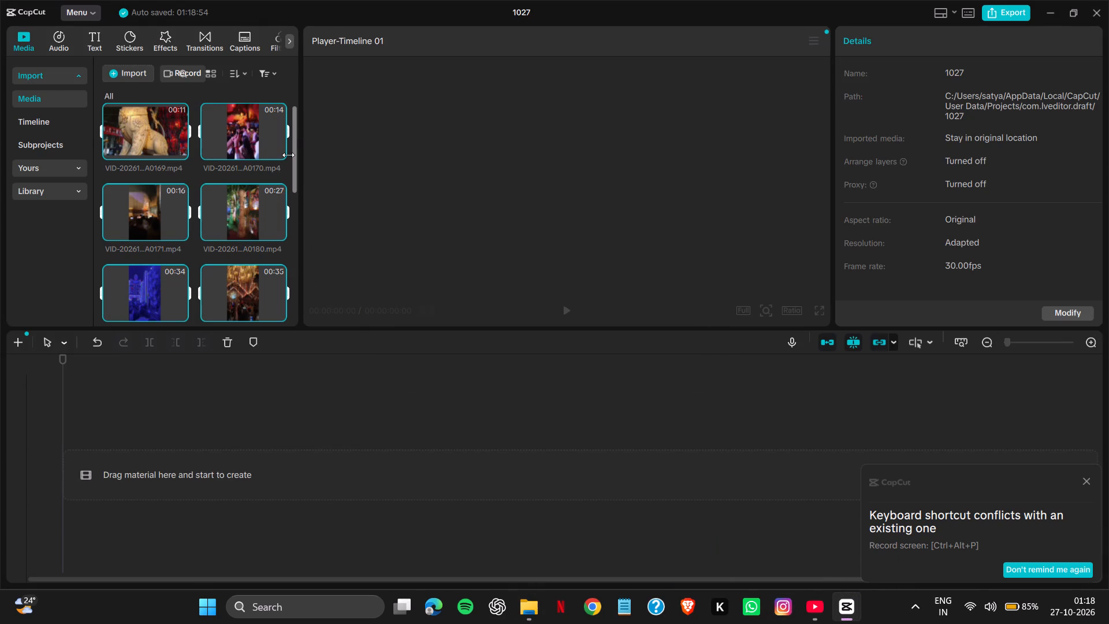
scroll(283, 175, down, 2)
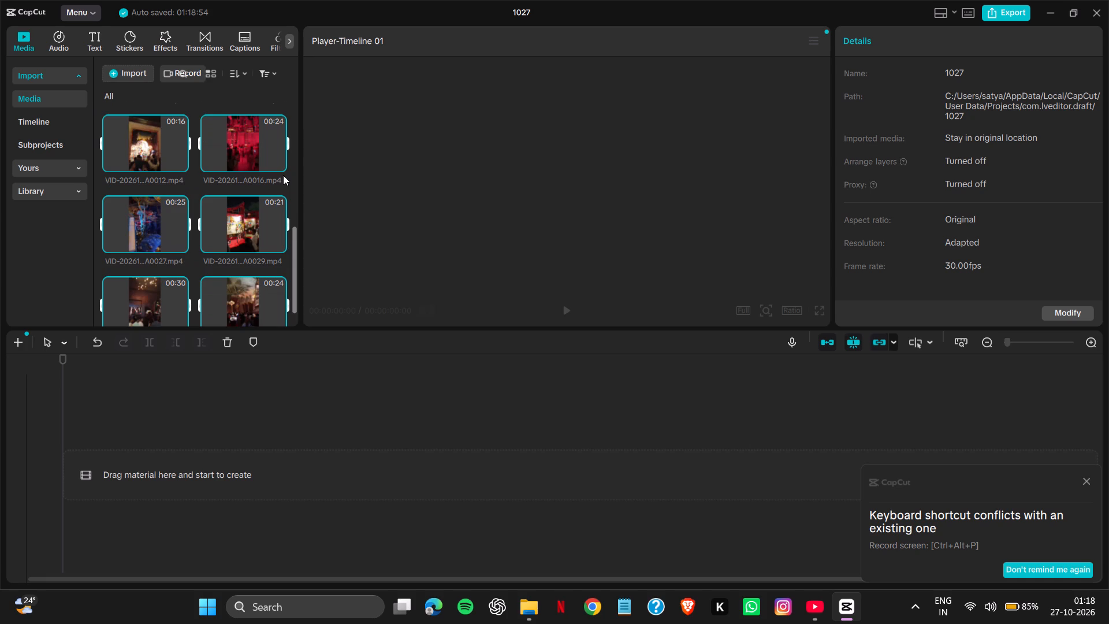
scroll(283, 175, down, 1)
scroll(283, 175, up, 5)
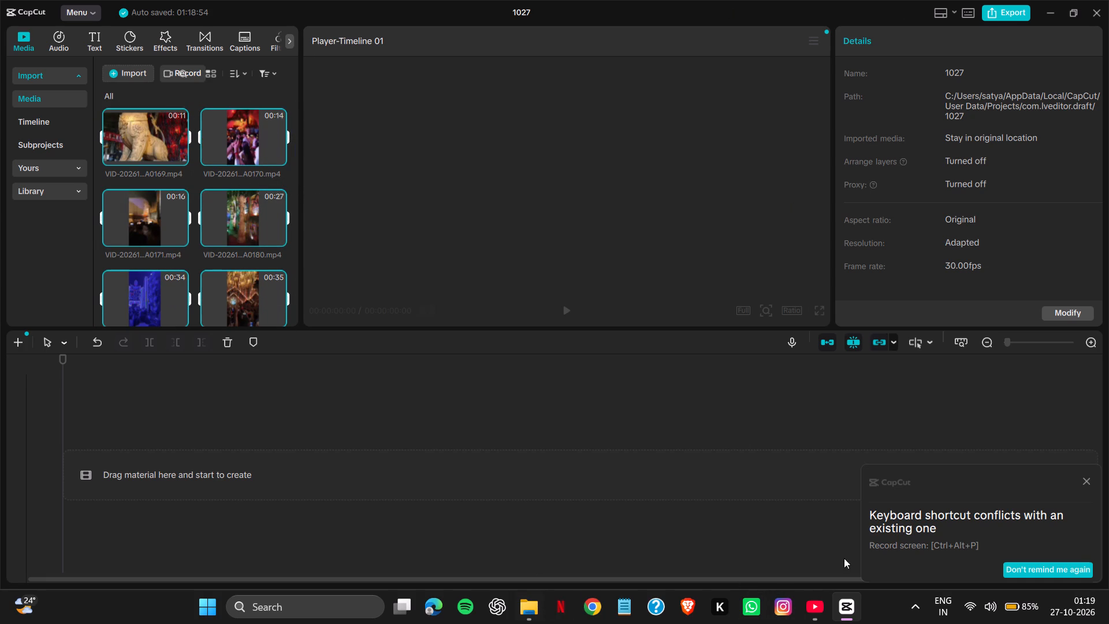
Switch to the YouTube window with the Rail music video.
click(808, 602)
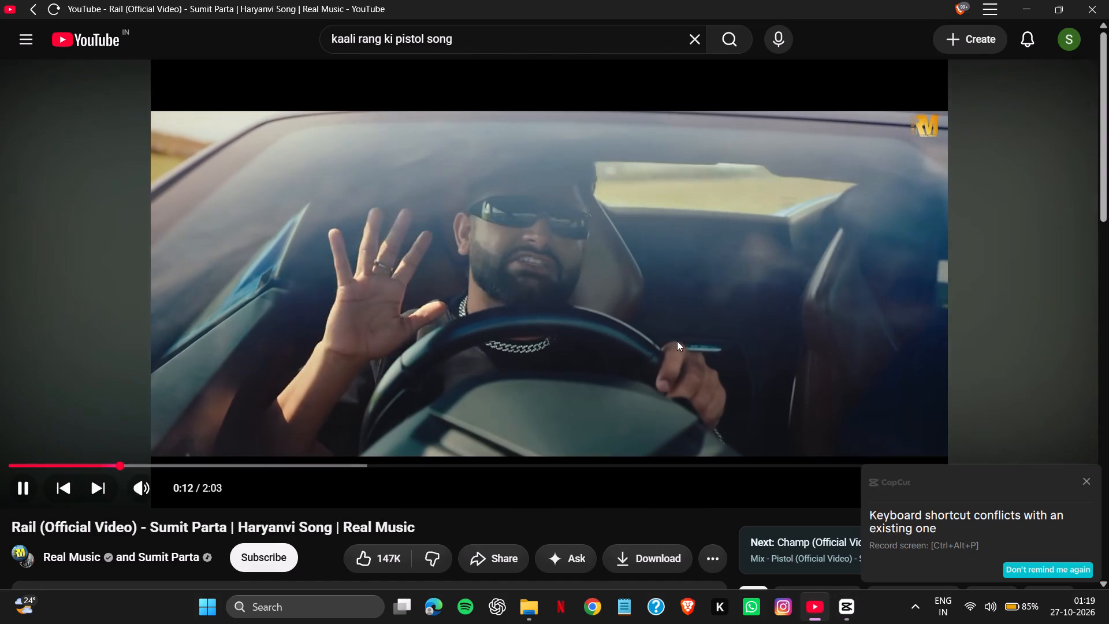
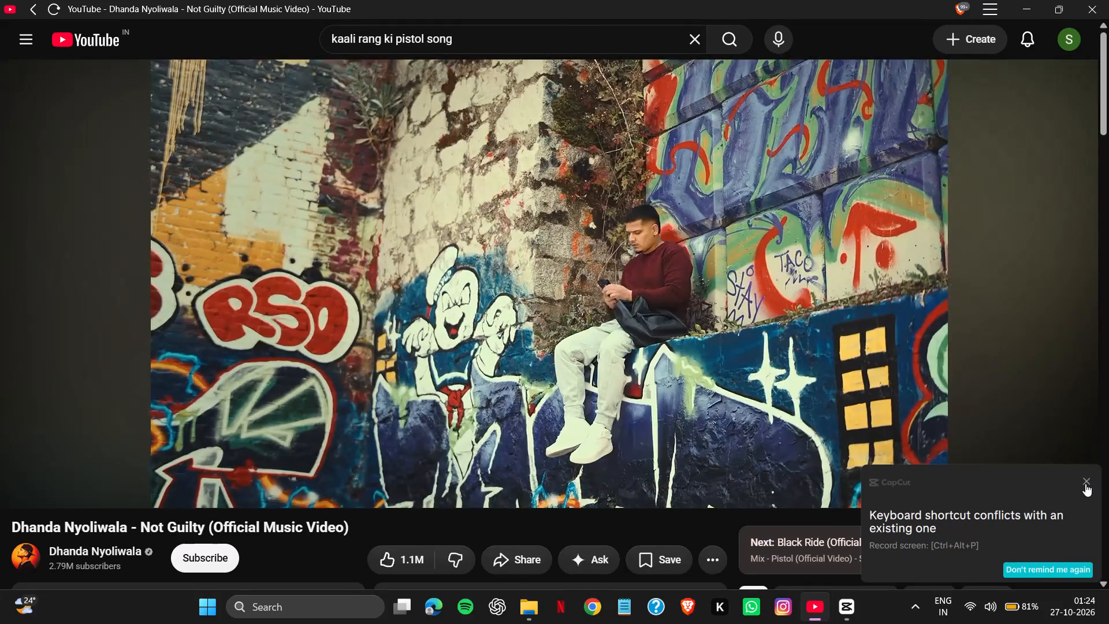
Dismiss the keyboard shortcut conflict notification and return from YouTube to CapCut project 1027.
click(1087, 480)
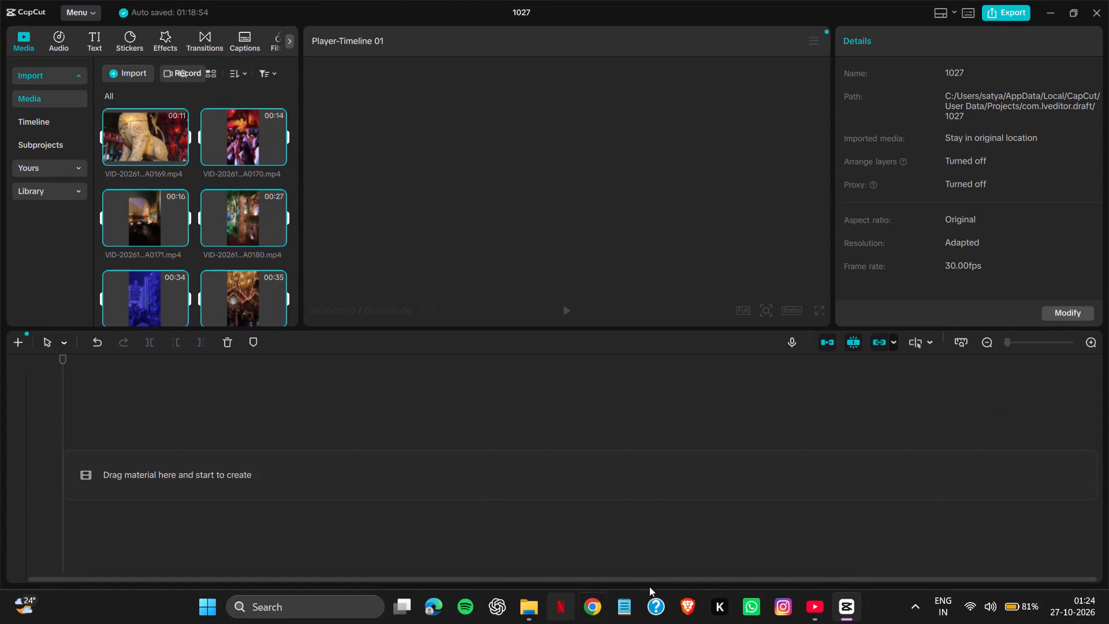
click(810, 619)
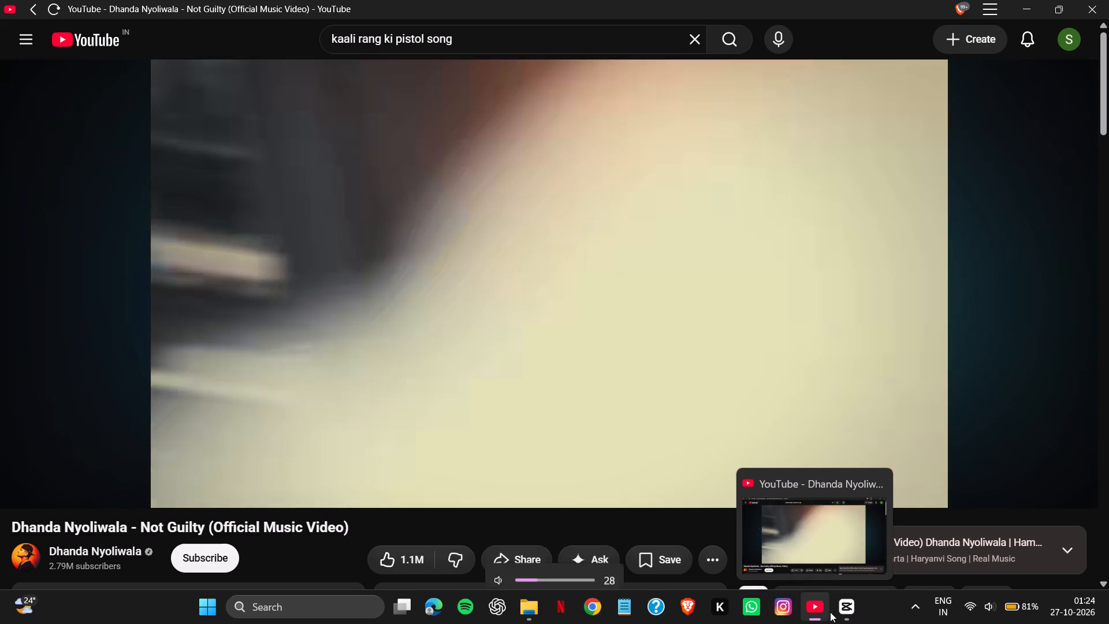
click(849, 614)
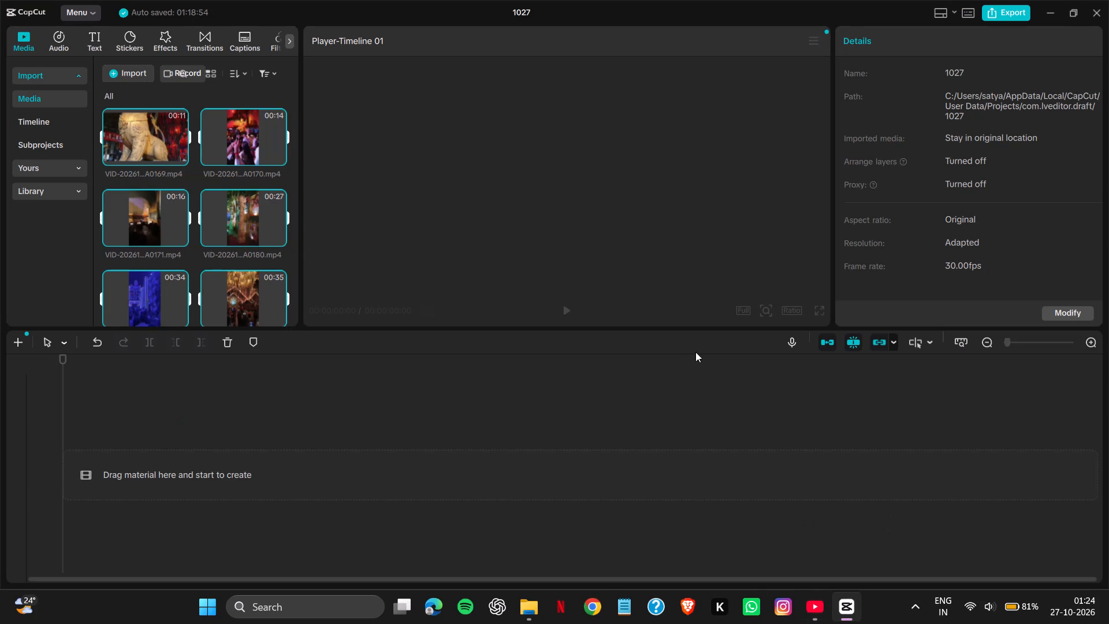
Preview the last two imported videos, the 14-second VID-20261020-WA0170.mp4 and the 11-second VID-20261020-WA0169.mp4 in the media area.
scroll(200, 250, down, 2)
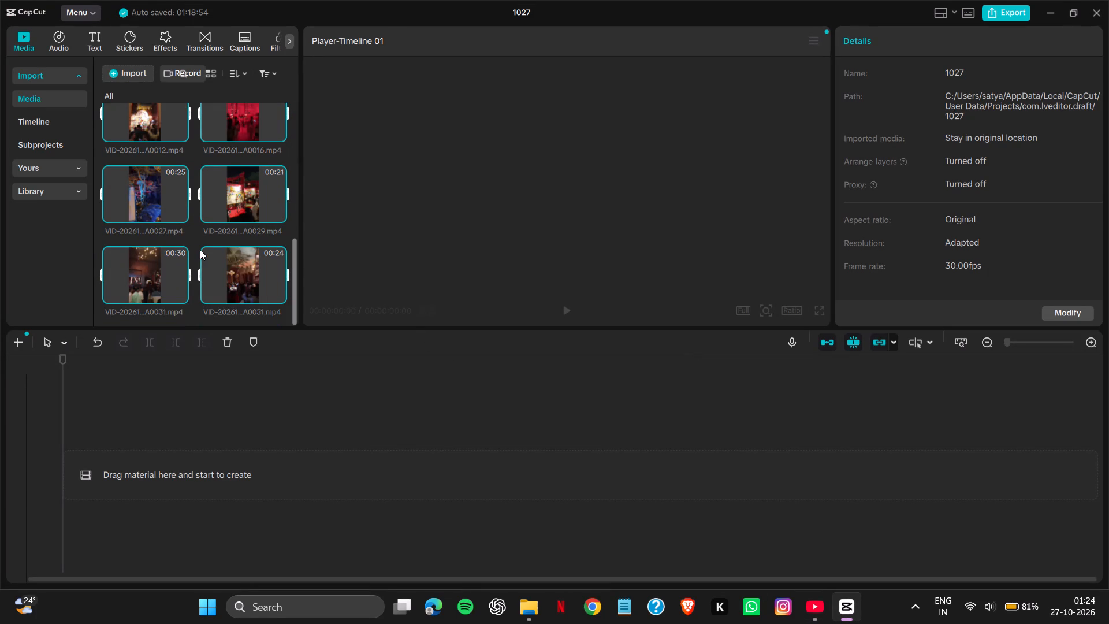
click(145, 279)
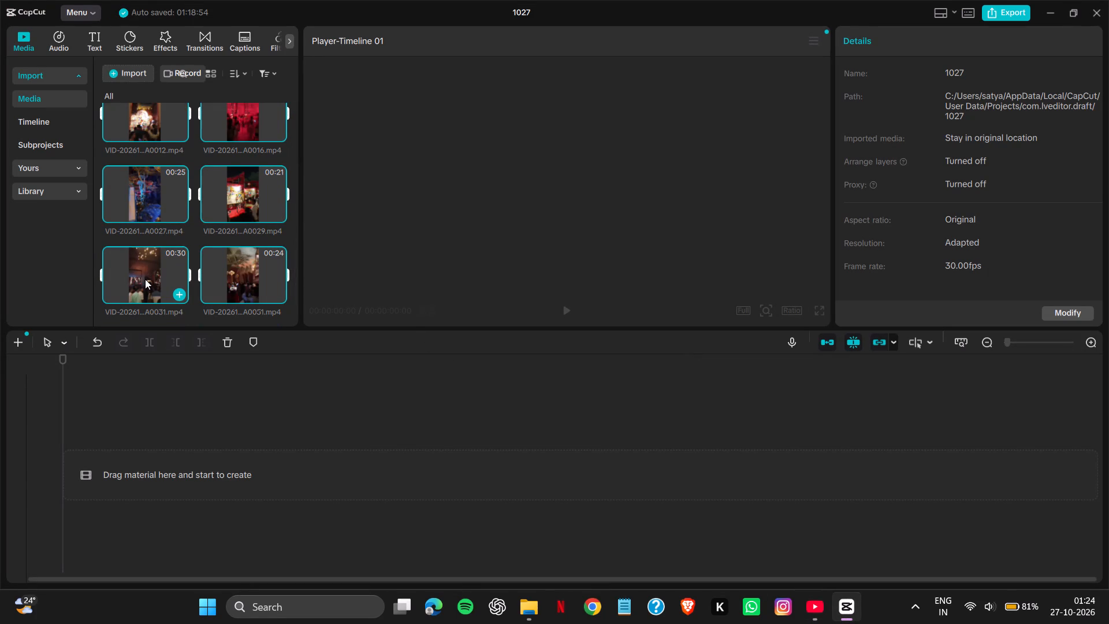
double_click(145, 279)
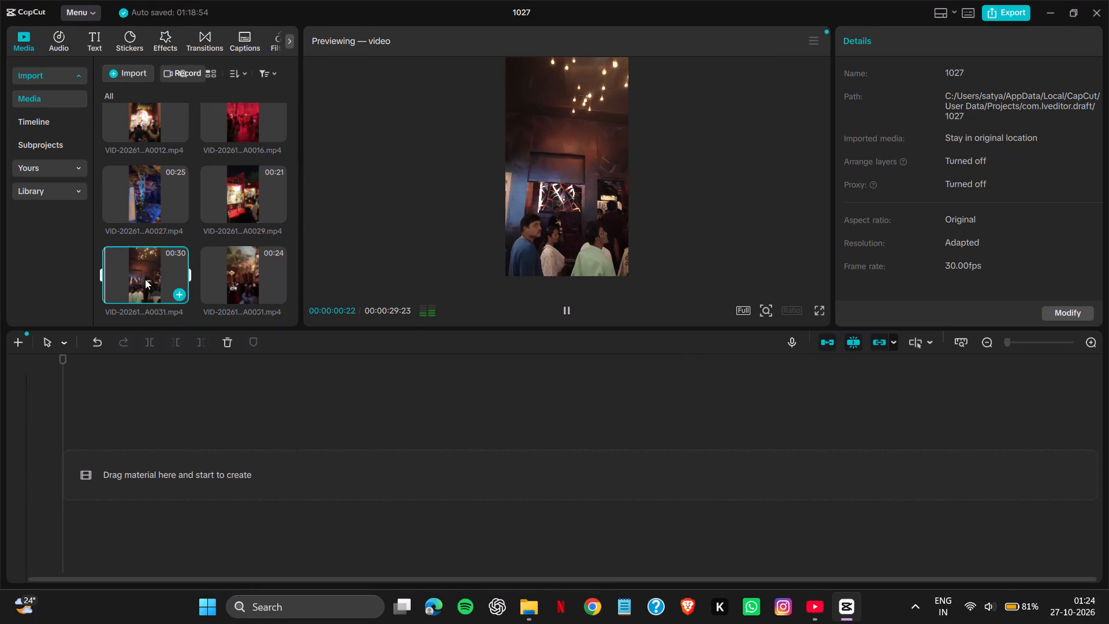
scroll(481, 217, up, 1)
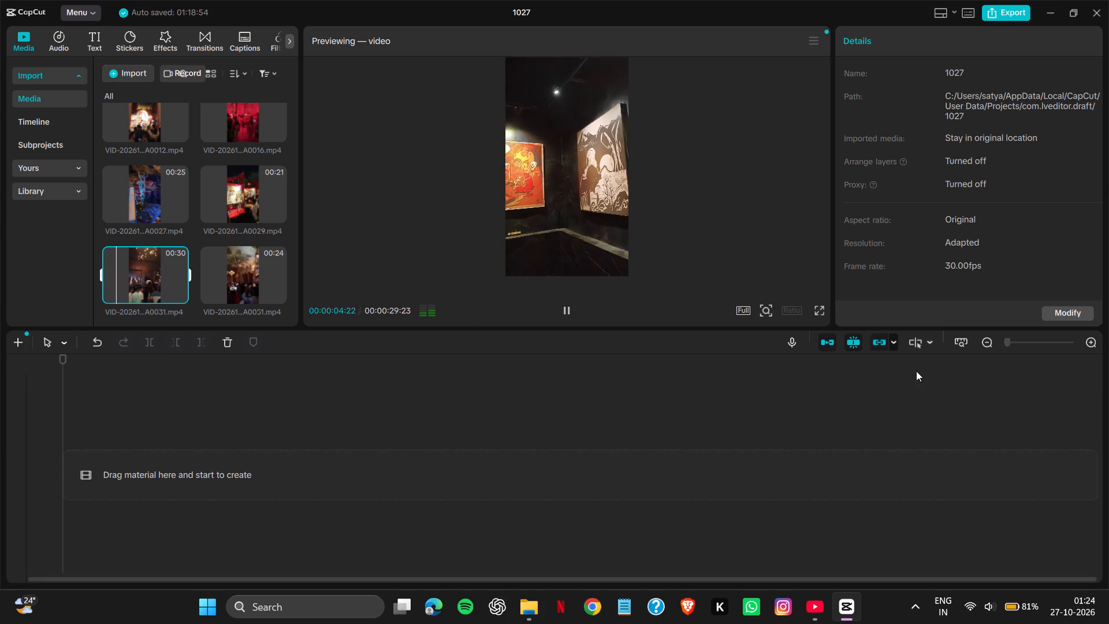
scroll(1094, 353, up, 1)
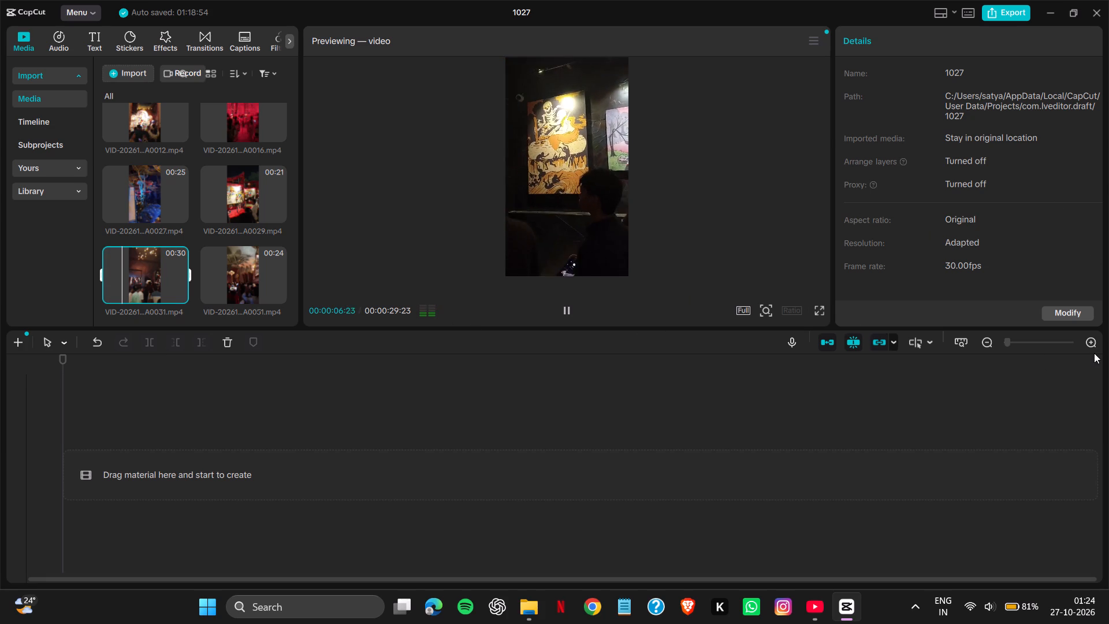
double_click(247, 264)
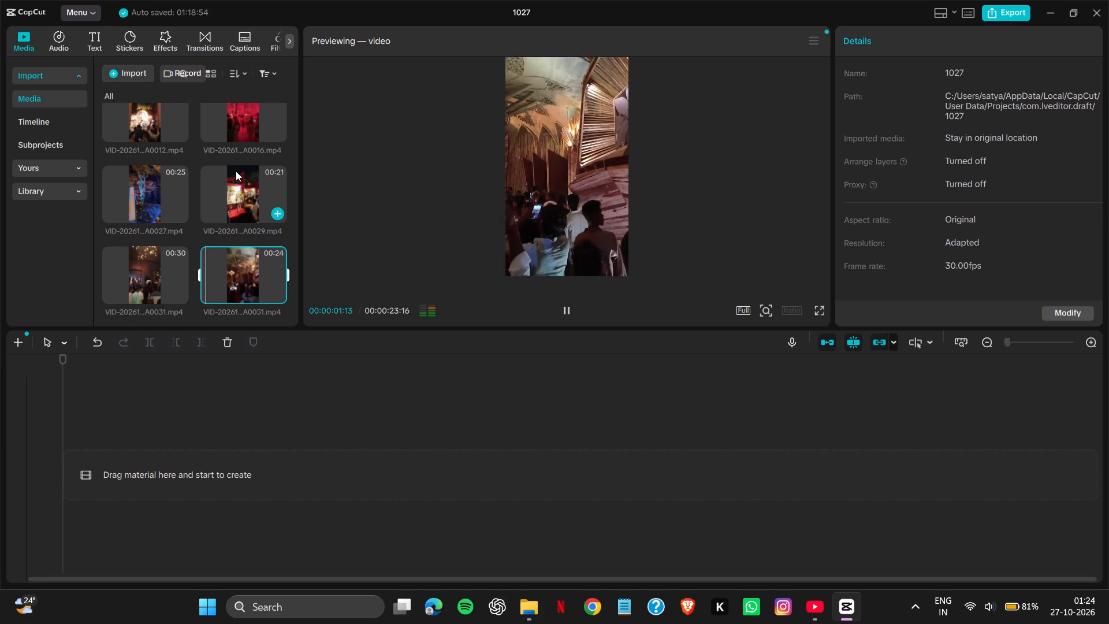
scroll(236, 171, up, 6)
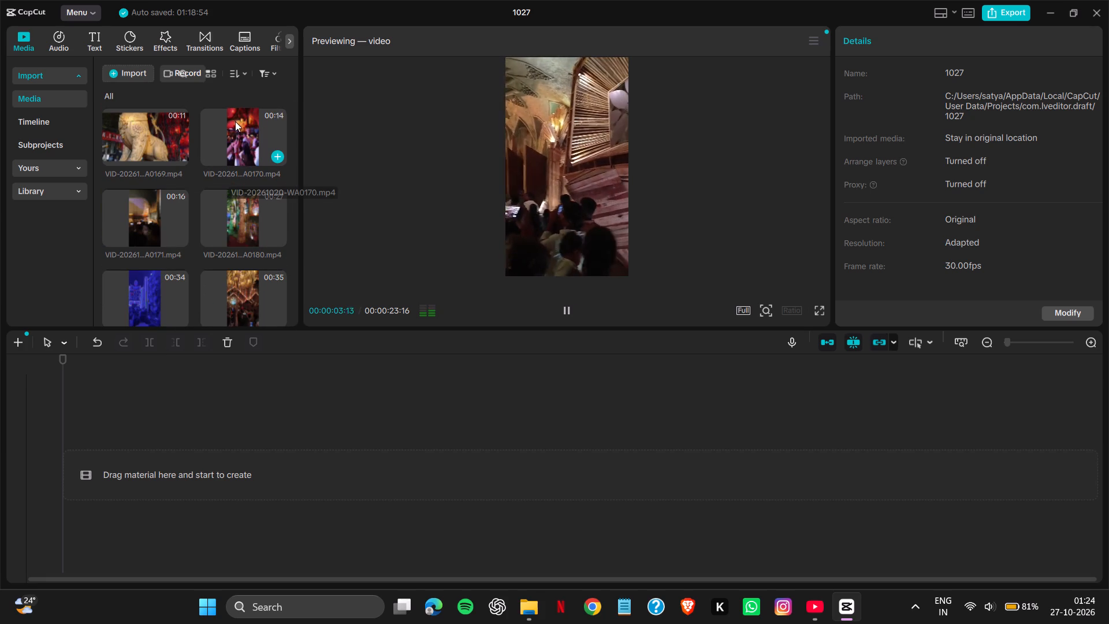
double_click(235, 127)
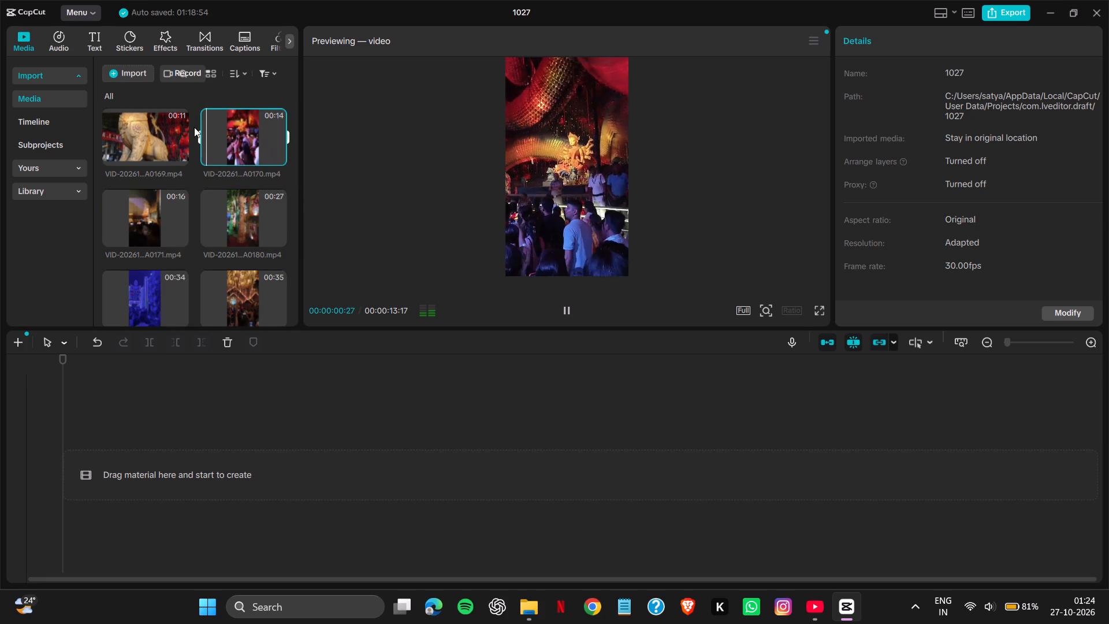
double_click(147, 128)
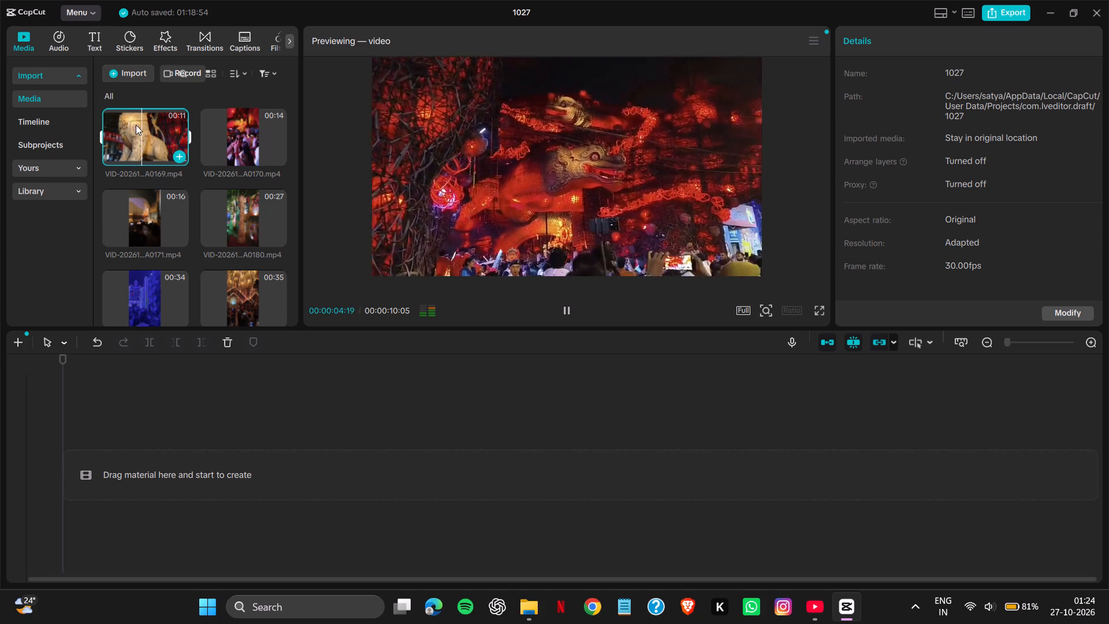
Place VID-20261020-WA0169.mp4 at the start of the empty timeline and check its frame in full screen.
drag(136, 125, 111, 428)
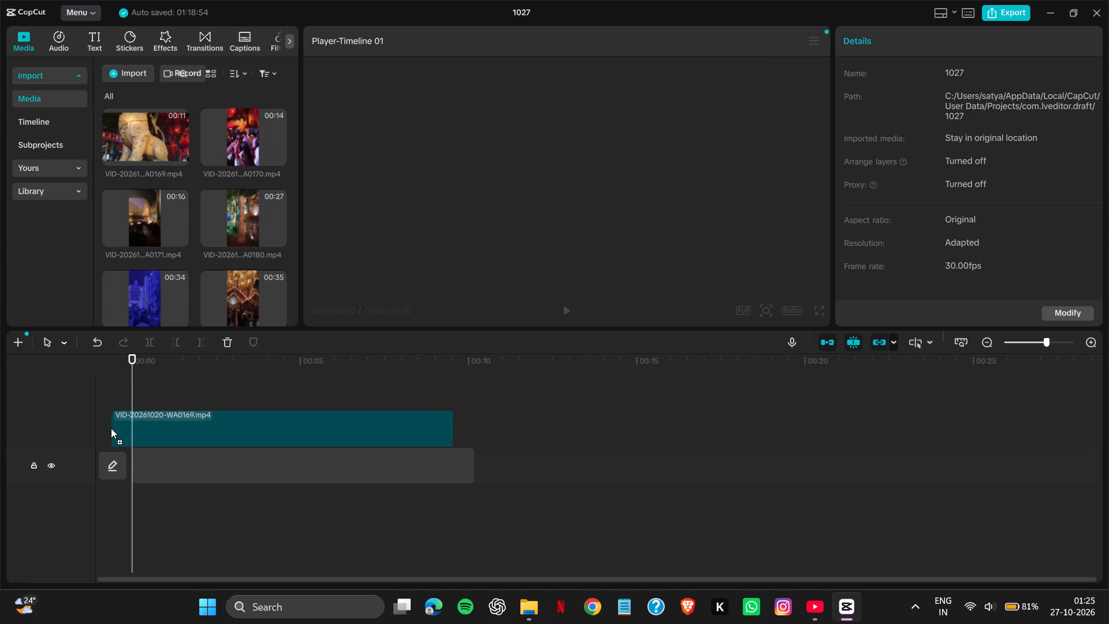
drag(111, 428, 145, 413)
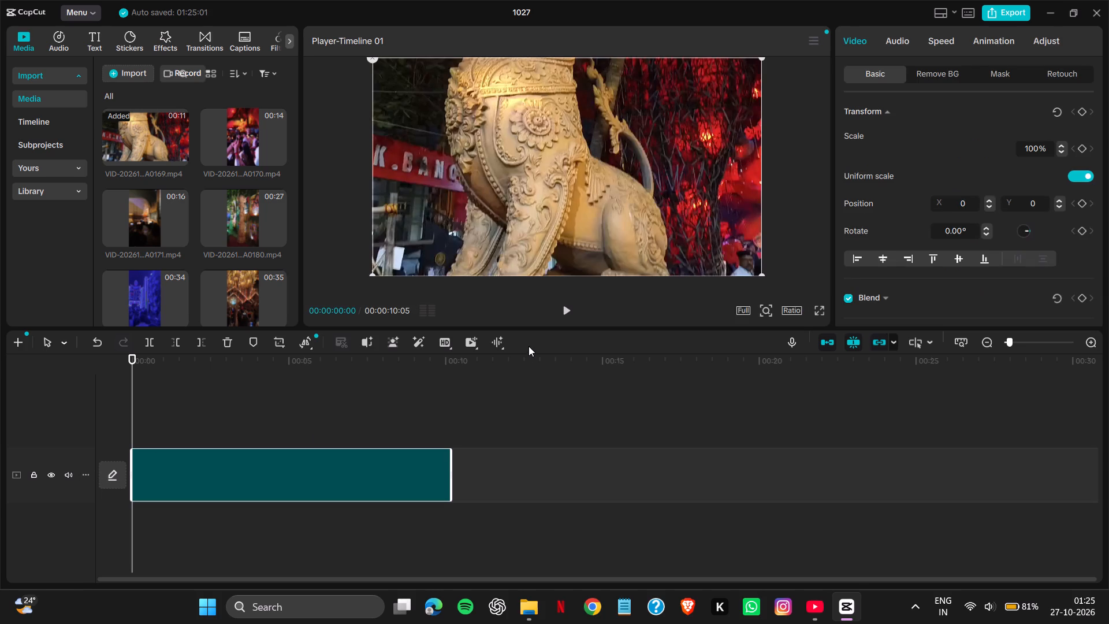
scroll(529, 346, up, 1)
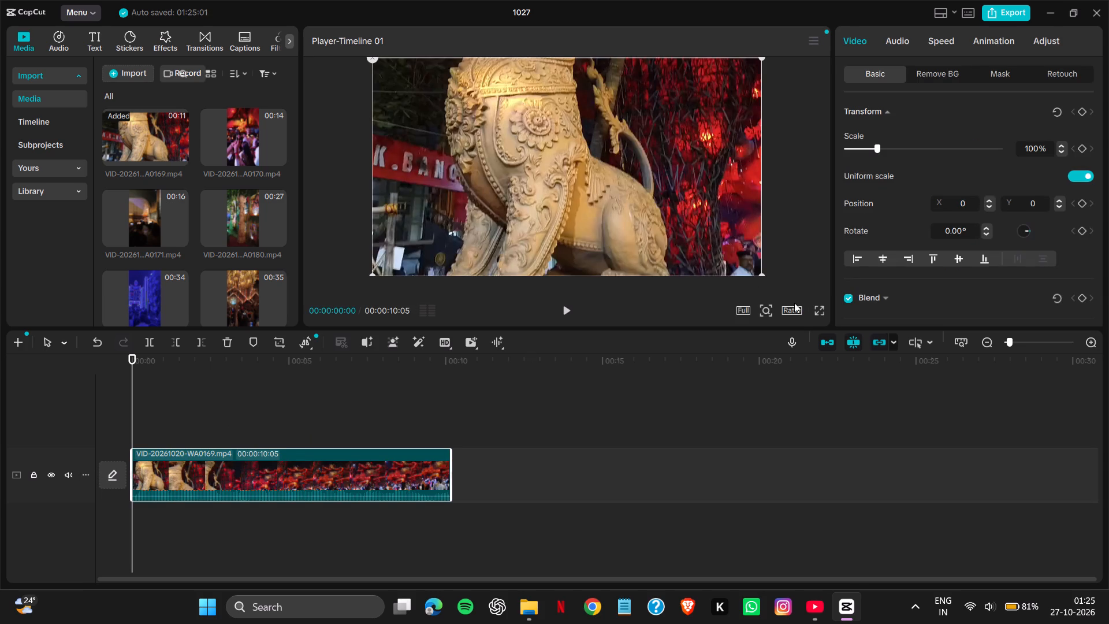
click(819, 310)
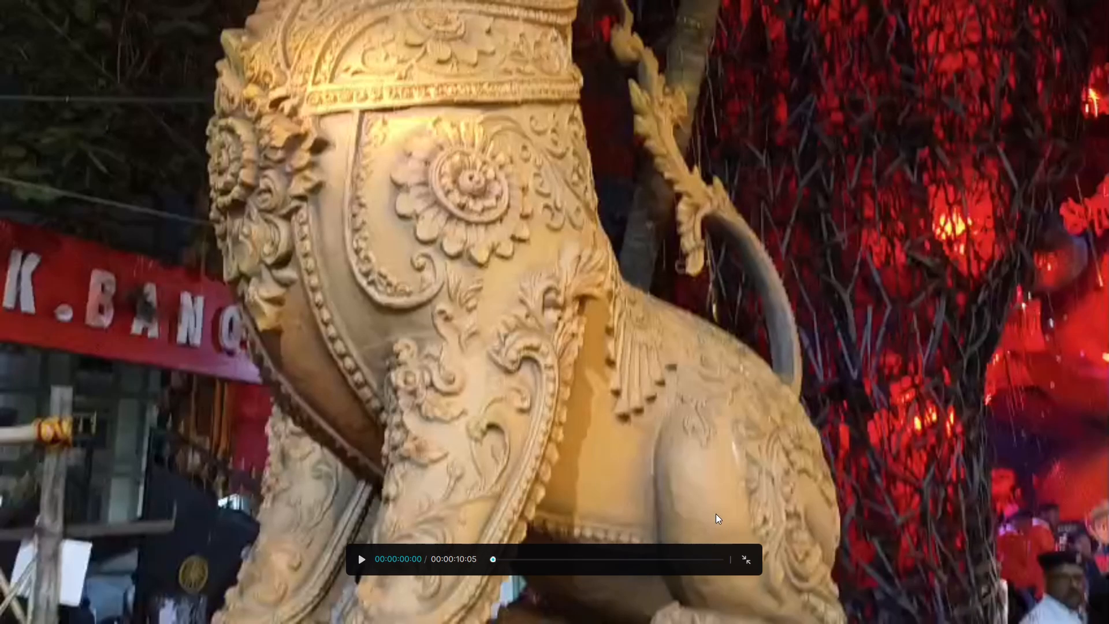
click(746, 552)
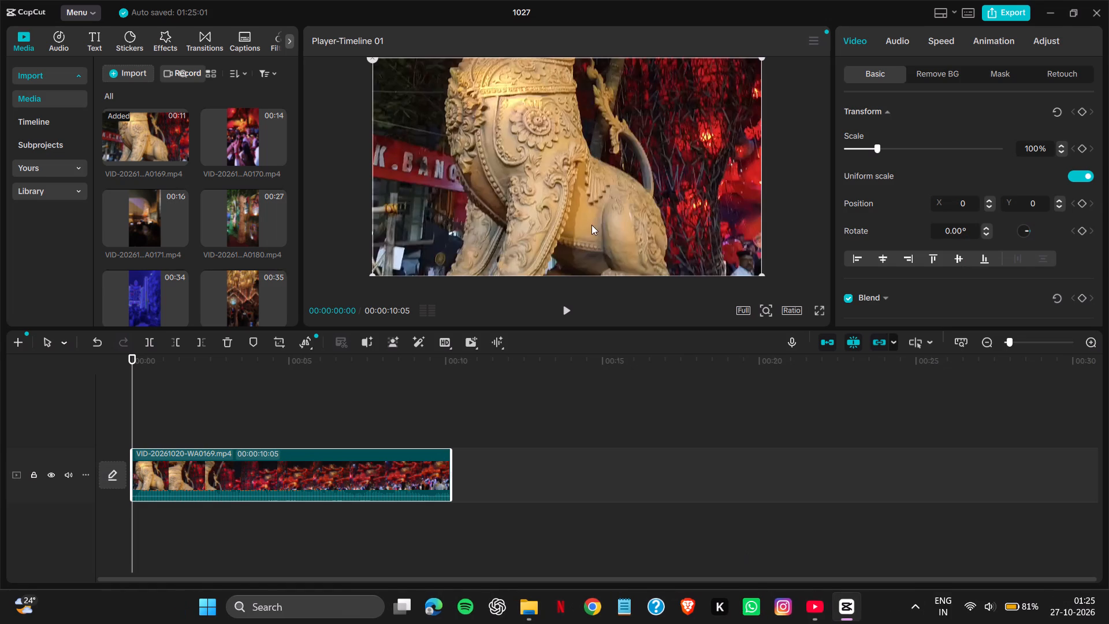
Play the VID-20261020-WA0169.mp4 clip and trim its end and start to a duration of about 00:00:07:01.
click(562, 306)
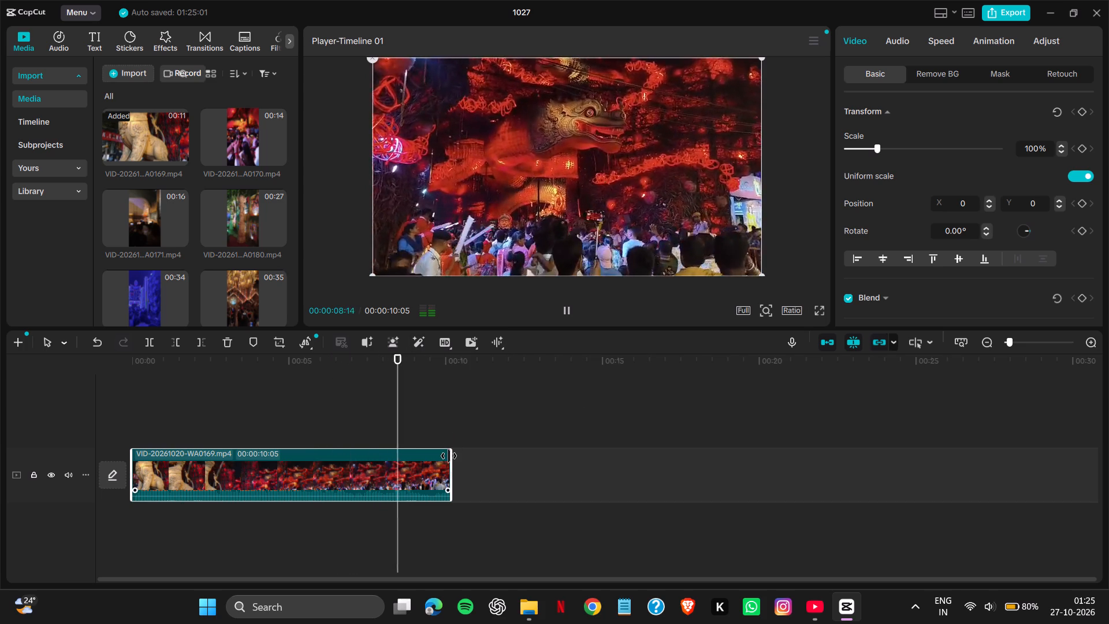
drag(449, 456, 408, 456)
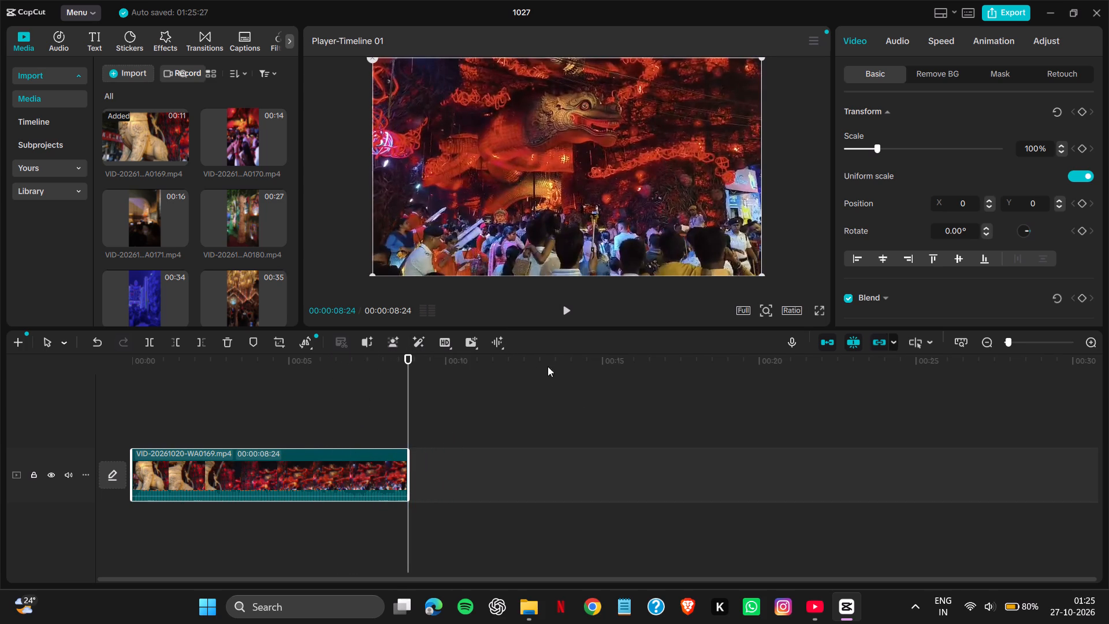
click(565, 313)
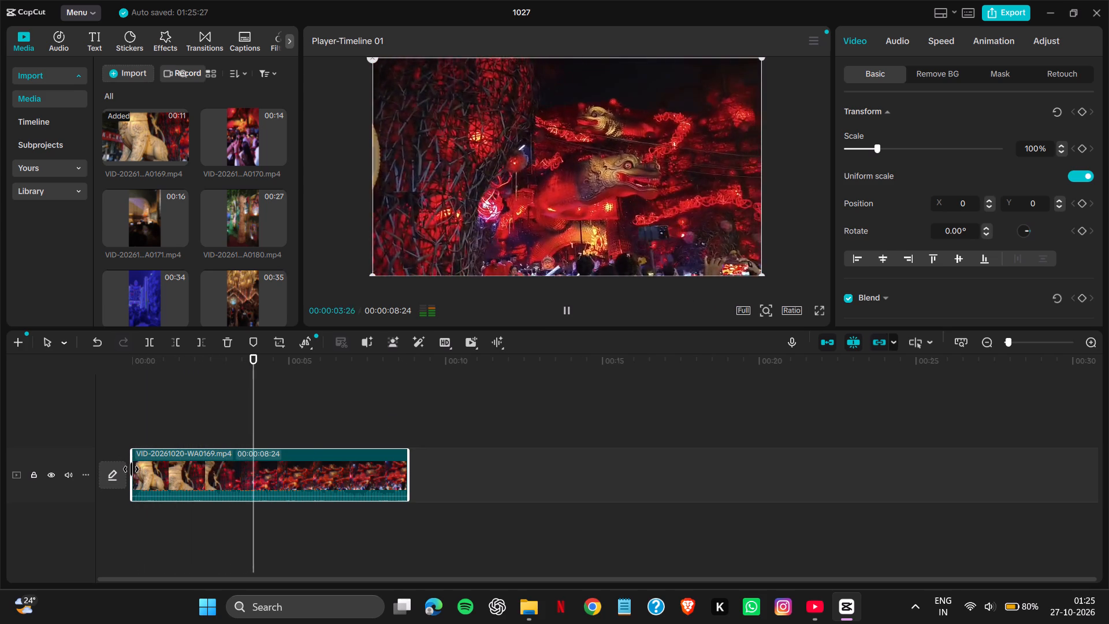
drag(131, 469, 155, 471)
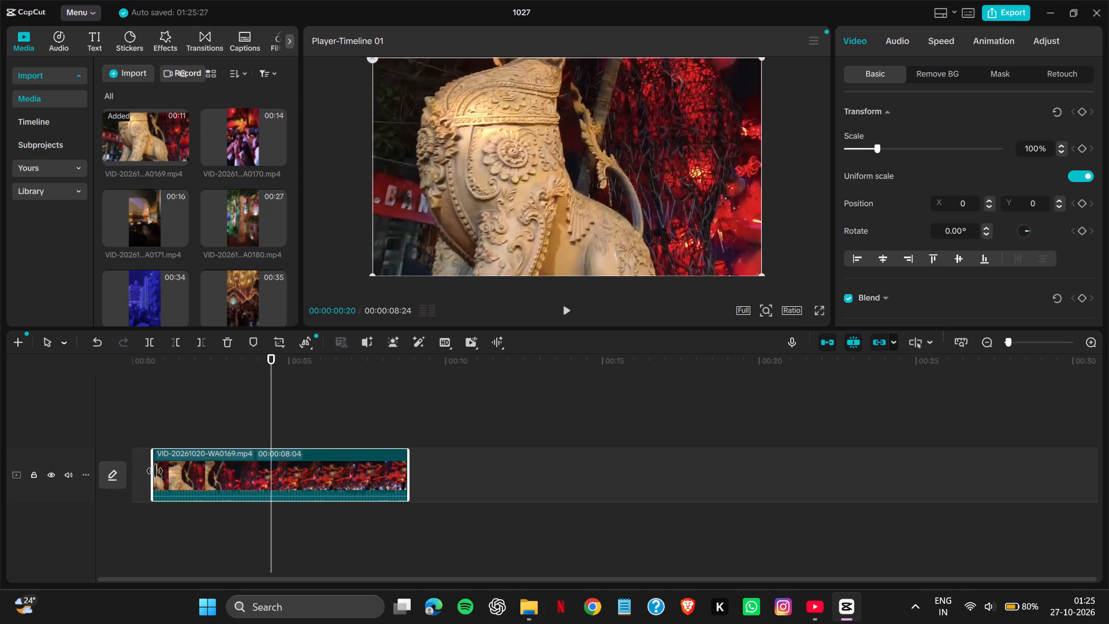
drag(155, 471, 173, 474)
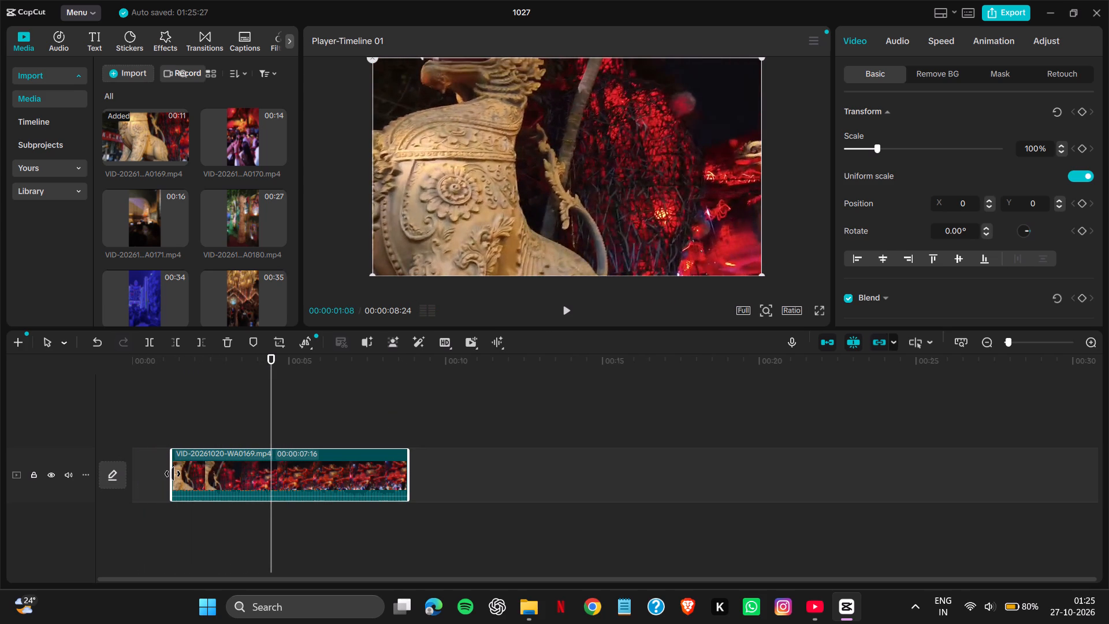
drag(173, 474, 189, 482)
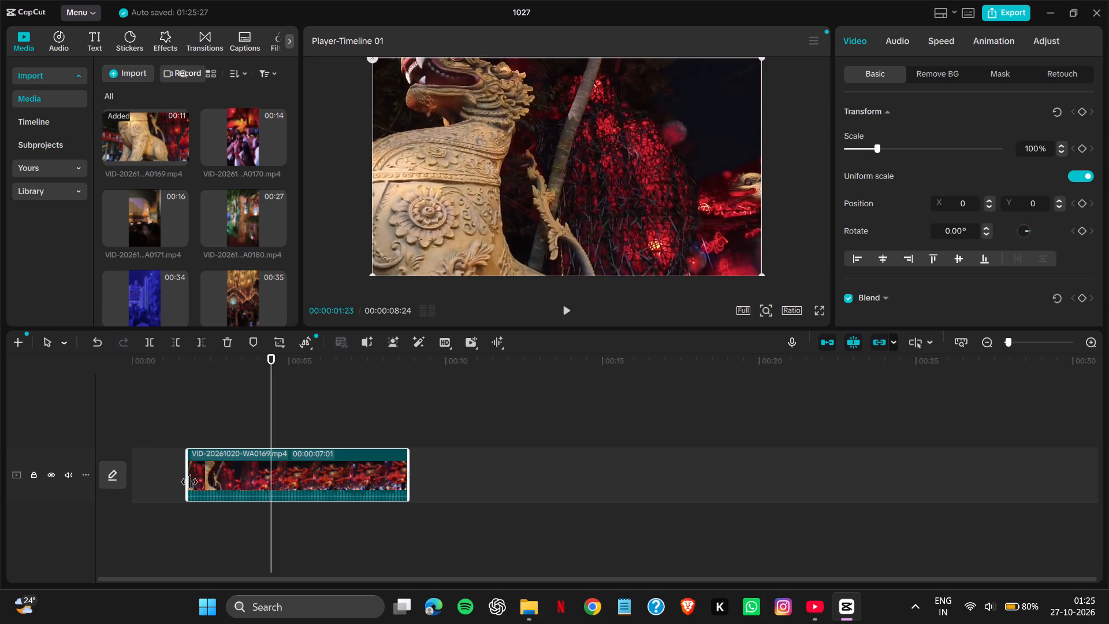
drag(189, 482, 189, 482)
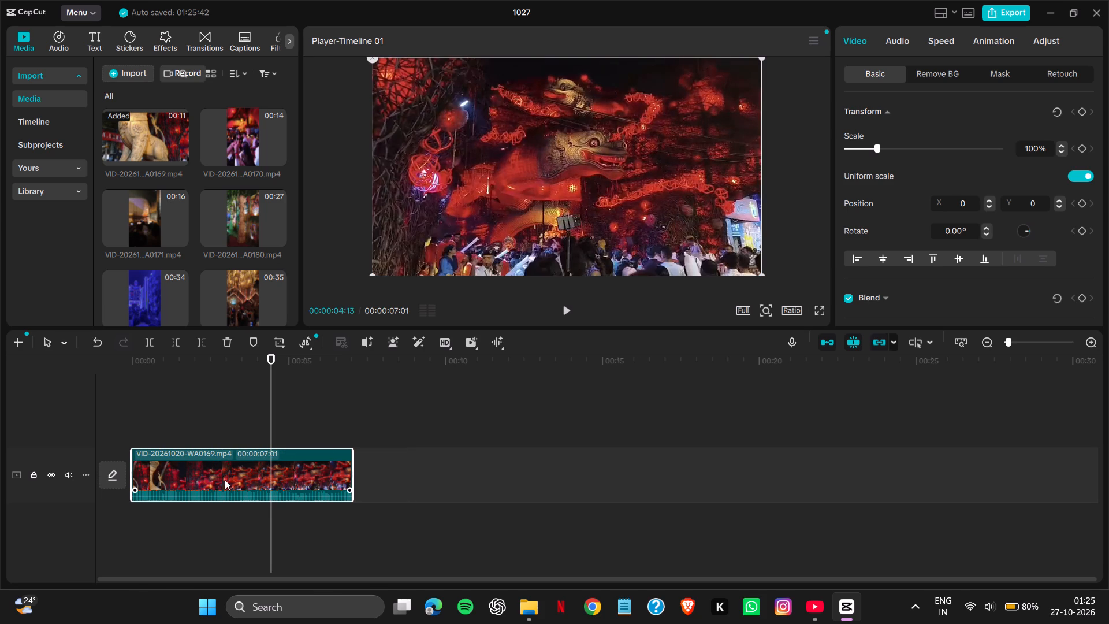
Replay the trimmed clip, shorten its end to a duration of about 00:00:05:09, and play the result.
click(565, 309)
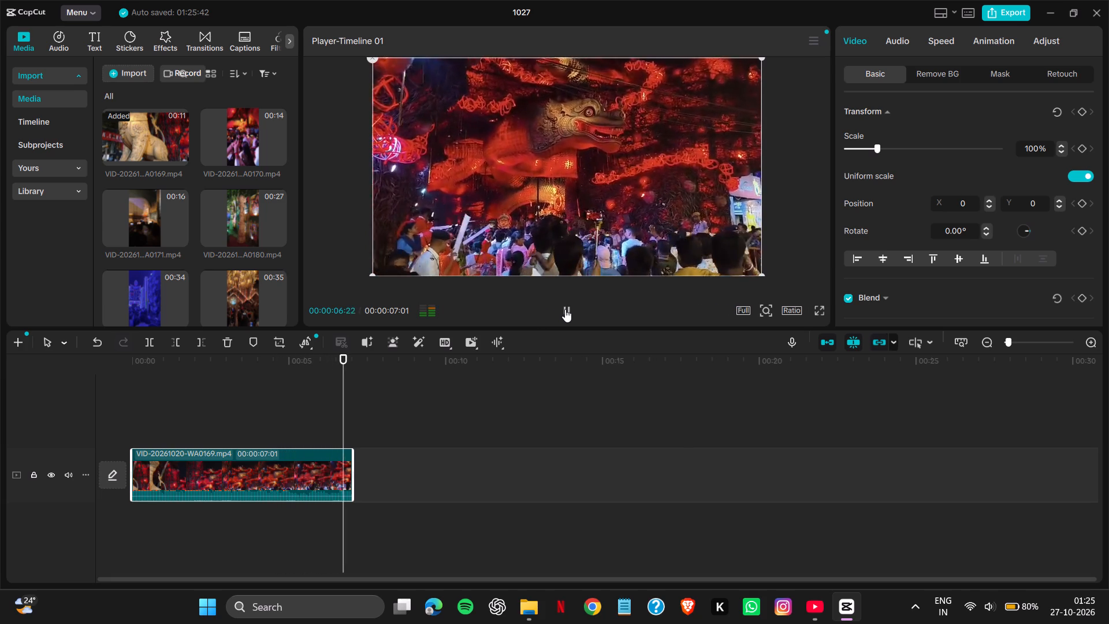
click(565, 309)
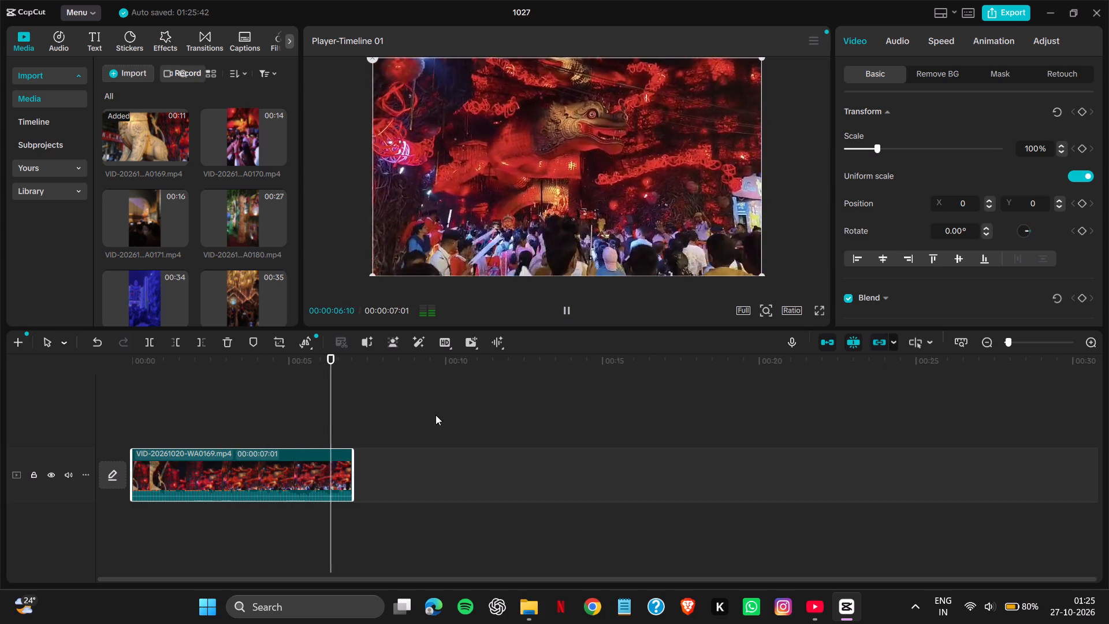
drag(355, 484, 304, 484)
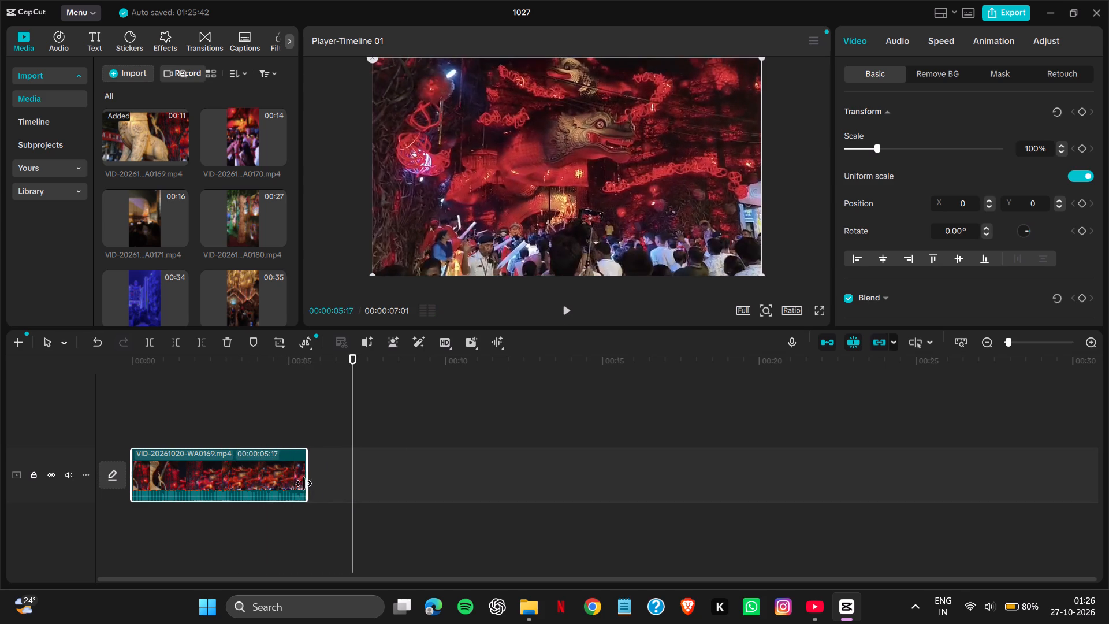
drag(304, 484, 296, 482)
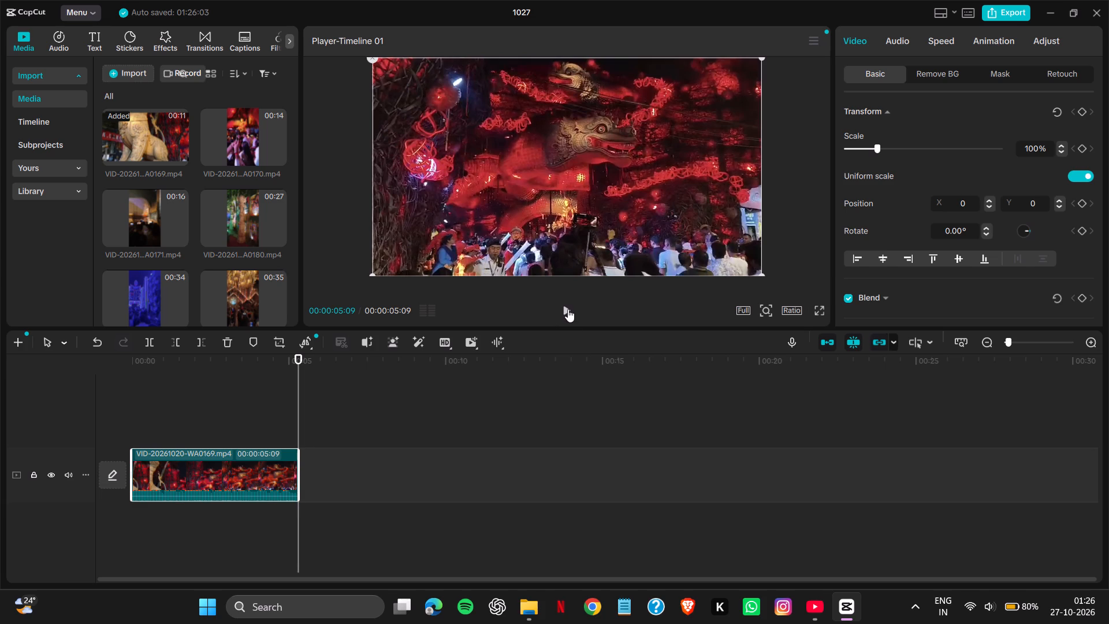
click(568, 308)
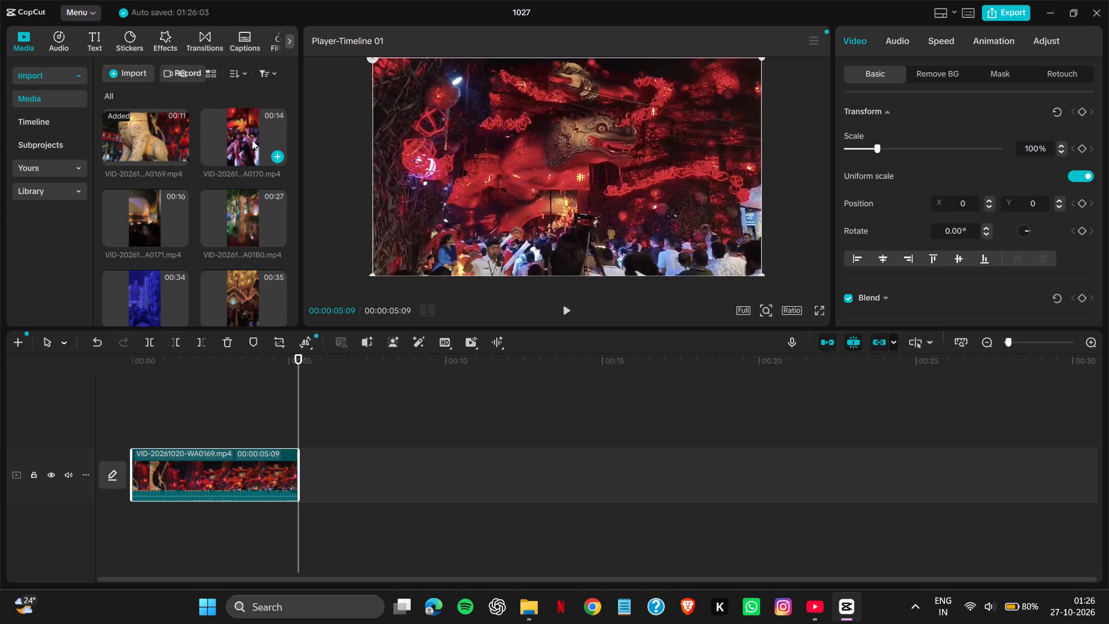
Add VID-20261020-WA0170.mp4 to the main track directly after the first clip and play it.
drag(252, 140, 305, 510)
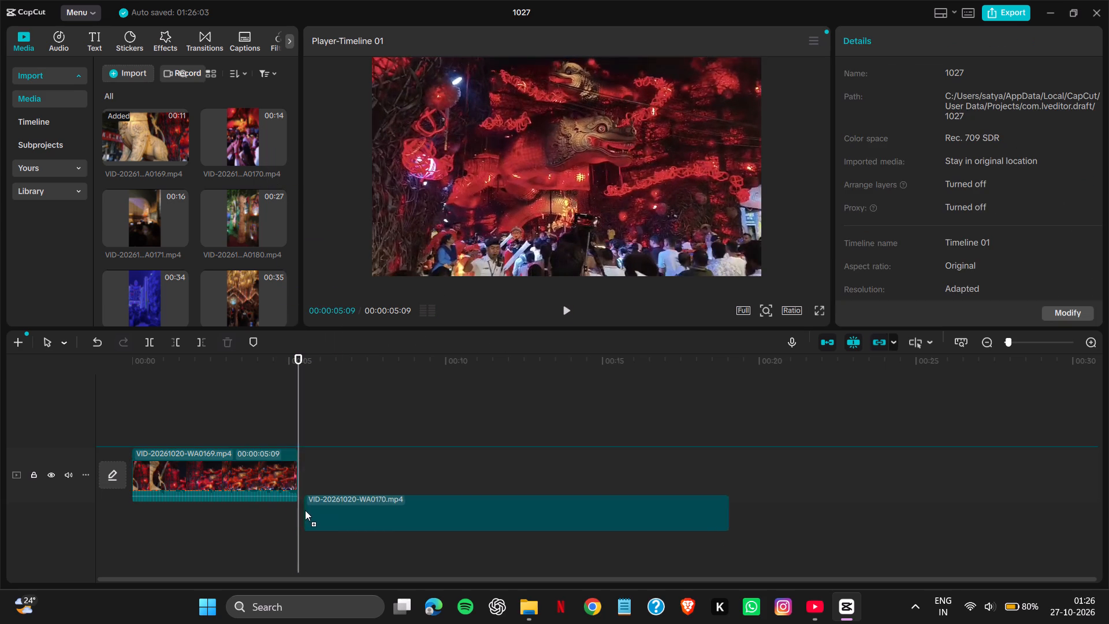
drag(305, 510, 298, 473)
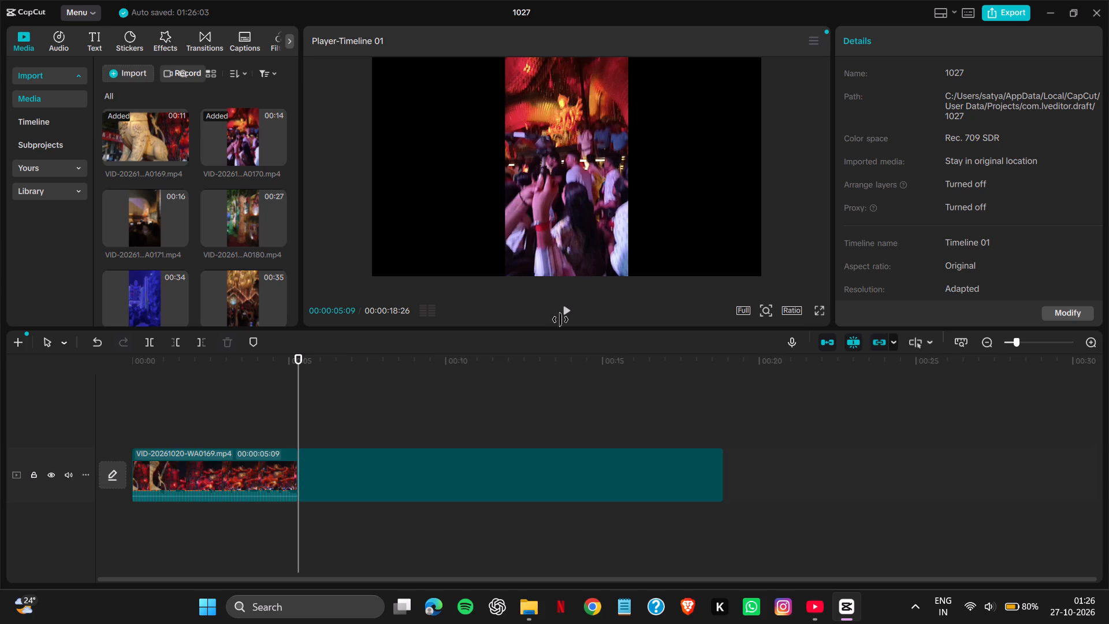
click(568, 310)
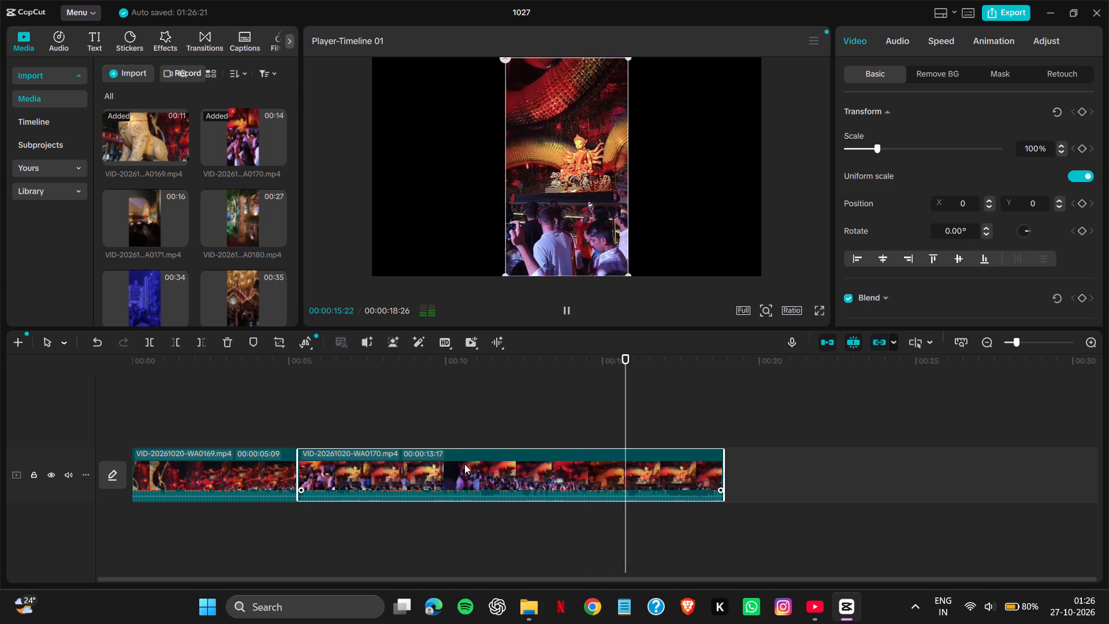
Cut the VID-20261020-WA0170.mp4 clip out of the main track.
click(406, 452)
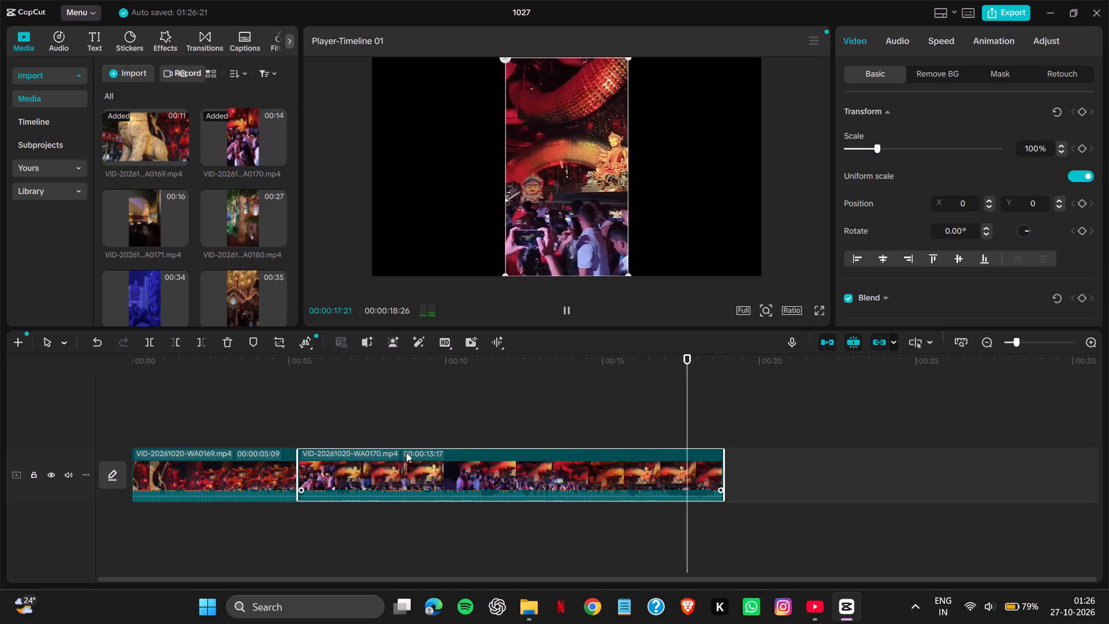
double_click(406, 452)
triple_click(404, 456)
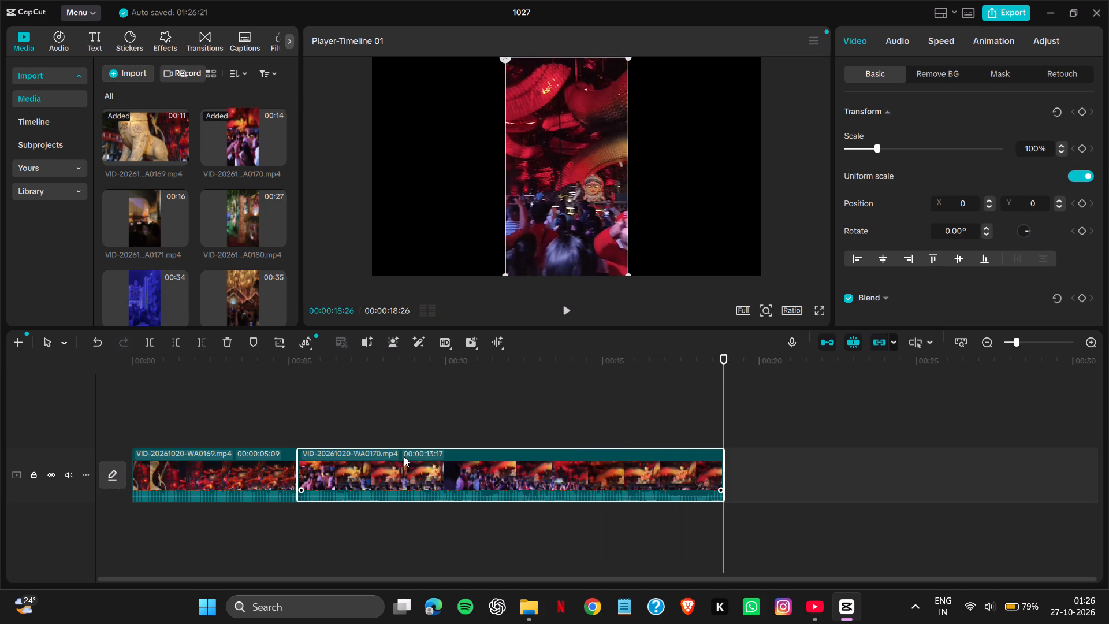
right_click(404, 456)
right_click(404, 456)
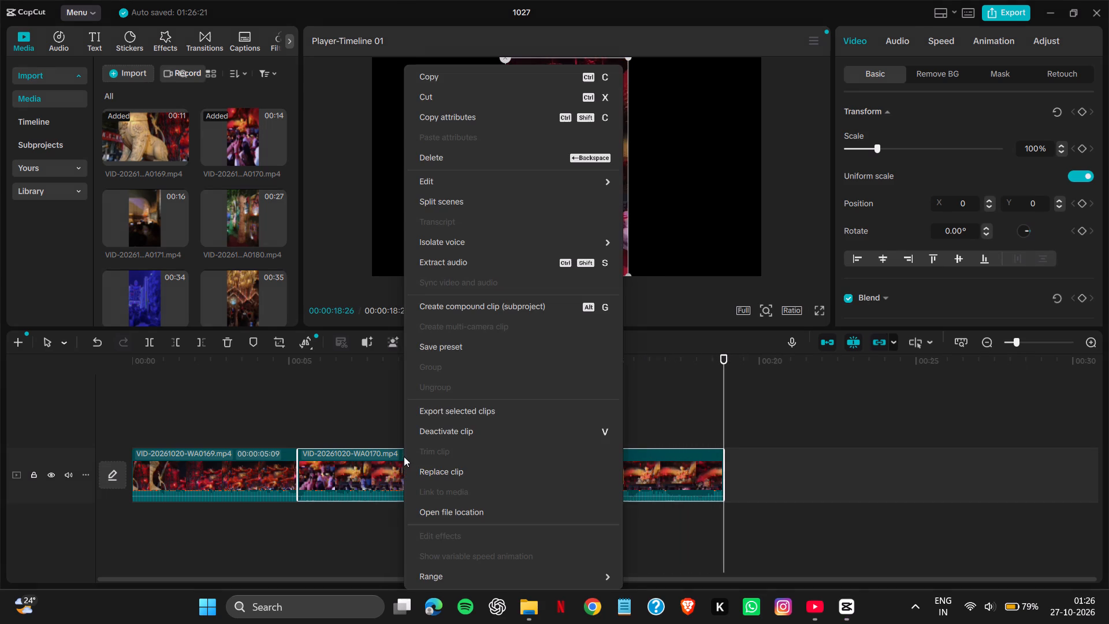
click(374, 424)
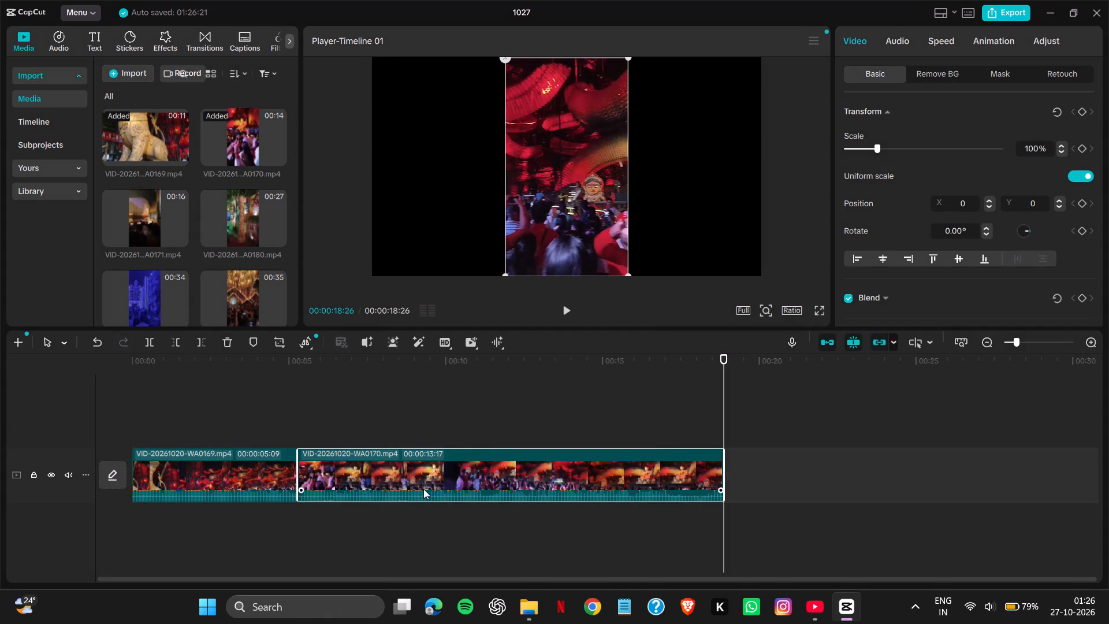
click(415, 481)
click(415, 497)
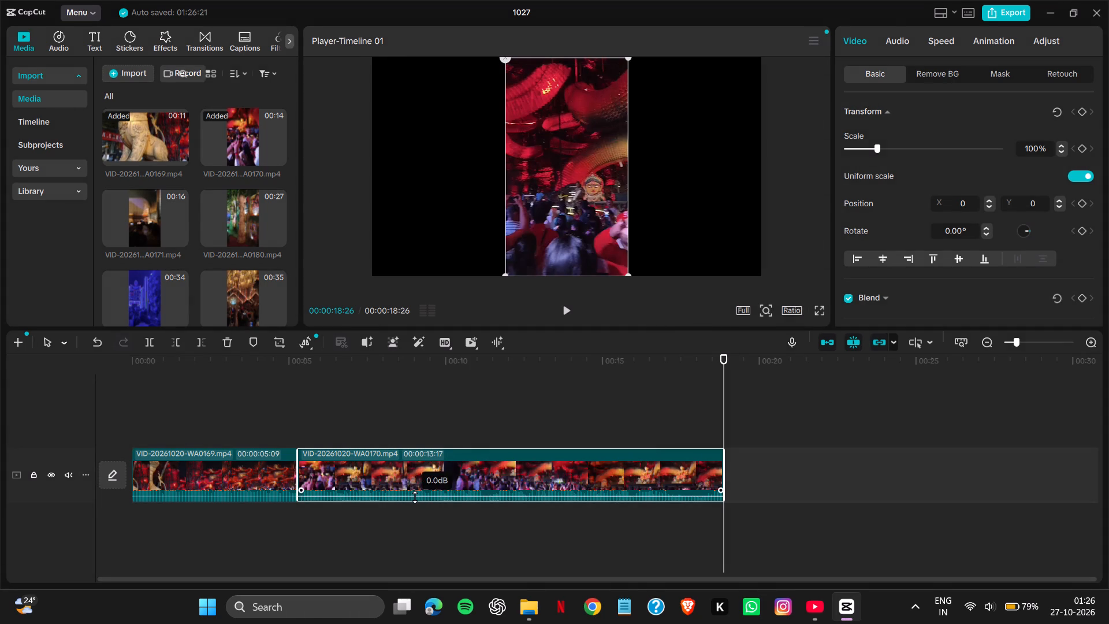
double_click(415, 497)
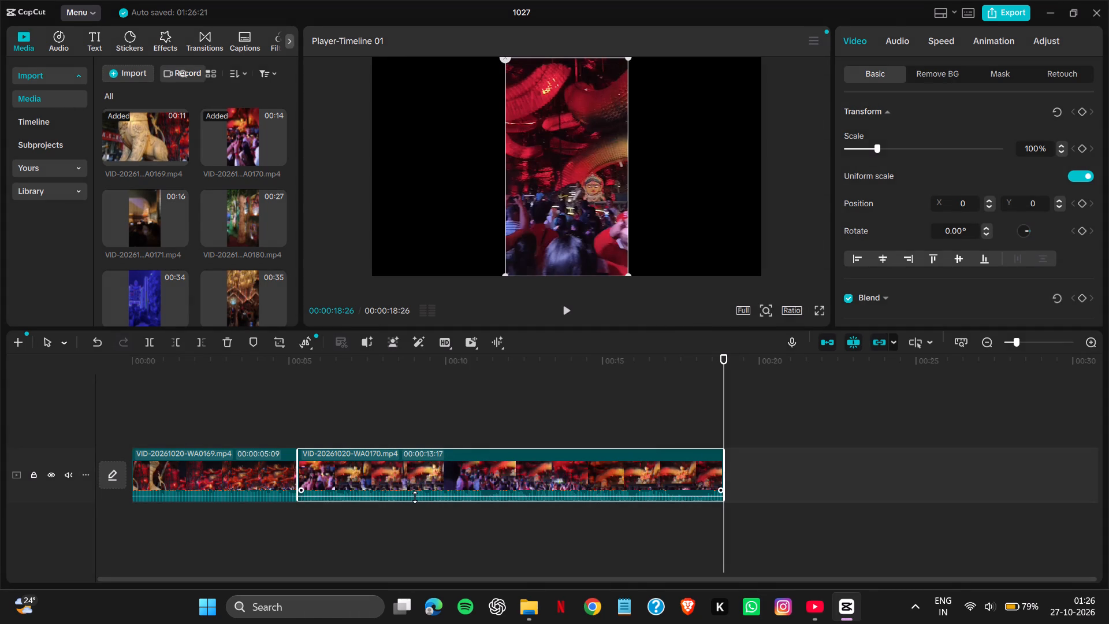
right_click(415, 497)
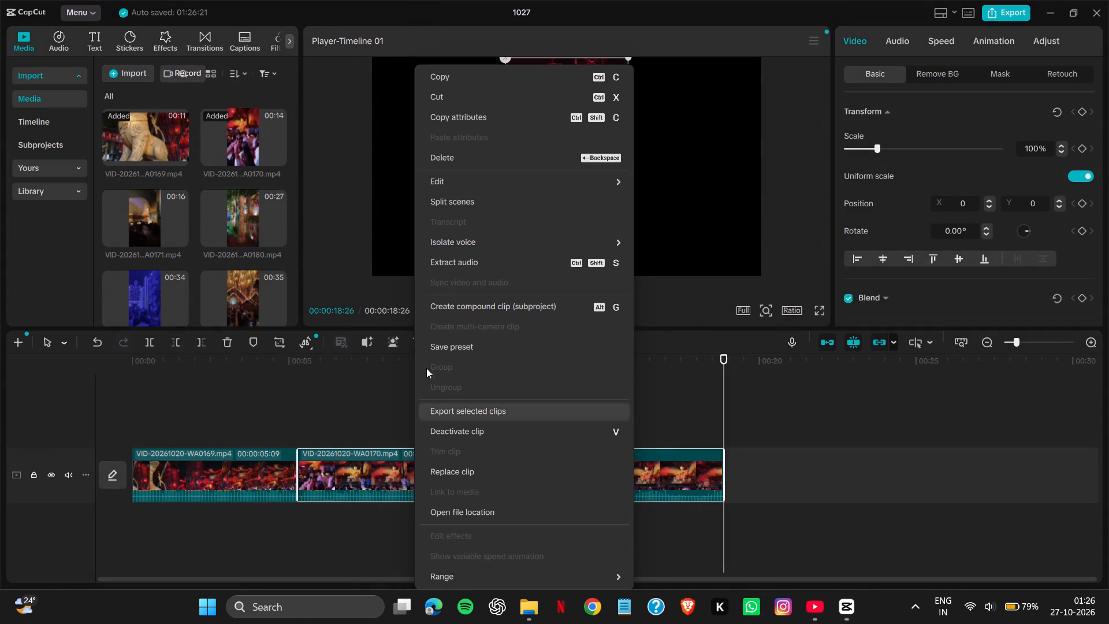
click(493, 96)
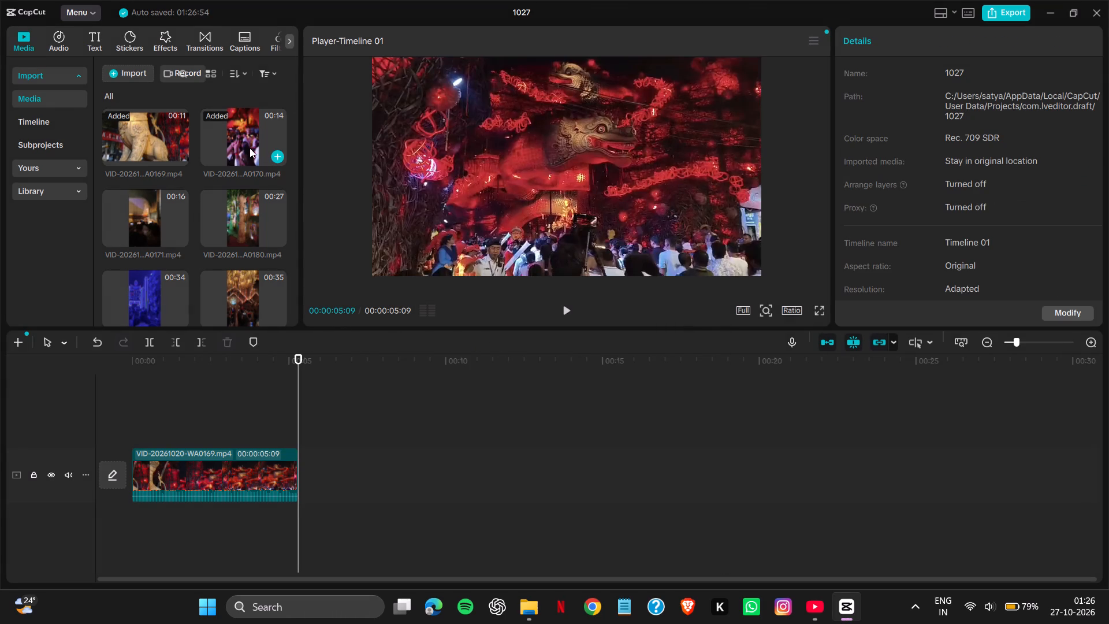
Place VID-20261020-WA0170.mp4 on a new track above the main track, starting at the first clip's end at 00:00:05:09.
drag(249, 148, 238, 522)
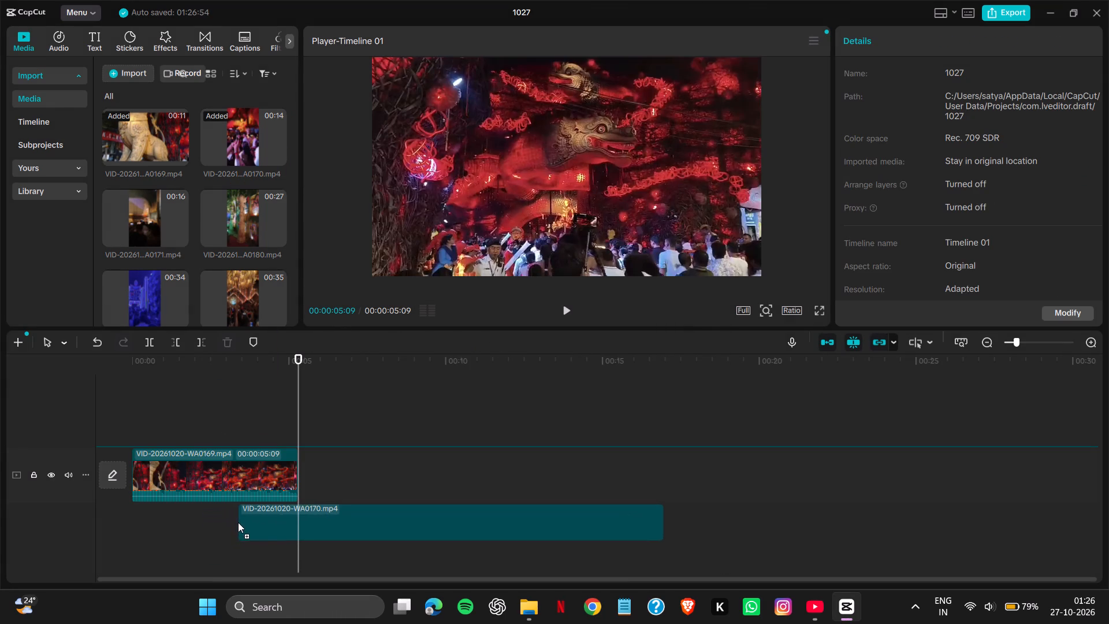
drag(238, 522, 302, 519)
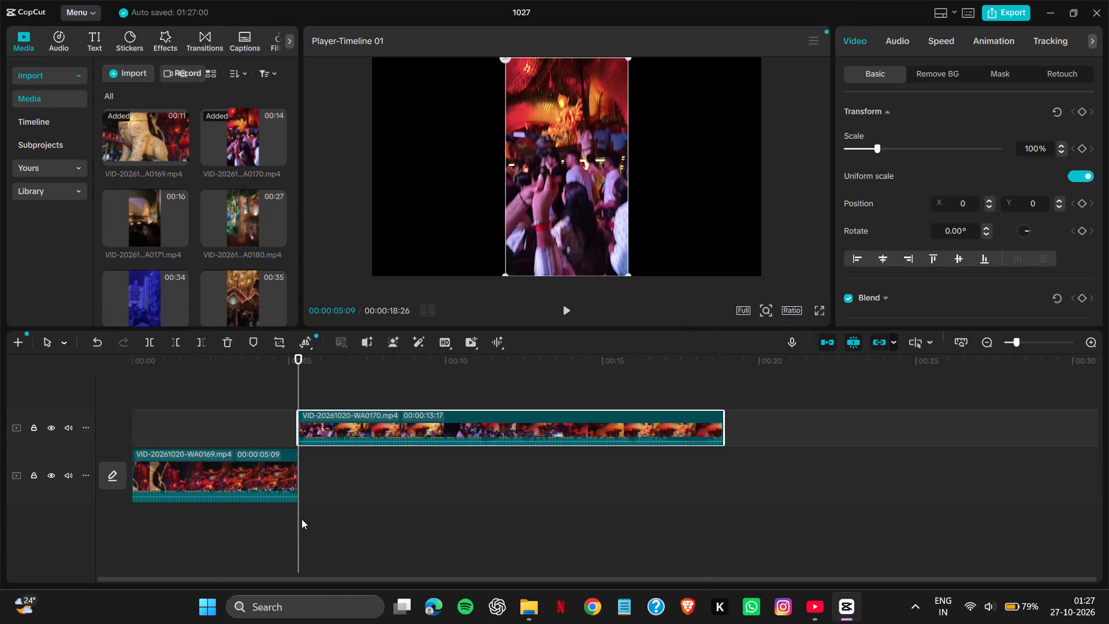
click(440, 413)
Shift VID-20261020-WA0170.mp4 slightly earlier, trim its start to the first clip's end for a duration of about 00:00:12:25, and play it.
drag(333, 439, 315, 439)
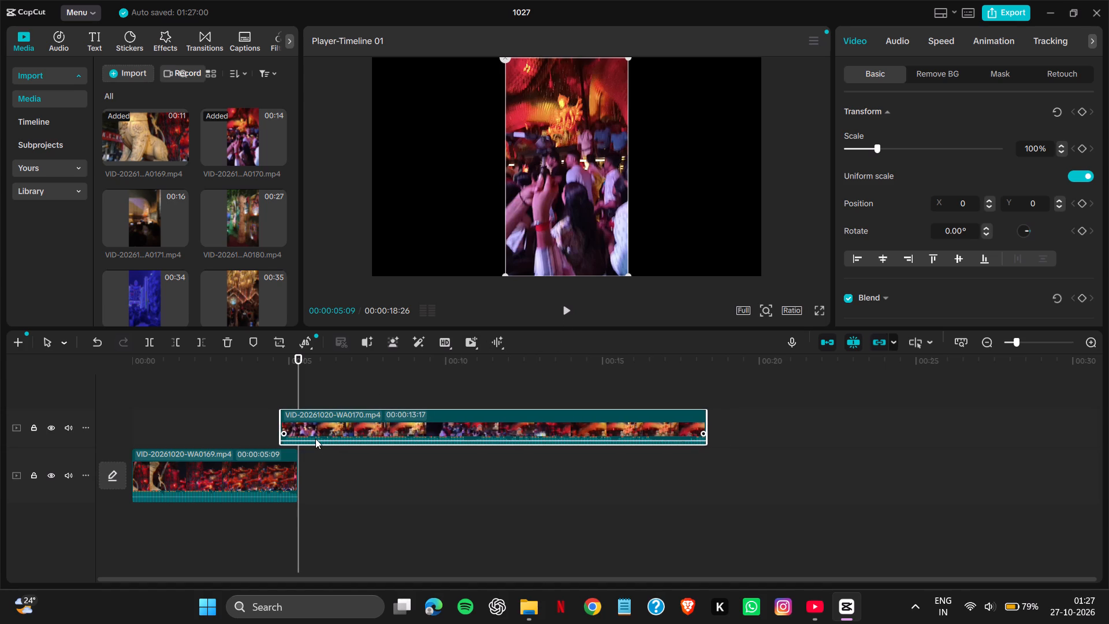
drag(315, 439, 310, 439)
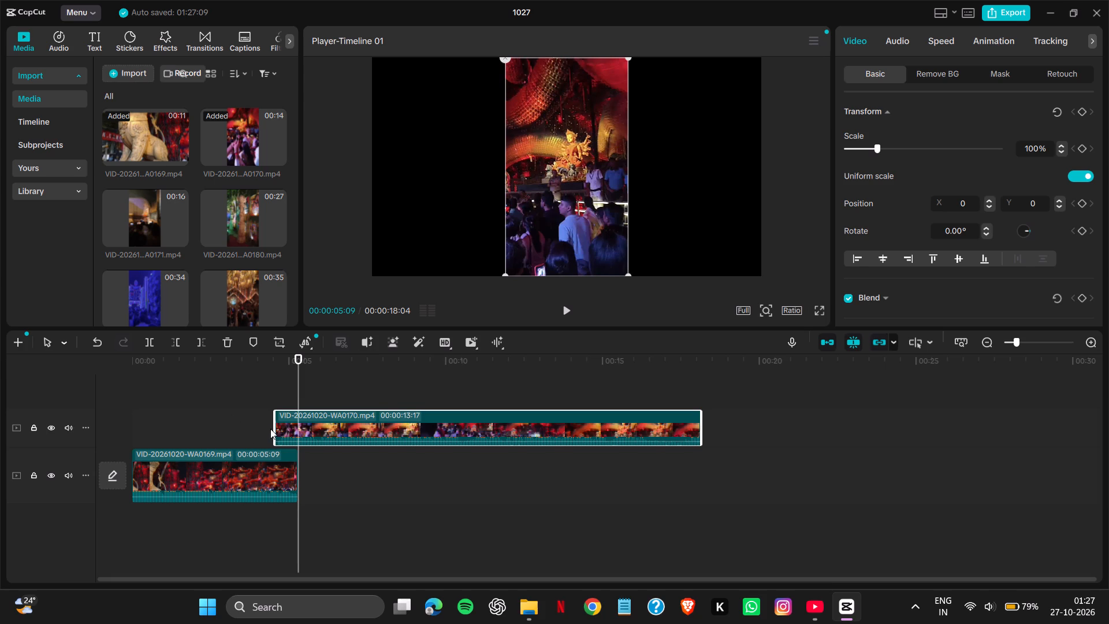
drag(273, 425, 286, 427)
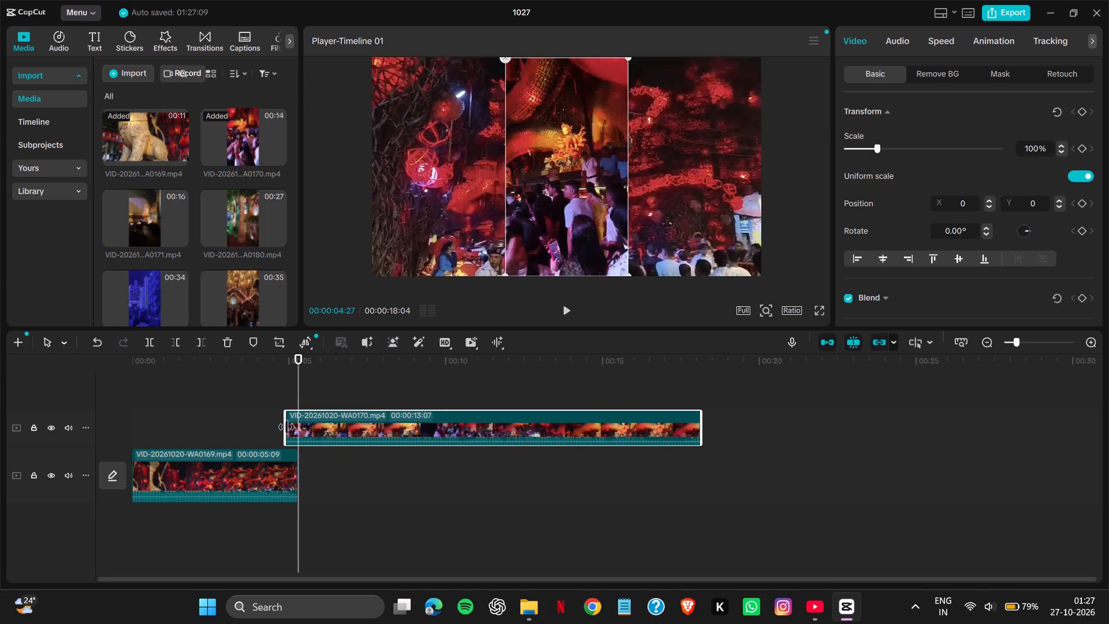
drag(286, 427, 307, 429)
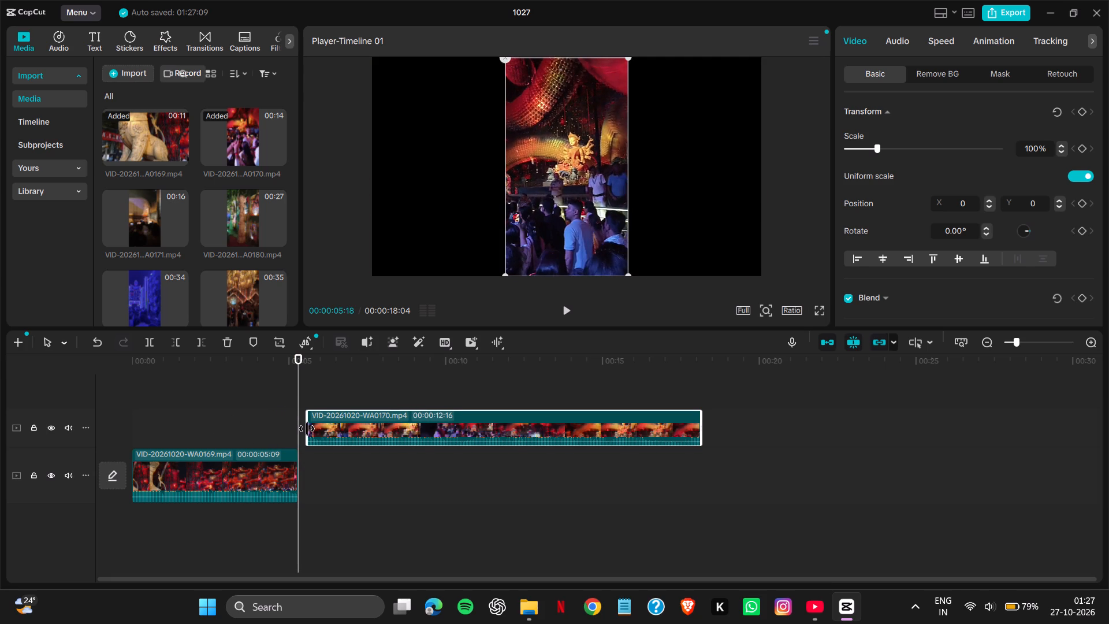
drag(307, 429, 303, 428)
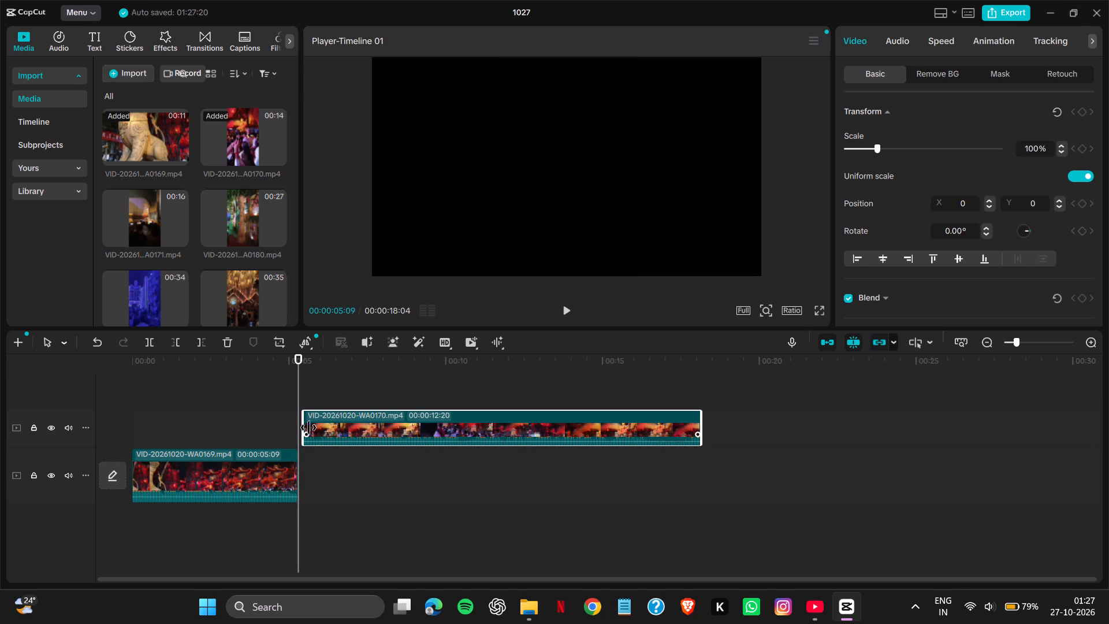
click(304, 425)
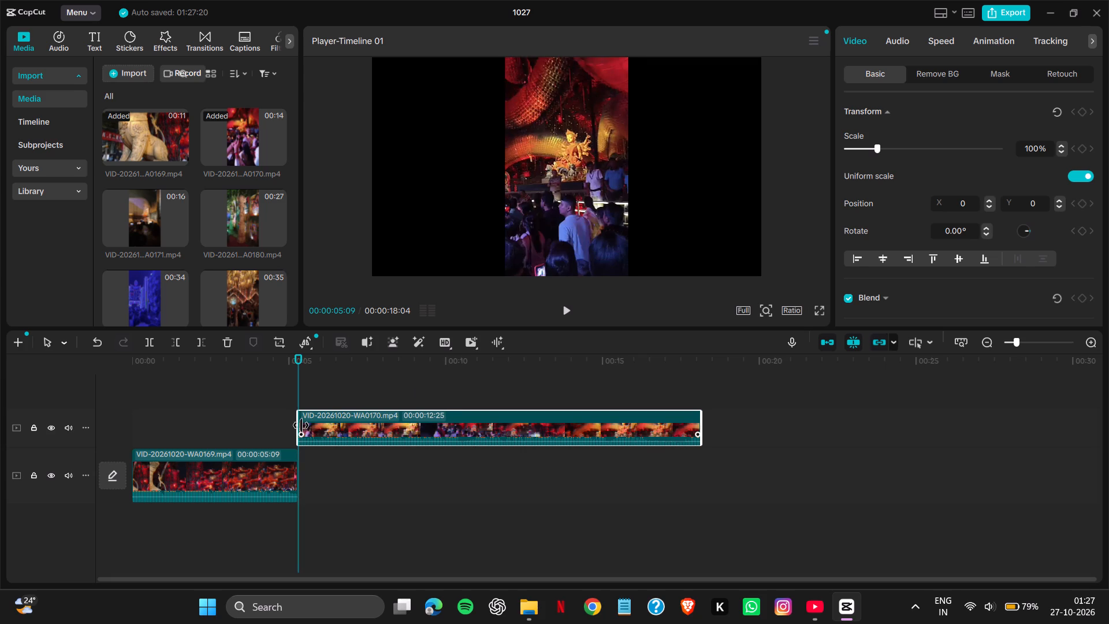
click(564, 313)
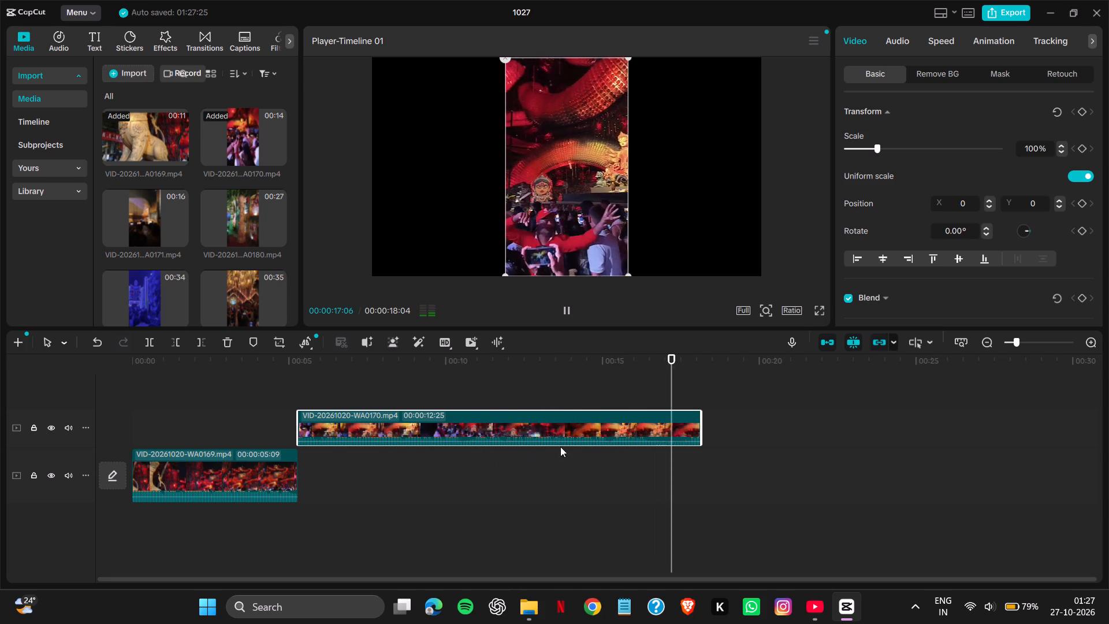
click(468, 419)
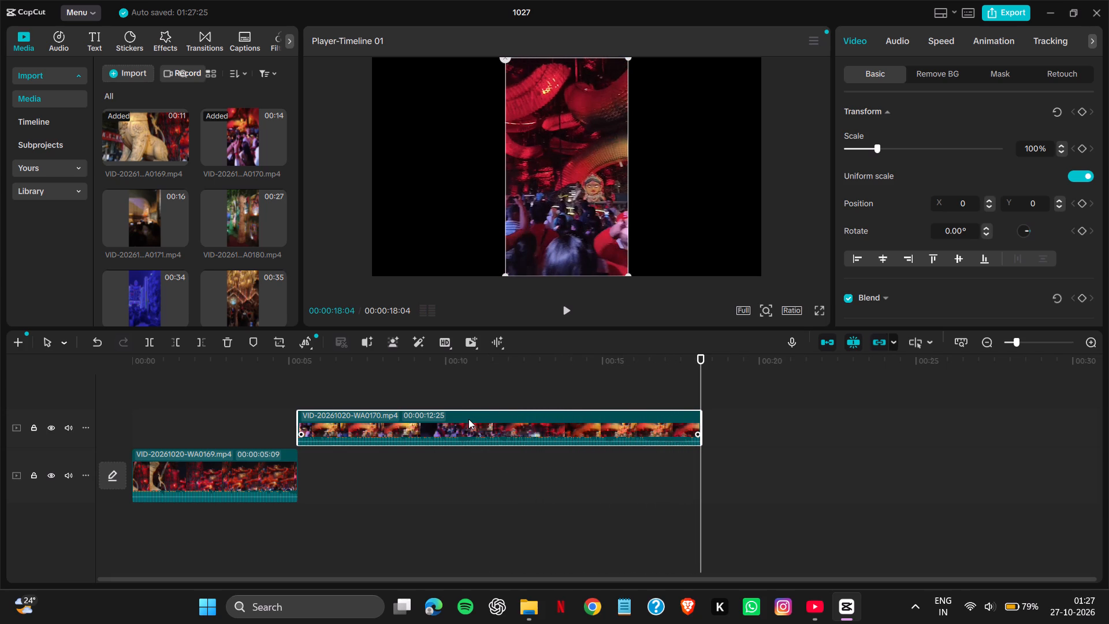
click(468, 419)
click(468, 419)
click(567, 311)
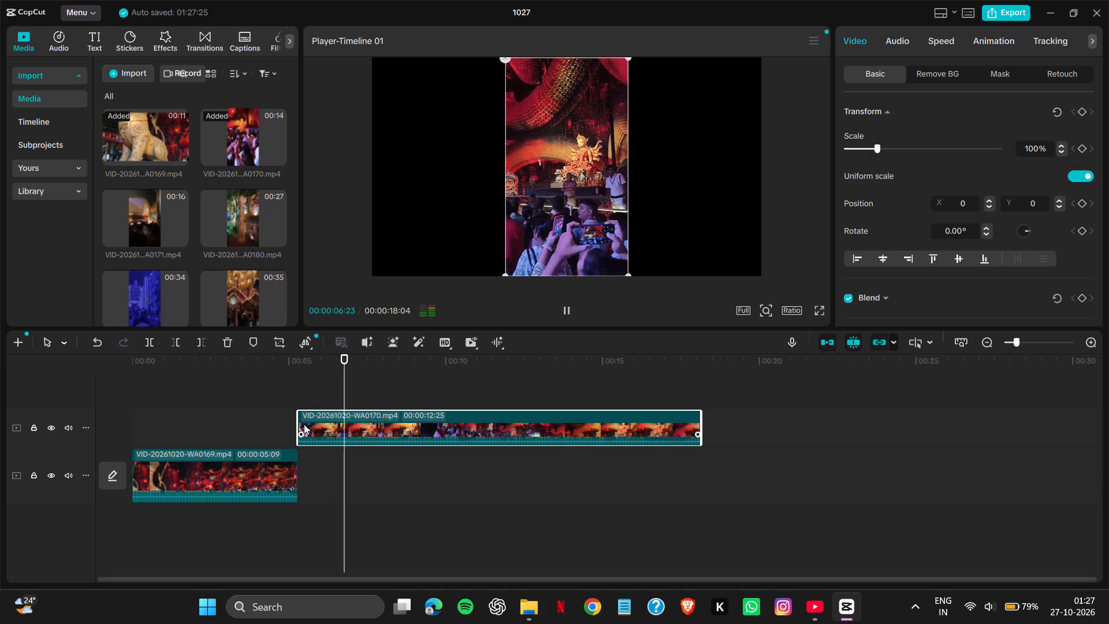
Move VID-20261020-WA0170.mp4 on the upper track to the timeline start and set the playhead to the first clip's end, 00:00:05:09.
drag(407, 431, 362, 434)
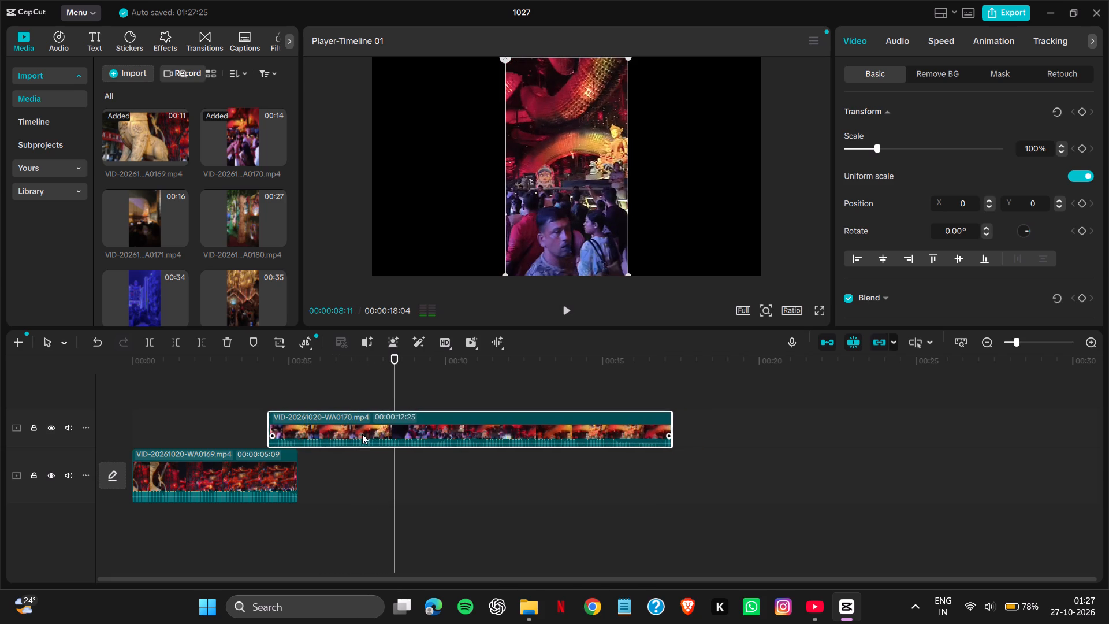
drag(362, 434, 291, 435)
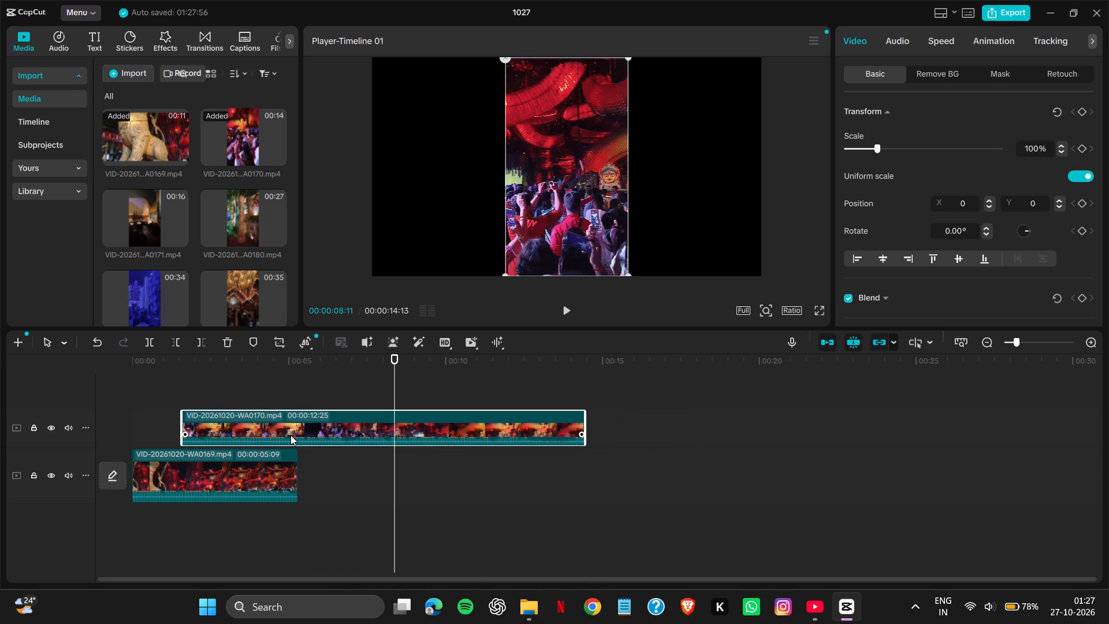
drag(370, 436, 364, 436)
drag(364, 436, 333, 435)
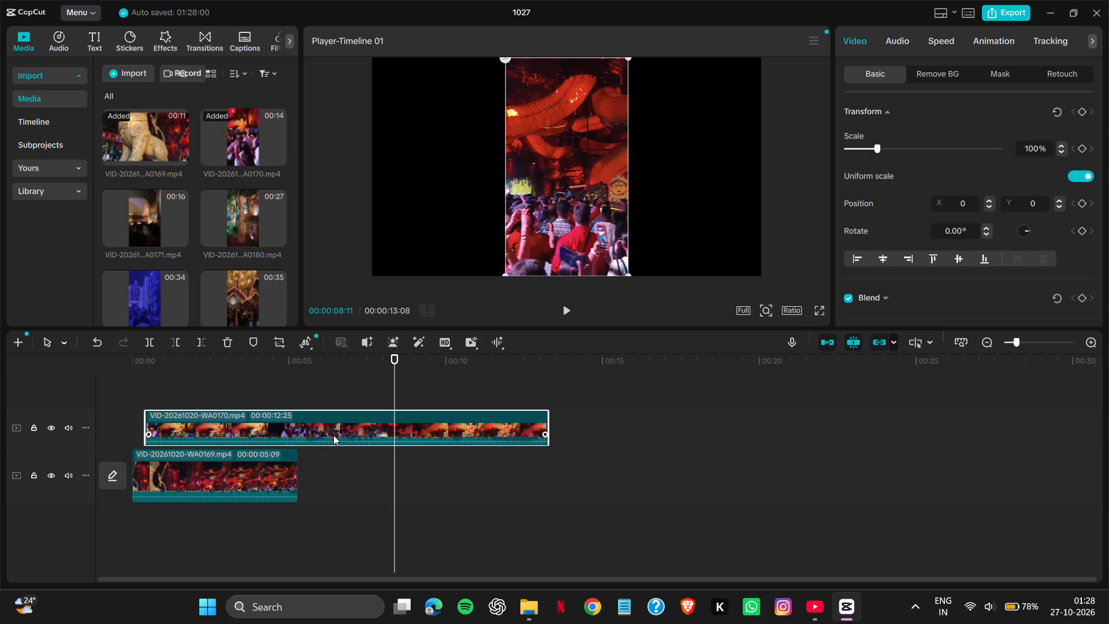
drag(394, 354, 357, 366)
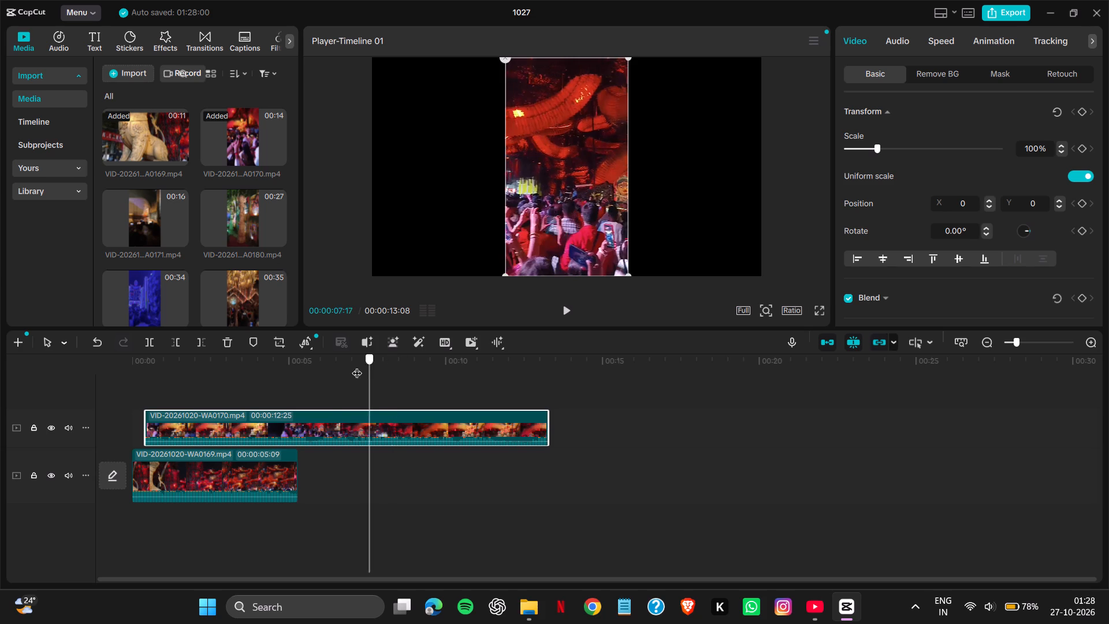
drag(357, 366, 307, 373)
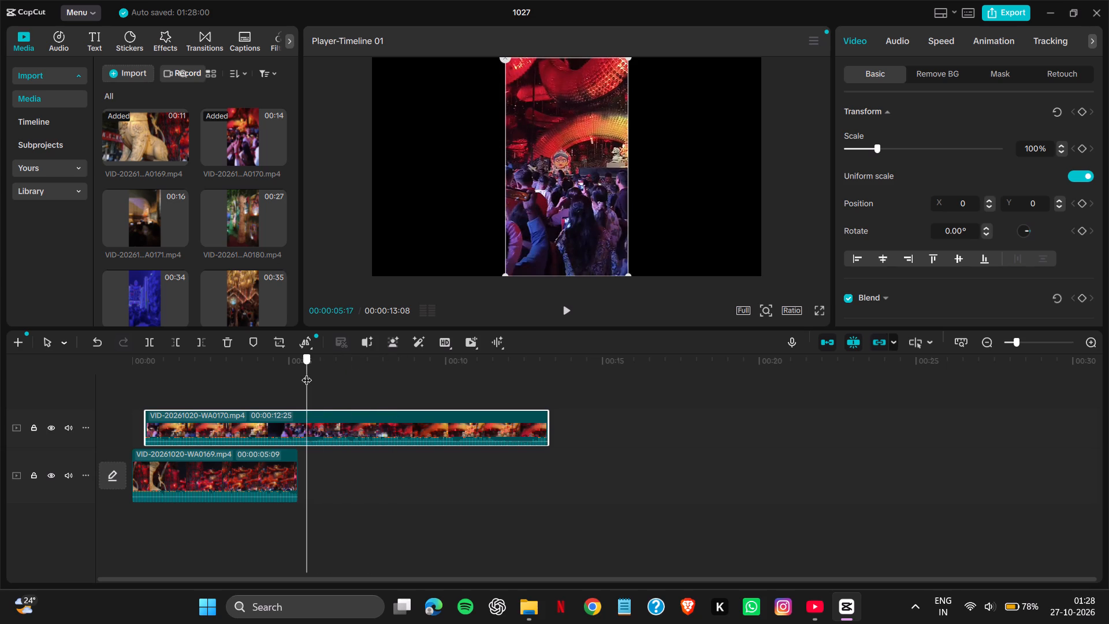
drag(307, 373, 300, 374)
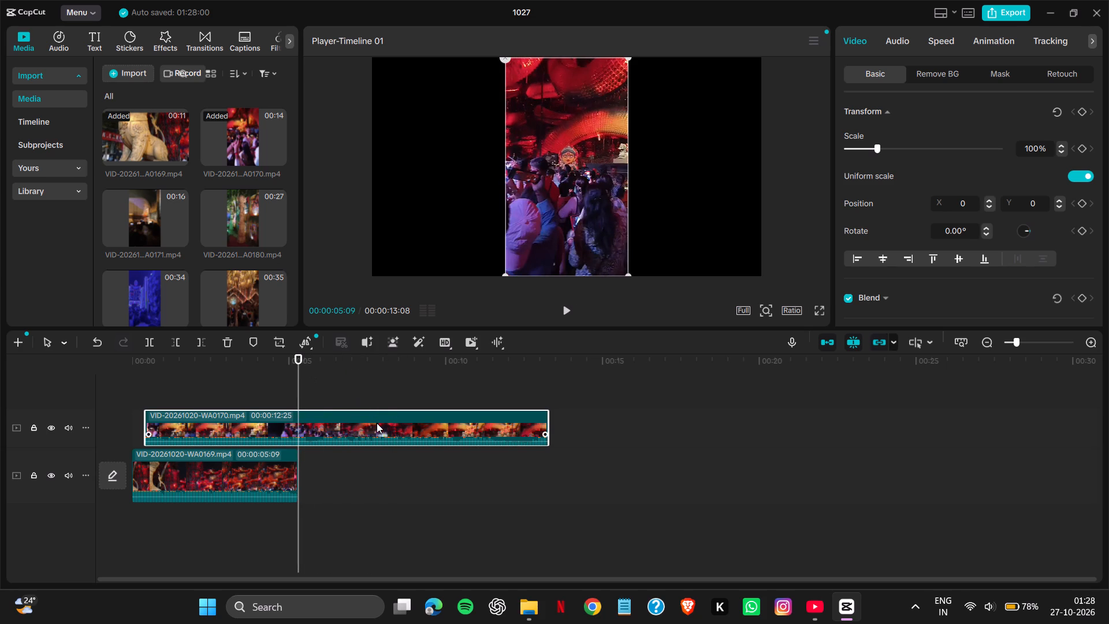
drag(377, 423, 347, 423)
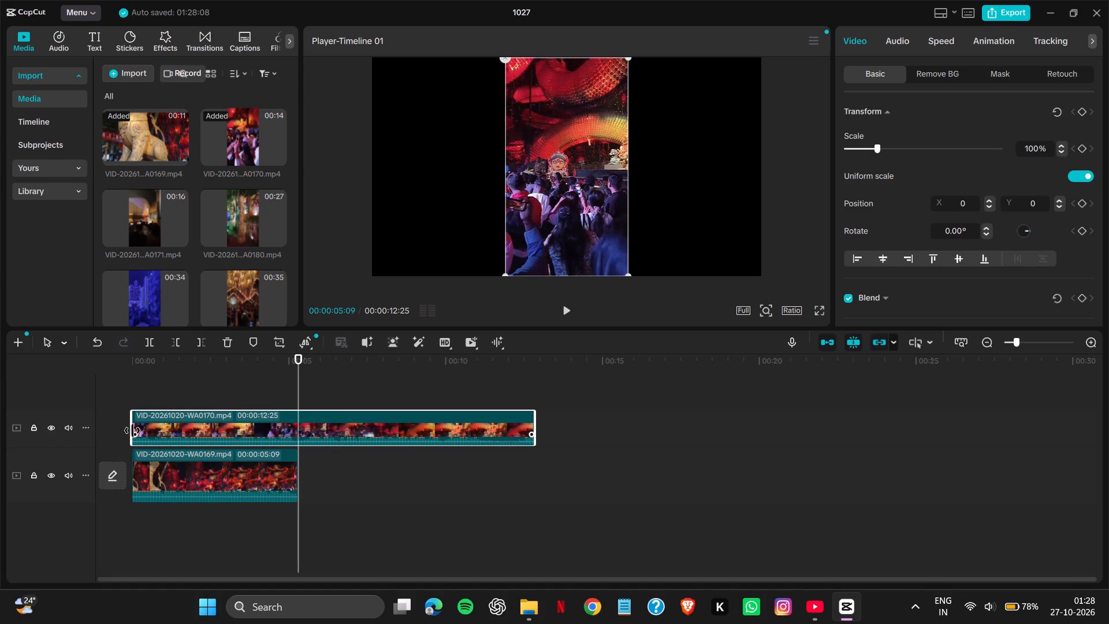
Trim the start of VID-20261020-WA0170.mp4 to the first clip's end at 00:00:05:09, for a duration of 00:00:07:16.
drag(132, 432, 260, 432)
drag(129, 431, 267, 429)
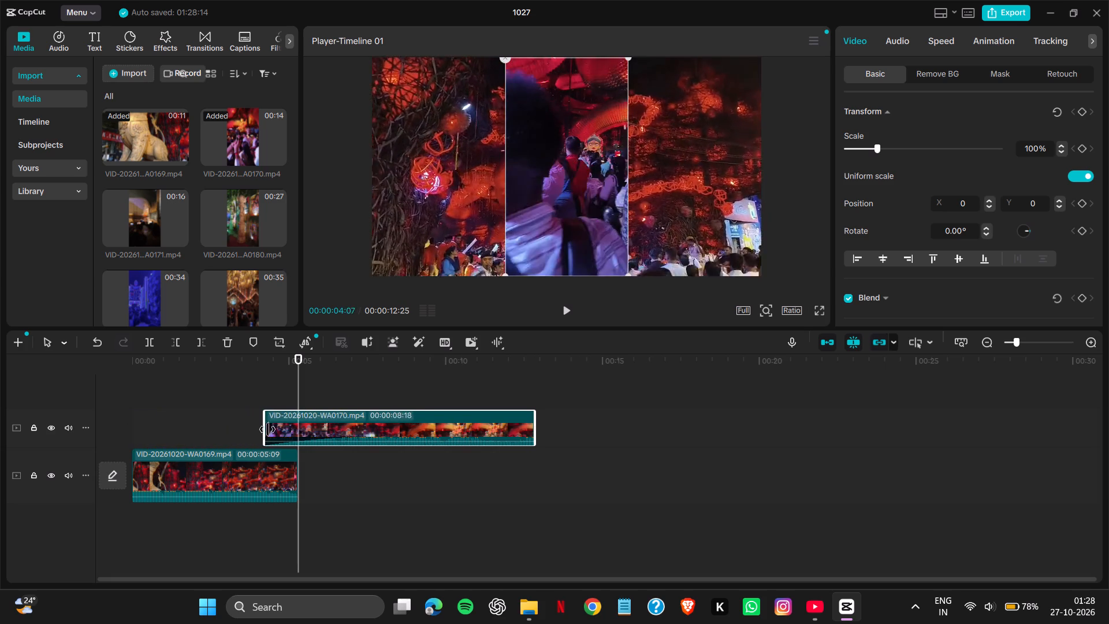
drag(267, 429, 280, 429)
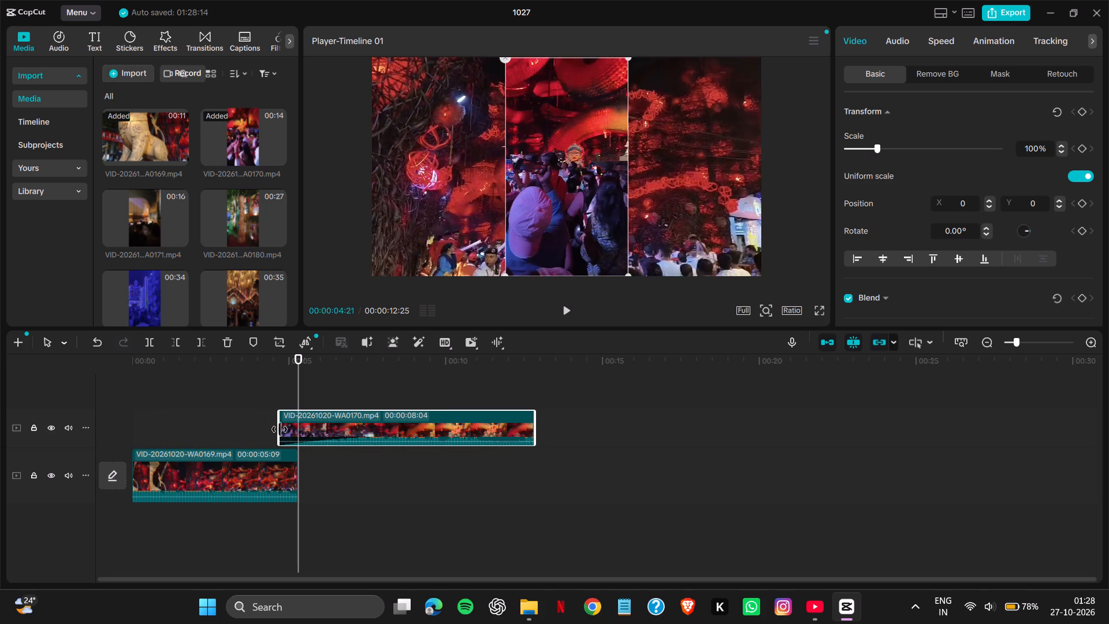
drag(280, 429, 296, 429)
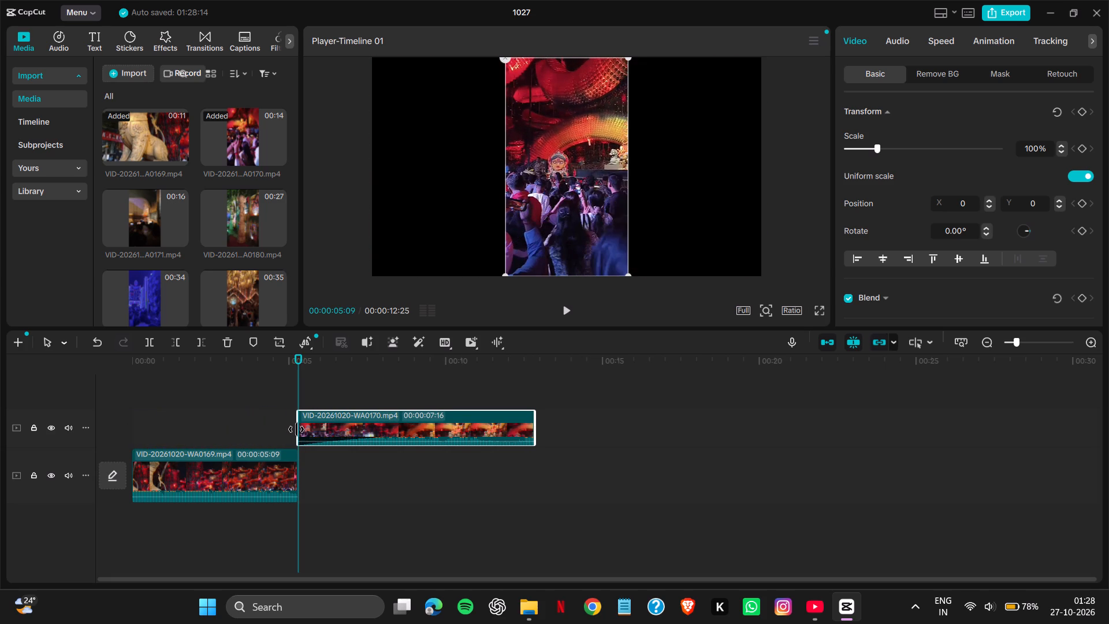
drag(296, 429, 282, 429)
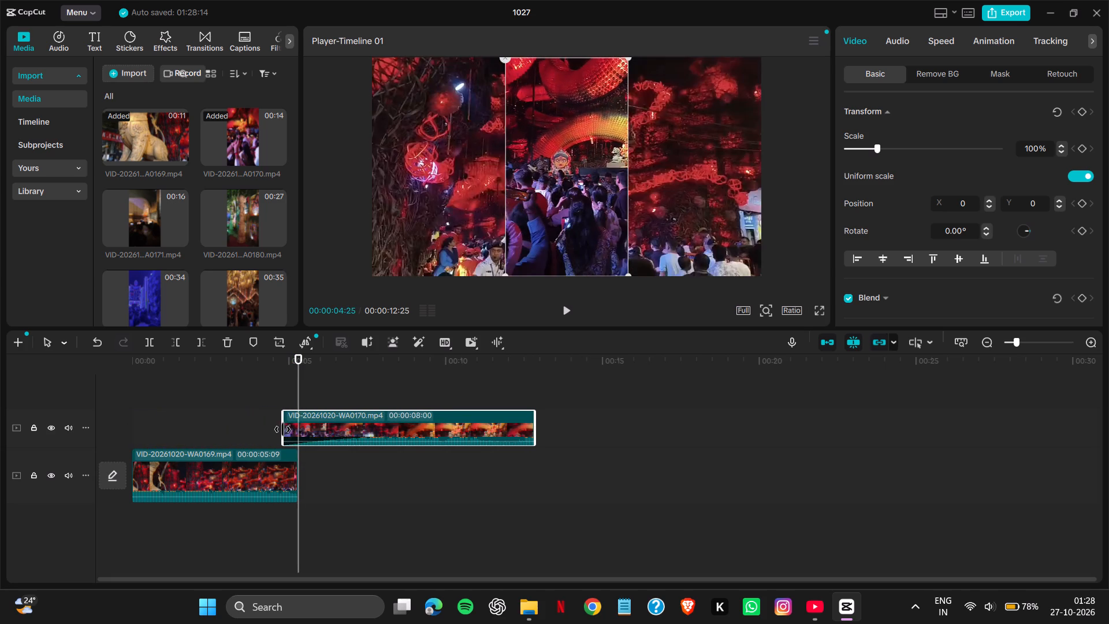
drag(282, 429, 294, 430)
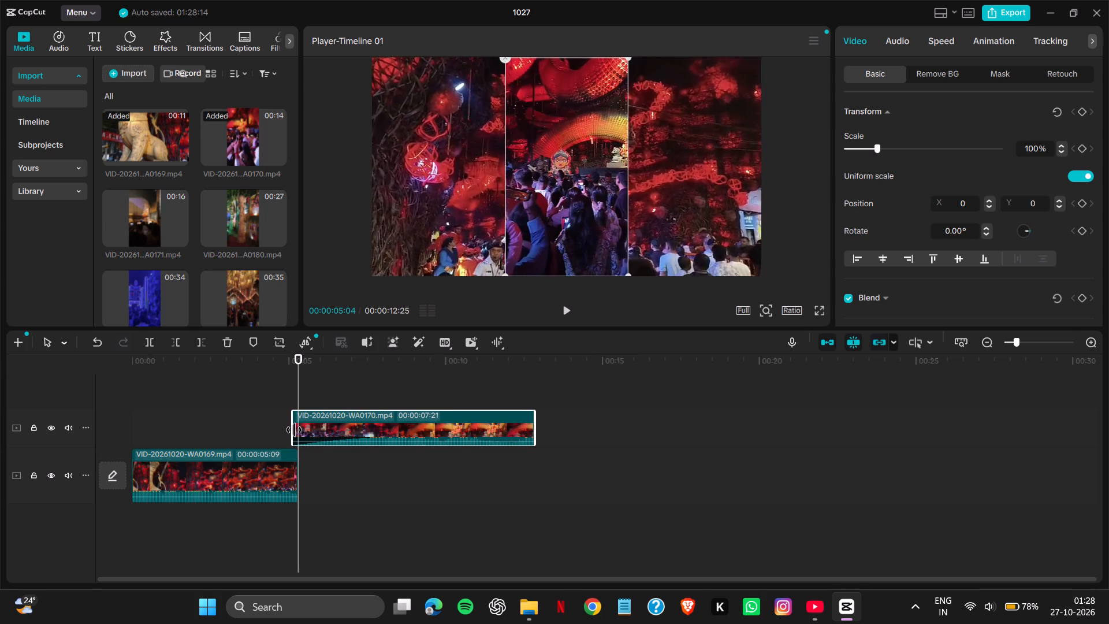
drag(294, 430, 297, 431)
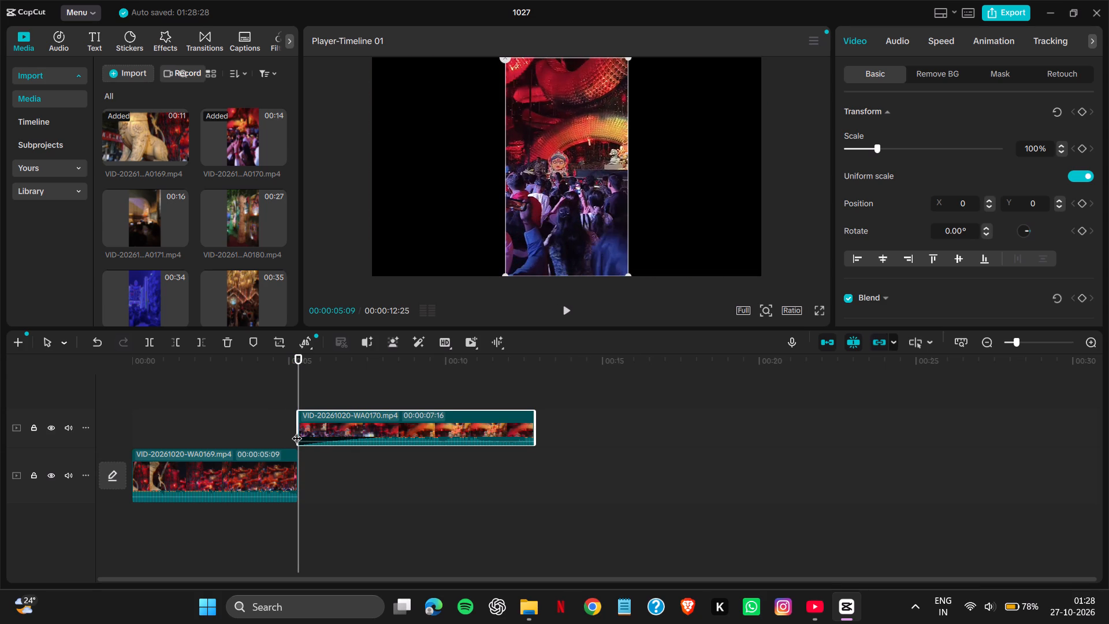
Play VID-20261020-WA0170.mp4 and trim its end to a duration of 00:00:05:09.
click(561, 310)
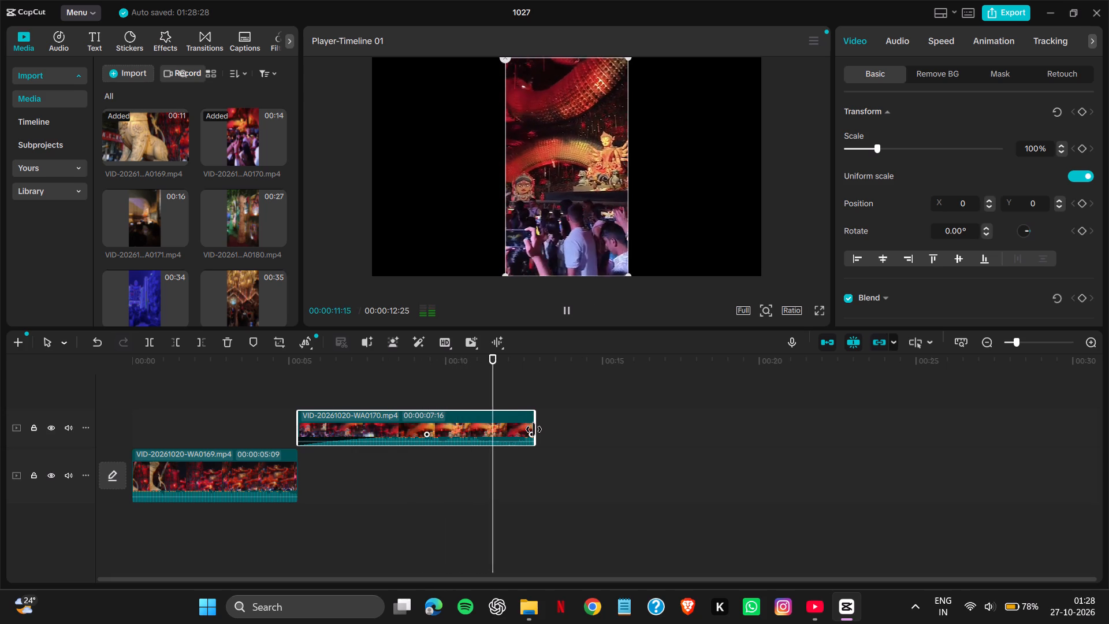
drag(534, 429, 509, 429)
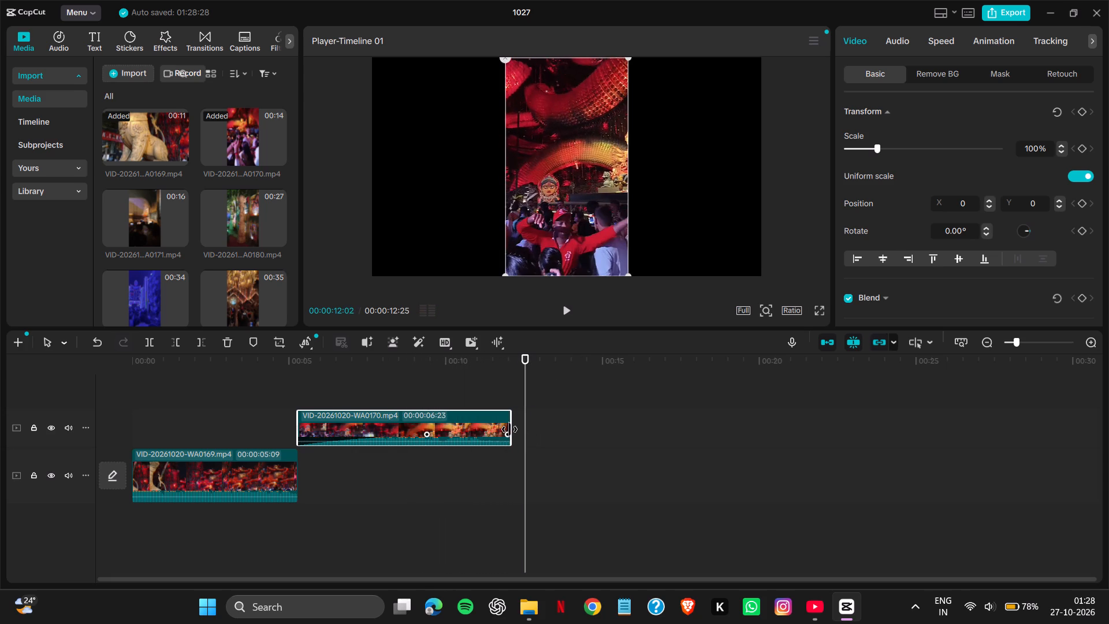
drag(509, 429, 493, 429)
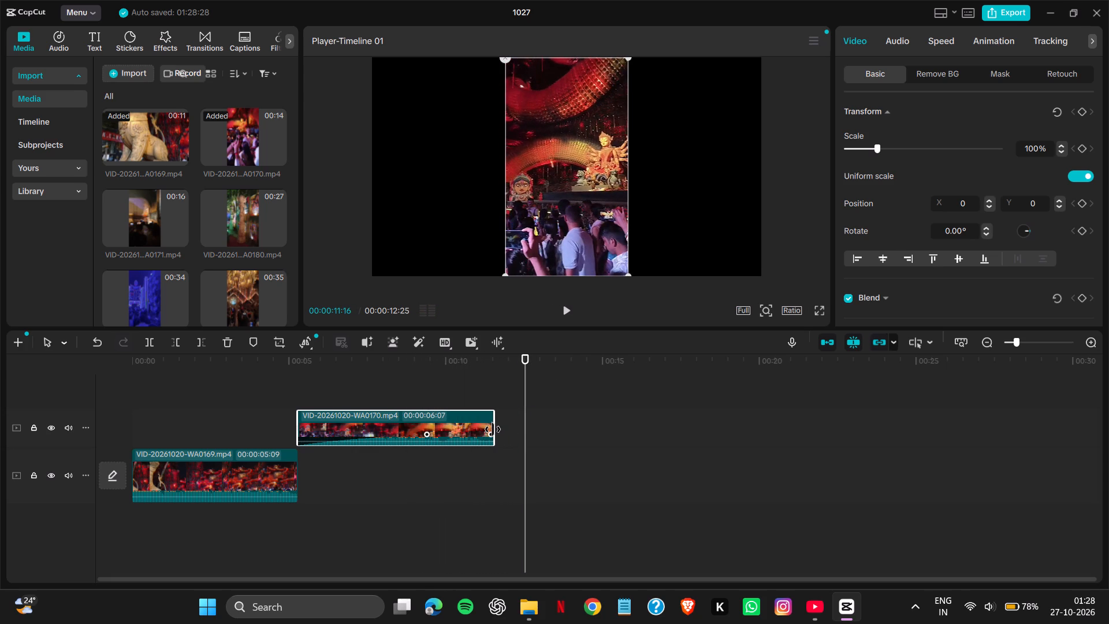
drag(493, 429, 482, 429)
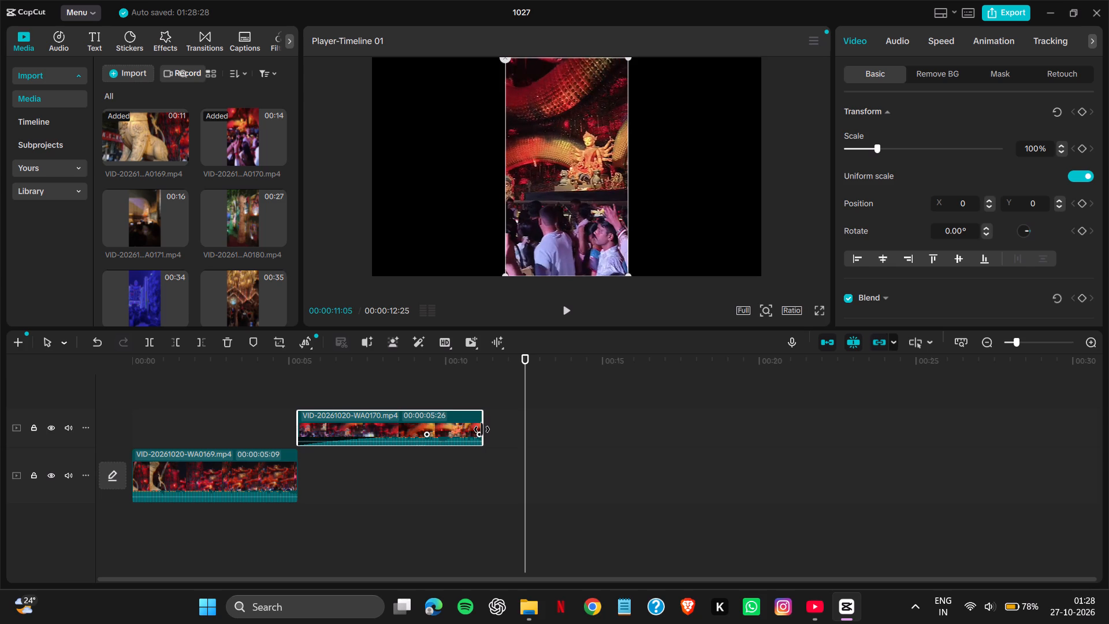
drag(482, 429, 464, 431)
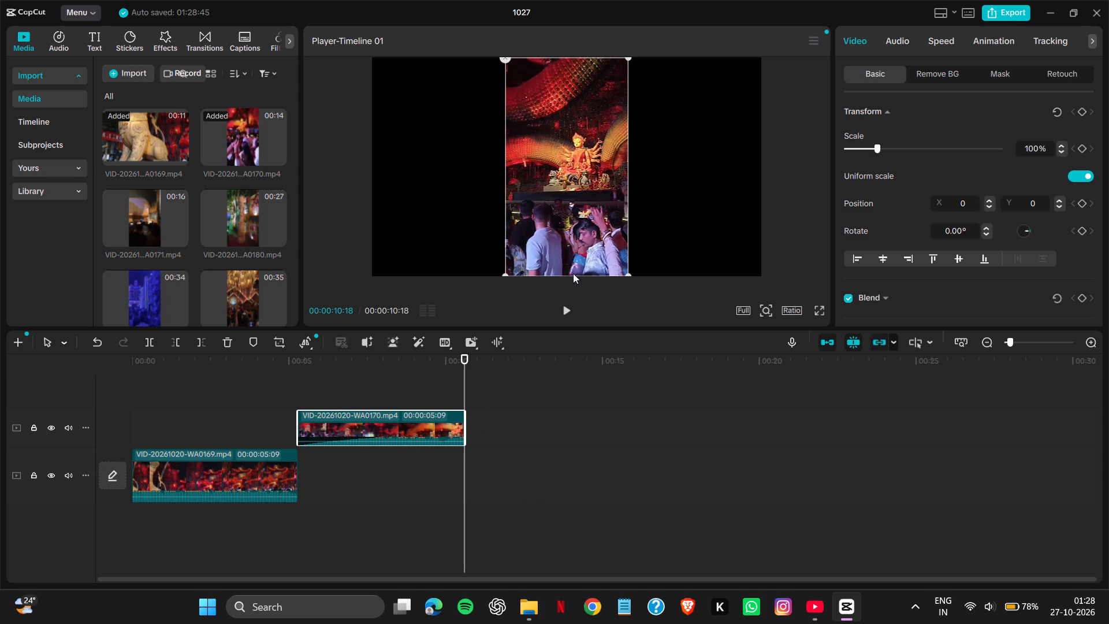
Replay and scrub VID-20261020-WA0170.mp4 for a new cut point, and trim its start to 00:00:07:24.
click(464, 359)
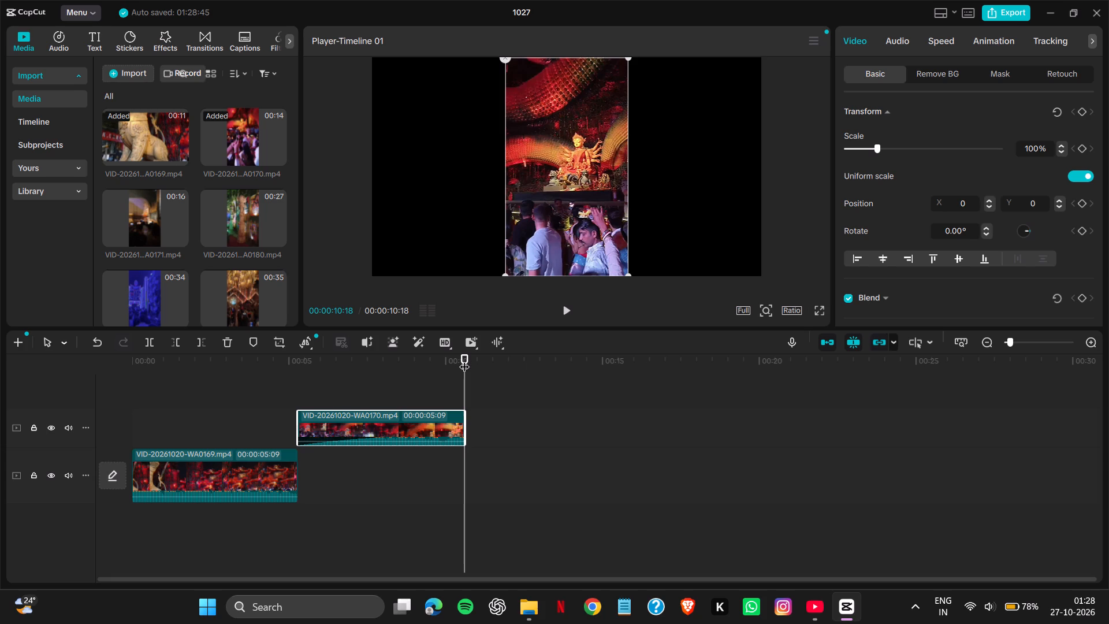
click(464, 359)
drag(464, 357, 325, 380)
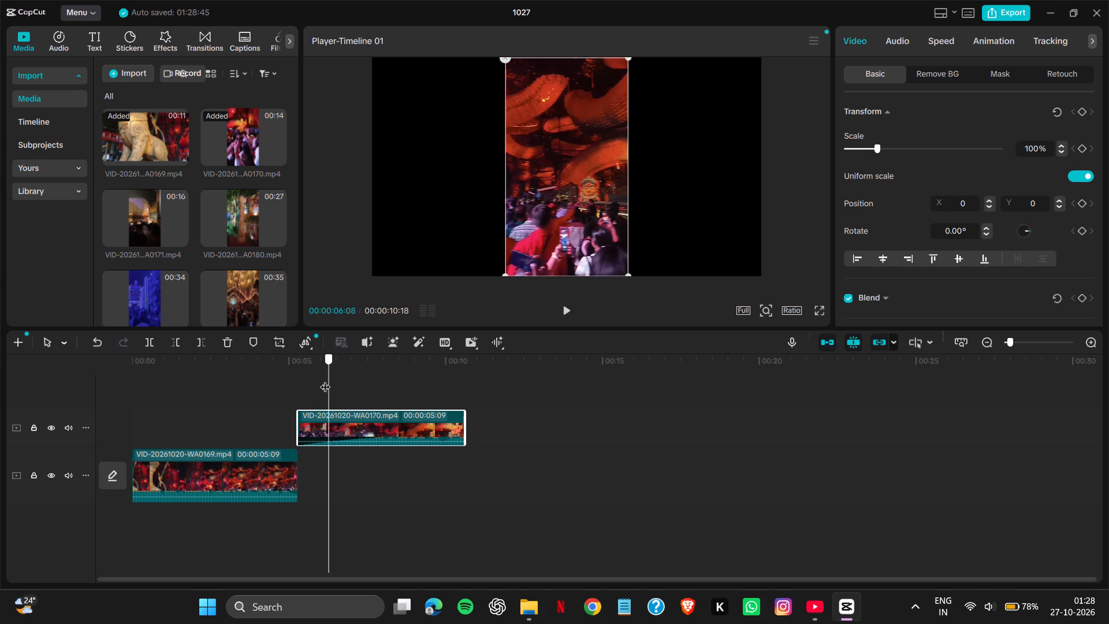
drag(325, 380, 300, 384)
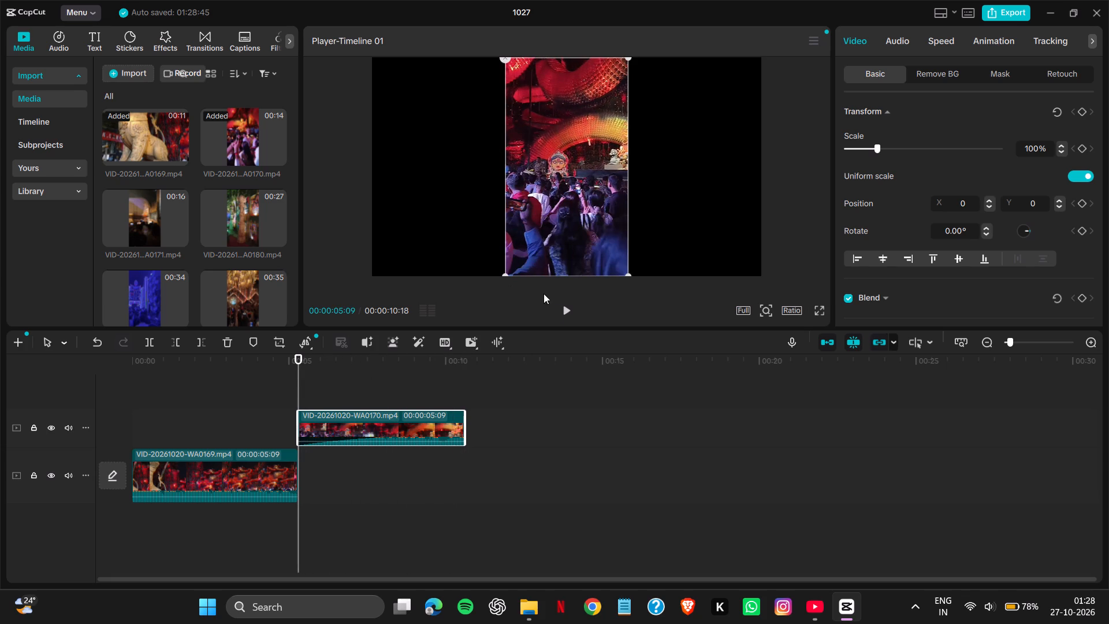
click(568, 313)
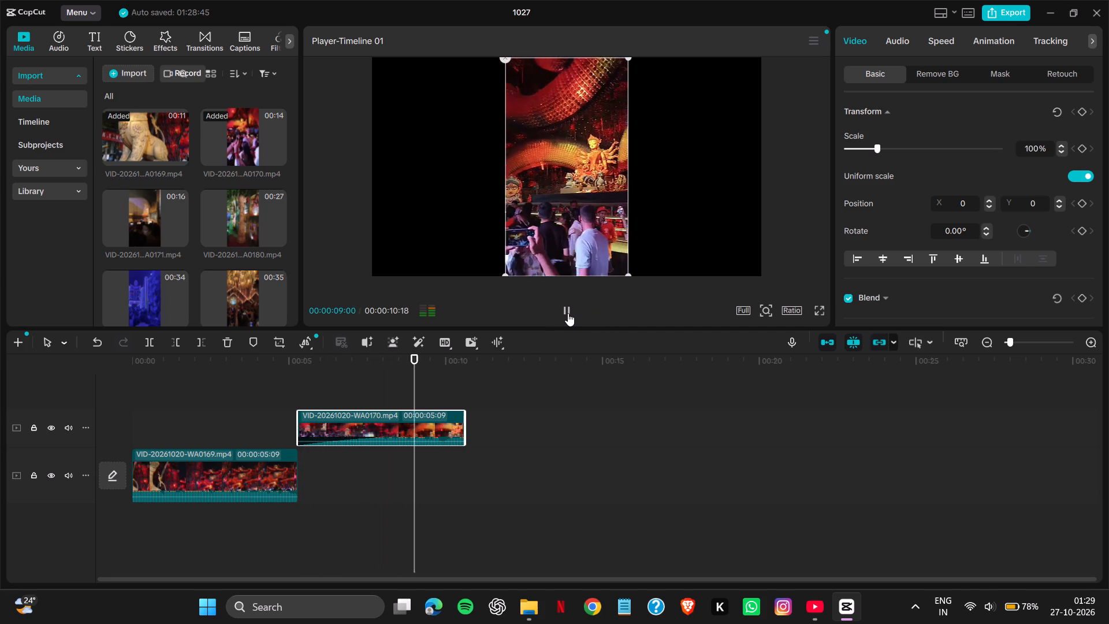
click(344, 428)
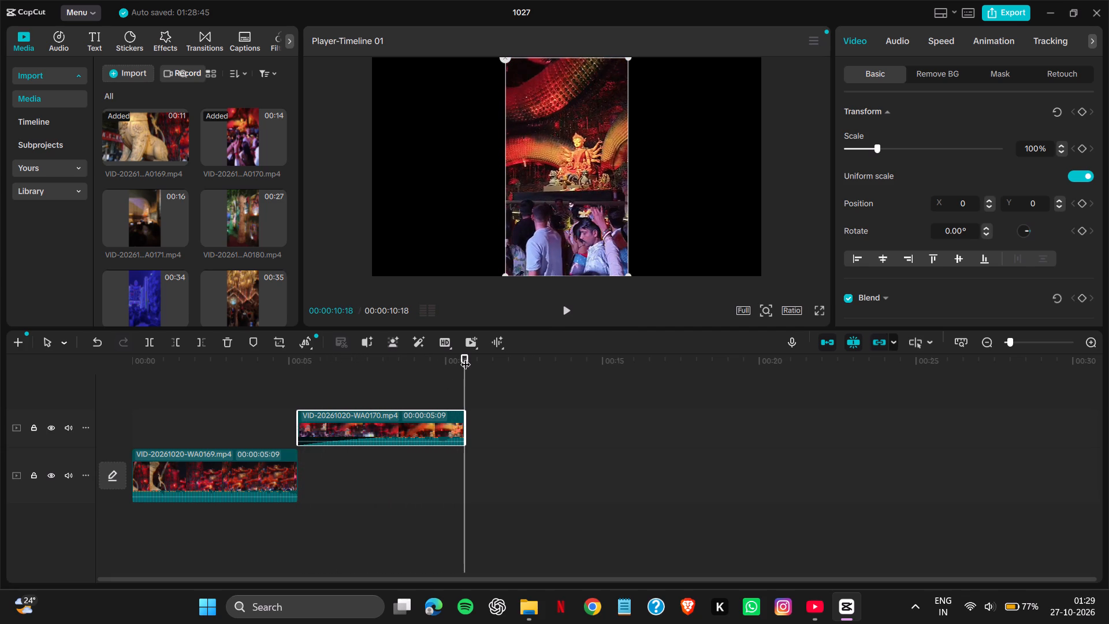
drag(464, 356, 451, 358)
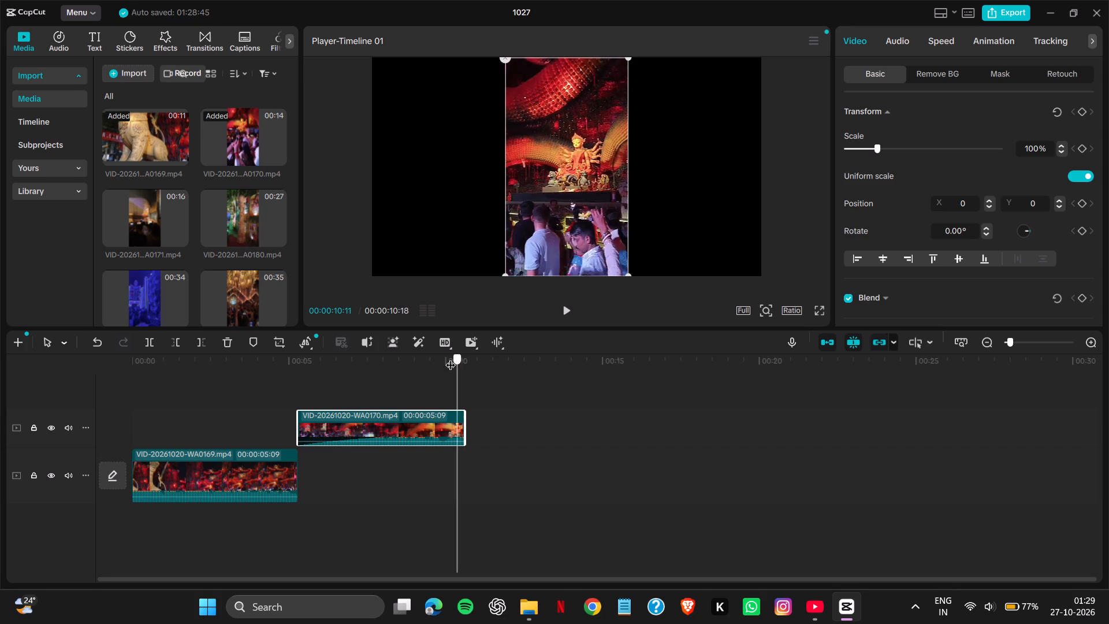
drag(451, 358, 329, 378)
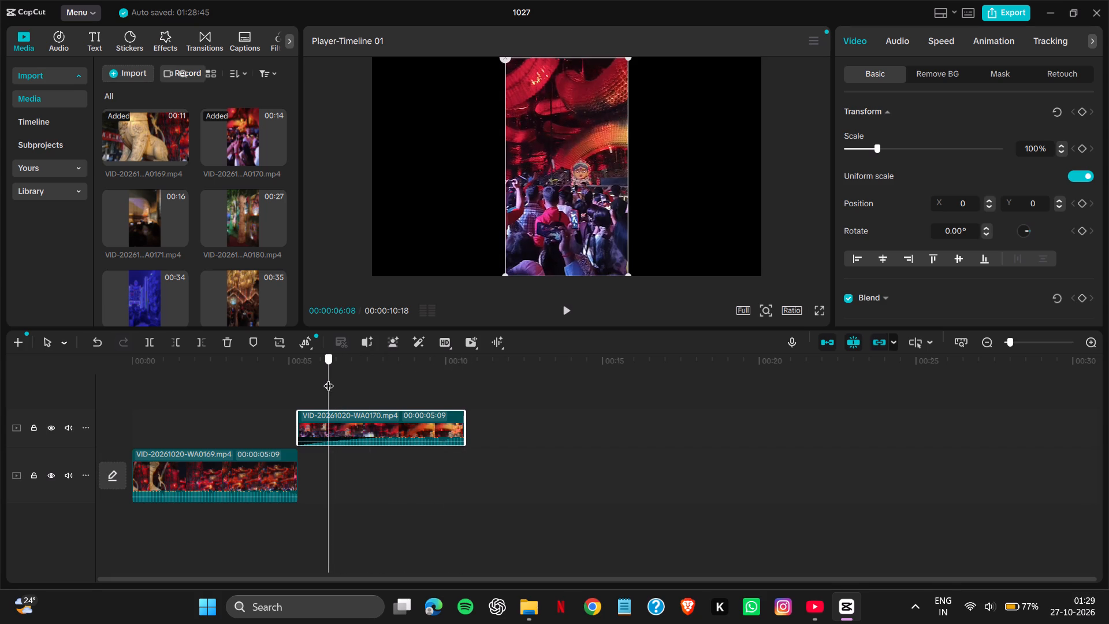
drag(329, 378, 321, 376)
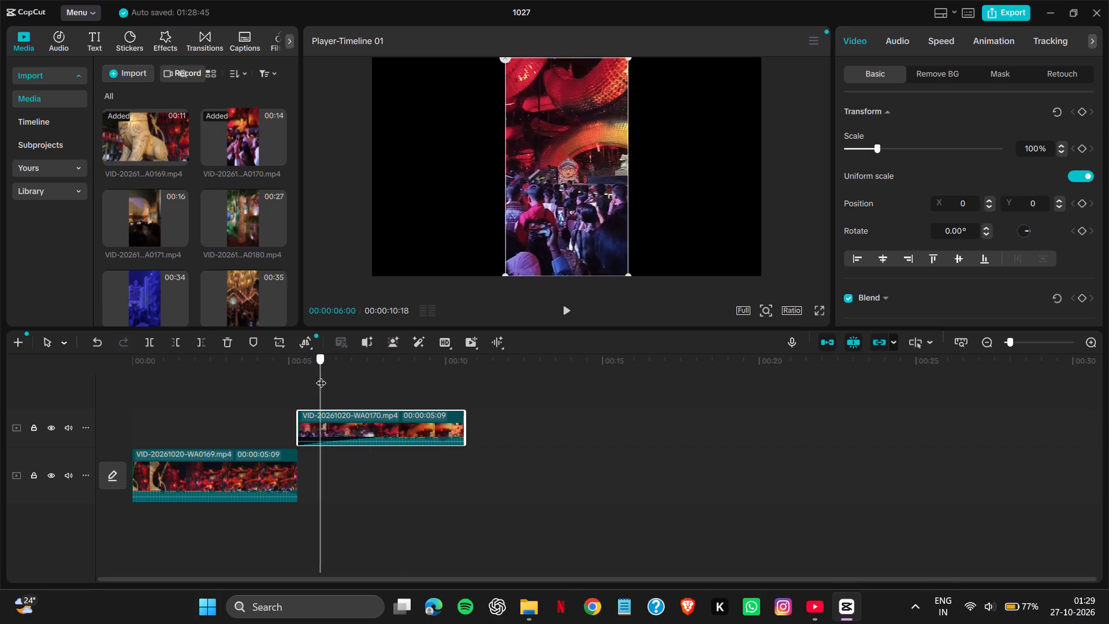
drag(321, 376, 363, 376)
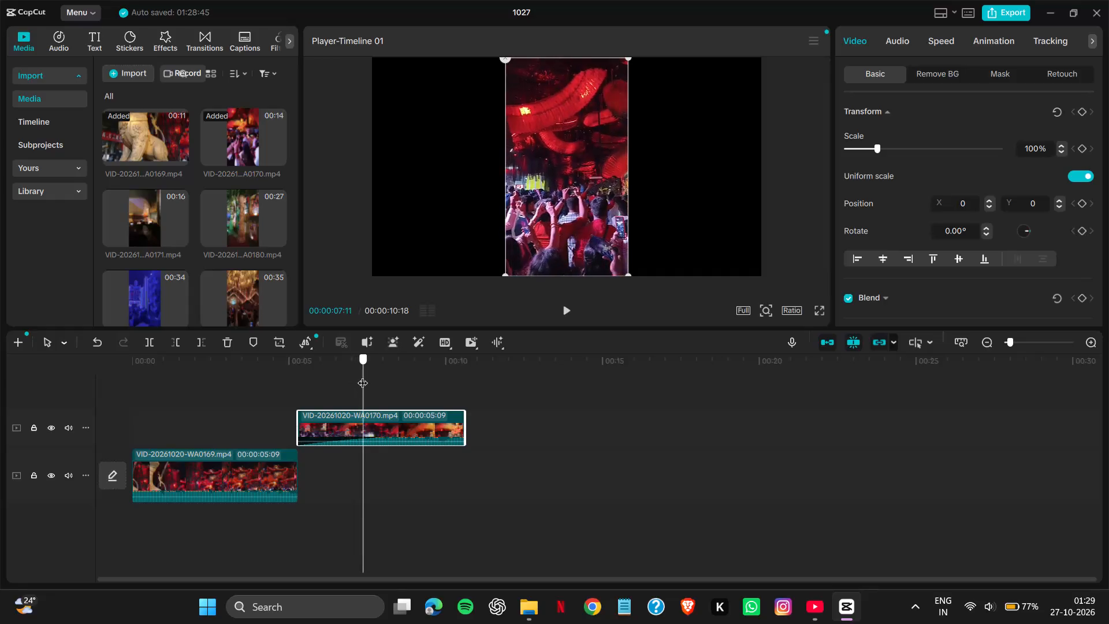
drag(363, 376, 378, 378)
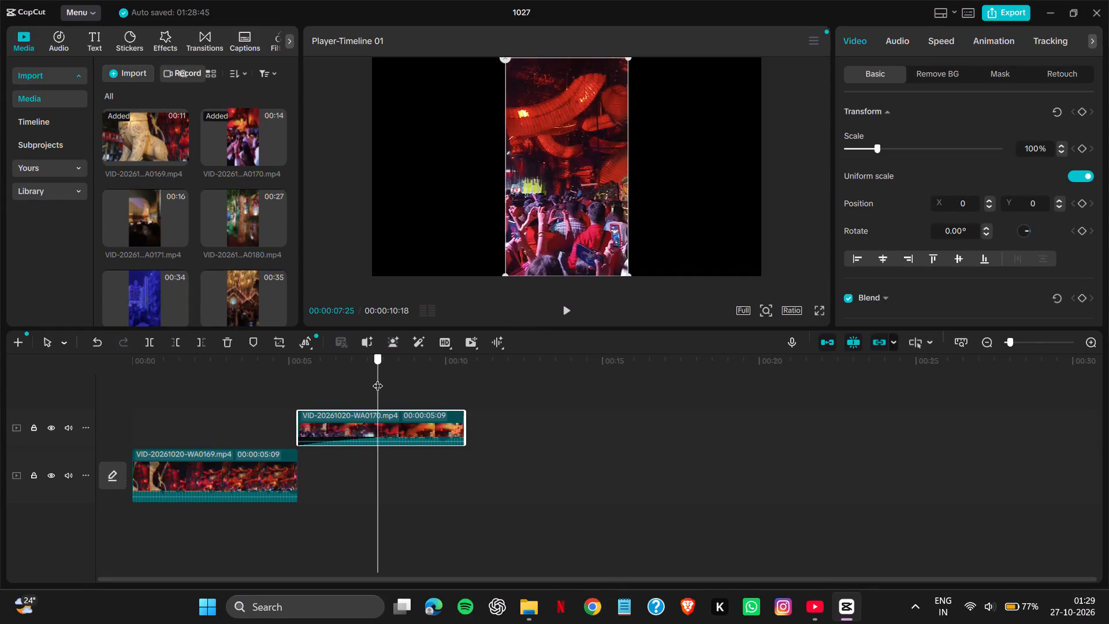
drag(378, 378, 377, 377)
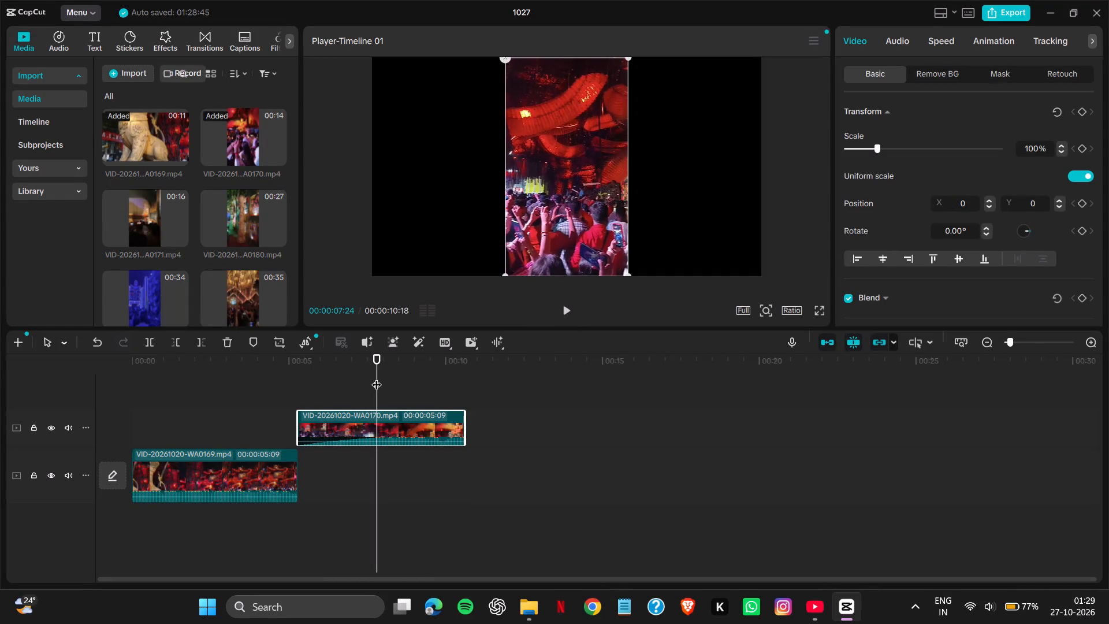
drag(295, 424, 377, 427)
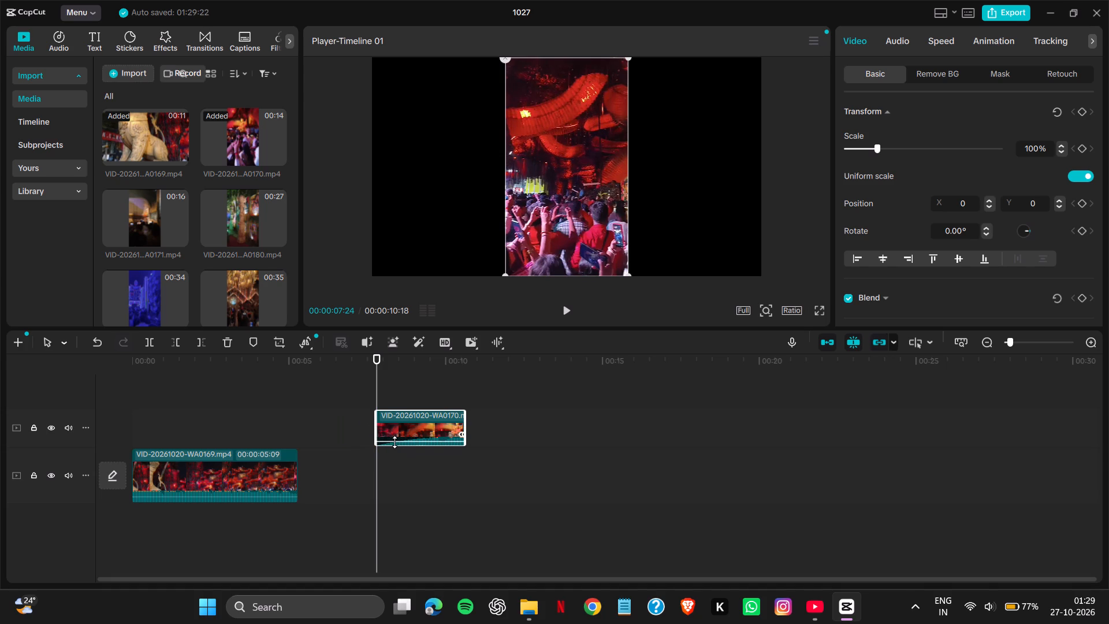
Adjust the audio volume level of VID-20261020-WA0170.mp4 directly on its timeline clip.
drag(395, 442, 378, 442)
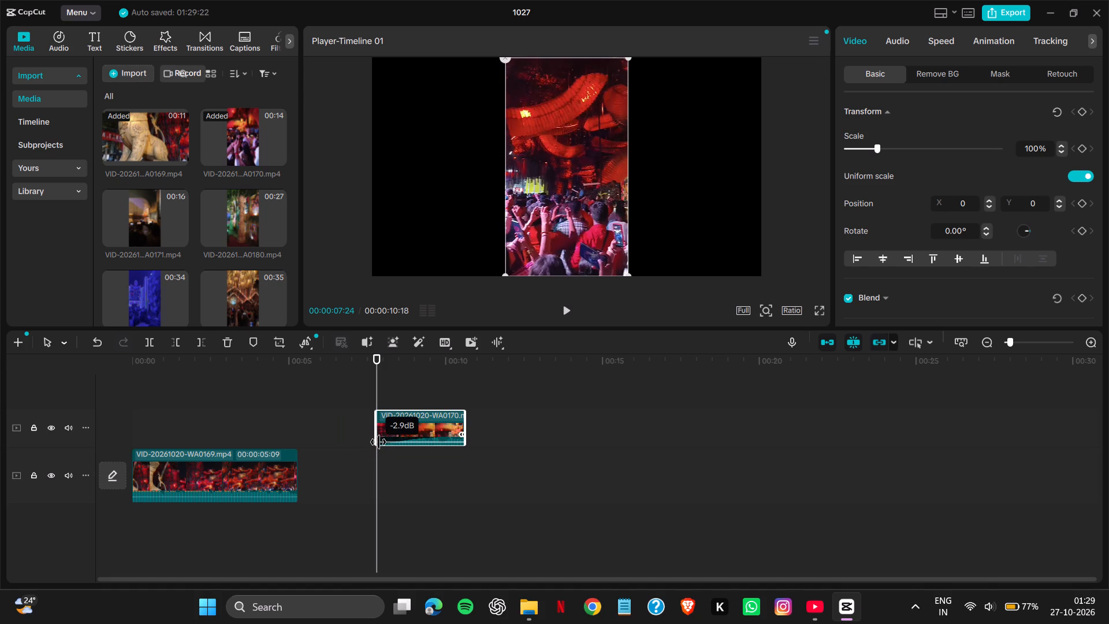
drag(378, 442, 381, 437)
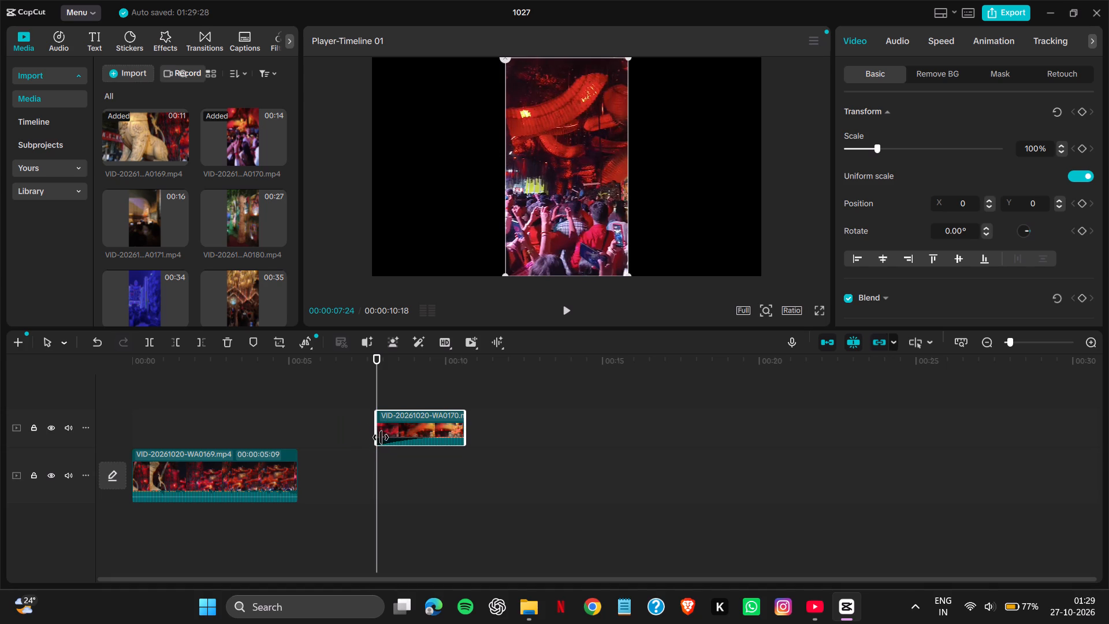
Move VID-20261020-WA0170.mp4 to start at the first clip's end, 00:00:05:09, and play the sequence from the beginning.
drag(396, 430, 318, 436)
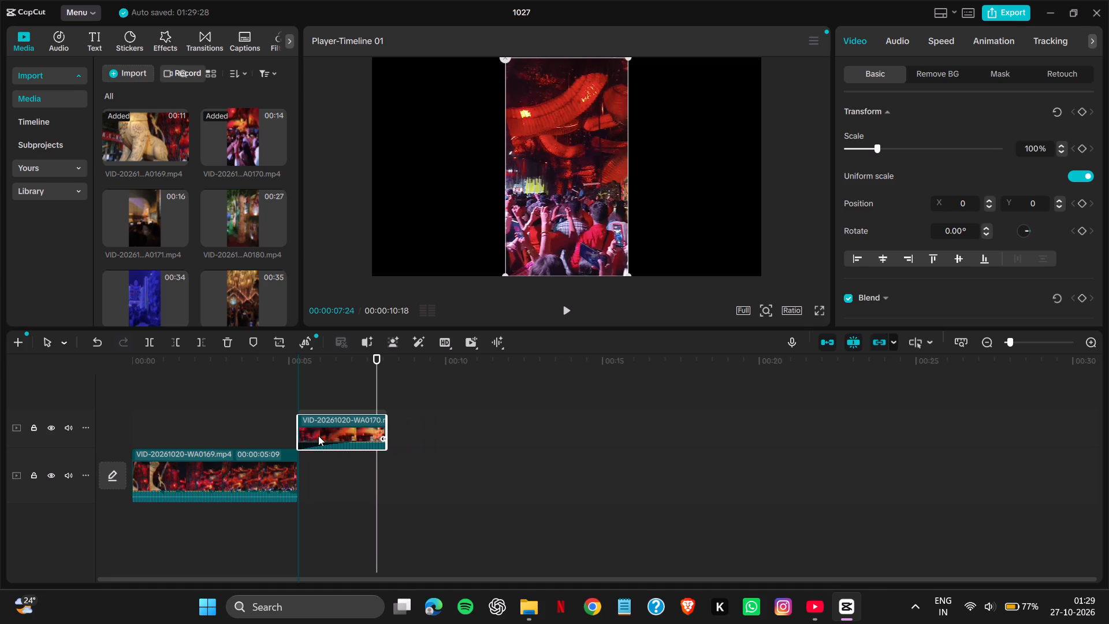
drag(318, 436, 318, 434)
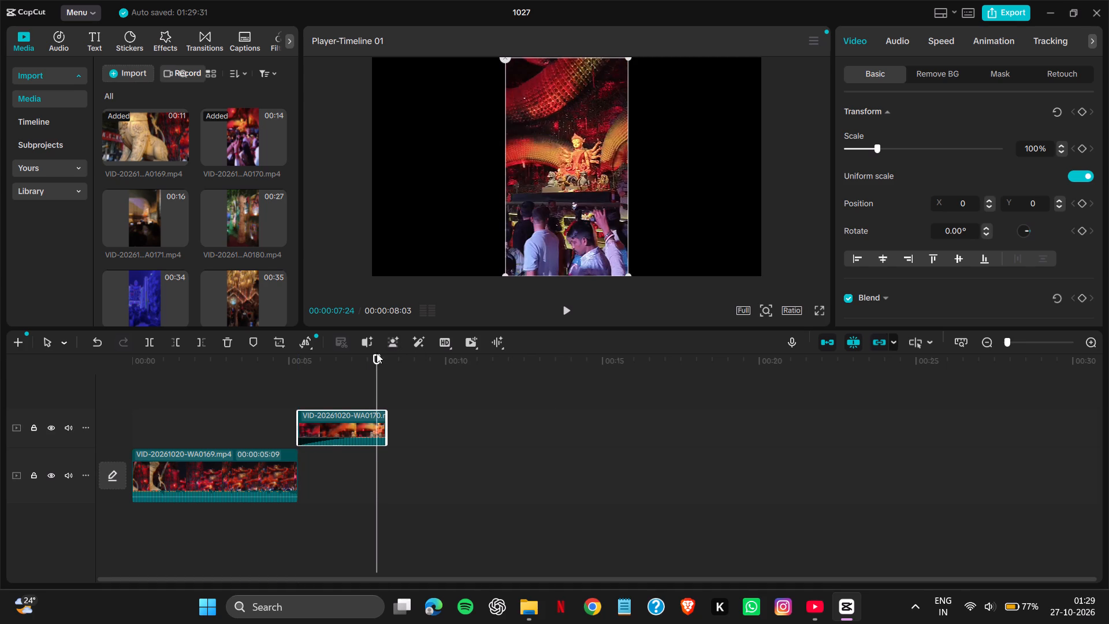
drag(377, 355, 37, 397)
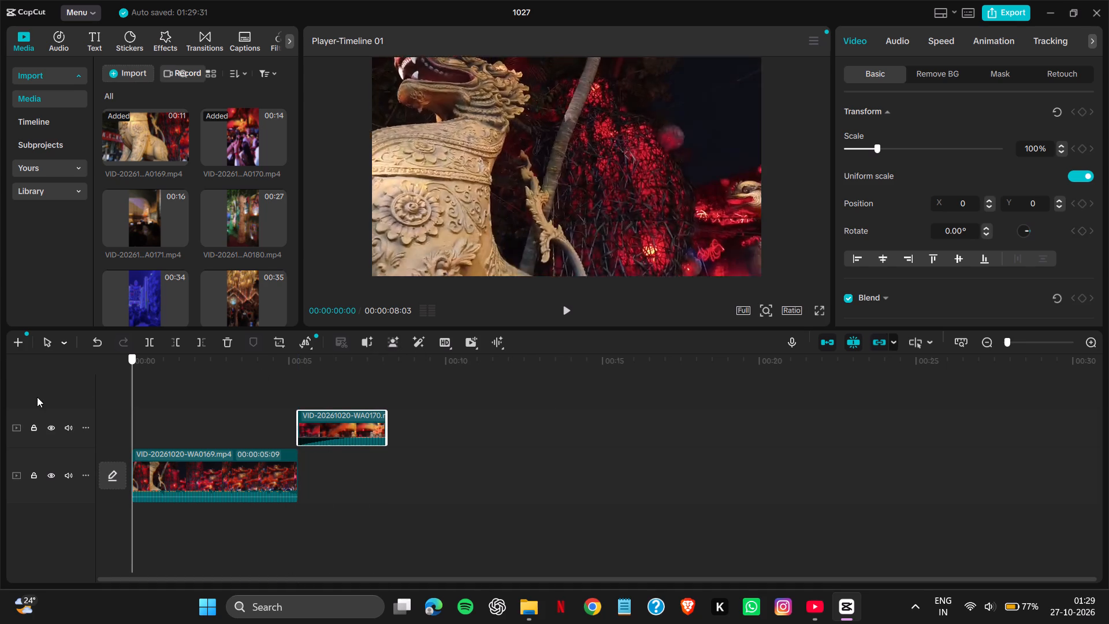
drag(37, 397, 35, 397)
click(567, 308)
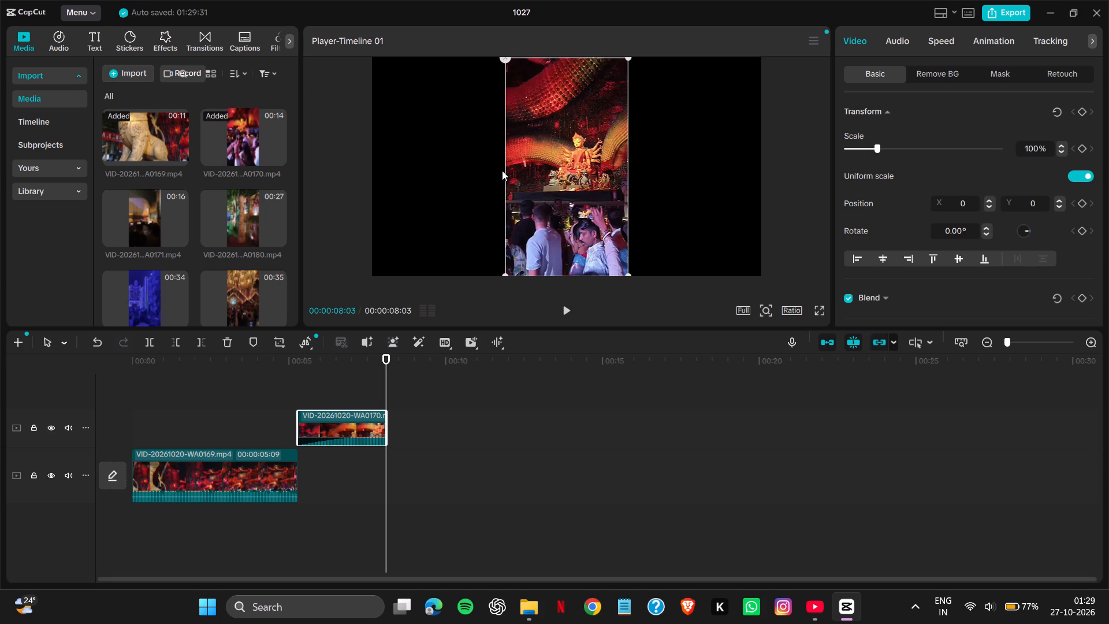
click(503, 55)
Preview the VID-20261020-WA0171.mp4 video from the imported media.
scroll(146, 211, right, 1)
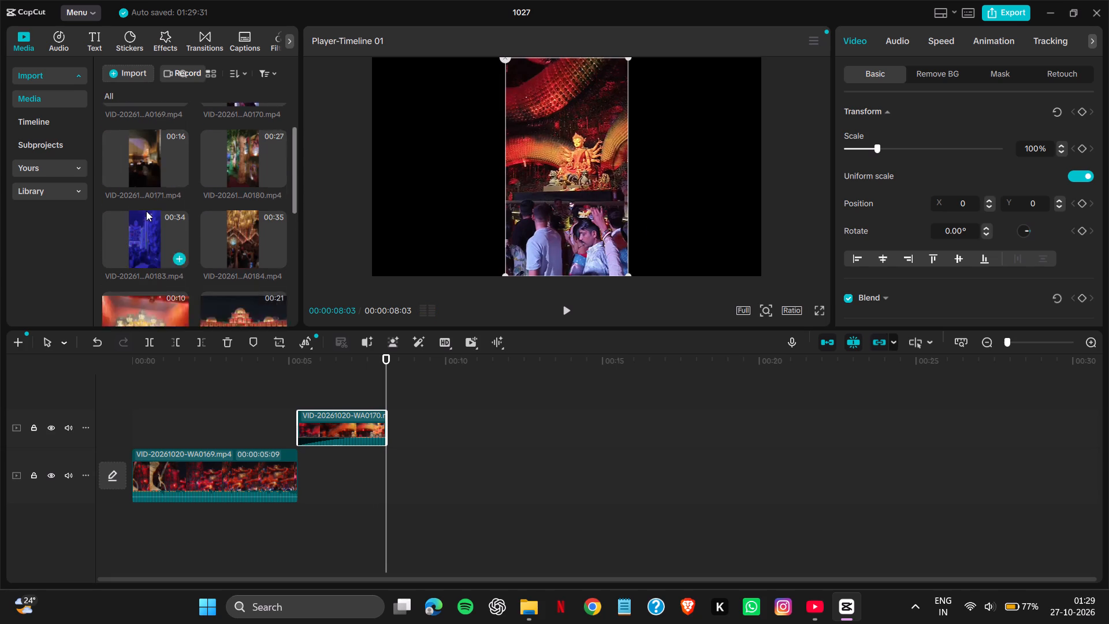
scroll(146, 211, right, 1)
click(146, 211)
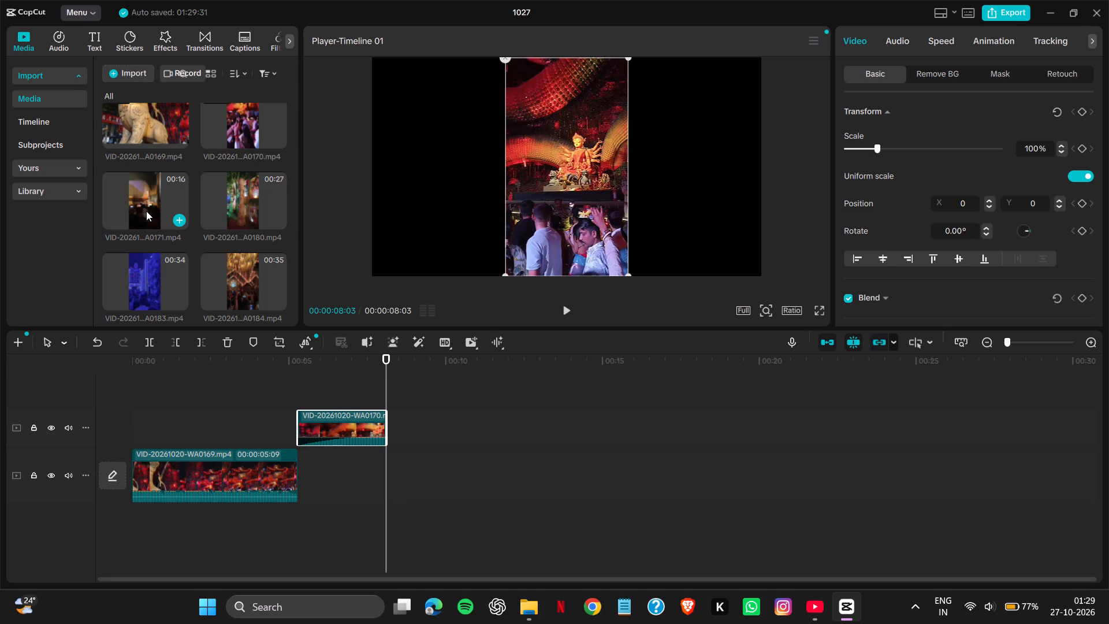
double_click(146, 211)
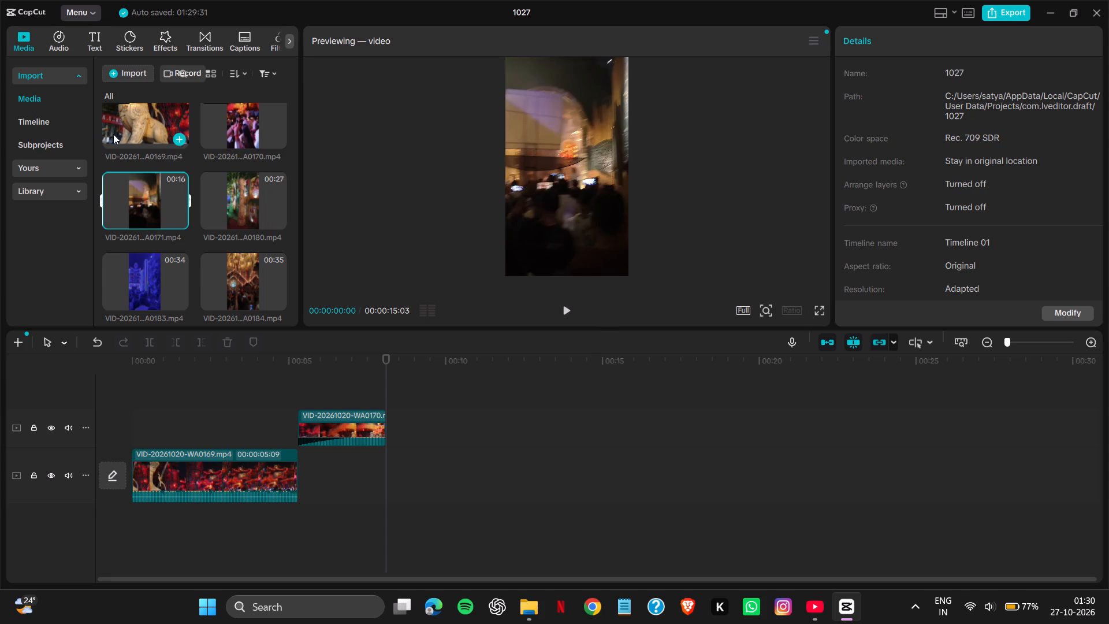
click(566, 310)
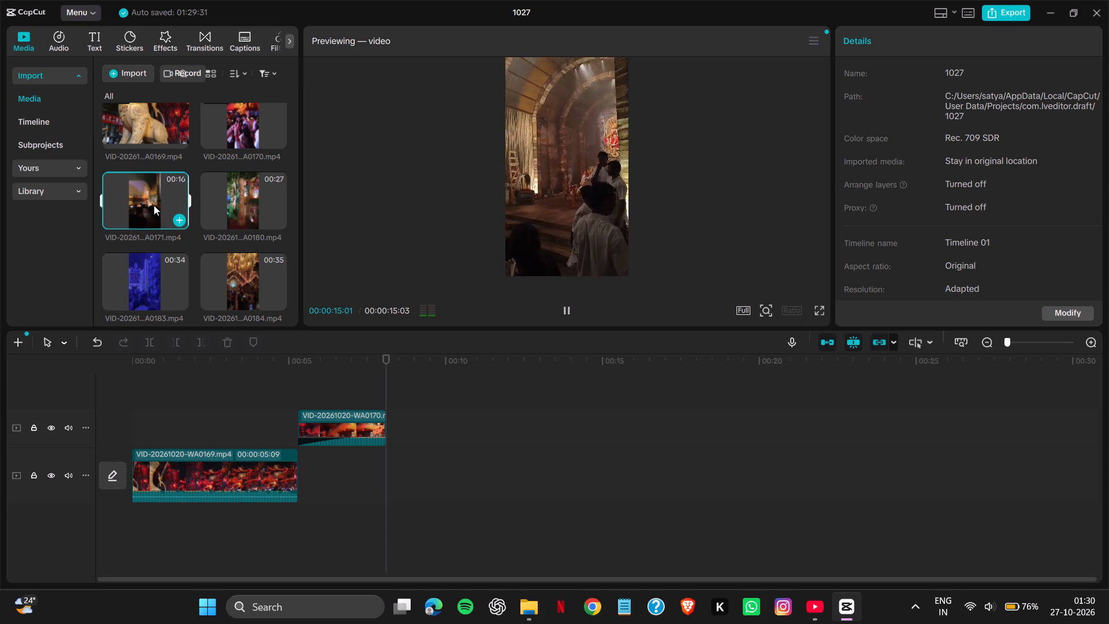
Preview the VID-20261020-WA0180.mp4 video from the imported media.
click(222, 209)
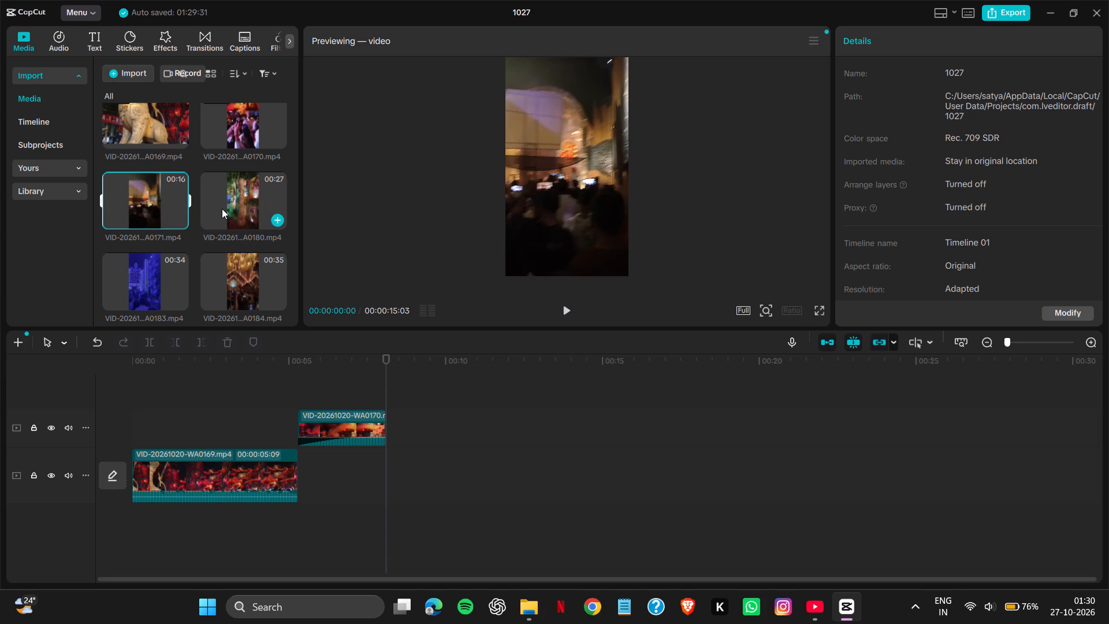
click(222, 209)
click(222, 209)
click(239, 205)
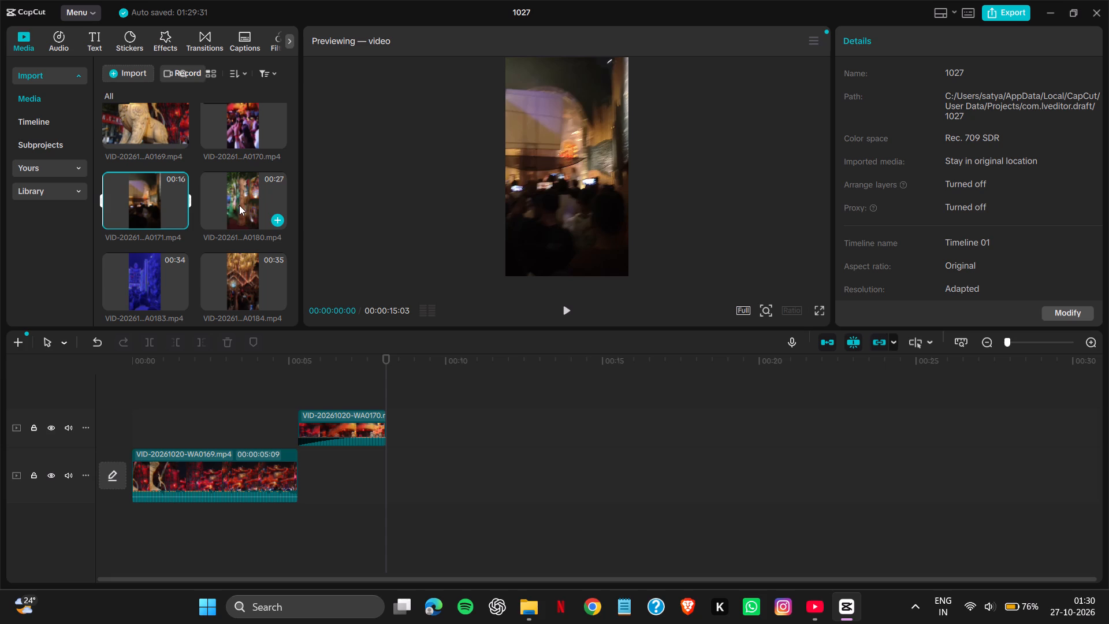
double_click(239, 205)
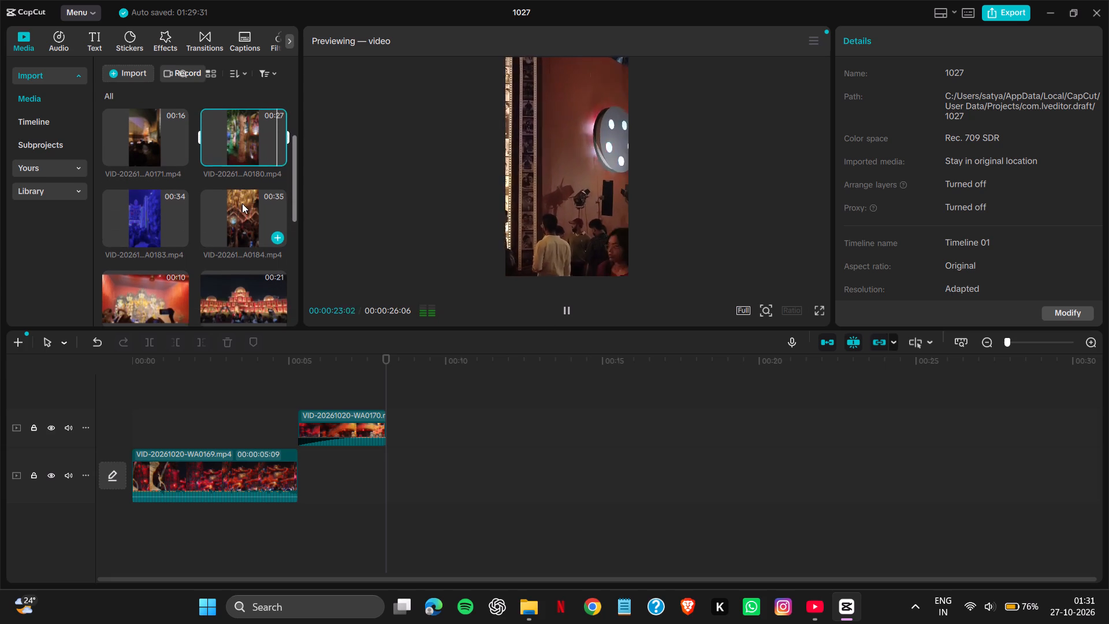
Place VID-20261020-WA0180.mp4 on the upper track directly after VID-20261020-WA0170.mp4, starting at 00:00:08:03.
drag(242, 180, 247, 184)
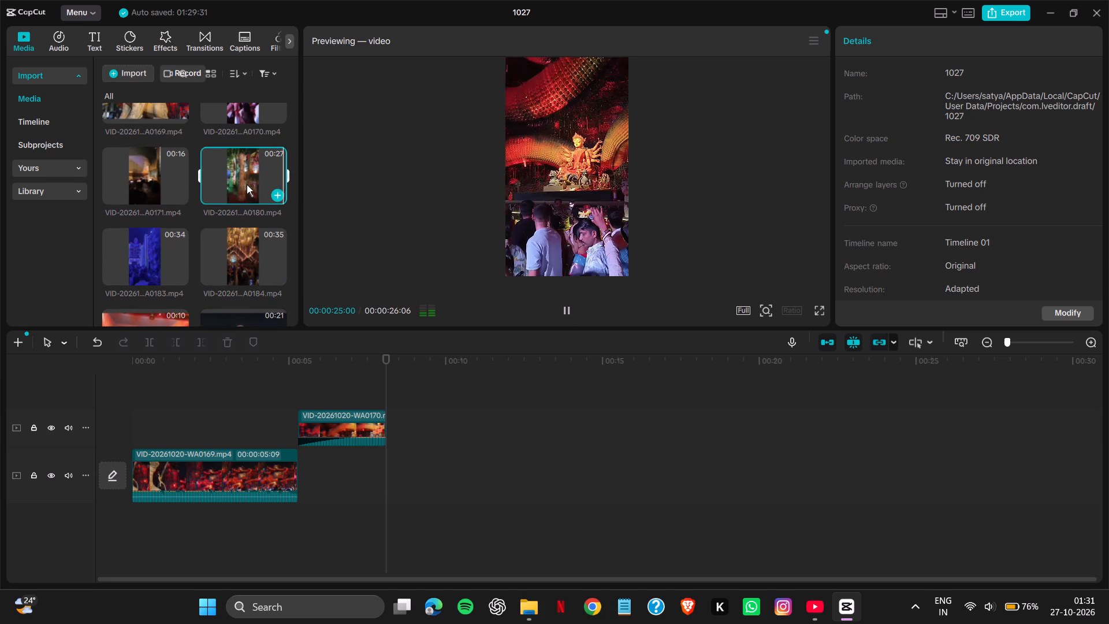
drag(247, 184, 379, 422)
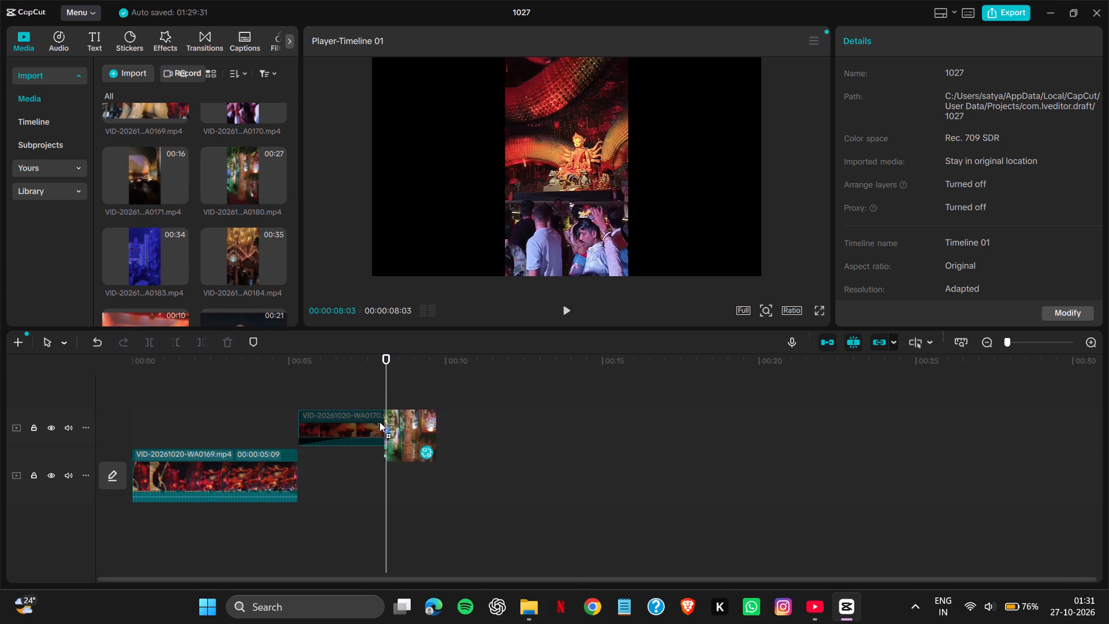
drag(379, 422, 388, 436)
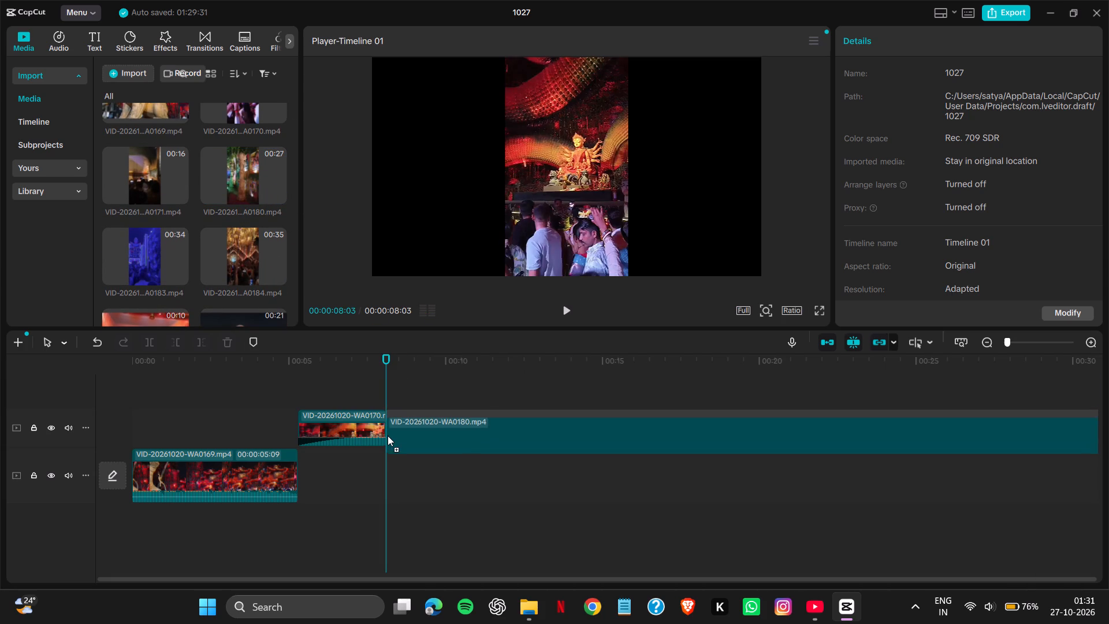
drag(388, 436, 392, 492)
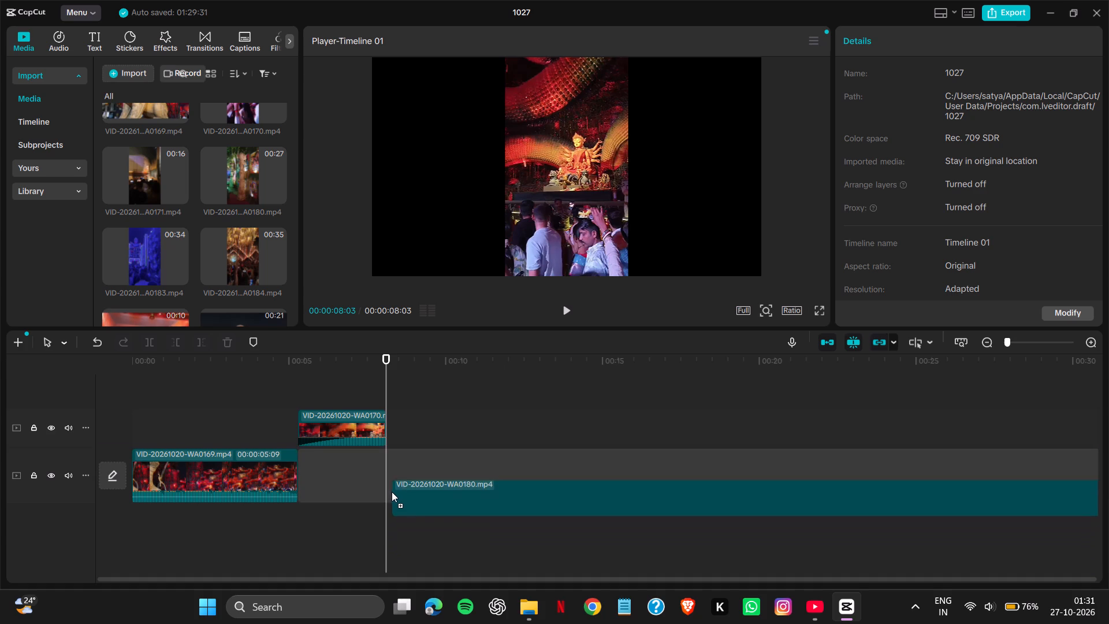
drag(392, 492, 385, 430)
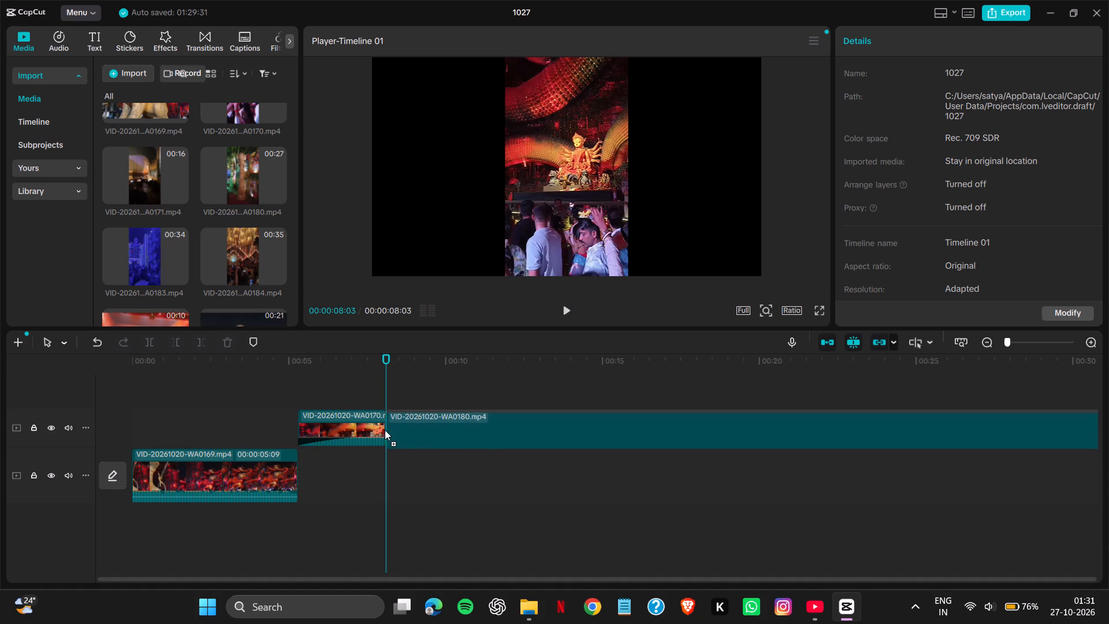
drag(385, 430, 385, 427)
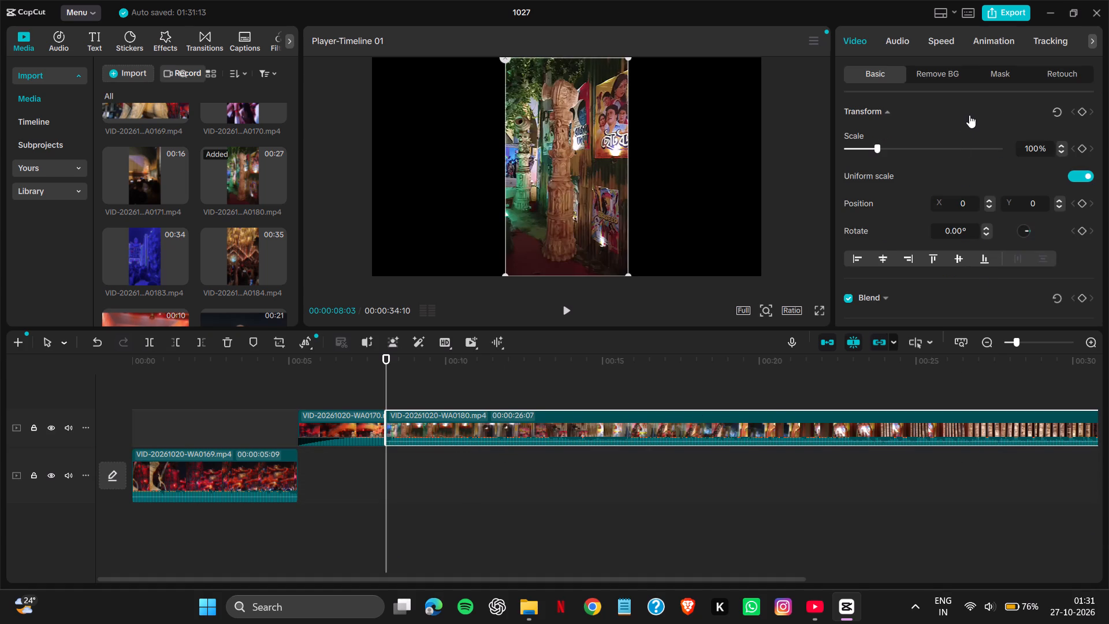
Open the speed settings of VID-20261020-WA0180.mp4 and play the placed clip through on the timeline.
click(933, 39)
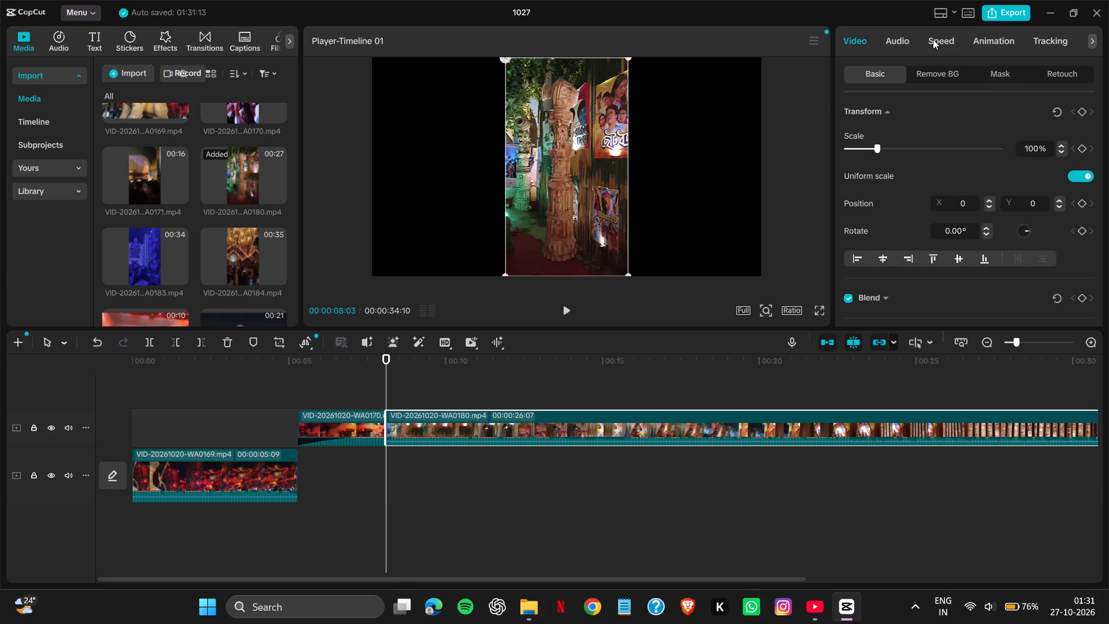
click(933, 39)
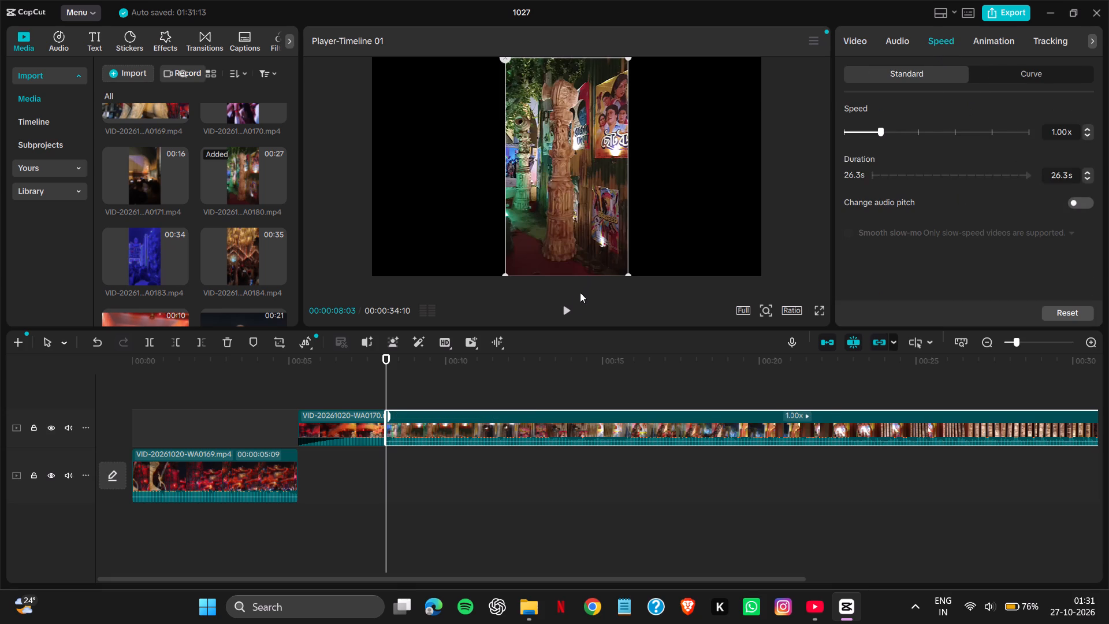
click(566, 308)
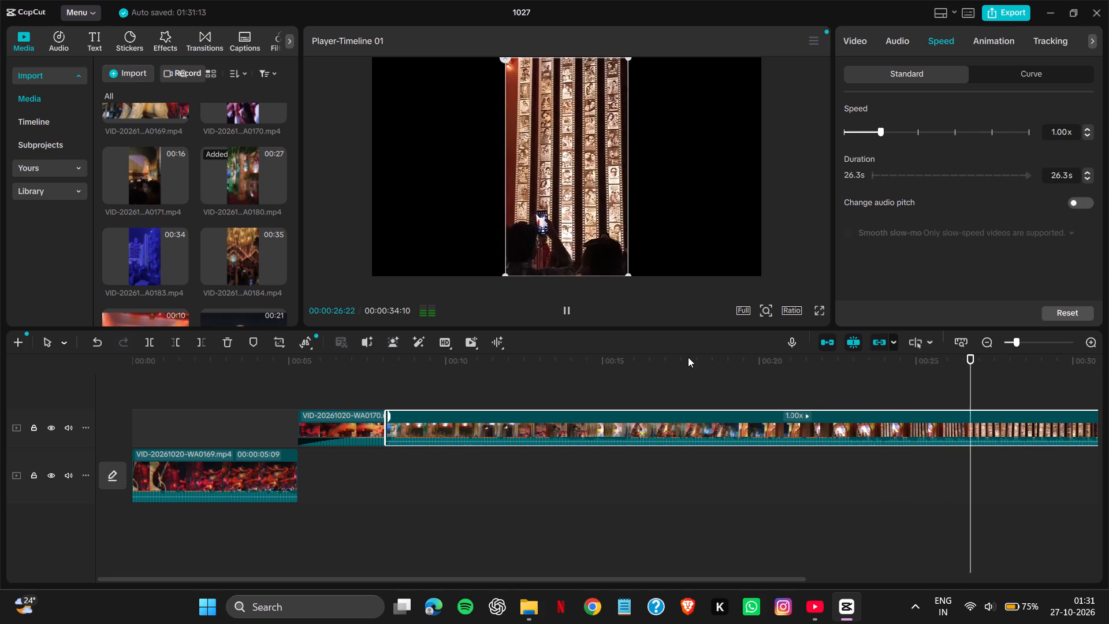
click(656, 424)
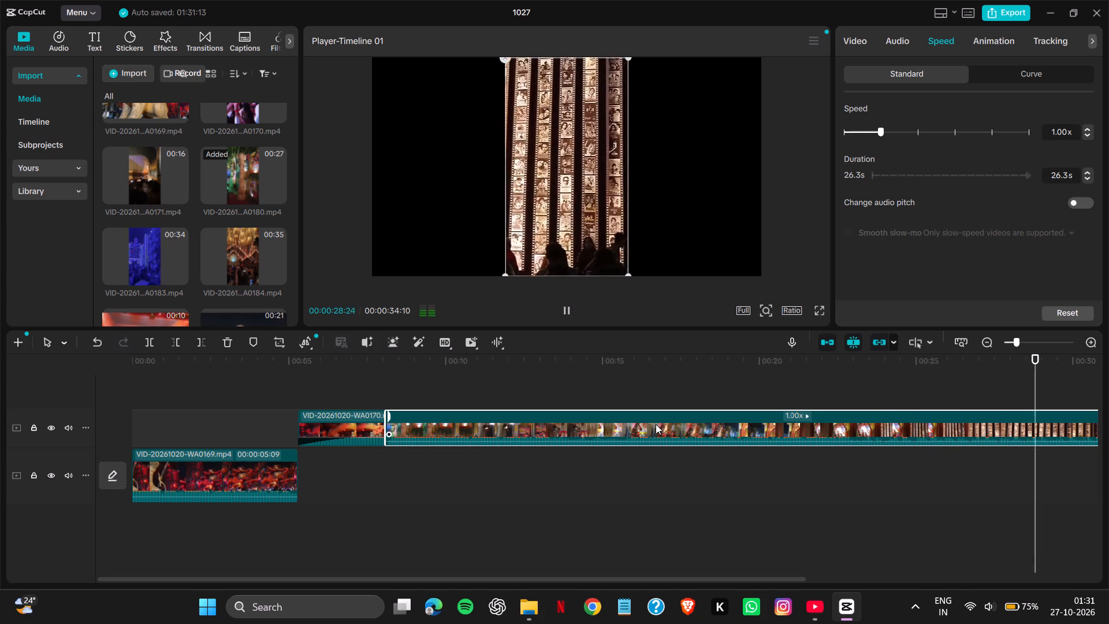
double_click(656, 424)
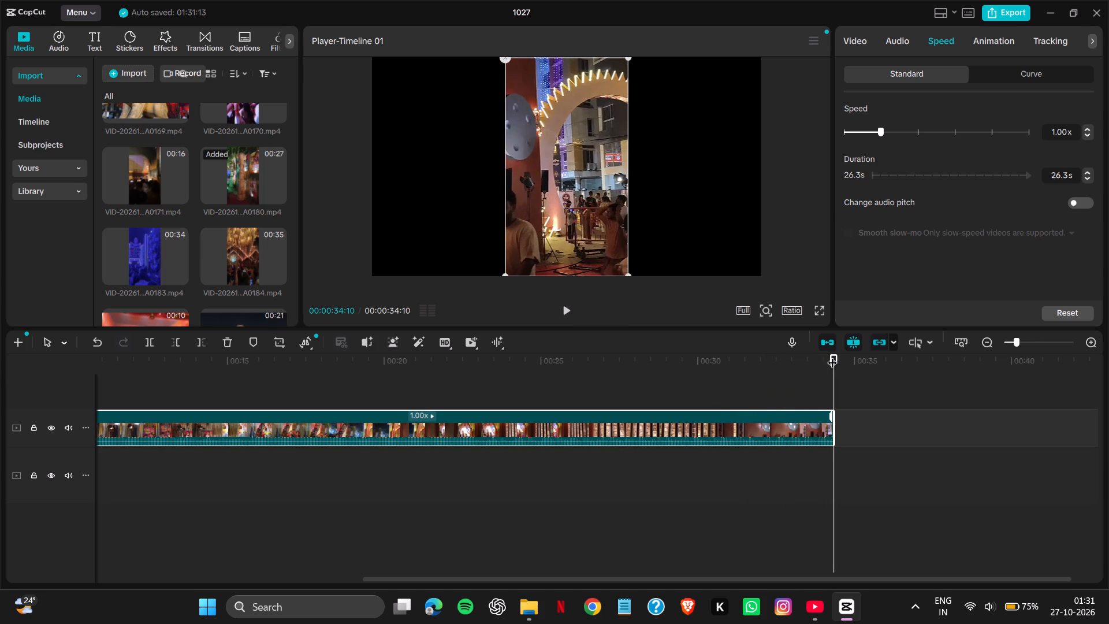
Scrub the last part of VID-20261020-WA0180.mp4 for a cut point and trim its end to 00:00:31:15.
drag(834, 358, 641, 396)
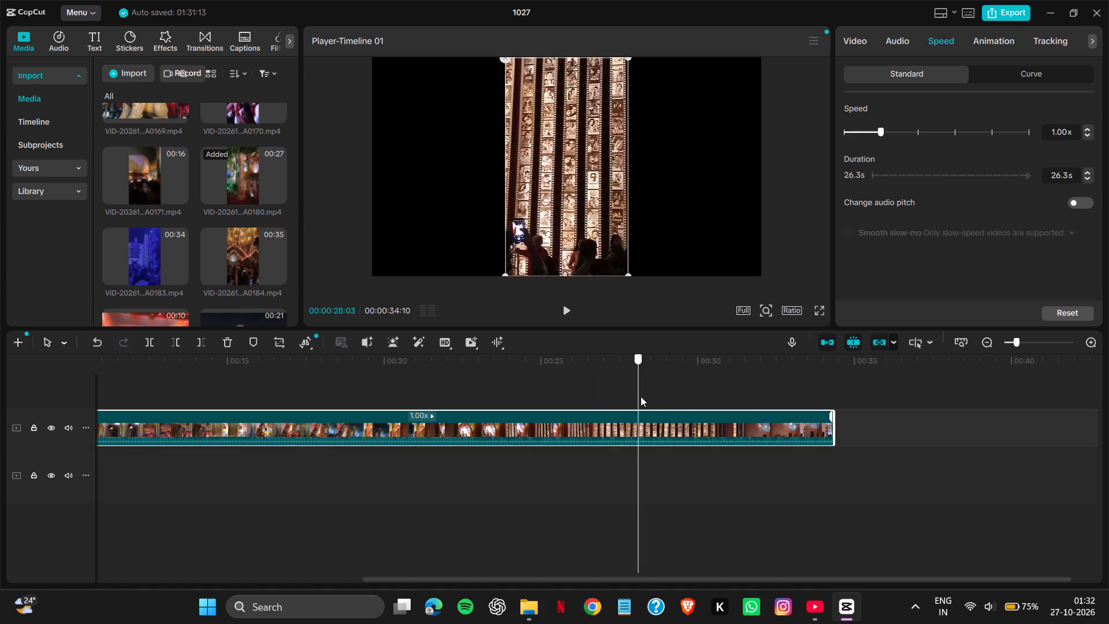
drag(641, 396, 806, 389)
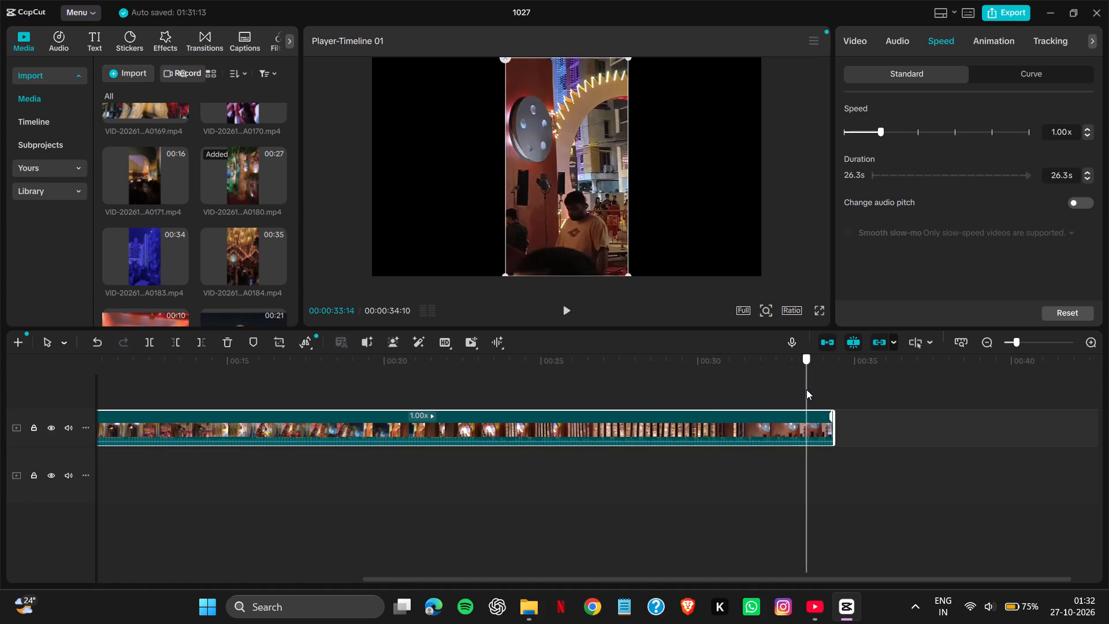
drag(806, 389, 750, 385)
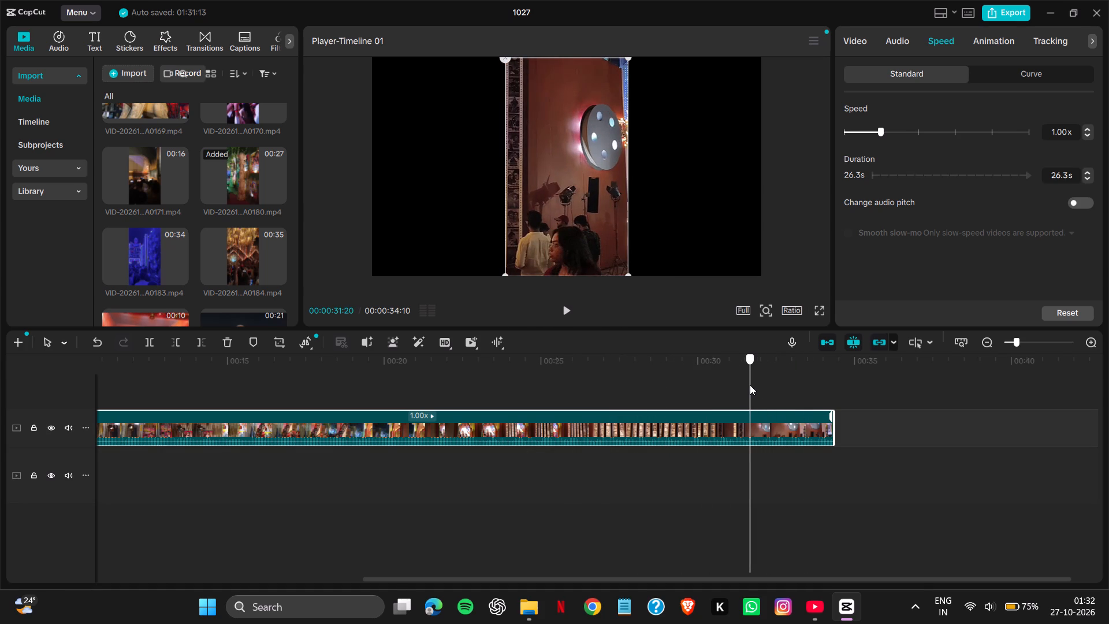
drag(750, 385, 745, 385)
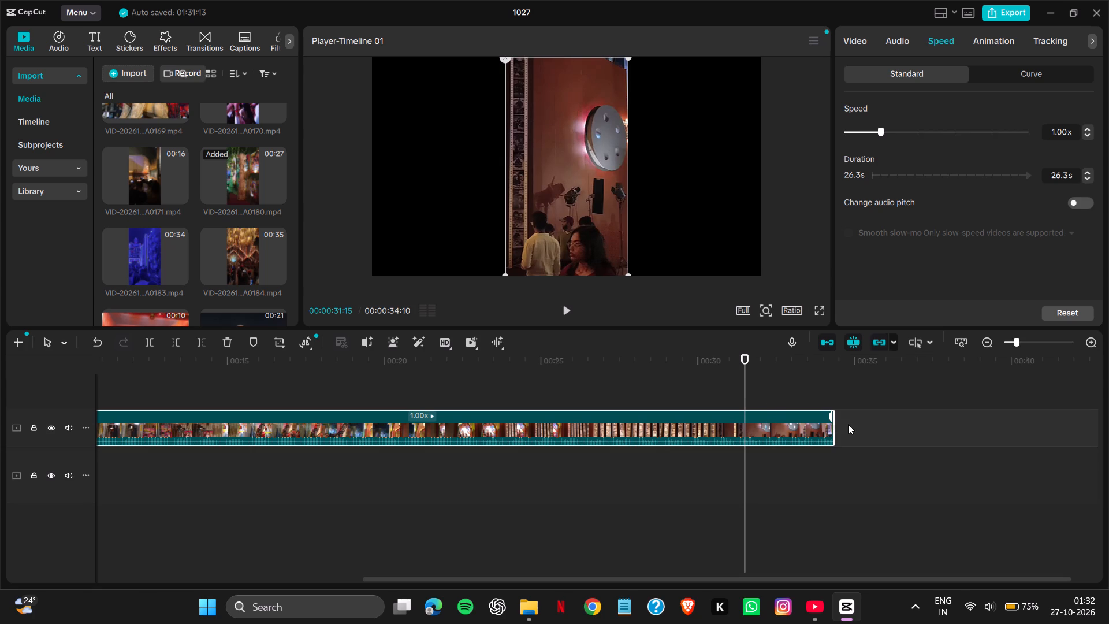
drag(836, 430, 746, 432)
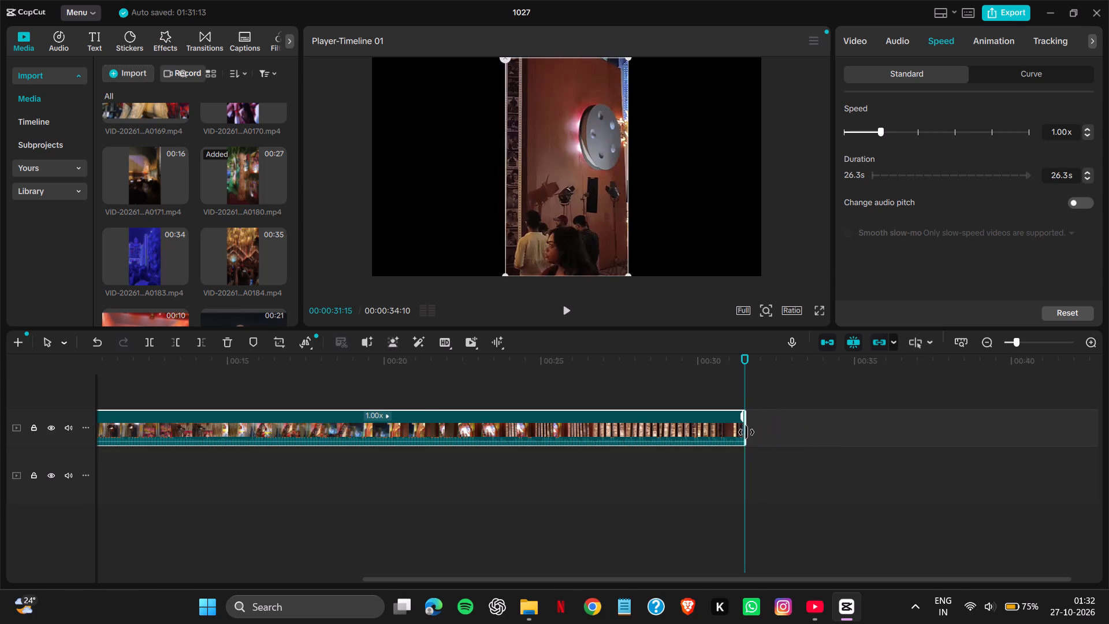
drag(746, 432, 742, 431)
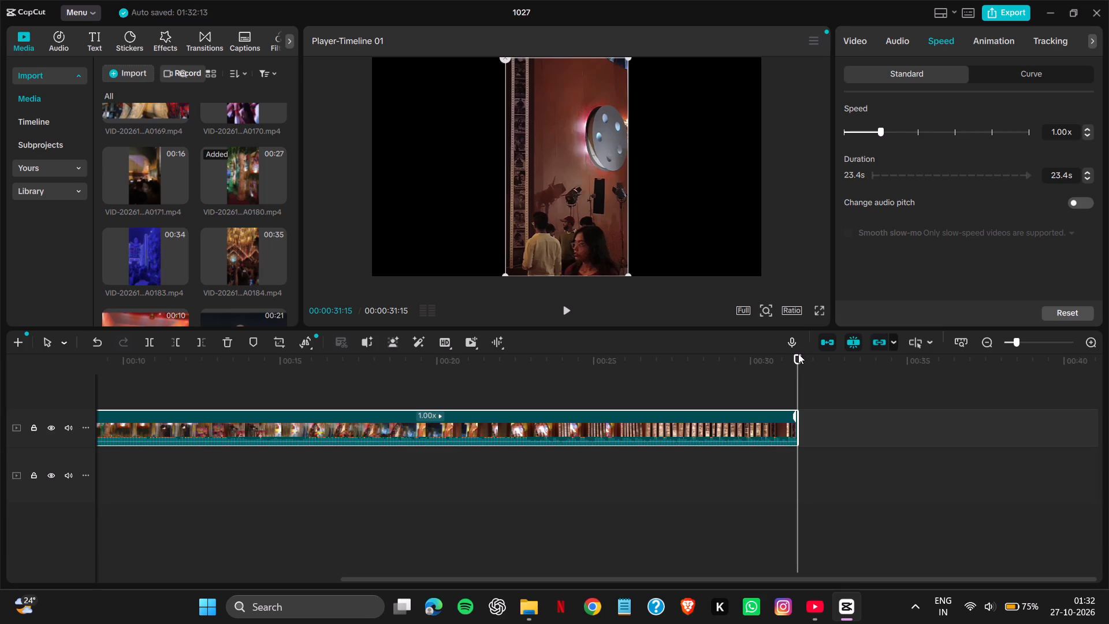
Scrub back to the opening of VID-20261020-WA0180.mp4 for a cut point and trim its start to 00:00:10:09.
drag(798, 354, 646, 376)
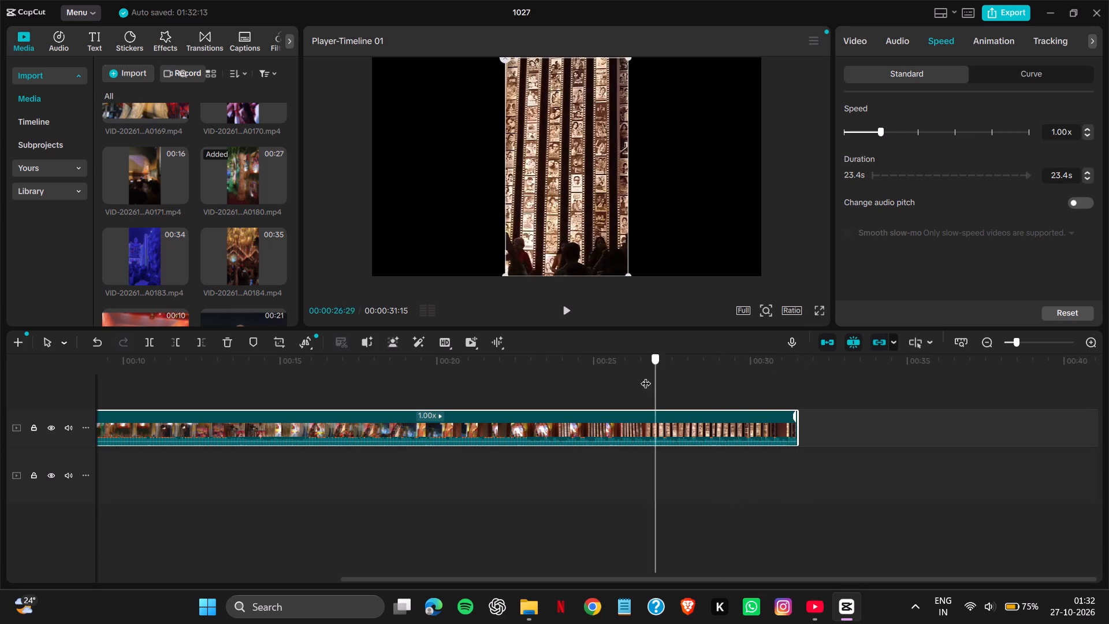
drag(646, 376, 325, 367)
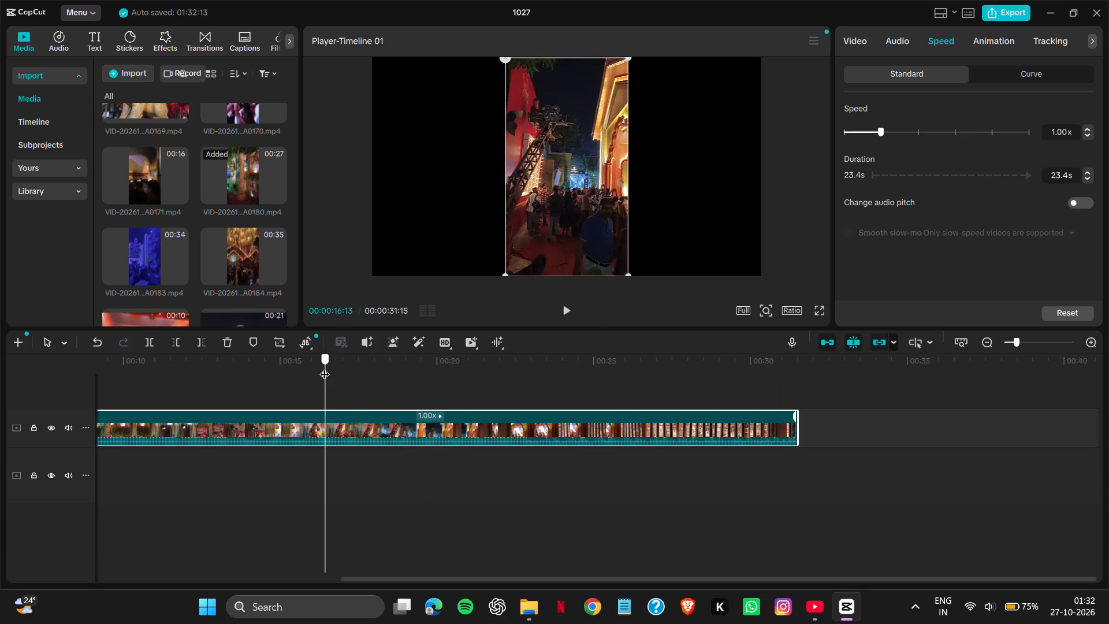
drag(325, 367, 236, 373)
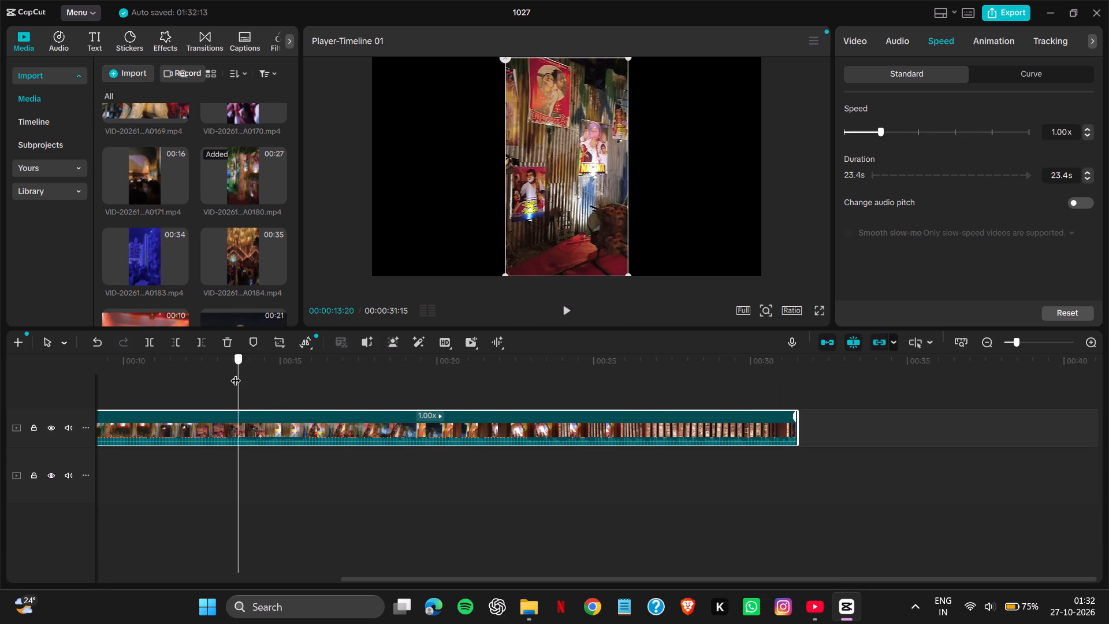
drag(236, 373, 134, 383)
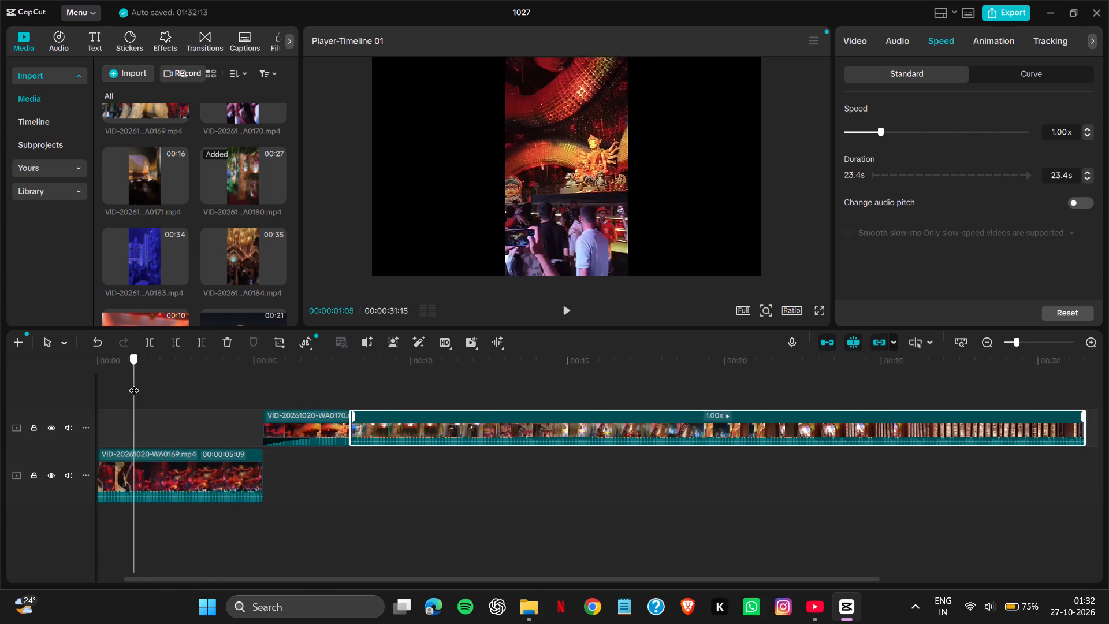
drag(134, 383, 475, 376)
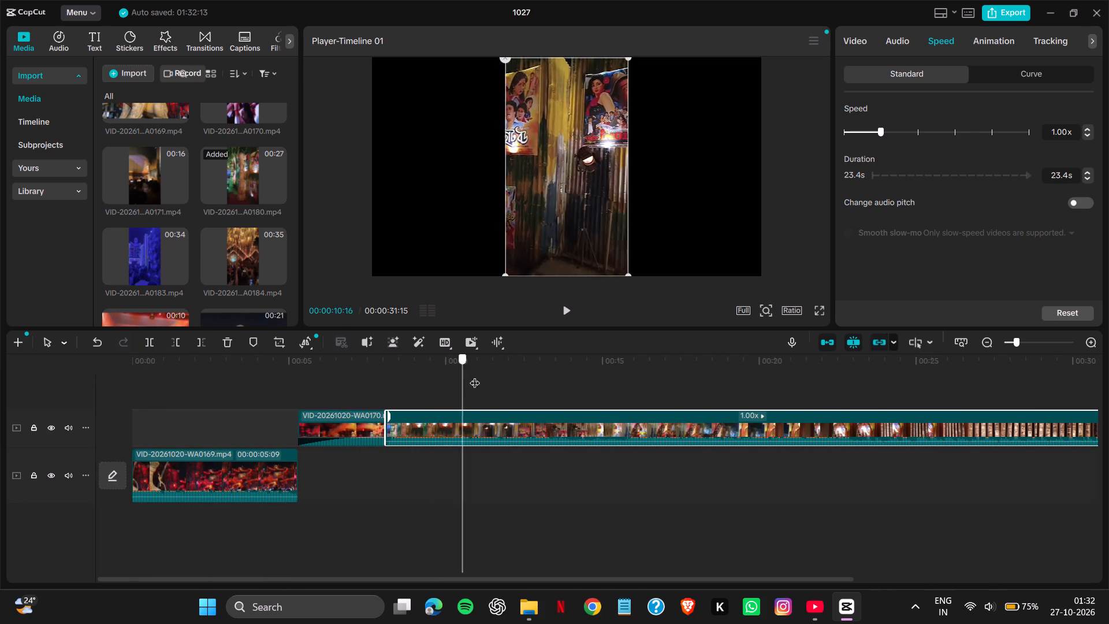
drag(475, 376, 453, 373)
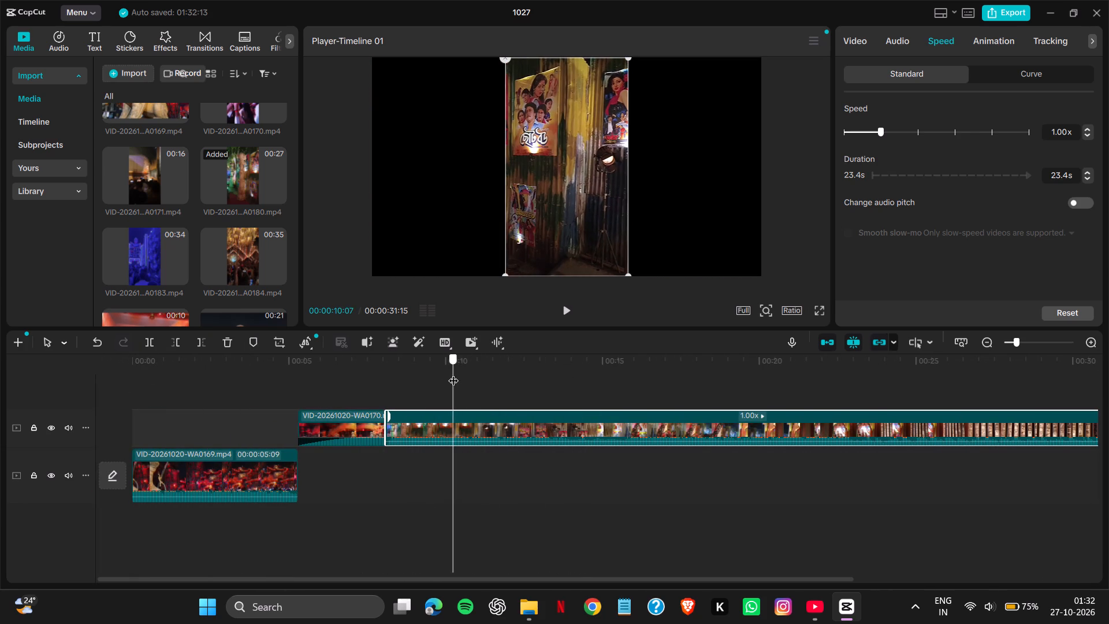
drag(453, 373, 421, 367)
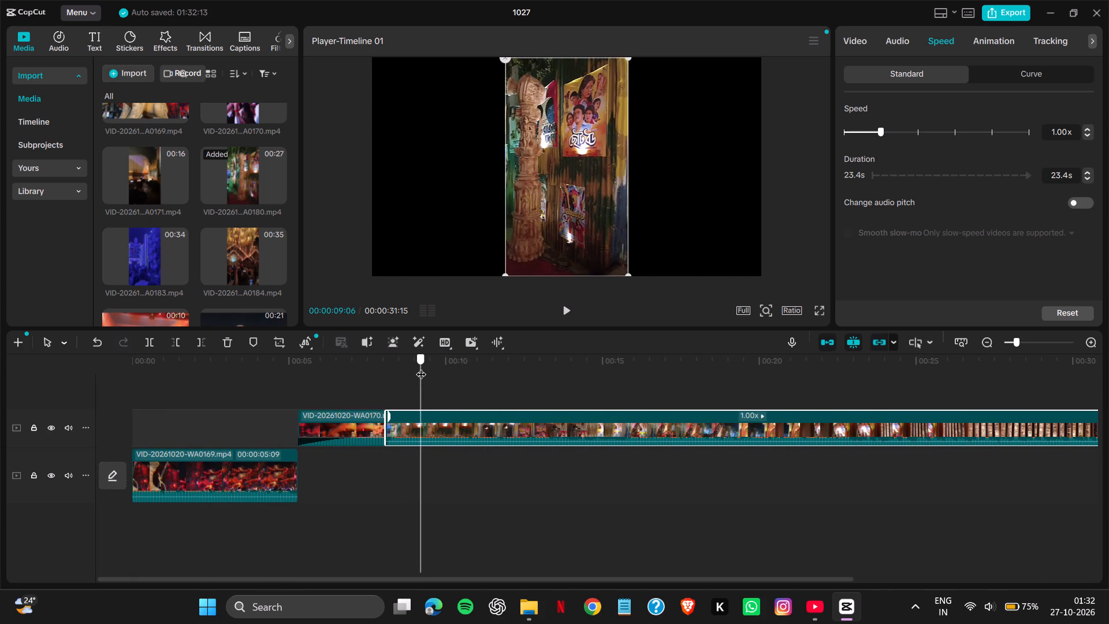
drag(421, 367, 455, 369)
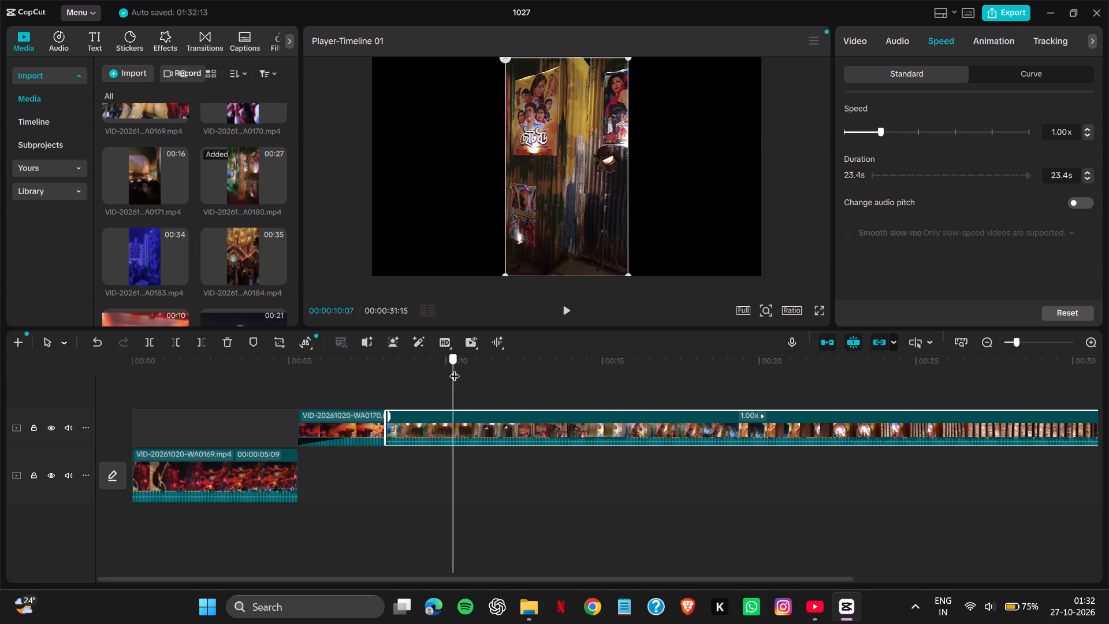
drag(455, 369, 455, 369)
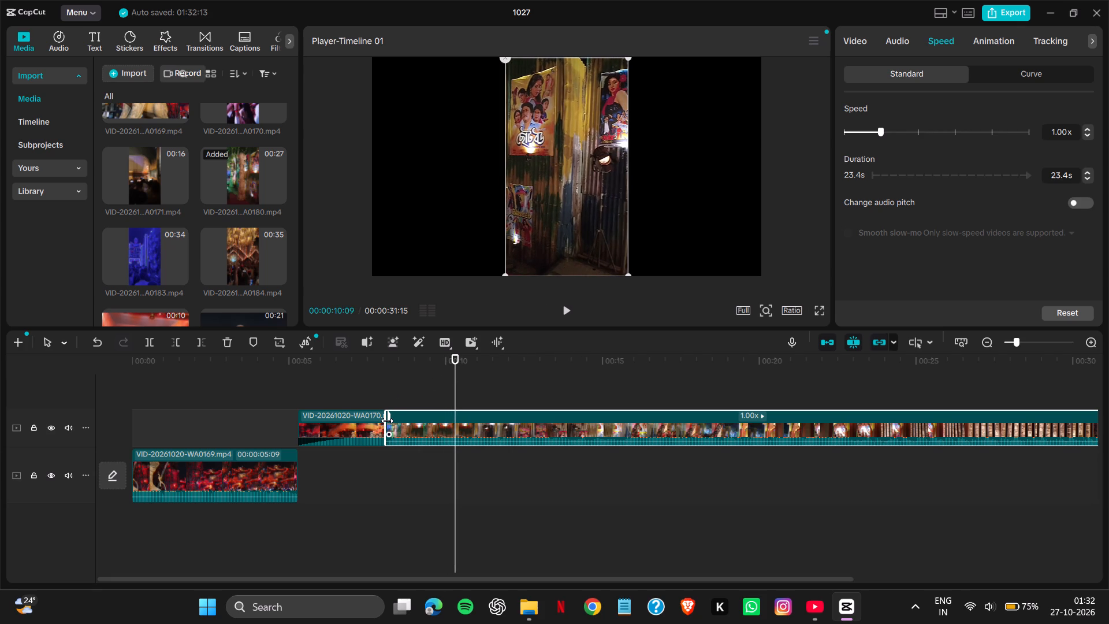
drag(385, 428, 460, 425)
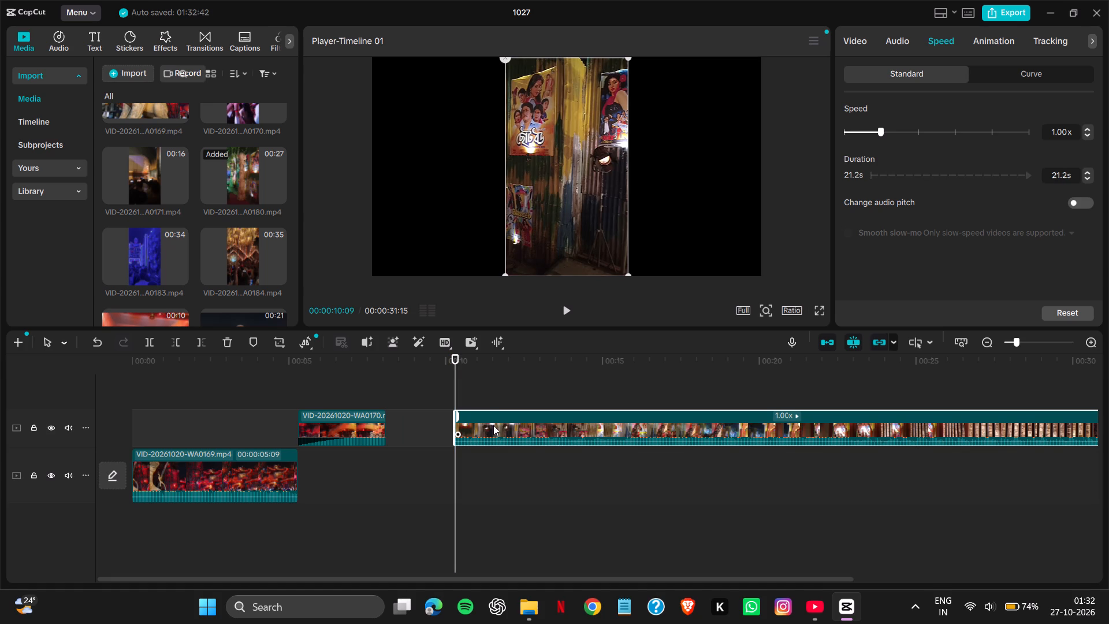
Close the gap by moving VID-20261020-WA0180.mp4 to start at the end of VID-20261020-WA0170.mp4, 00:00:08:03.
drag(497, 422, 430, 424)
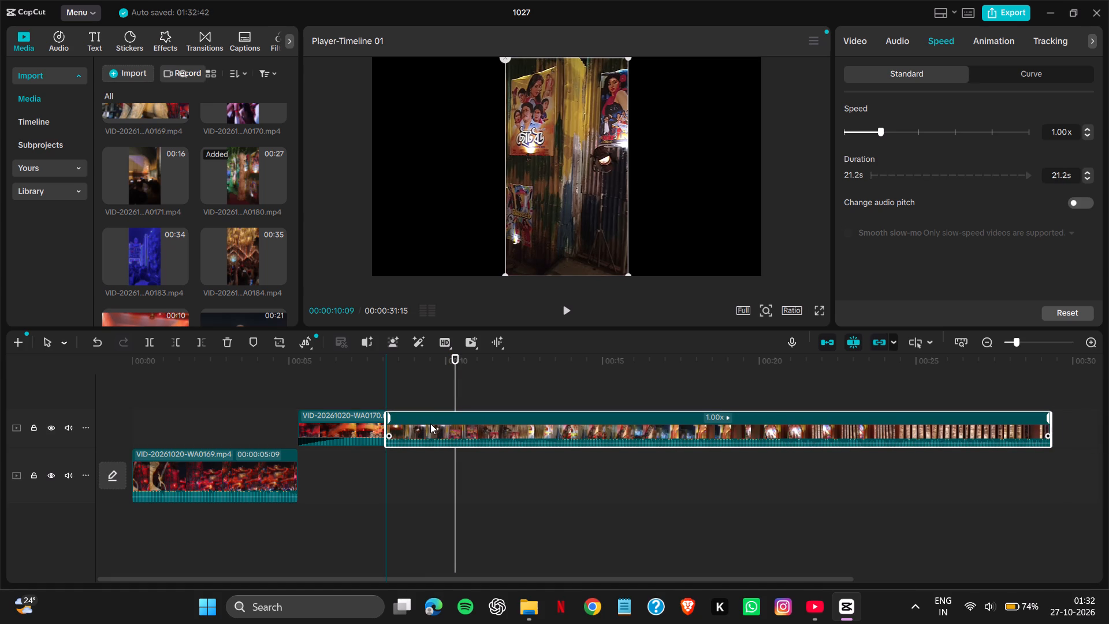
drag(430, 424, 429, 423)
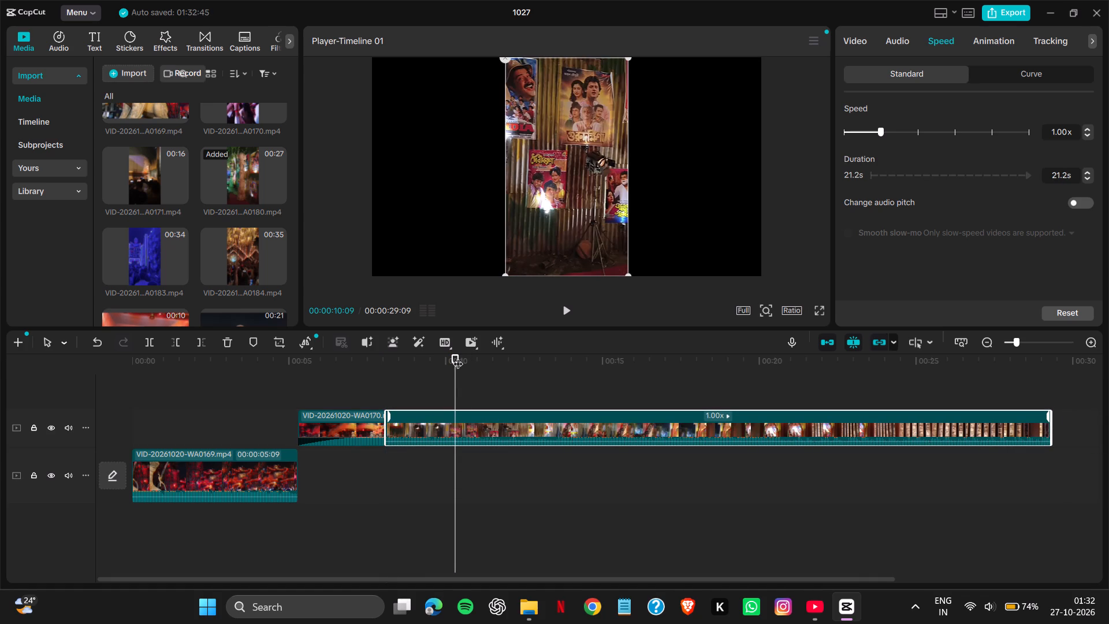
Set the playback speed of VID-20261020-WA0180.mp4 to 4.61x.
click(950, 132)
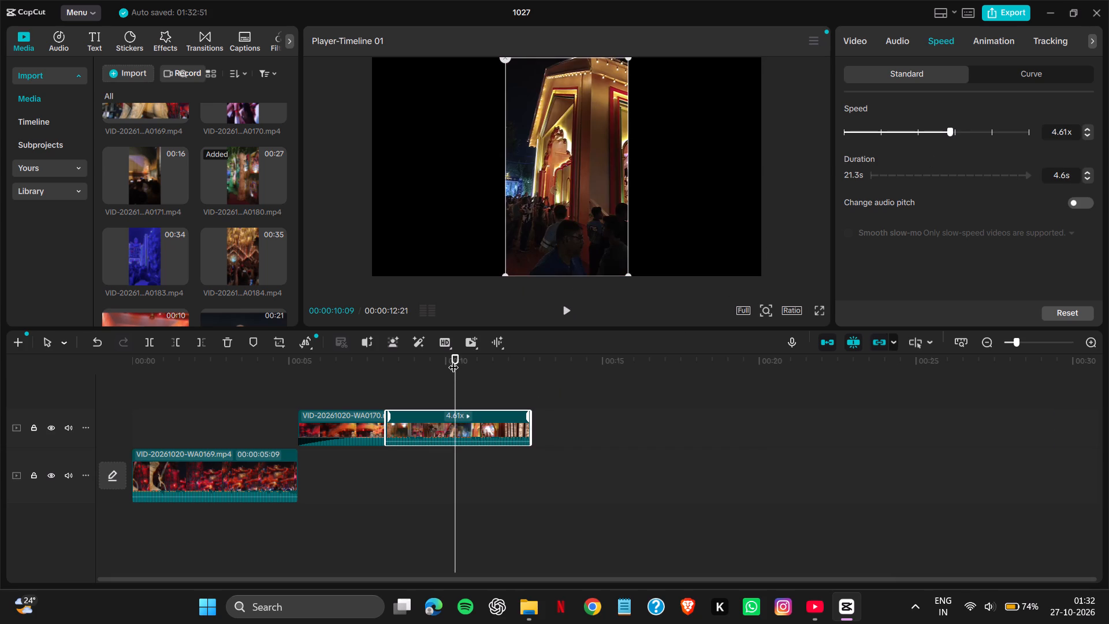
Play VID-20261020-WA0180.mp4 from its start on the timeline and slow its playback speed to 2.00x.
drag(457, 355, 396, 376)
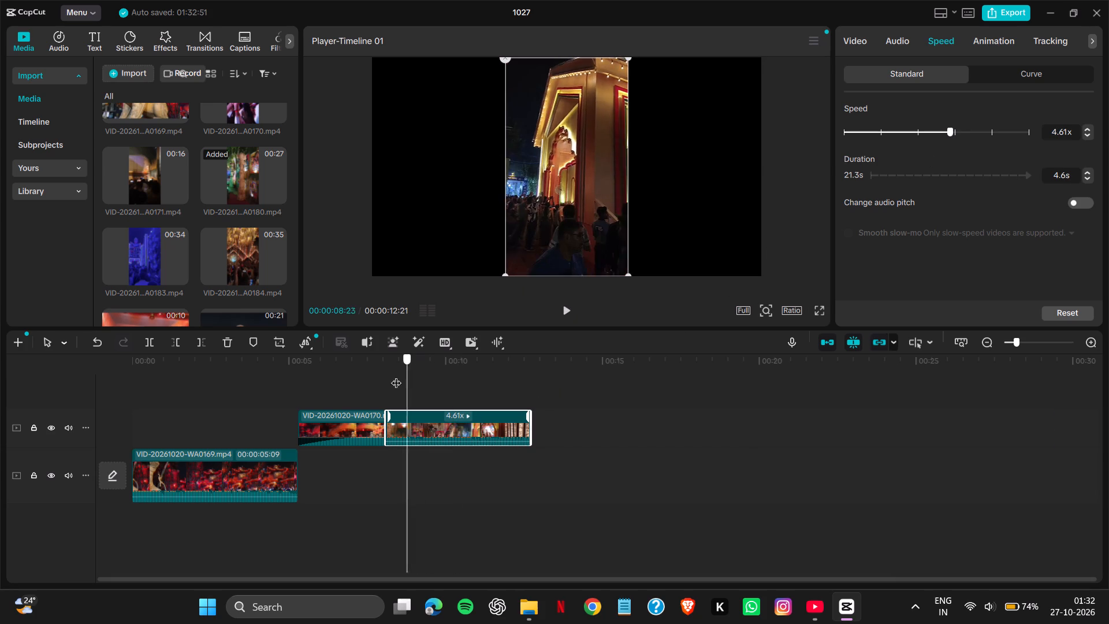
drag(396, 376, 385, 377)
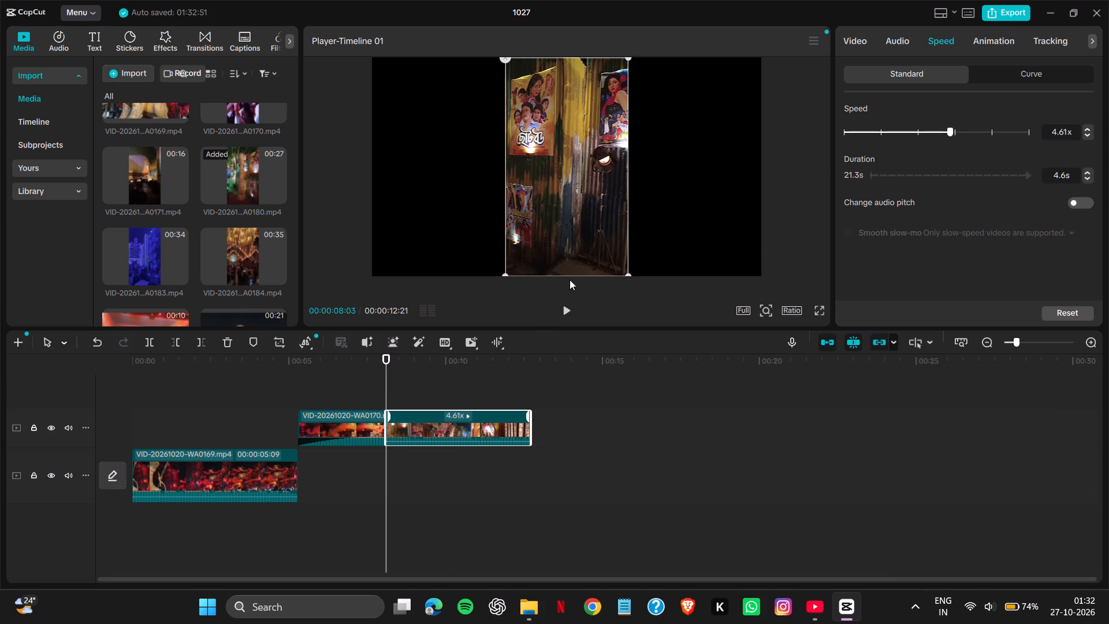
click(570, 309)
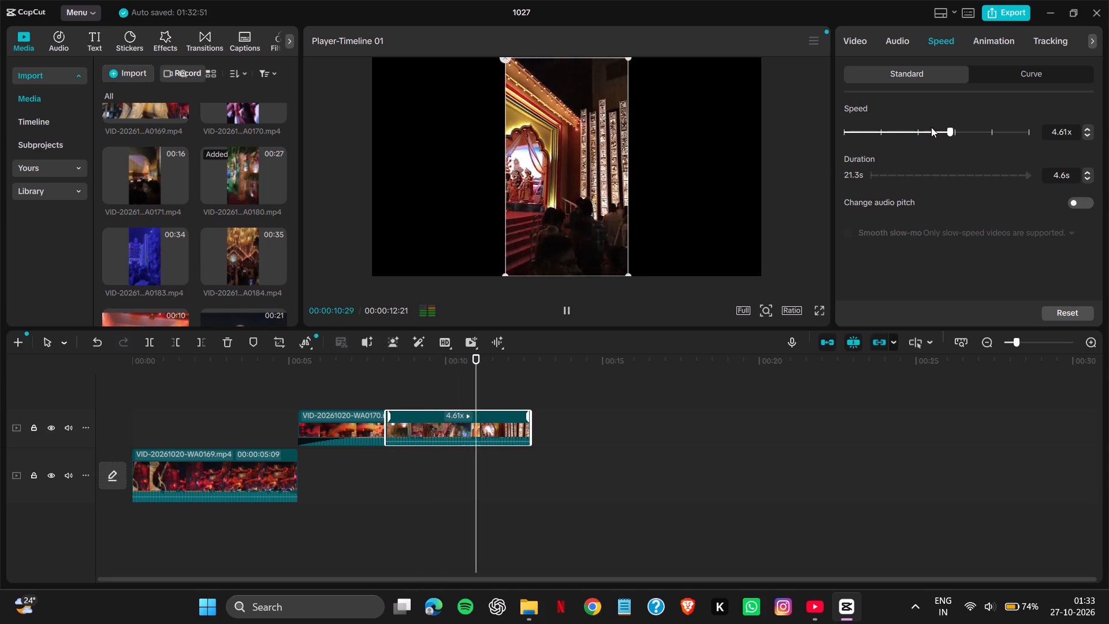
click(916, 132)
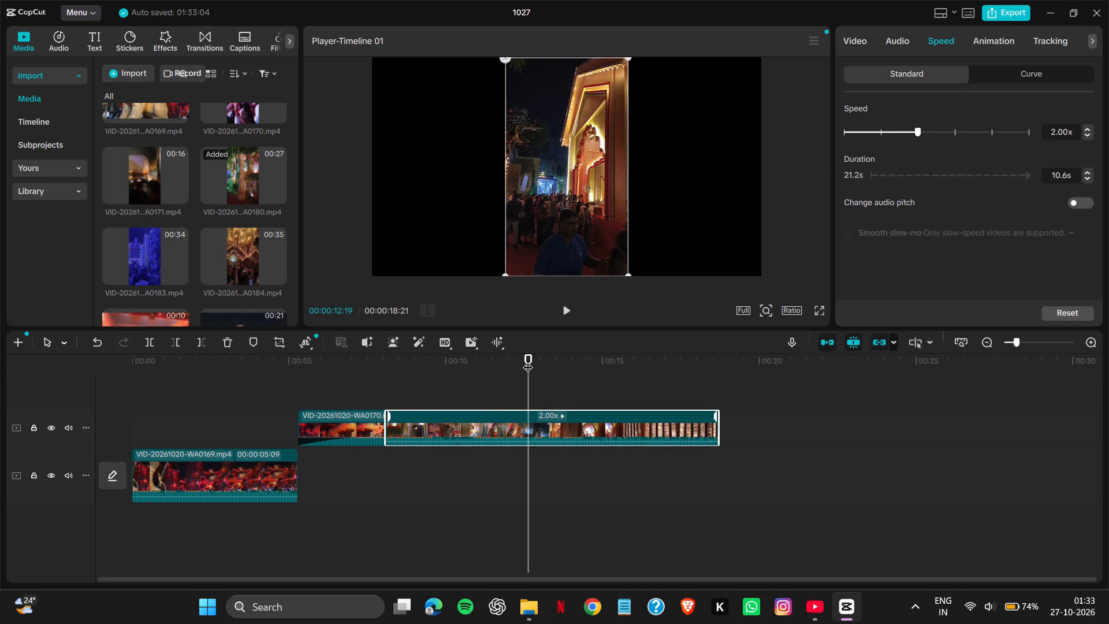
Play VID-20261020-WA0180.mp4 from 00:00:08:03 to its end to check the pacing at the new speed.
drag(528, 360, 385, 407)
click(856, 234)
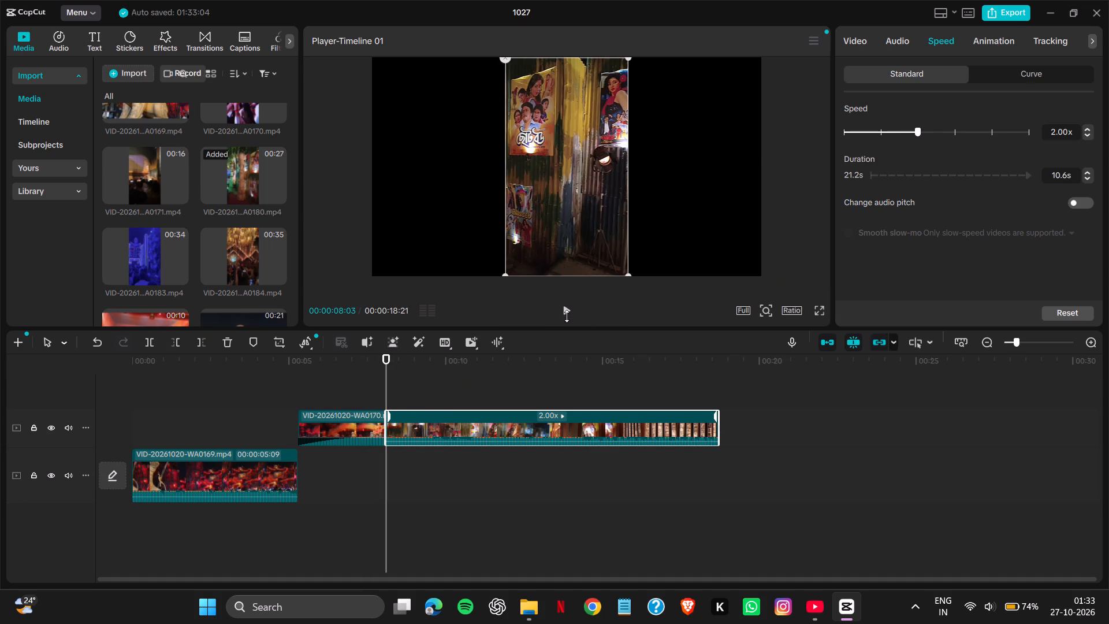
click(567, 308)
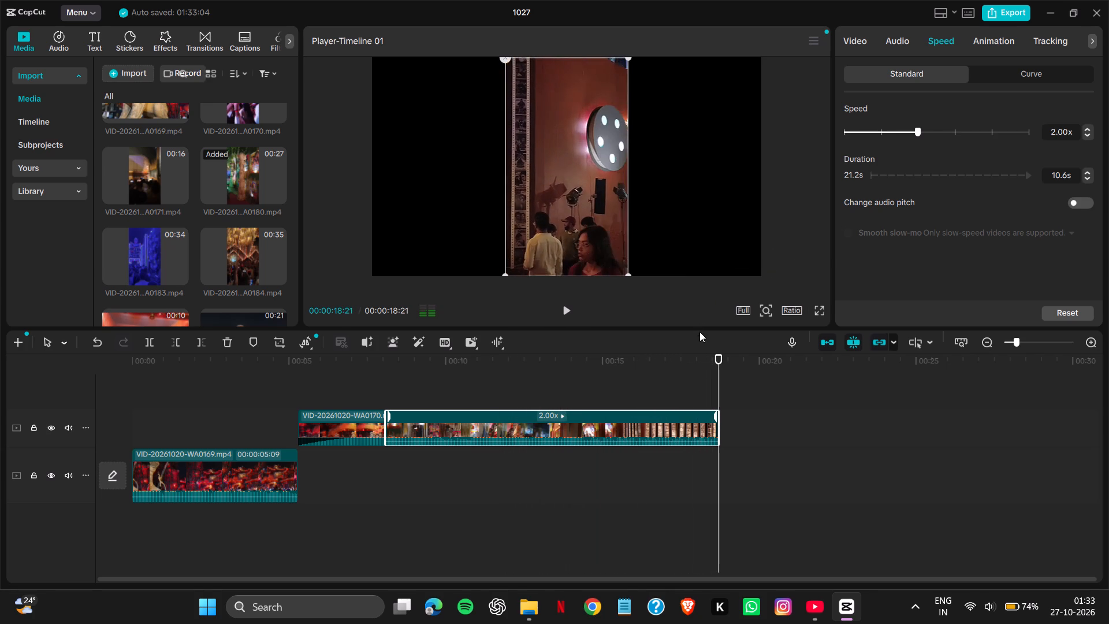
Preview VID-20261020-WA0184.mp4 from the media library and browse the remaining imported clips for the next one to use.
scroll(206, 269, down, 1)
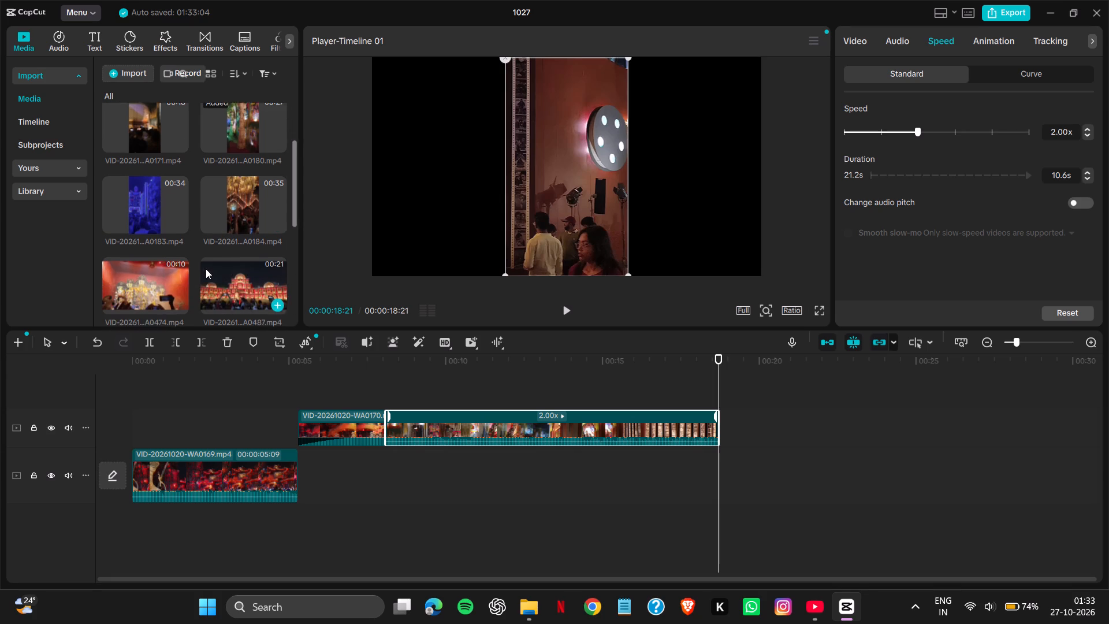
scroll(206, 269, down, 1)
double_click(222, 197)
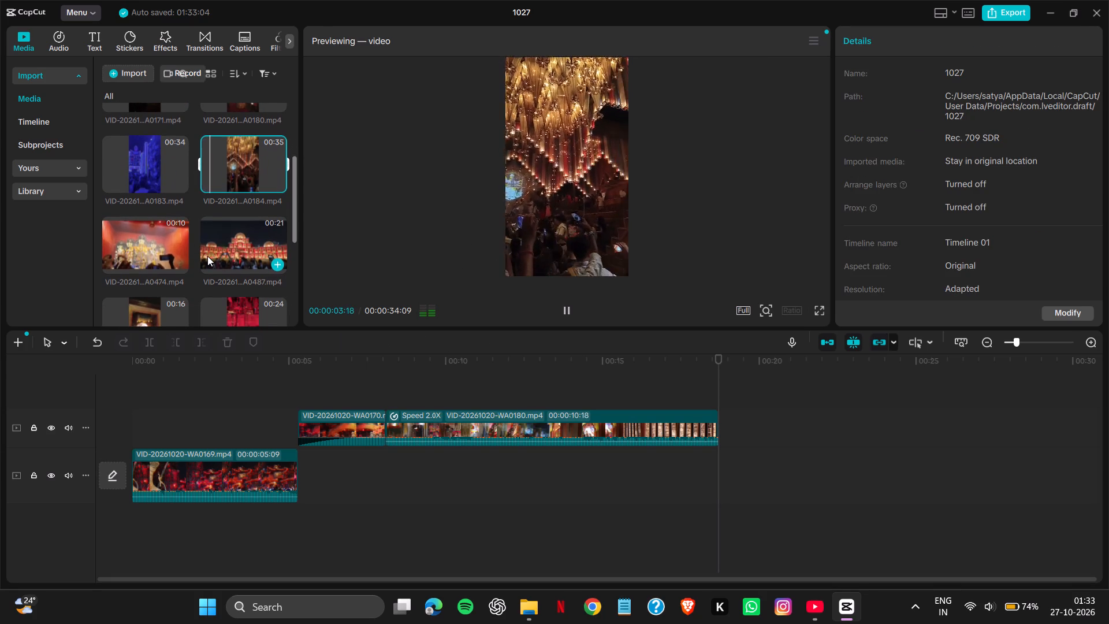
scroll(206, 242, down, 1)
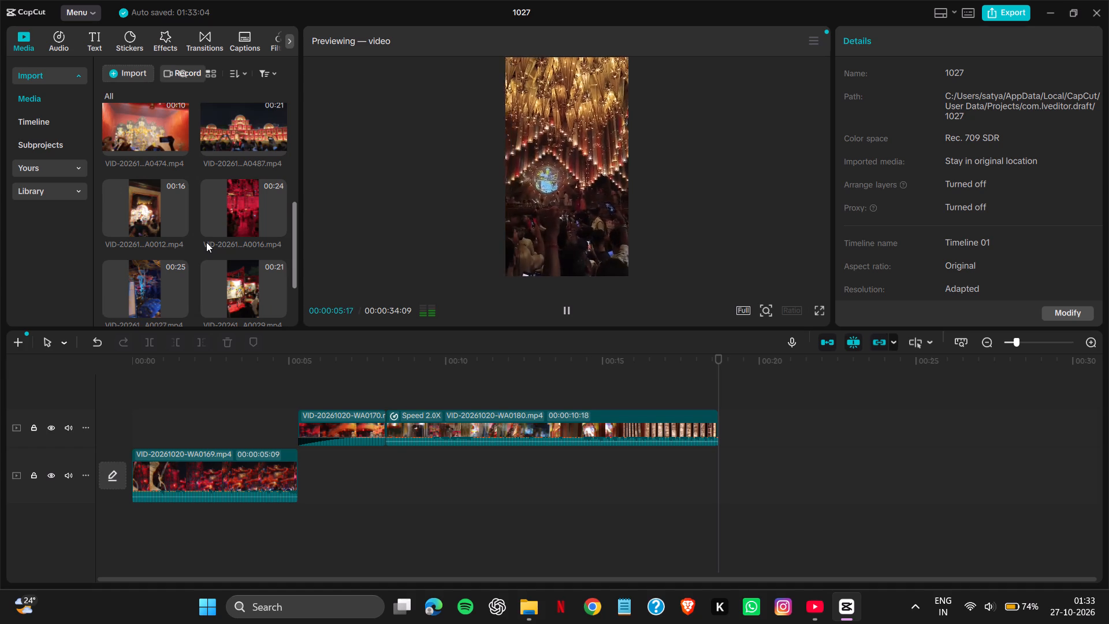
scroll(206, 242, up, 1)
scroll(206, 242, down, 1)
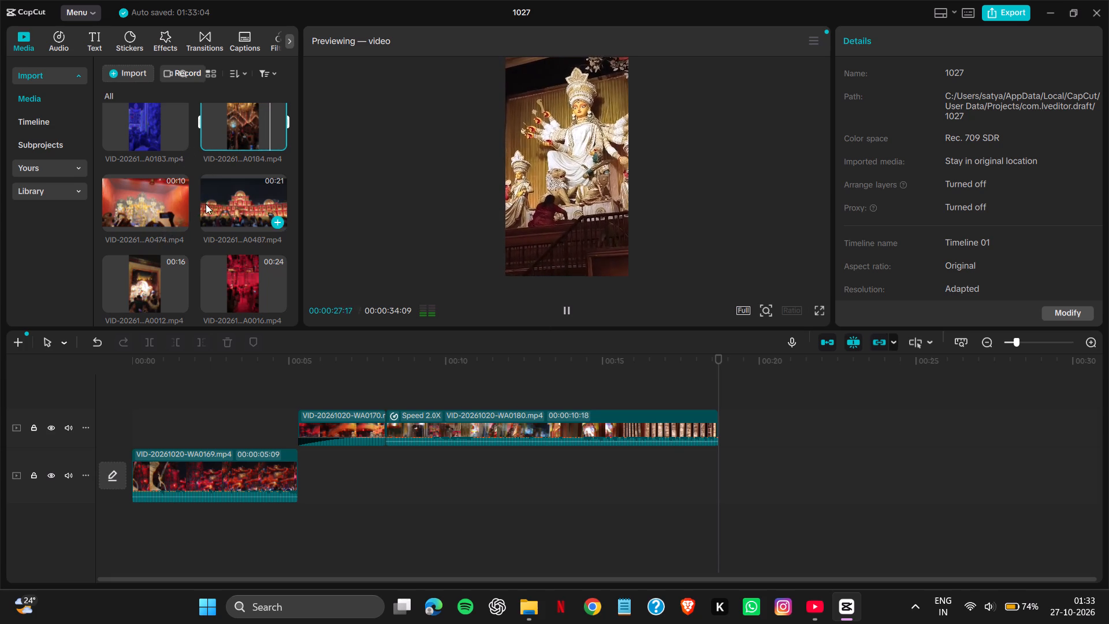
scroll(205, 239, down, 2)
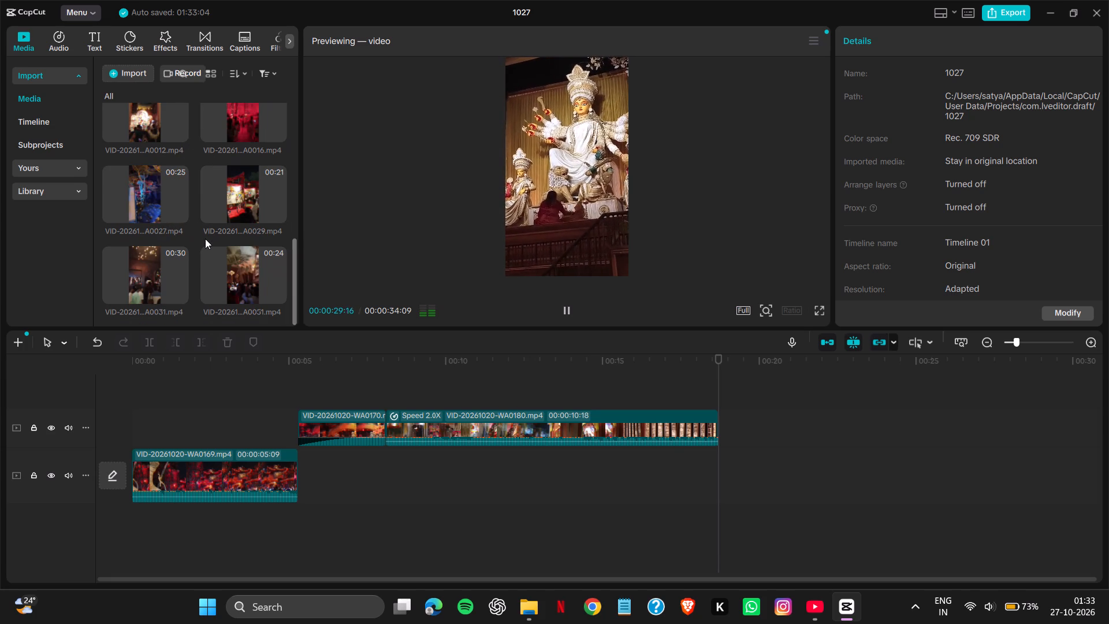
click(230, 264)
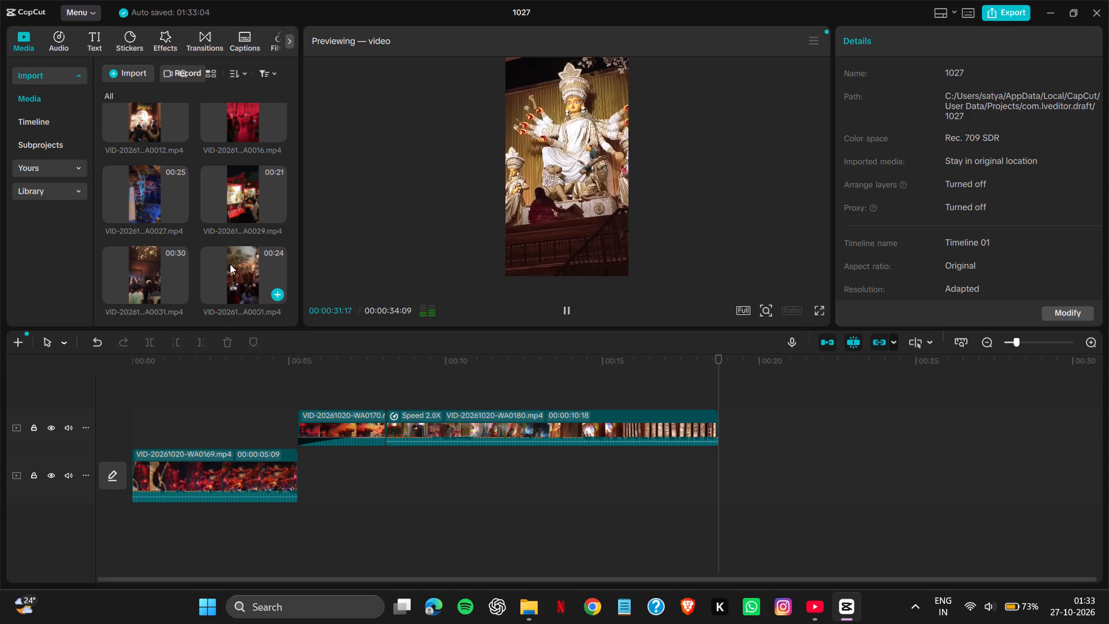
click(230, 264)
scroll(243, 210, up, 1)
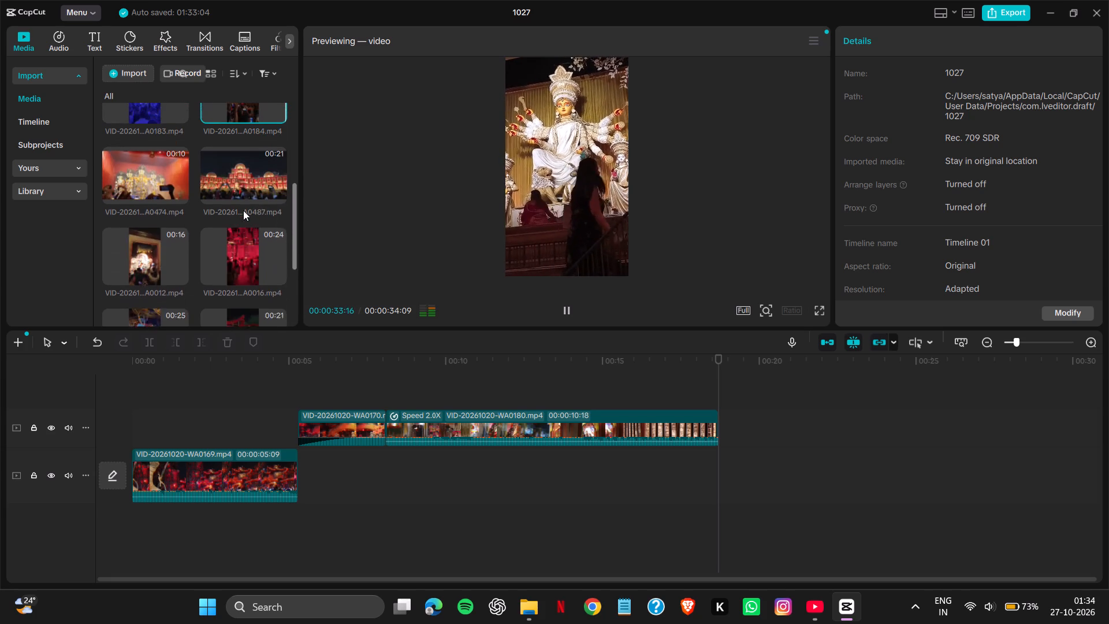
scroll(243, 210, up, 2)
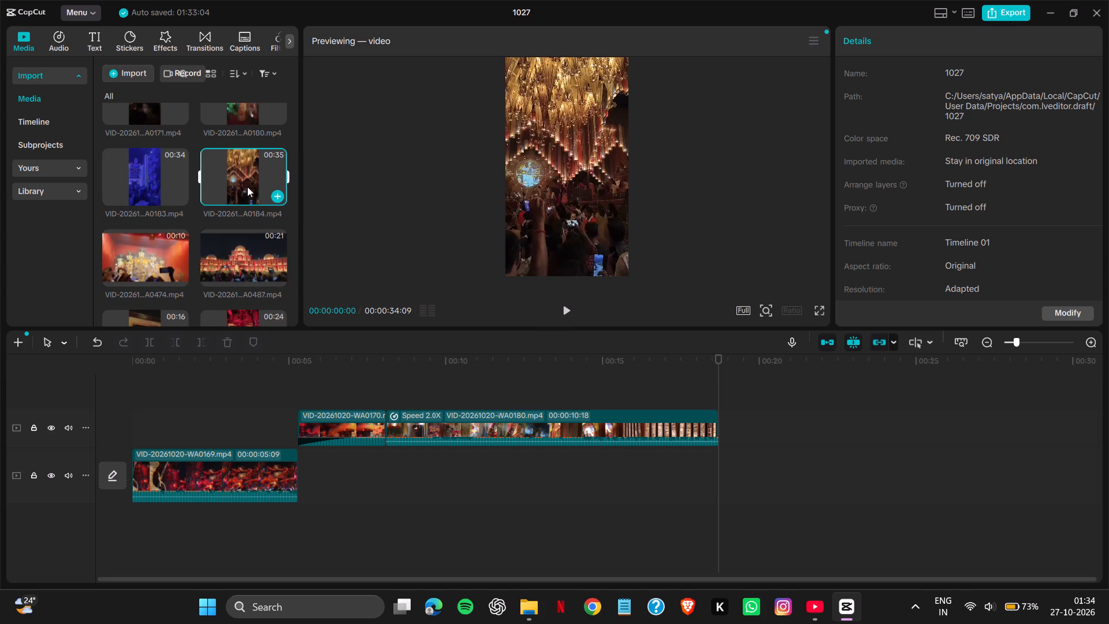
click(247, 187)
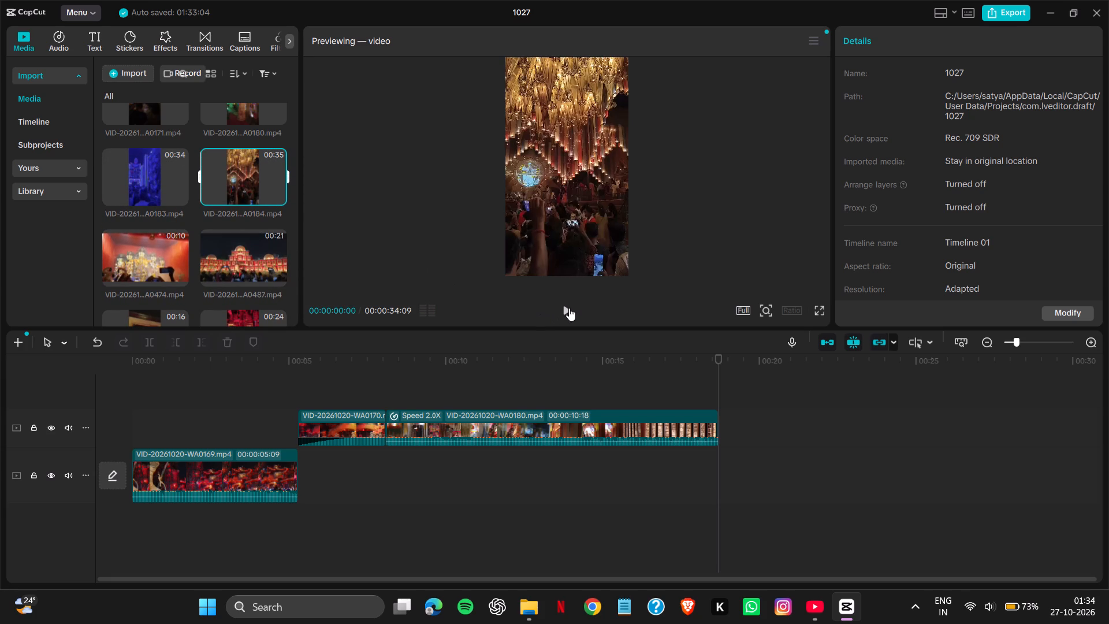
click(569, 308)
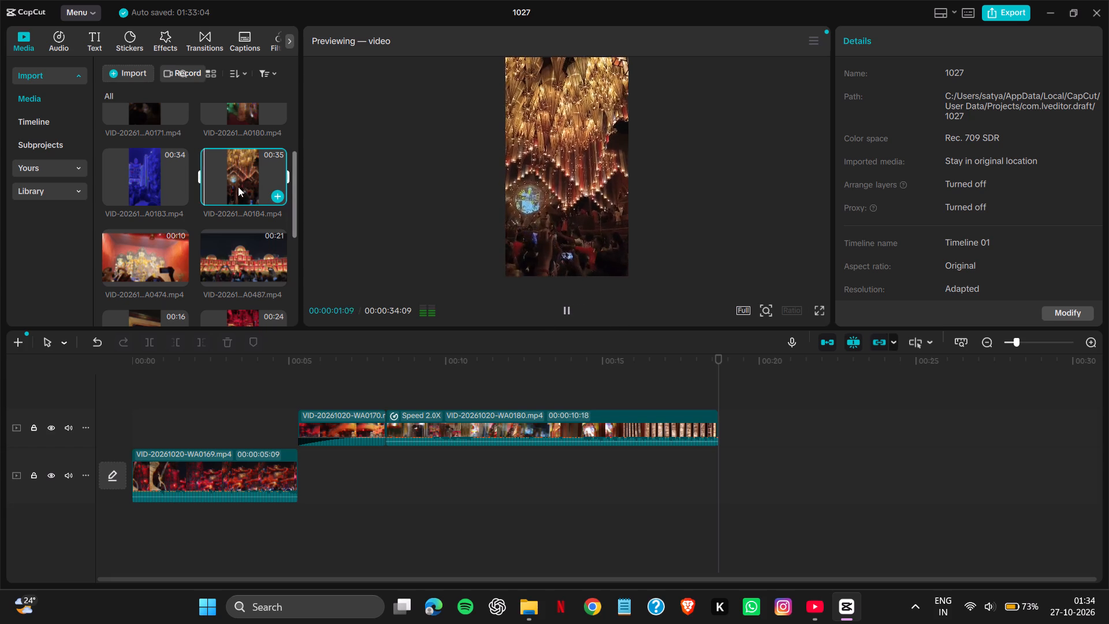
Add VID-20261020-WA0184.mp4 to the main track of the timeline, after VID-20261020-WA0169.mp4.
drag(238, 187, 727, 450)
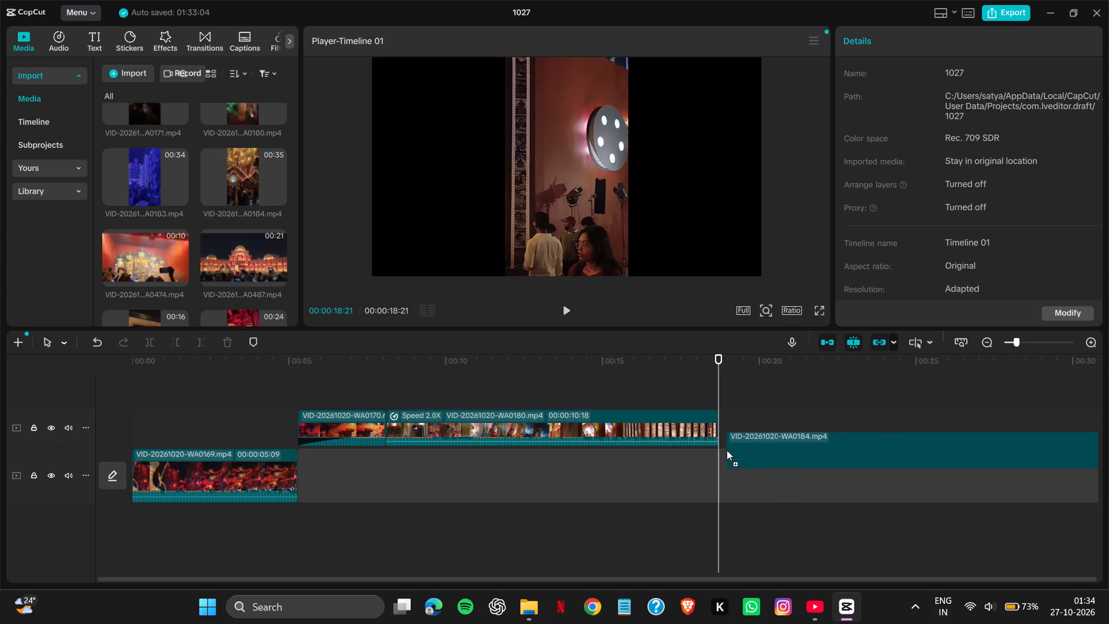
drag(727, 450, 717, 469)
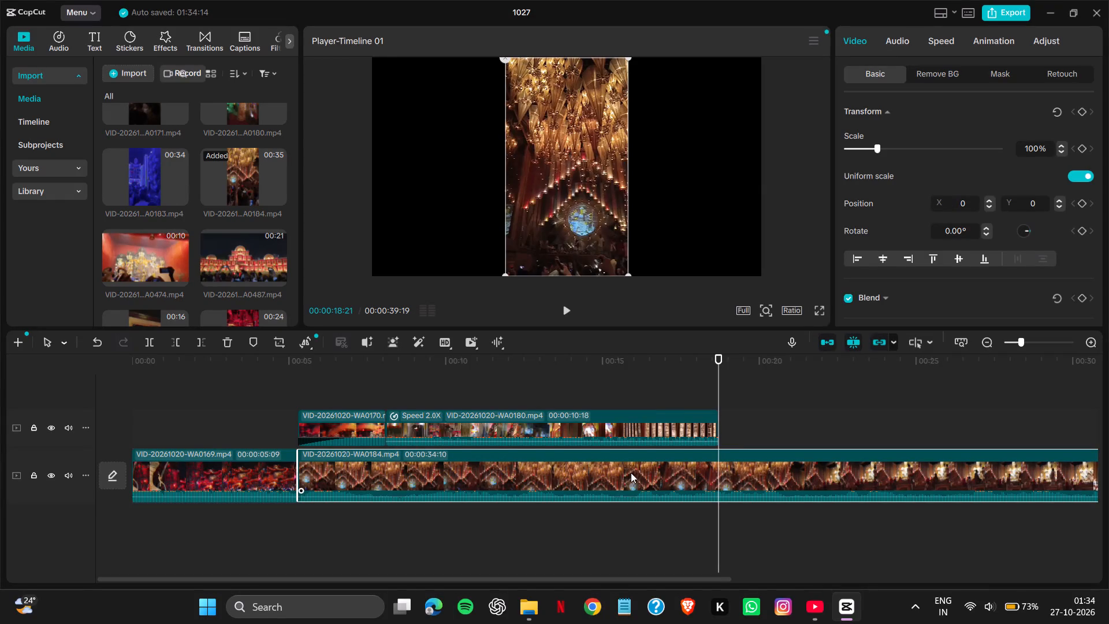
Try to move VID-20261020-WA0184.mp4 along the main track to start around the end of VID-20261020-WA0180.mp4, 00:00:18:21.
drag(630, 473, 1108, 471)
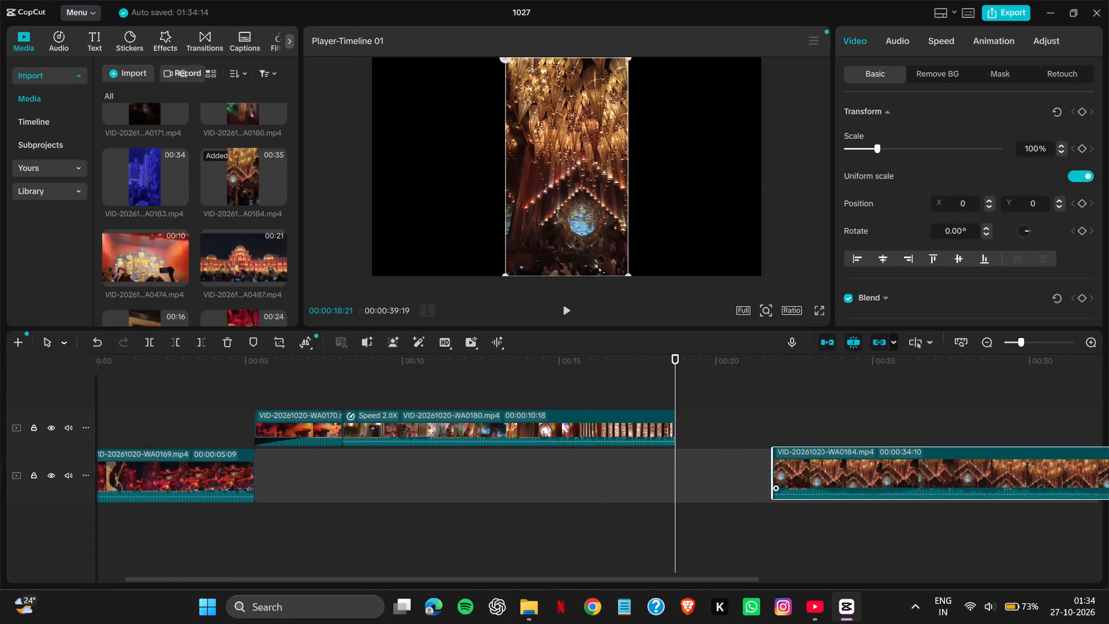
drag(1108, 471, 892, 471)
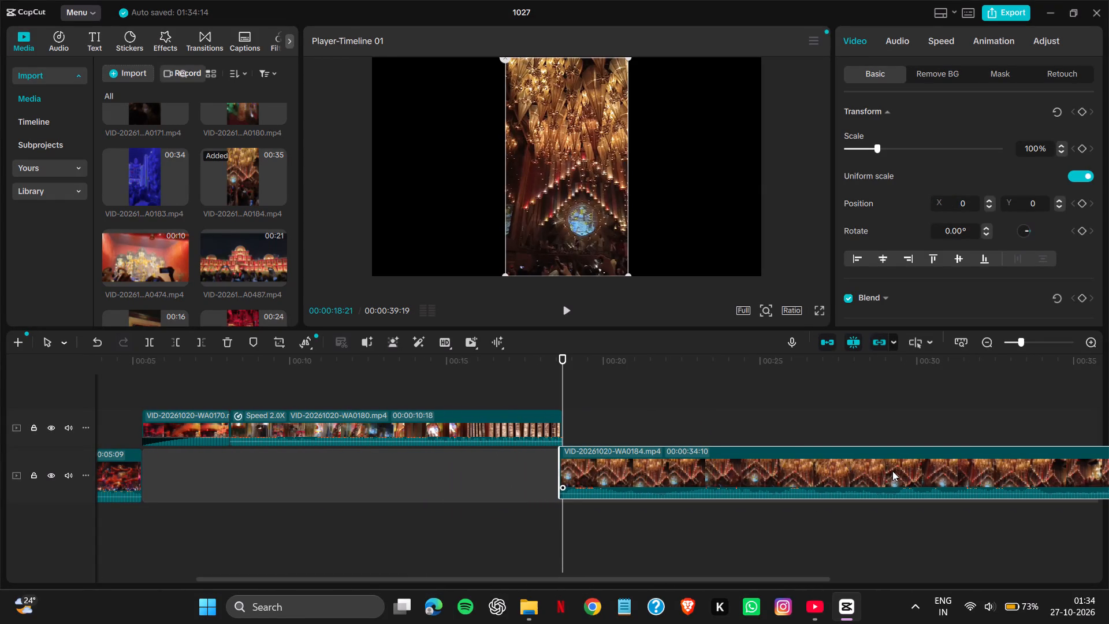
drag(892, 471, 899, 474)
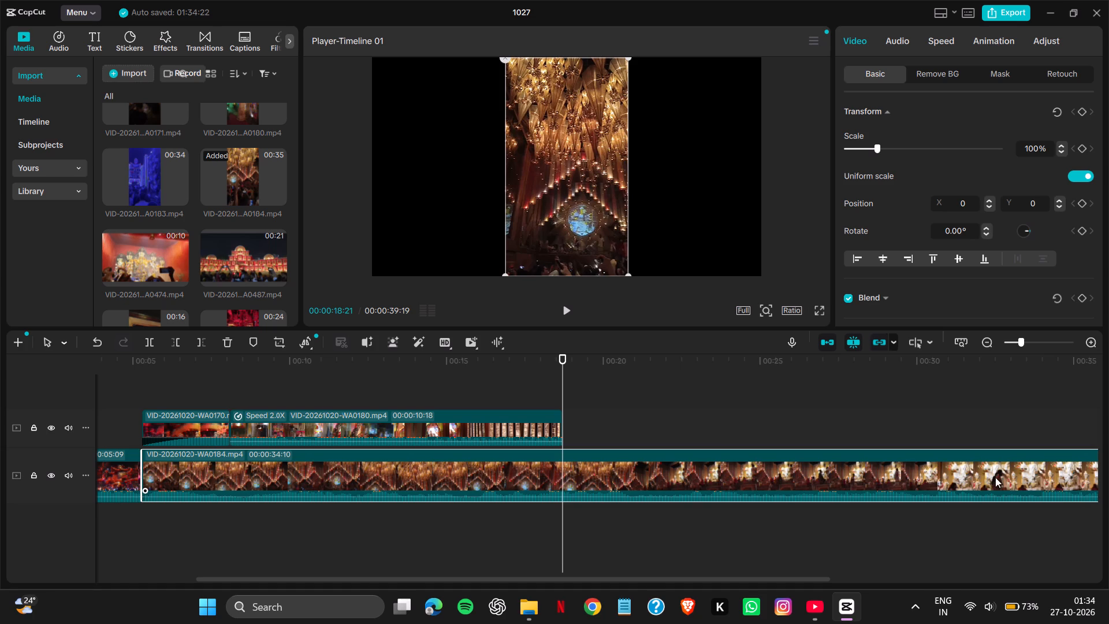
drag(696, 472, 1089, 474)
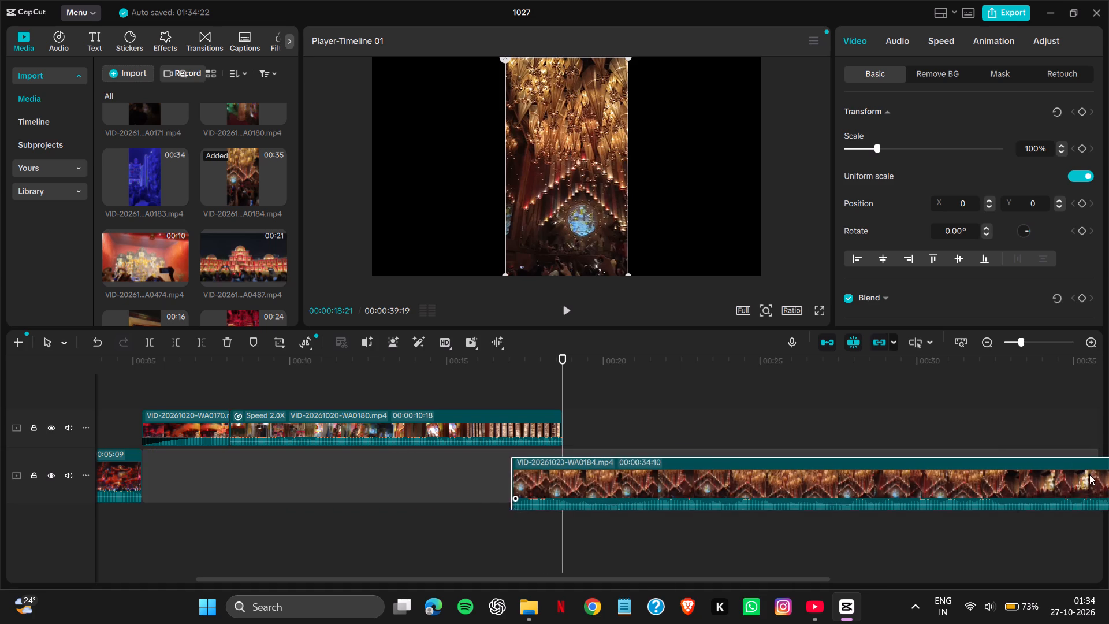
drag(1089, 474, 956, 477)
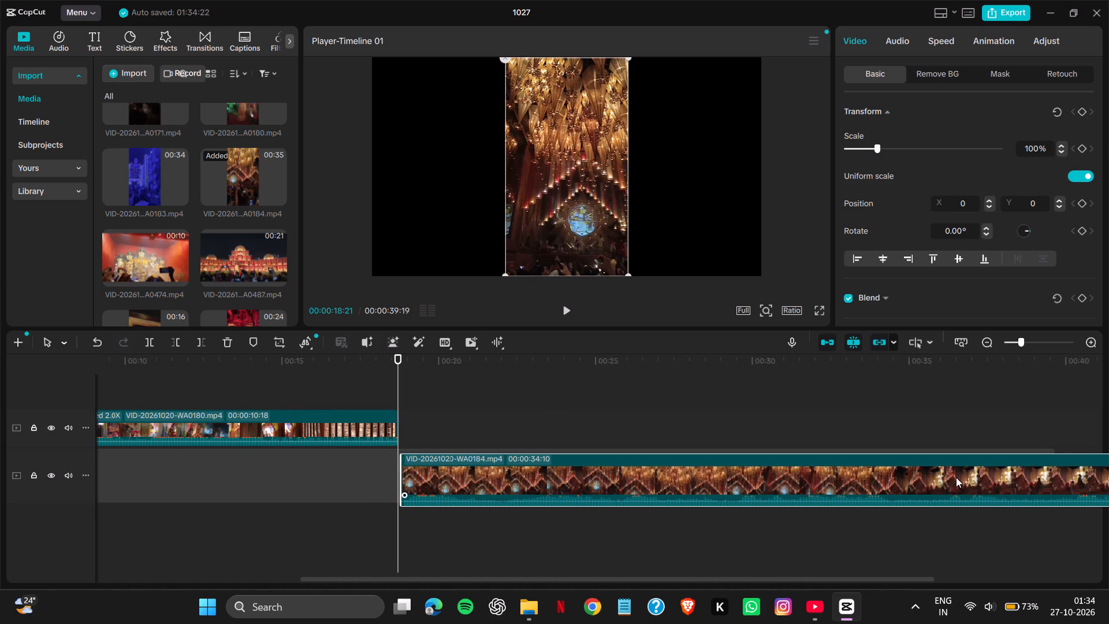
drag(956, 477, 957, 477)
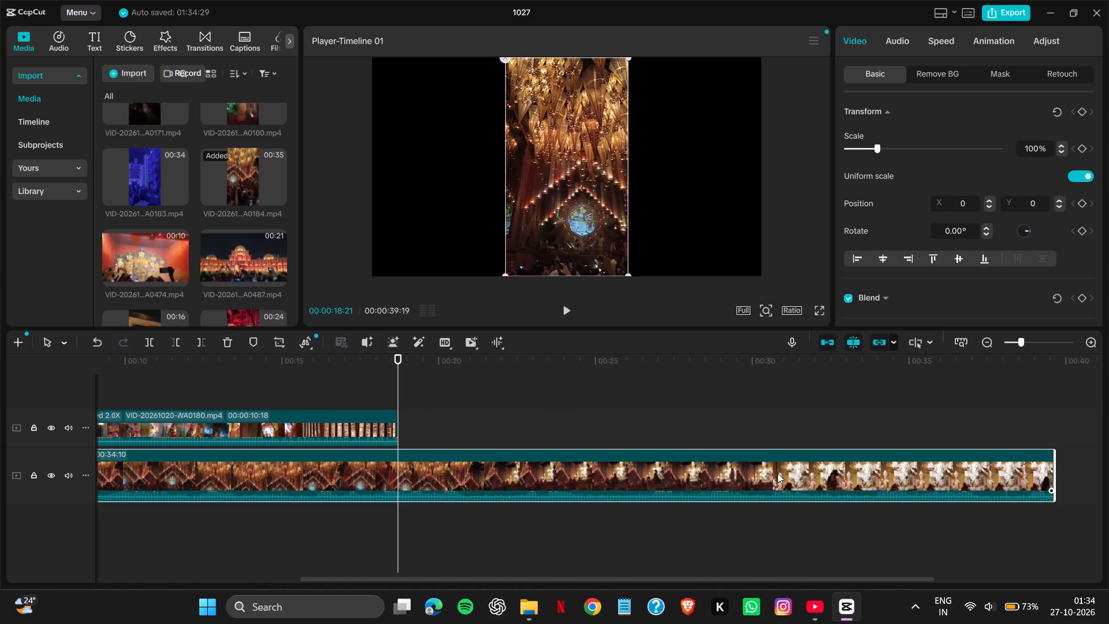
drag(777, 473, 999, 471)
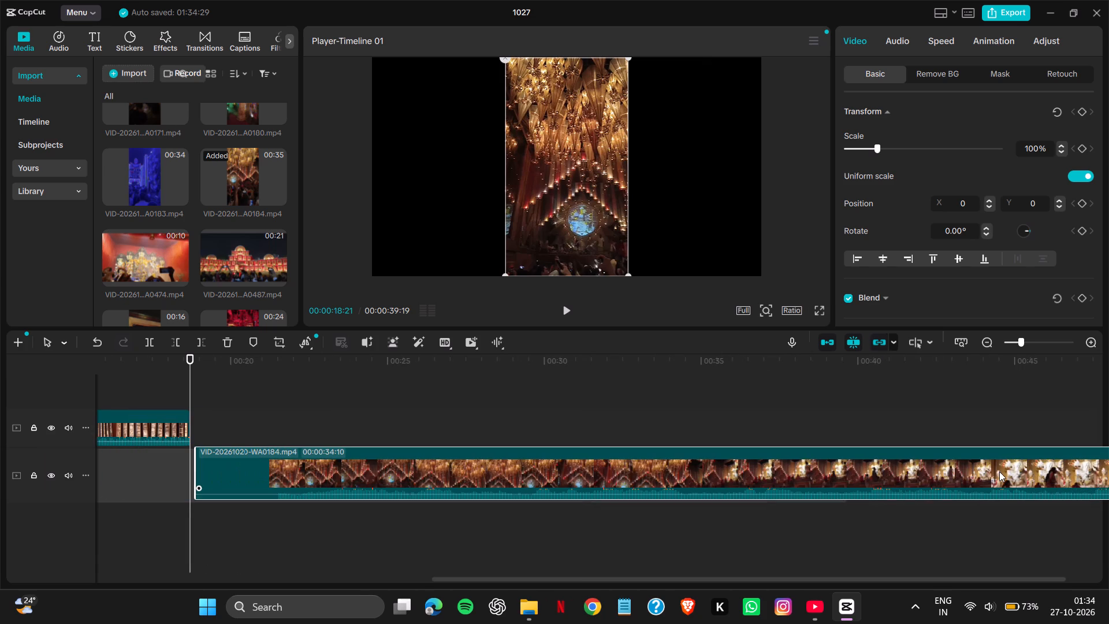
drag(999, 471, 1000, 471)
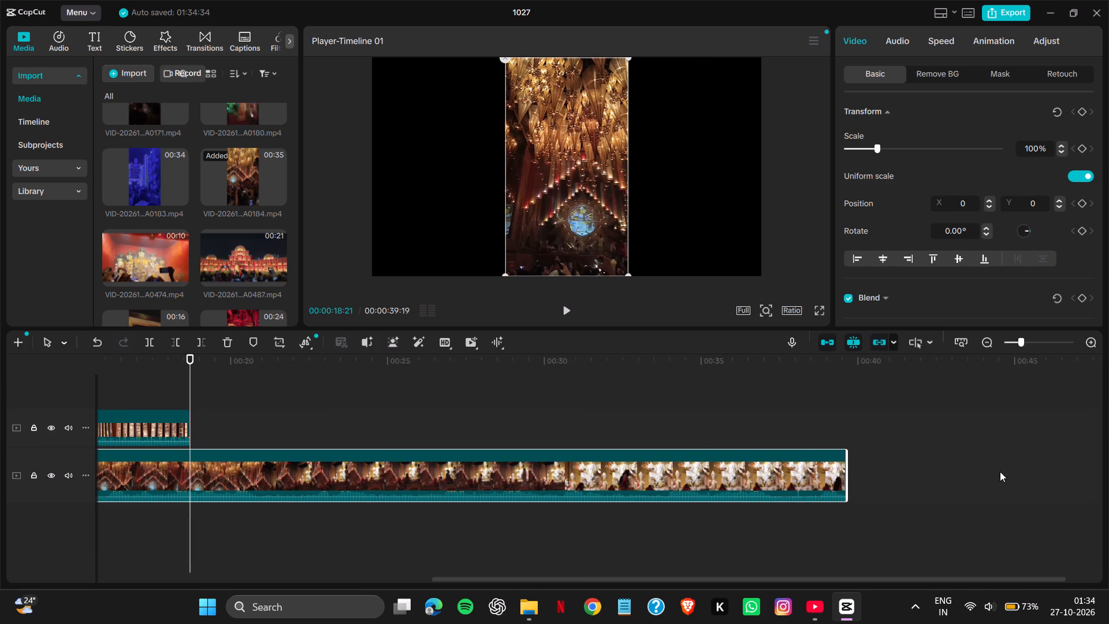
Move VID-20261020-WA0184.mp4 onto a new track between the two existing ones, starting at about 00:00:18:00.
drag(728, 482, 1108, 446)
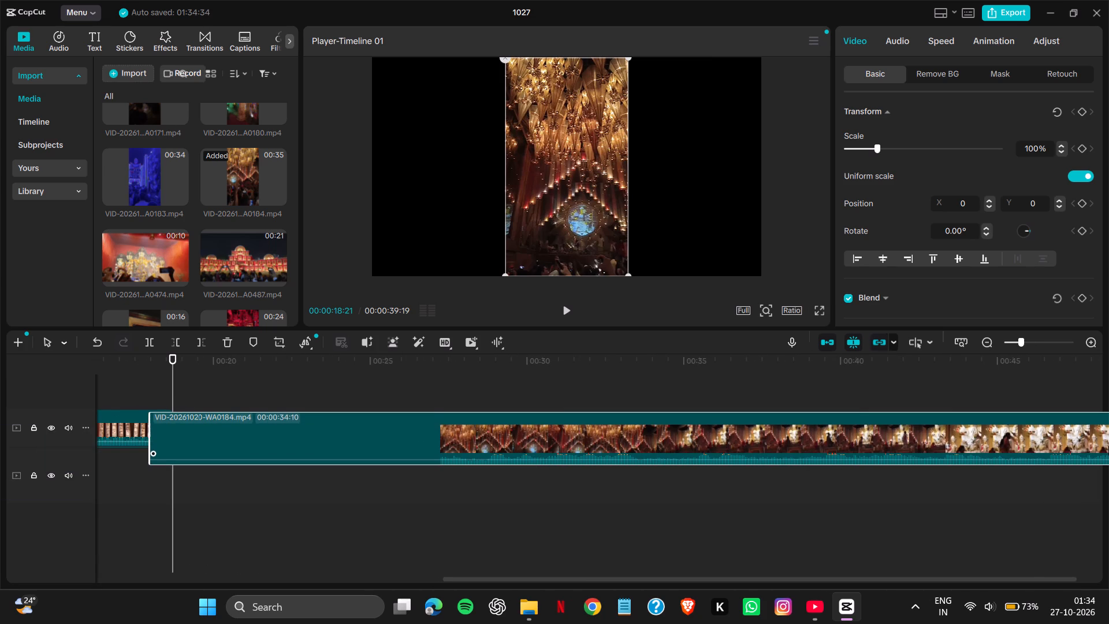
drag(1108, 446, 1108, 448)
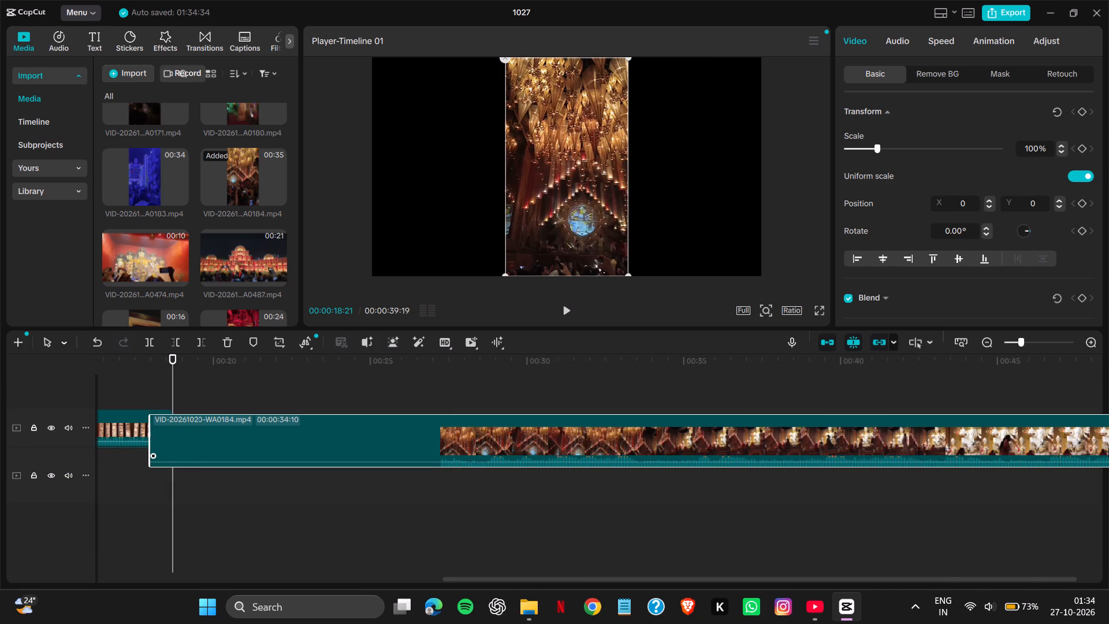
drag(1108, 448, 1022, 547)
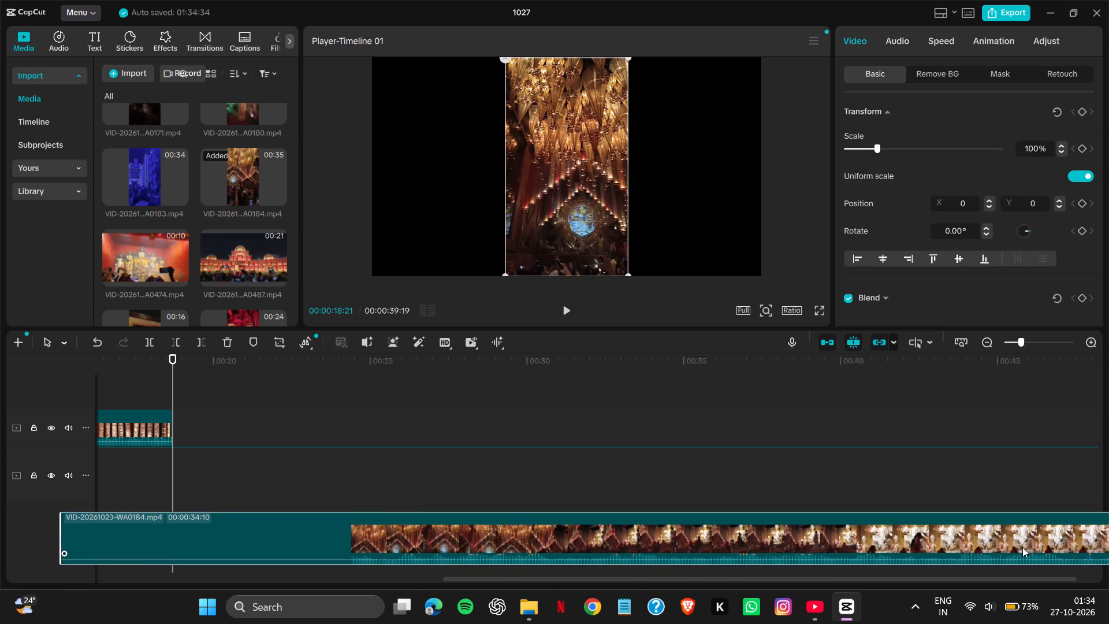
drag(1022, 547, 1108, 538)
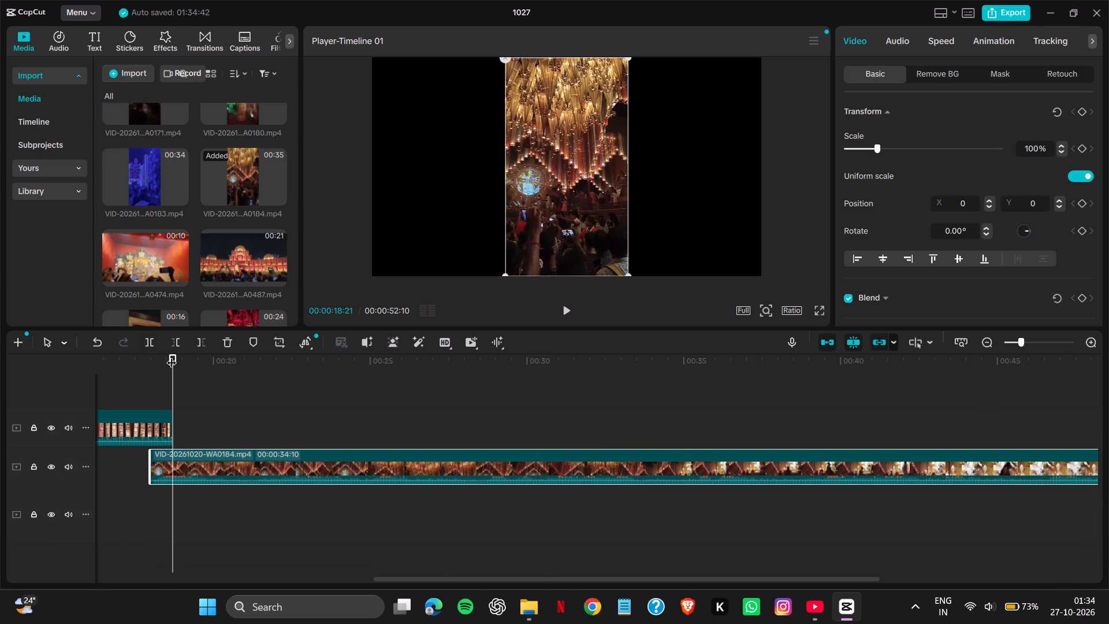
Find the new opening frame of VID-20261020-WA0184.mp4 and trim the clip's start to 00:00:29:25 on the timeline.
drag(172, 355, 152, 362)
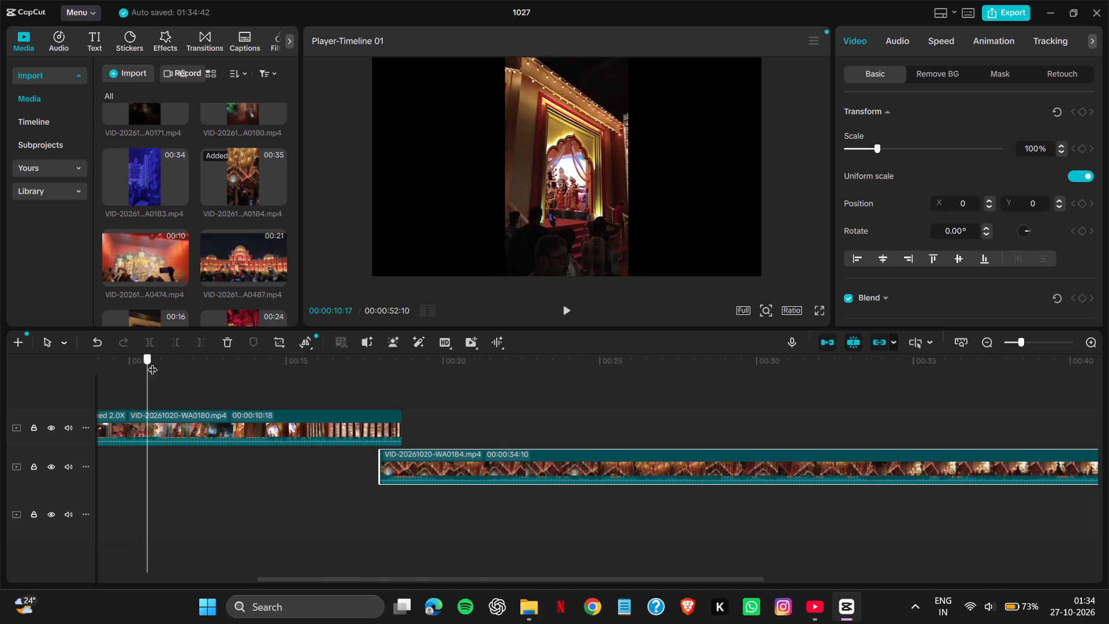
drag(152, 362, 389, 377)
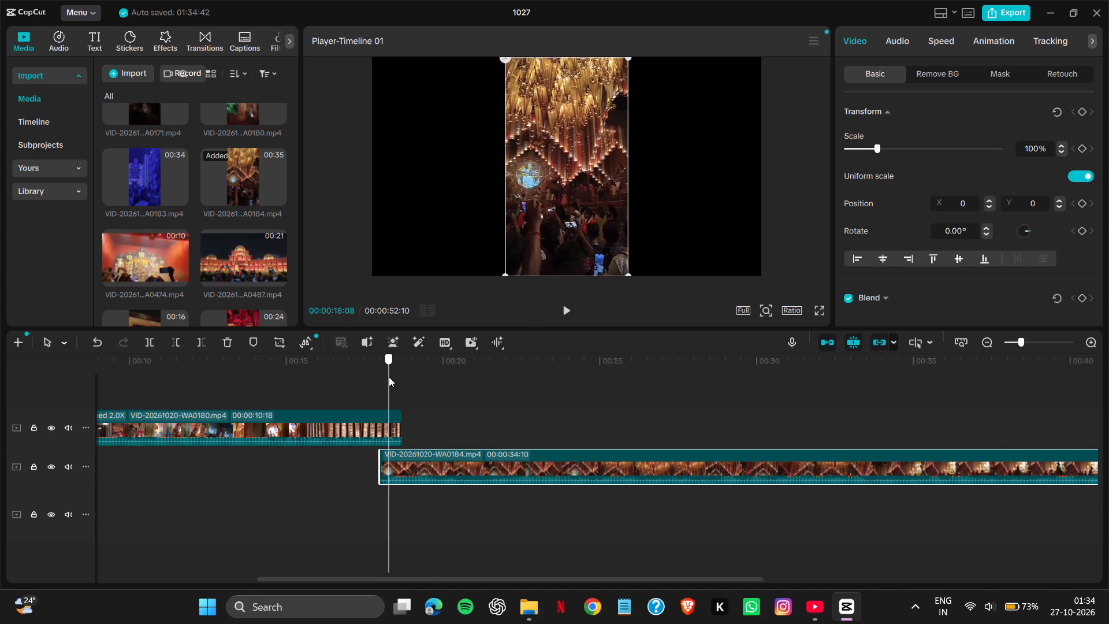
drag(389, 377, 406, 399)
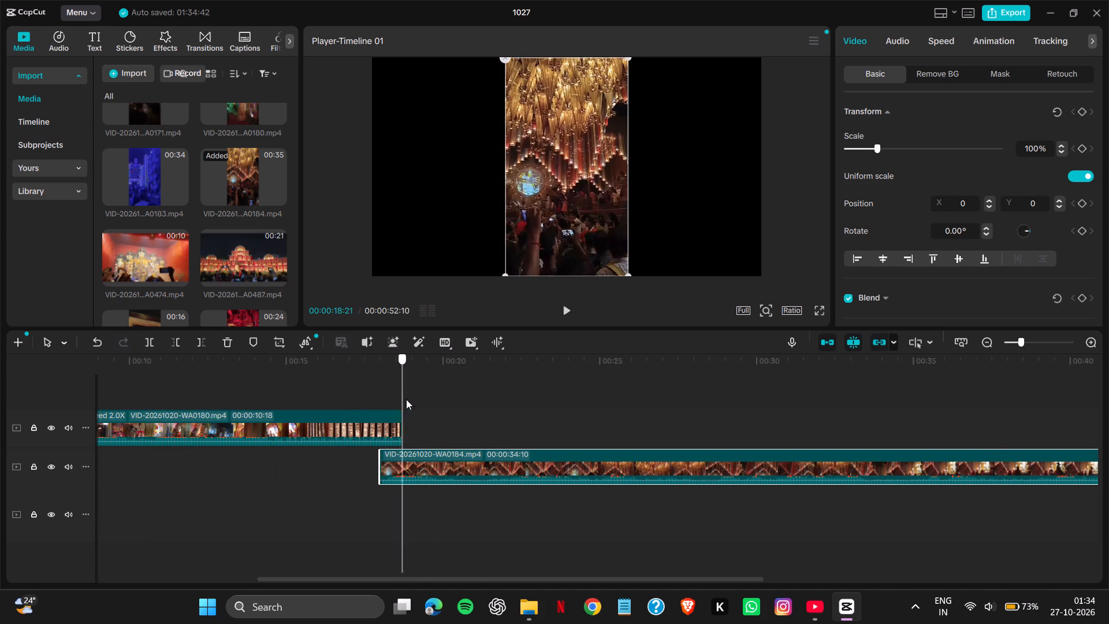
drag(406, 399, 351, 408)
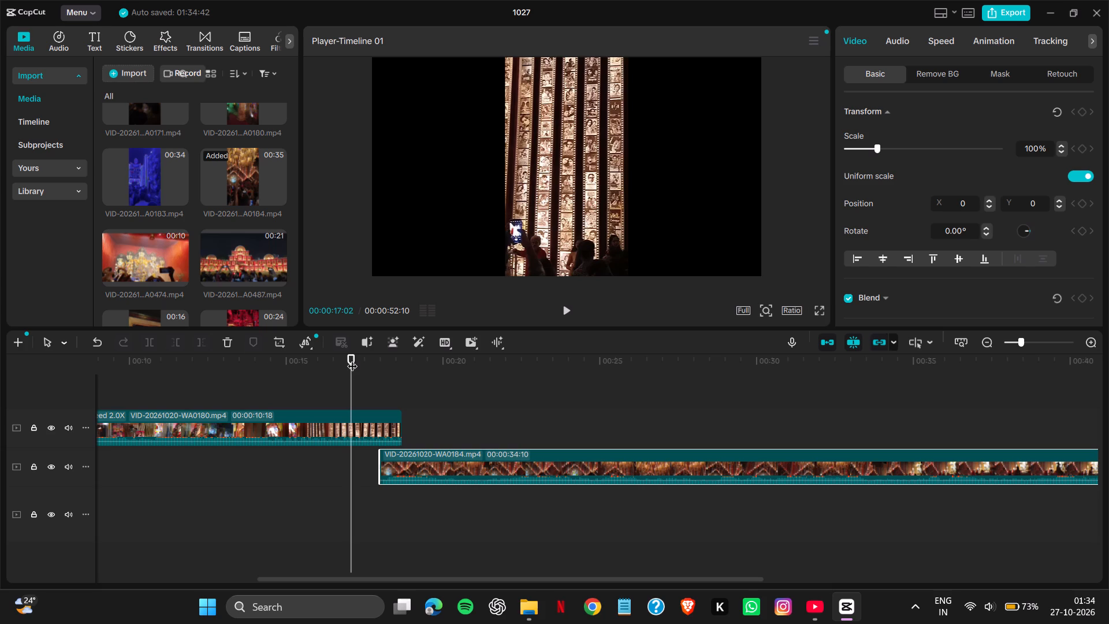
drag(351, 359, 396, 372)
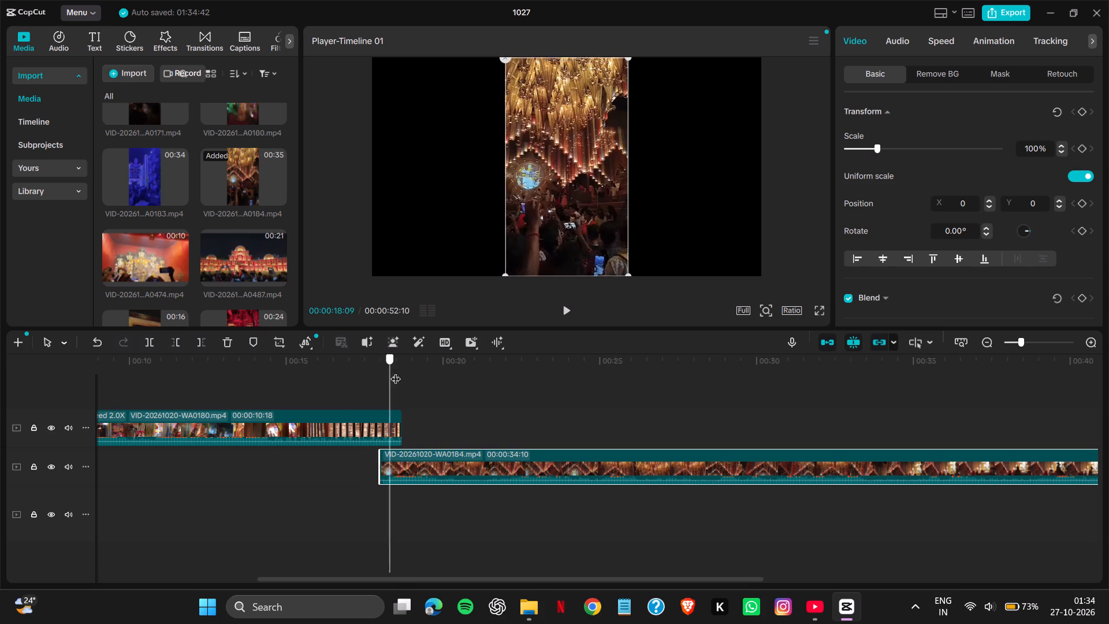
drag(396, 372, 529, 394)
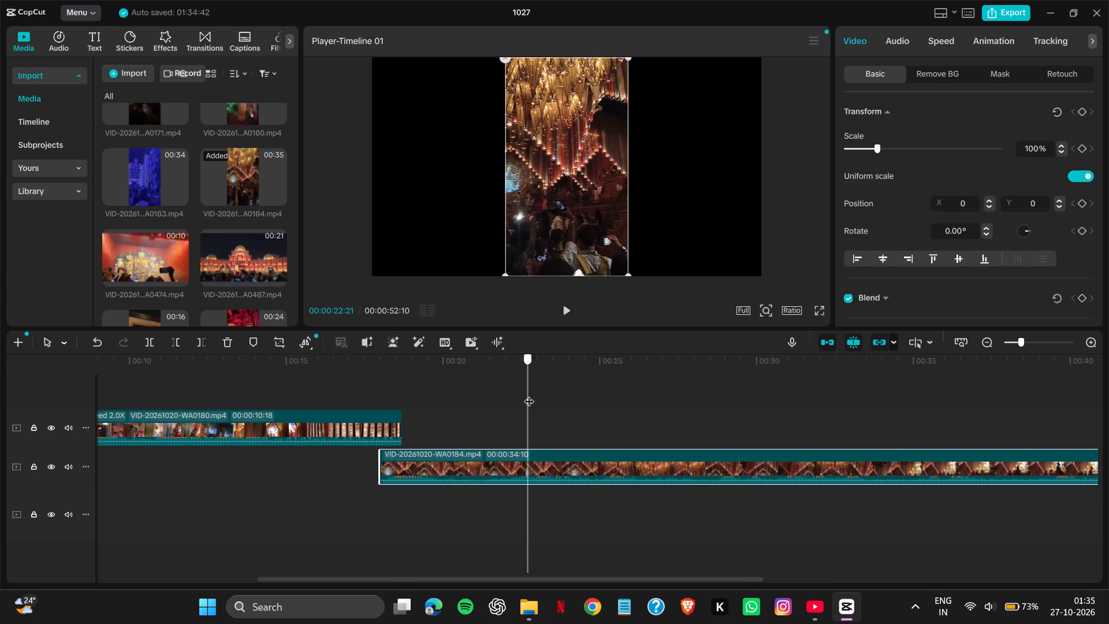
drag(529, 394, 483, 410)
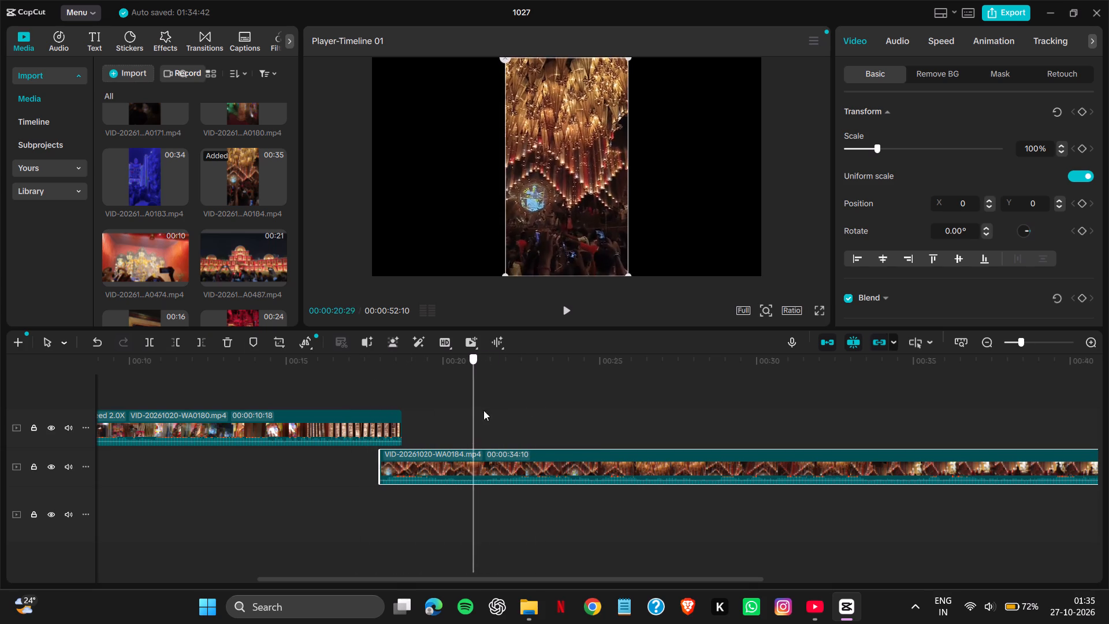
drag(483, 410, 795, 427)
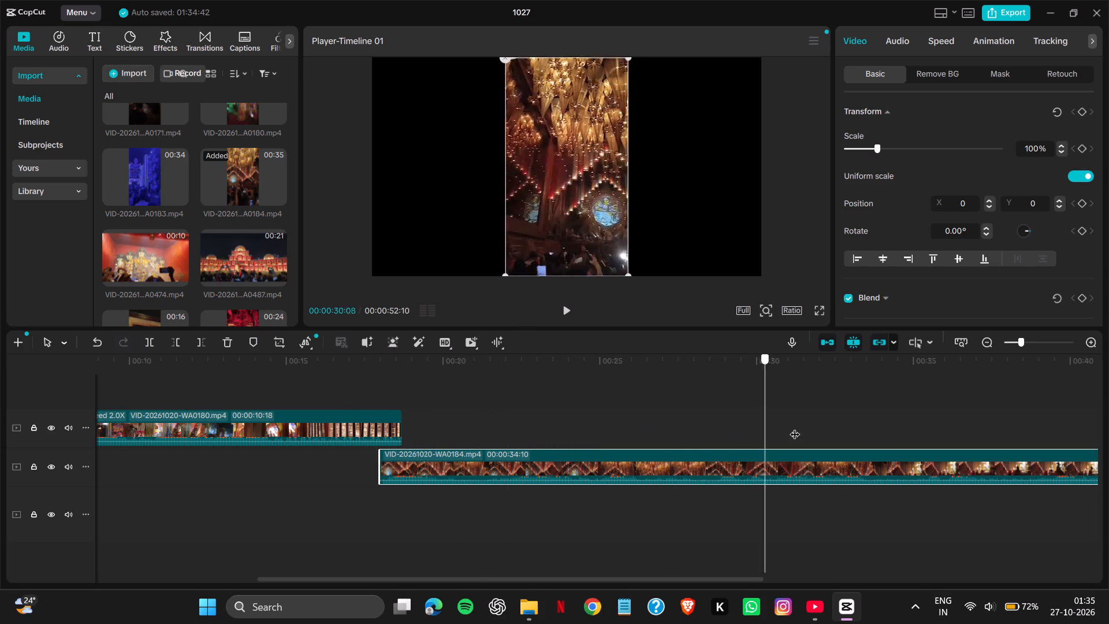
drag(795, 427, 751, 430)
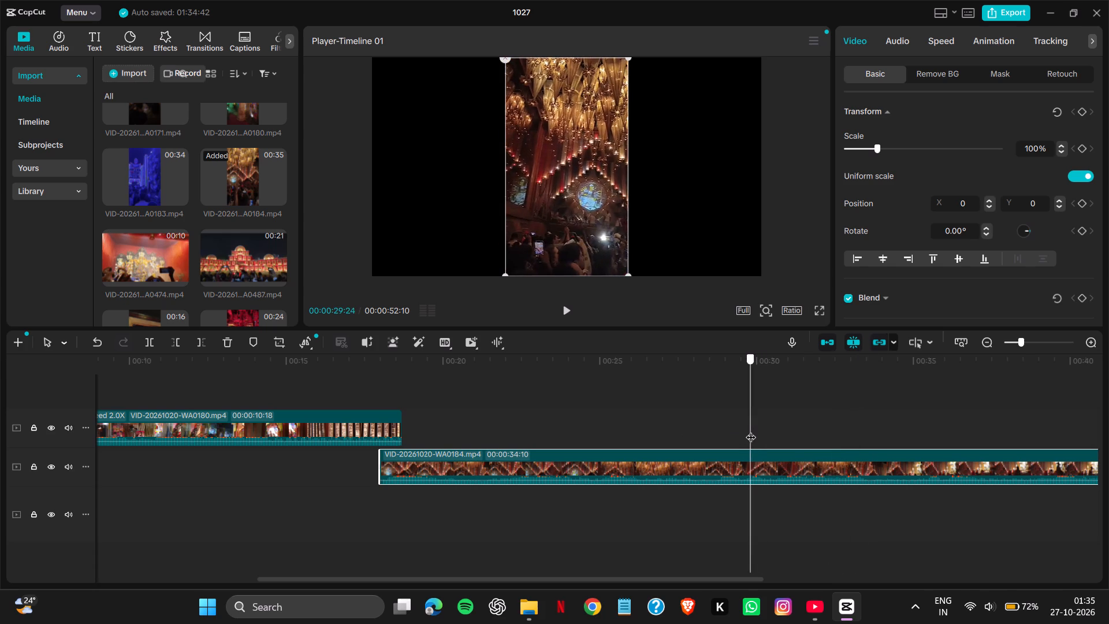
drag(751, 430, 751, 429)
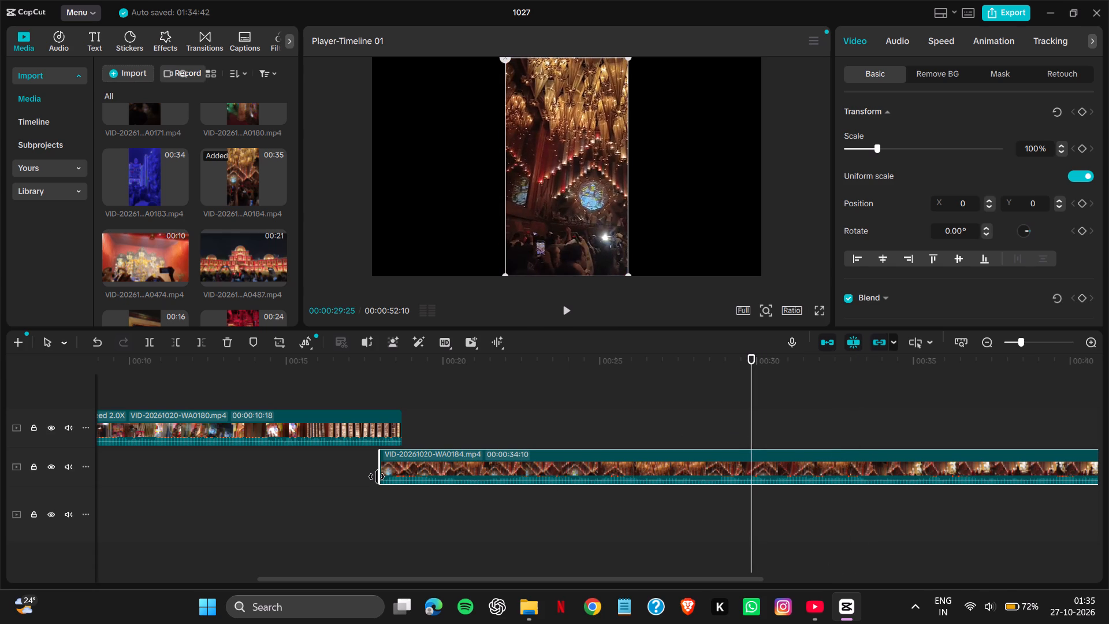
drag(377, 477, 752, 464)
Move the trimmed VID-20261020-WA0184.mp4 earlier on its track to start at about 00:00:18:27, just after VID-20261020-WA0180.mp4 ends.
drag(815, 471, 472, 473)
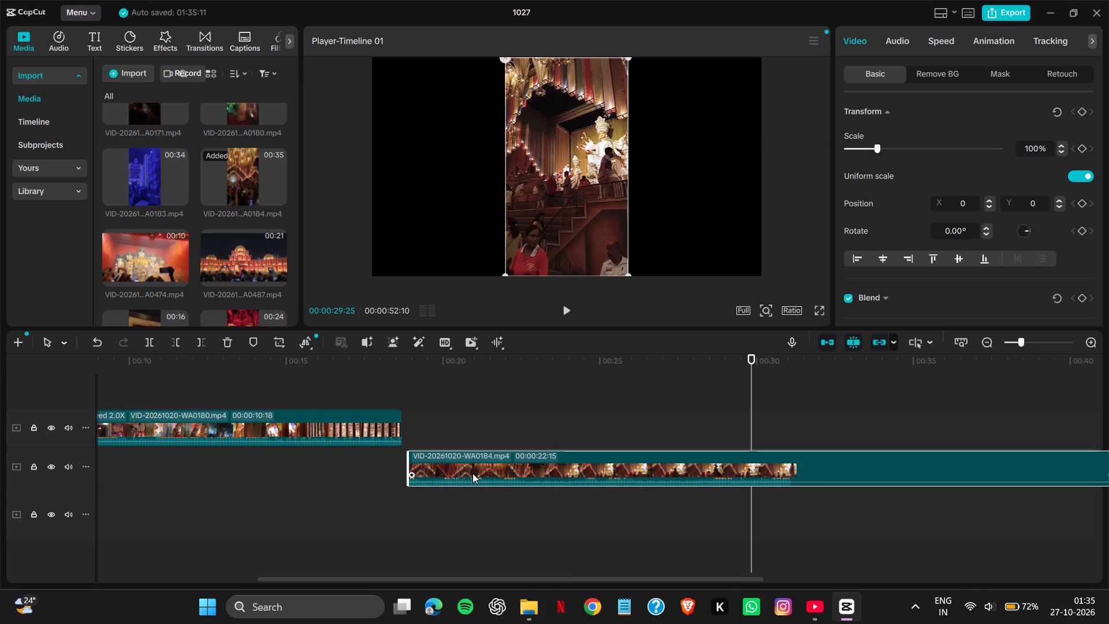
click(412, 462)
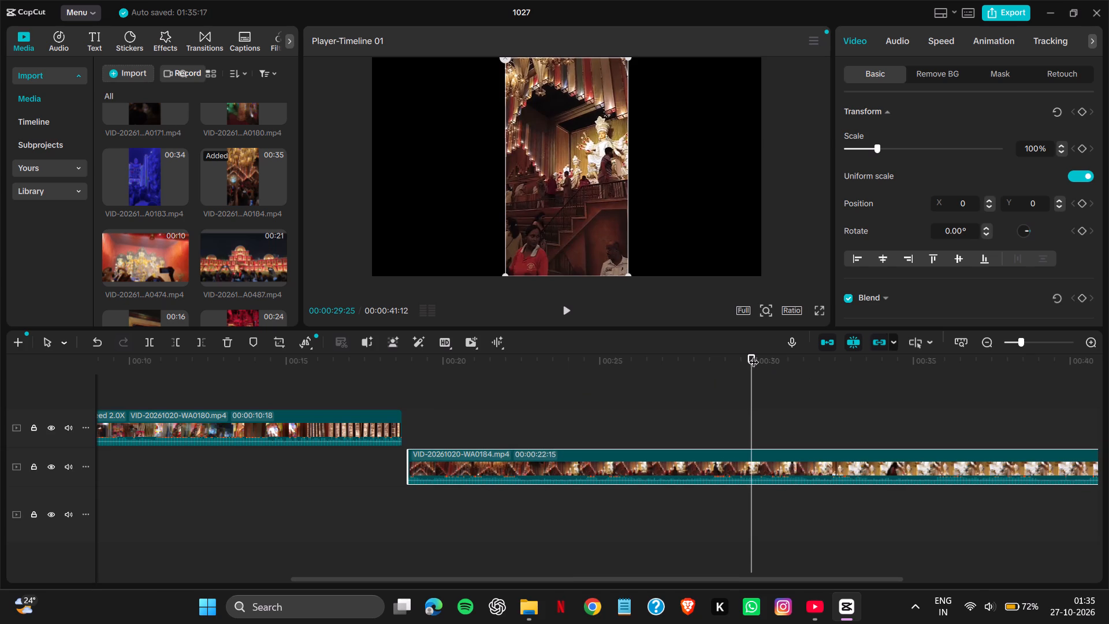
Play VID-20261020-WA0184.mp4 through, find its closing frame and trim the clip's end to 00:00:34:05.
drag(754, 355, 423, 430)
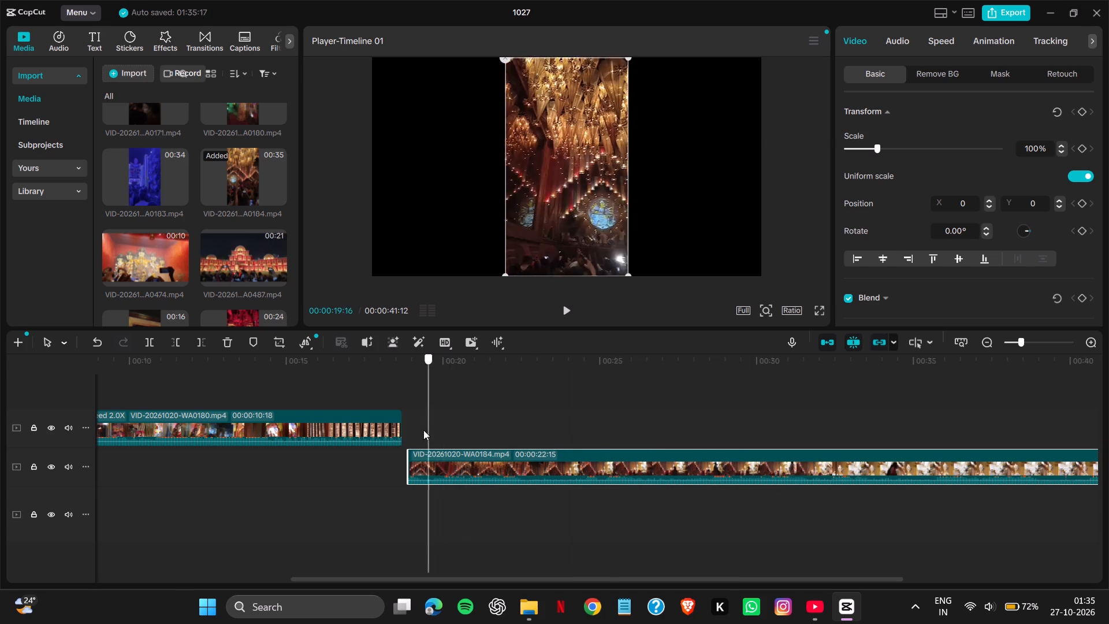
drag(423, 430, 411, 436)
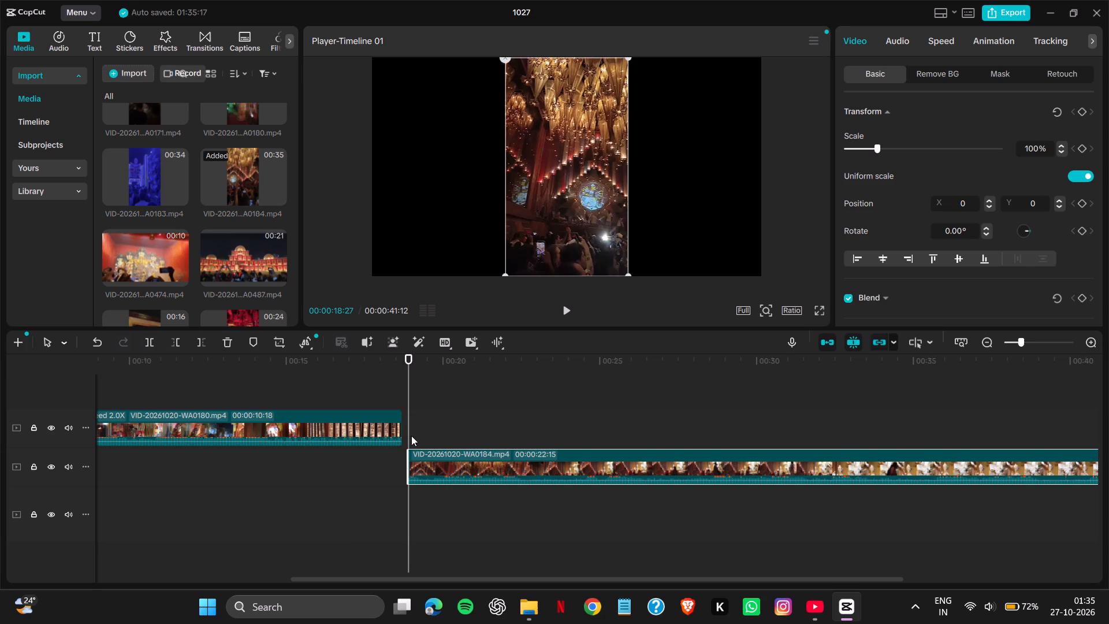
click(565, 308)
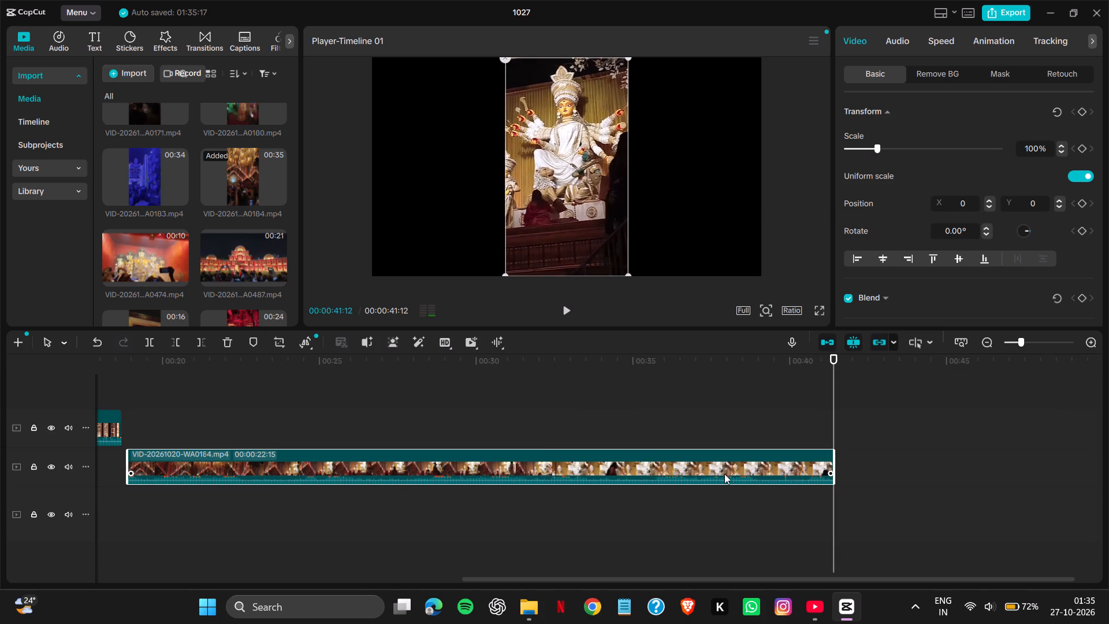
click(569, 469)
drag(833, 356, 453, 383)
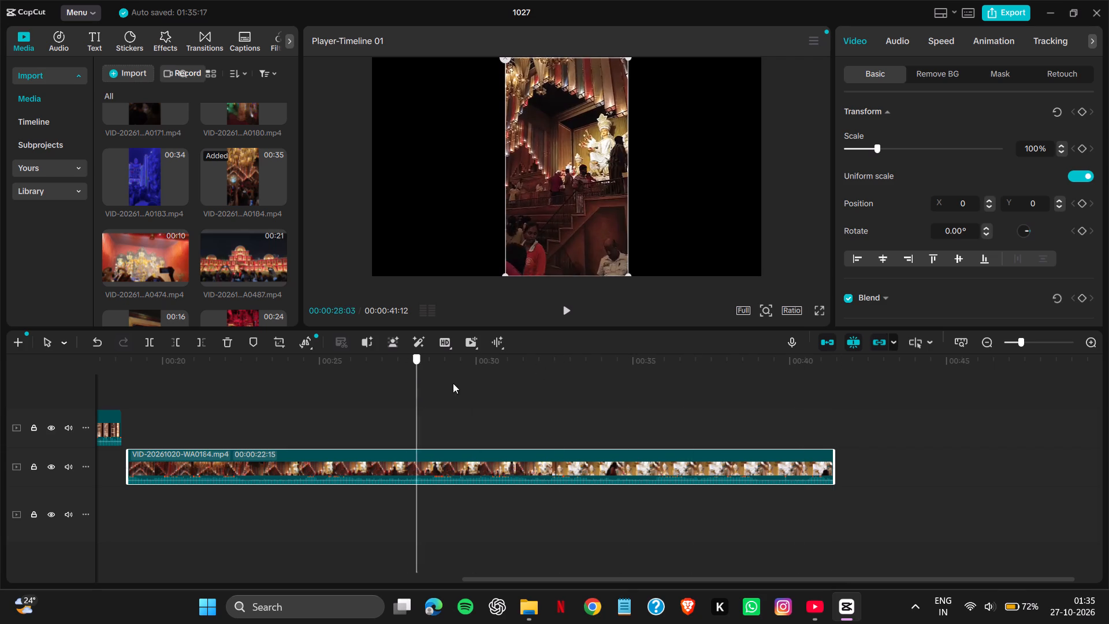
drag(453, 383, 534, 391)
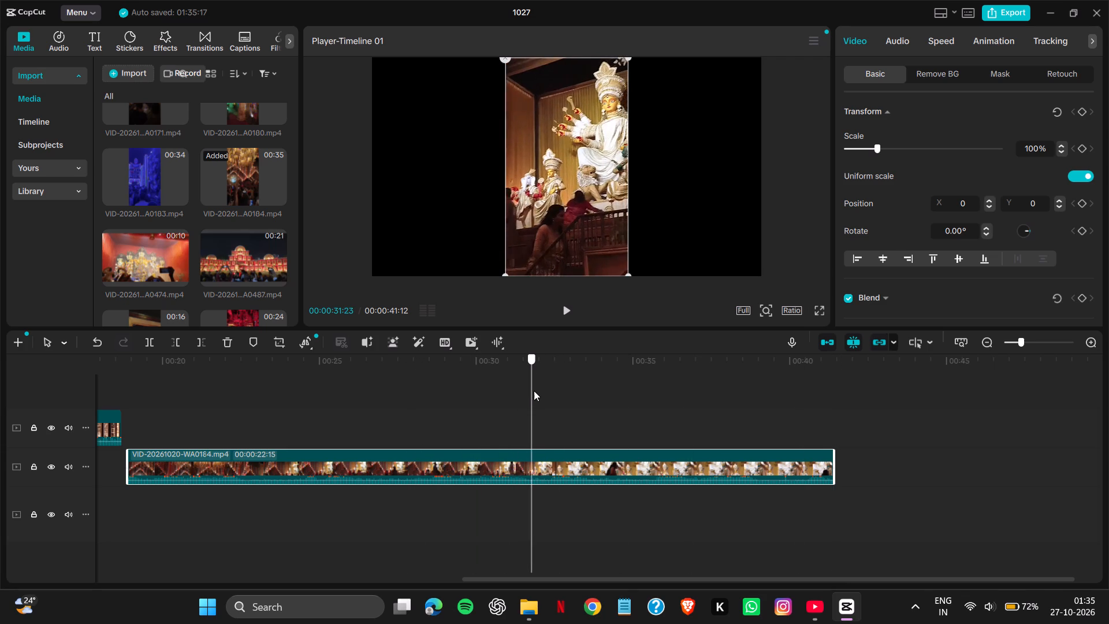
drag(534, 391, 569, 399)
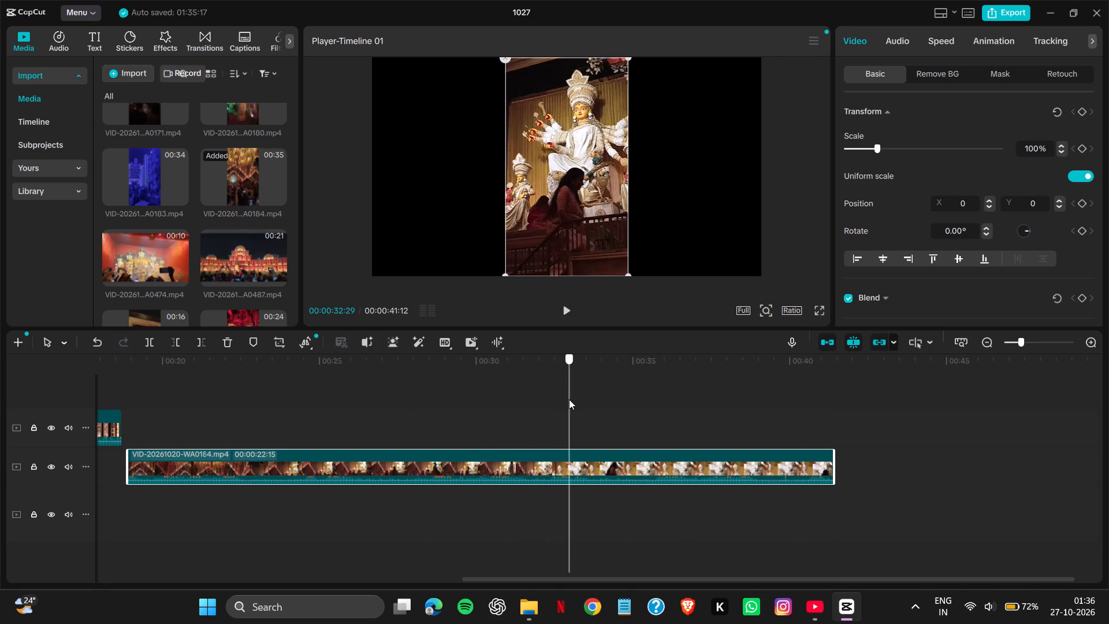
drag(569, 399, 601, 406)
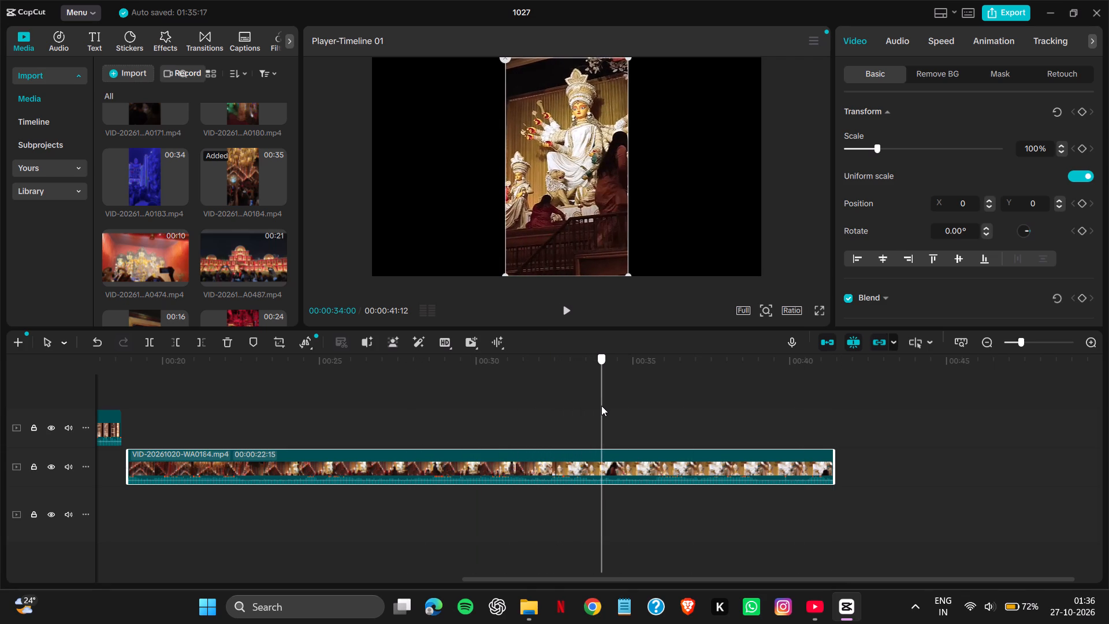
drag(601, 406, 607, 407)
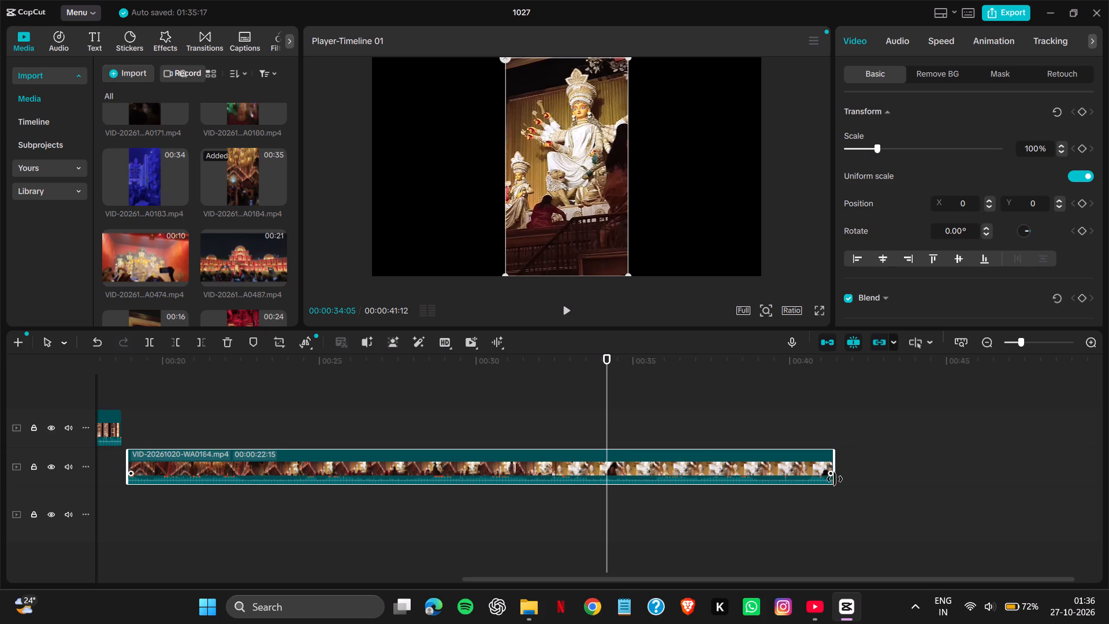
drag(836, 479, 602, 473)
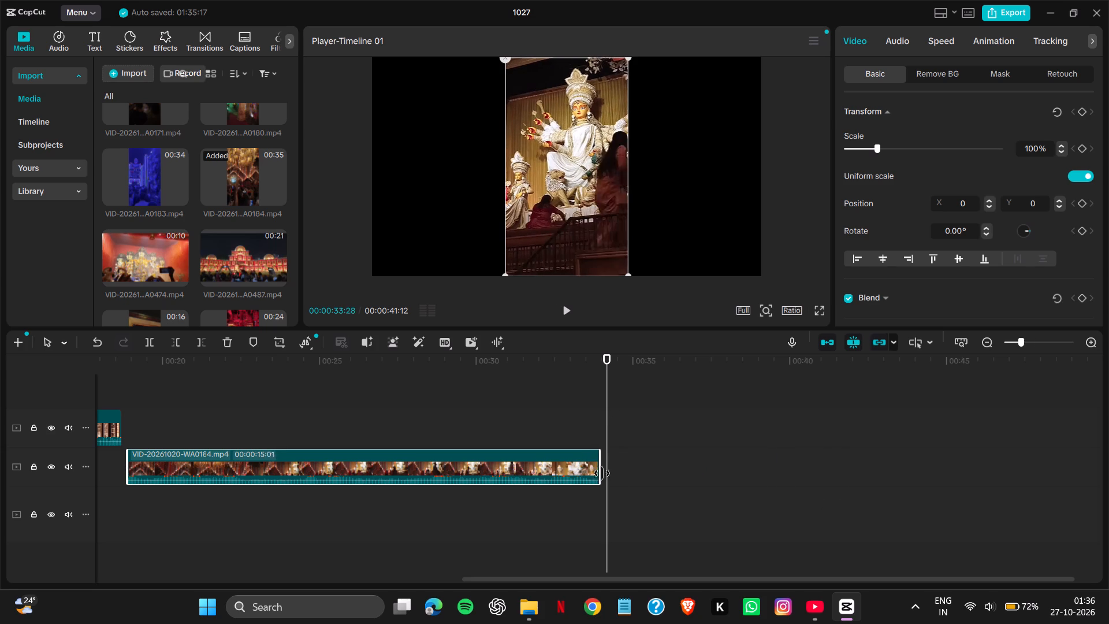
drag(602, 473, 606, 475)
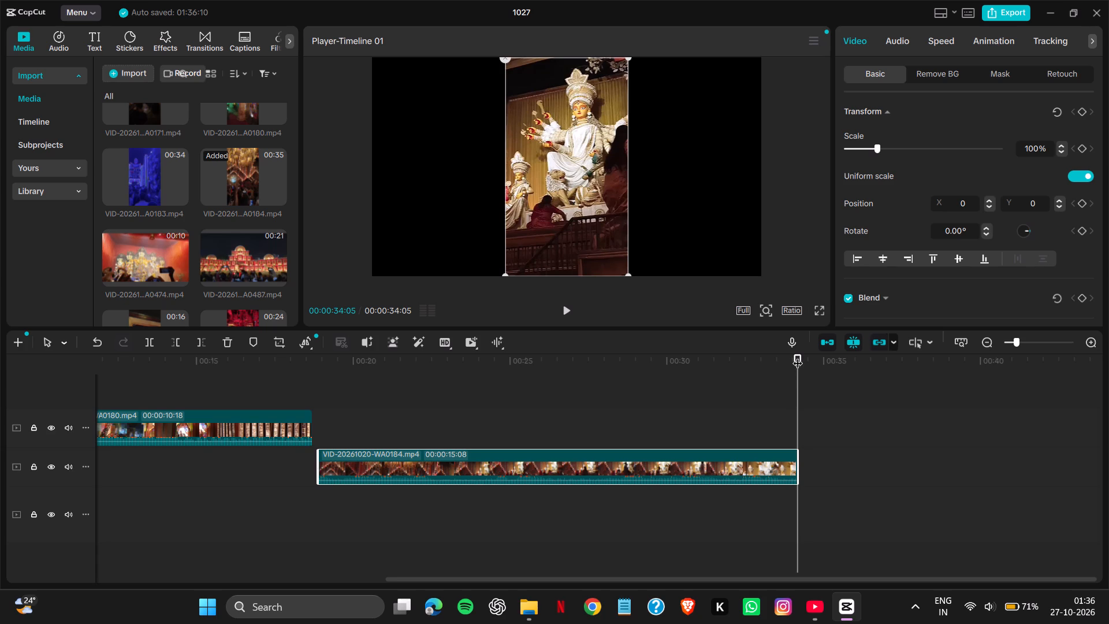
Scrub back and forth through the trimmed VID-20261020-WA0184.mp4 on the timeline to review its frames, especially near its closing section.
drag(798, 356, 351, 405)
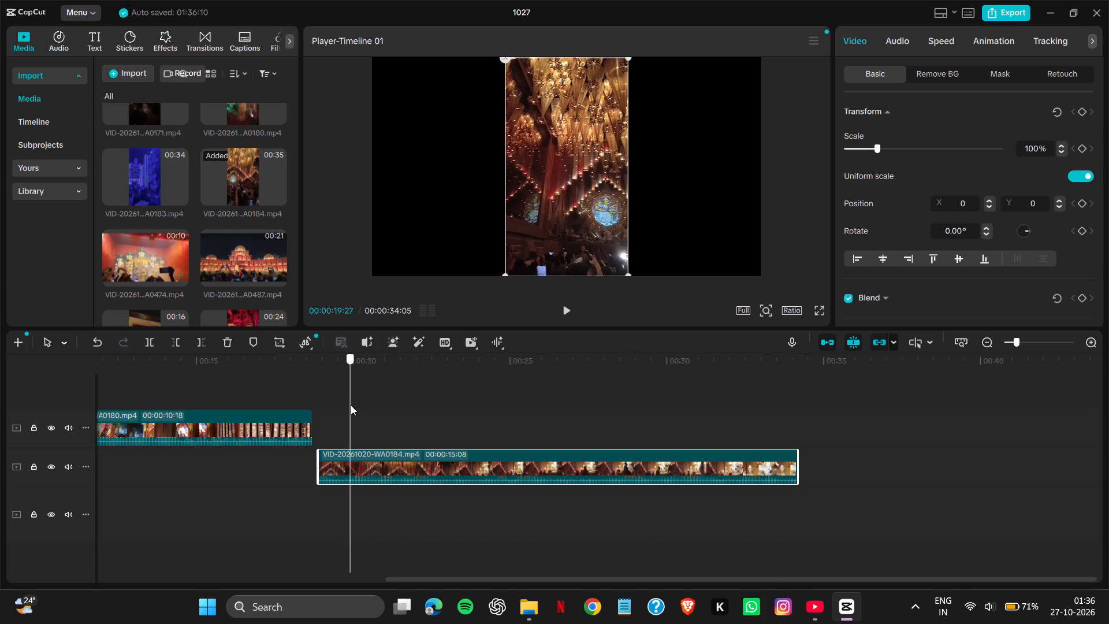
drag(351, 405, 403, 410)
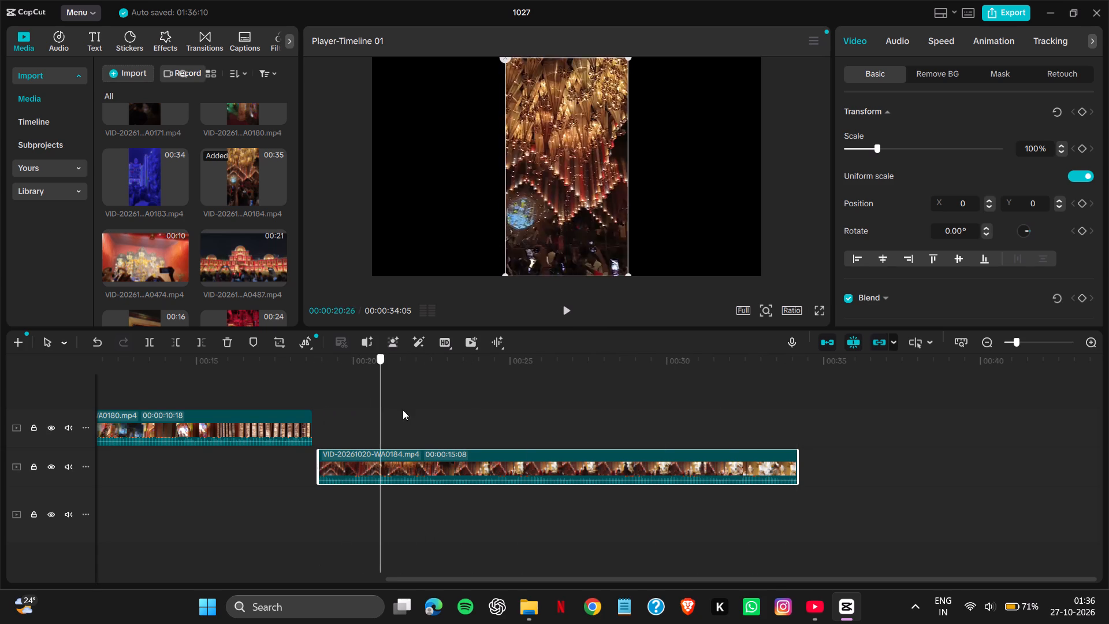
drag(403, 410, 529, 406)
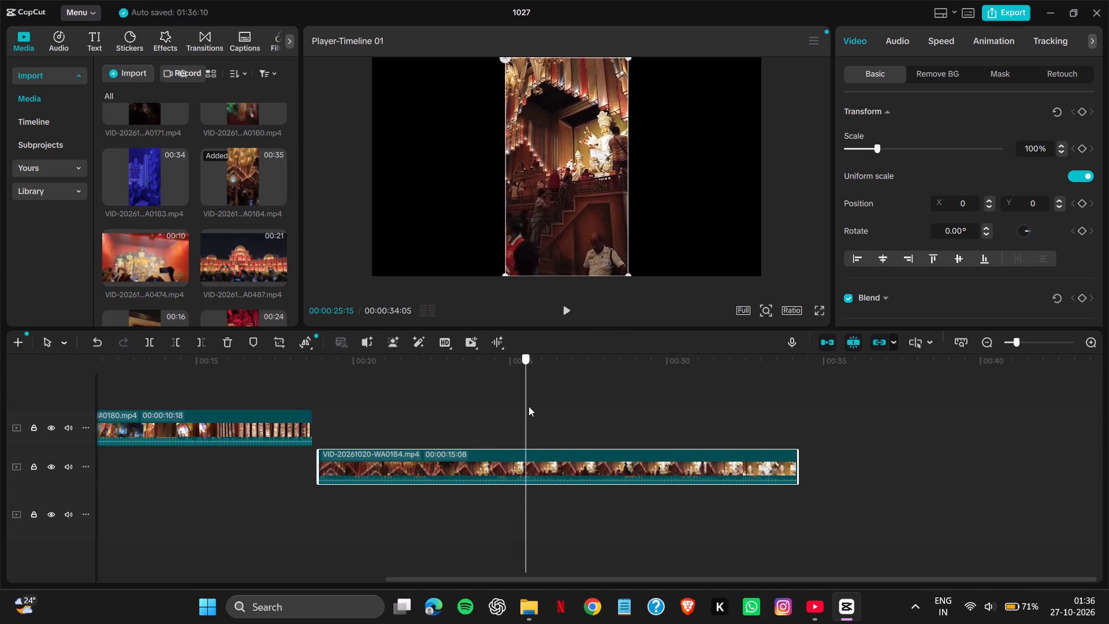
drag(529, 406, 608, 421)
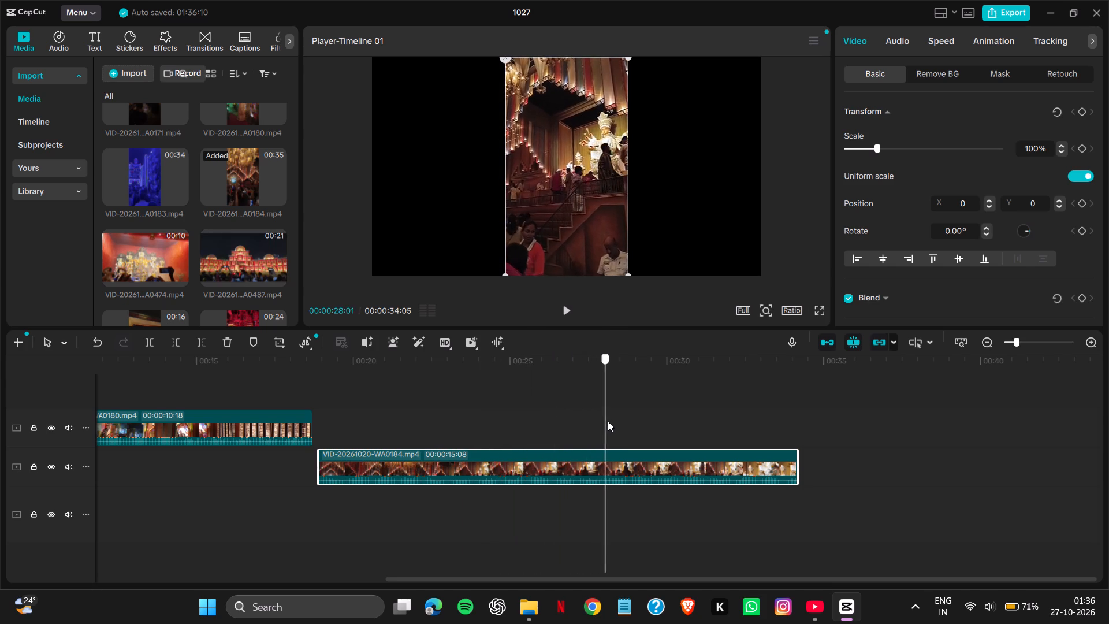
drag(608, 421, 727, 481)
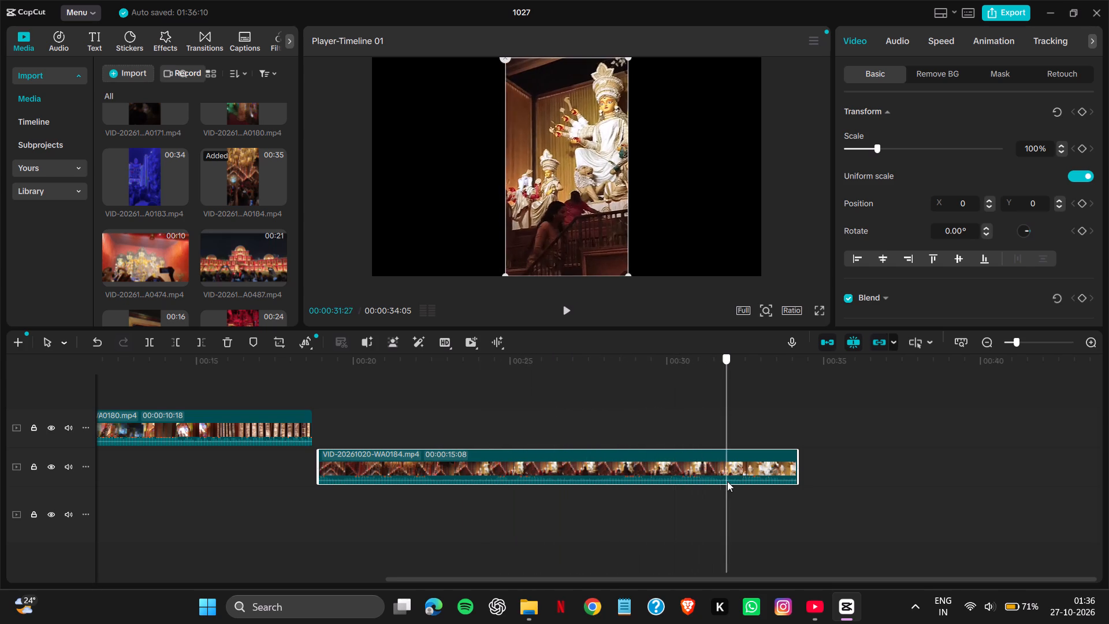
drag(727, 481, 672, 481)
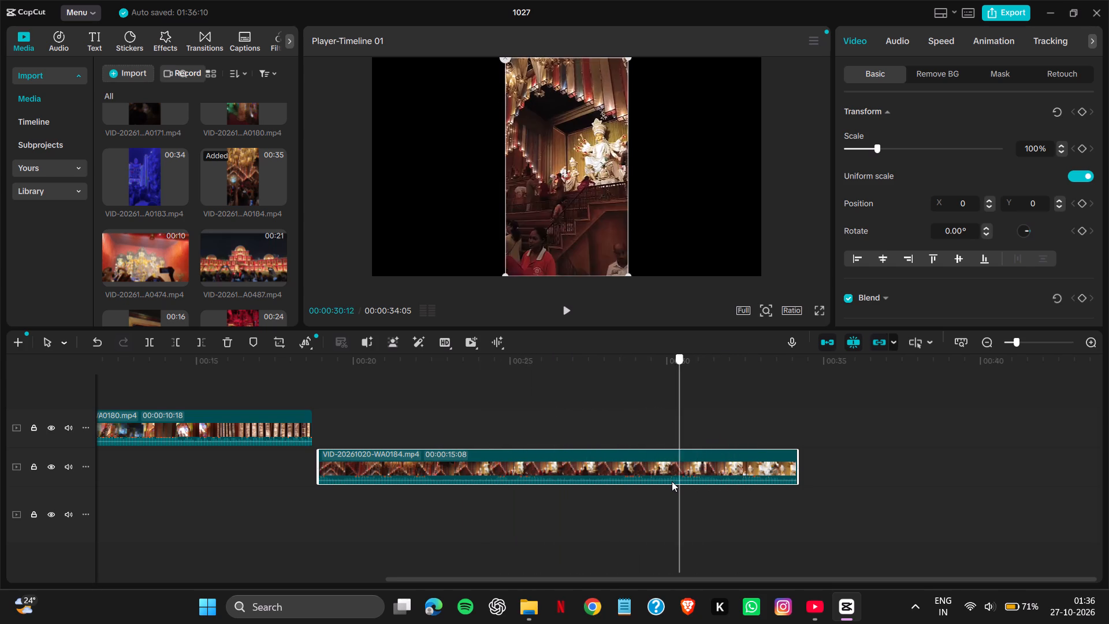
drag(672, 481, 694, 494)
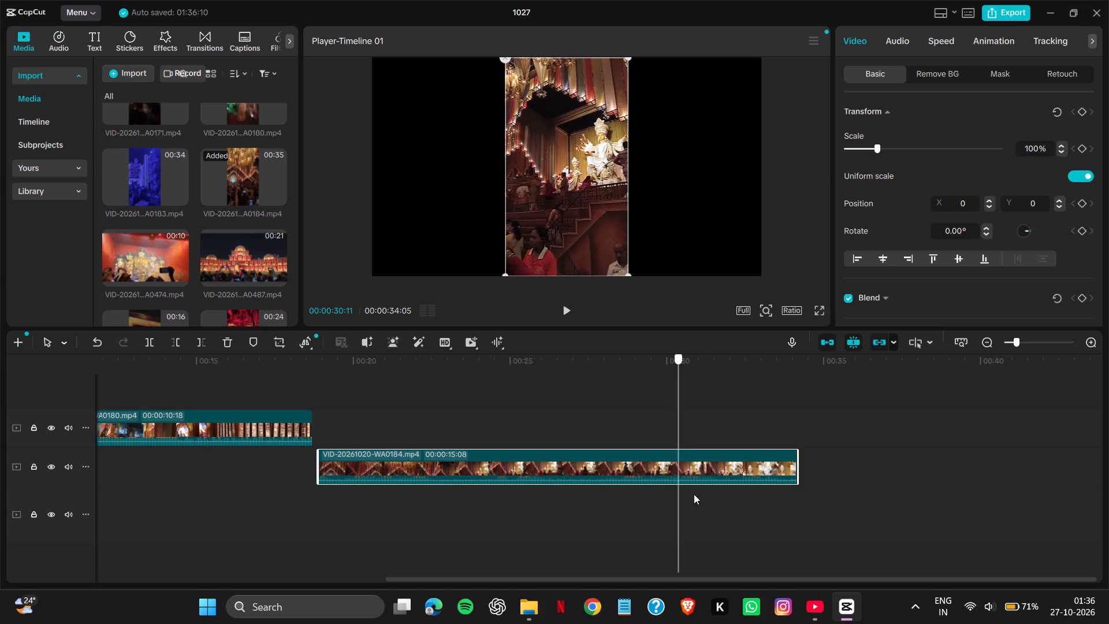
drag(694, 494, 947, 488)
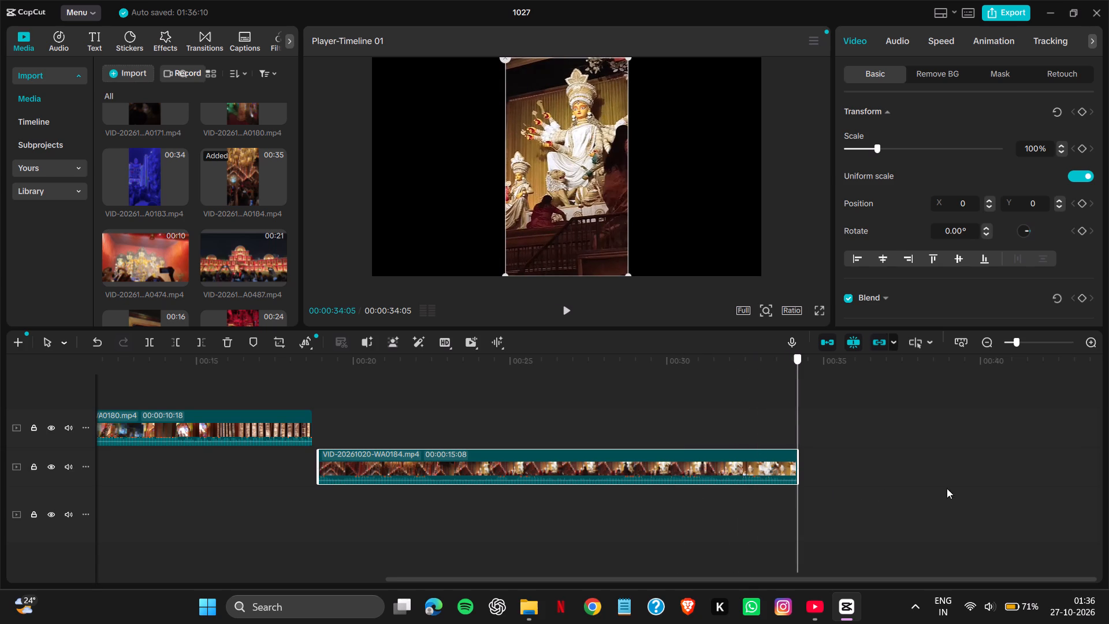
drag(947, 488, 792, 507)
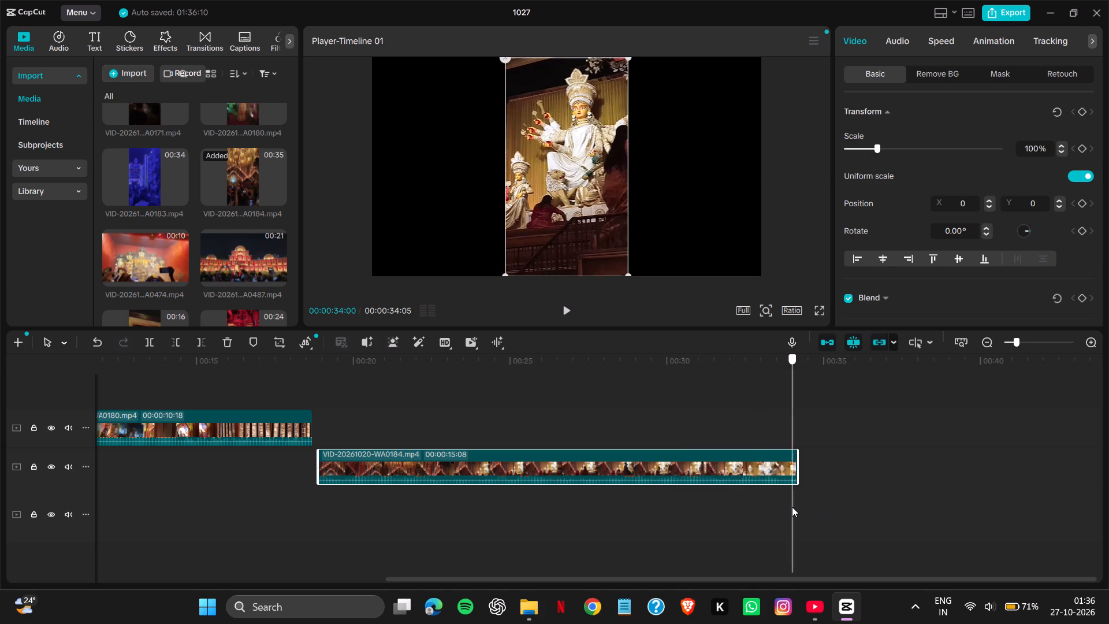
drag(792, 507, 781, 508)
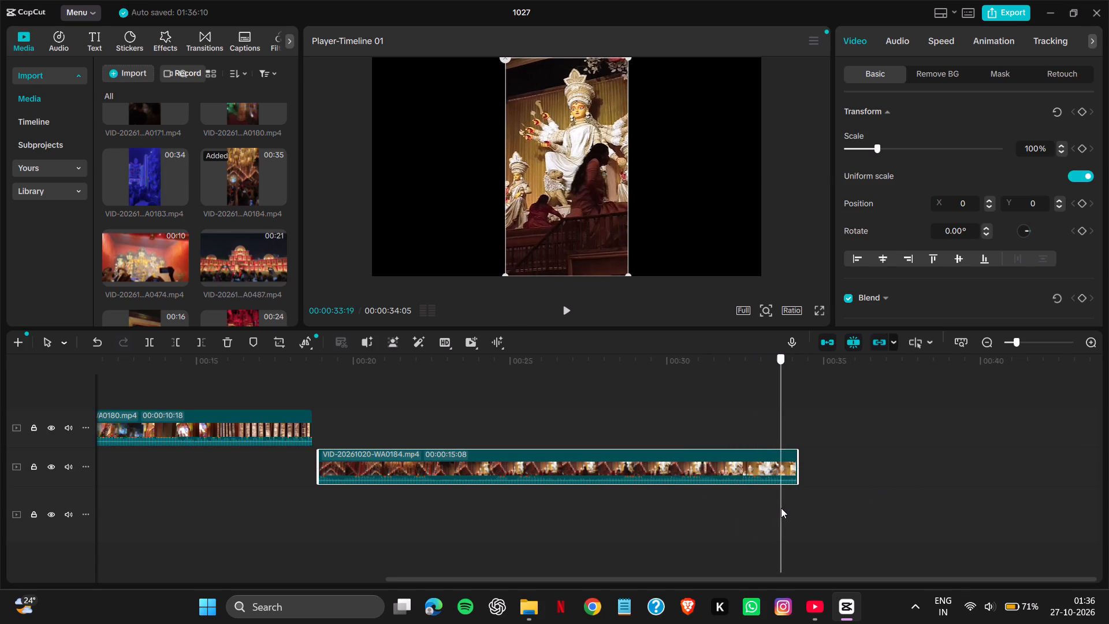
drag(781, 508, 751, 510)
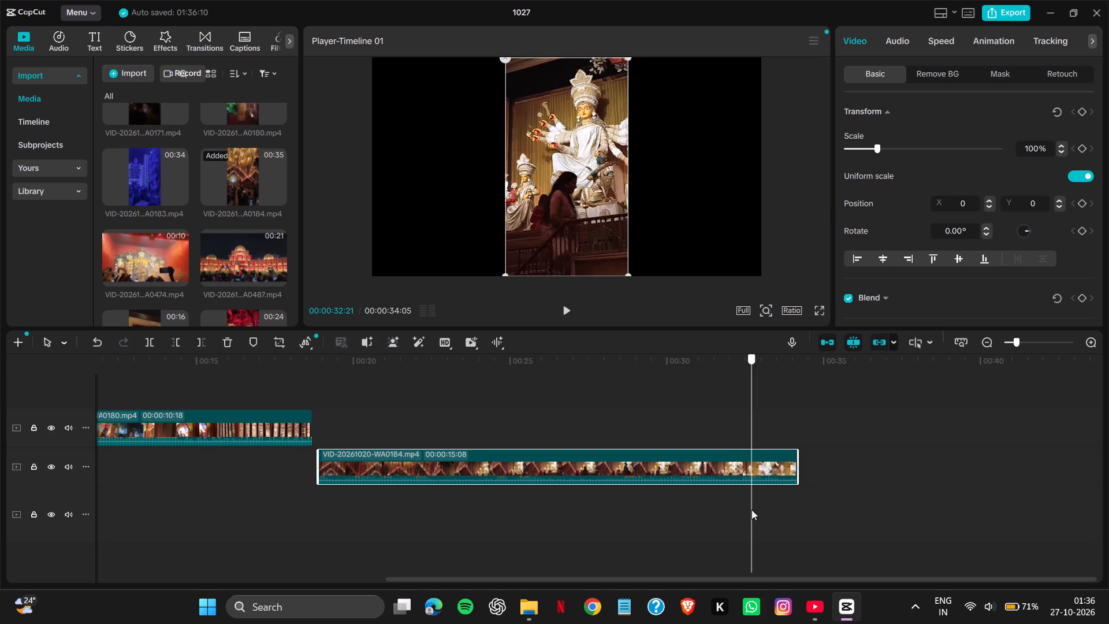
drag(751, 510, 735, 514)
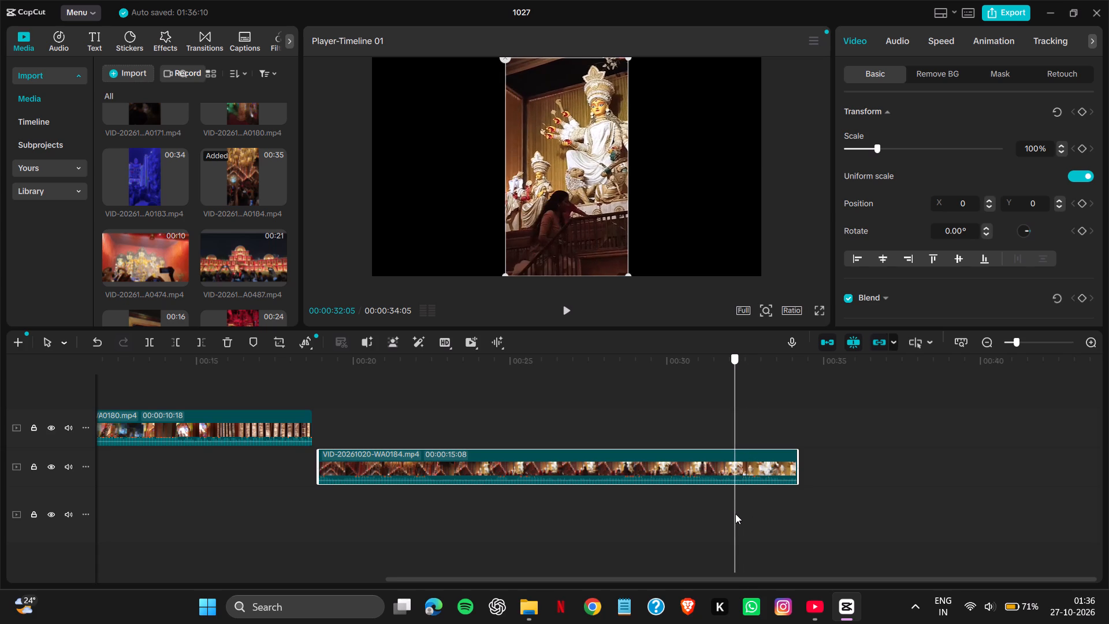
drag(735, 514, 753, 517)
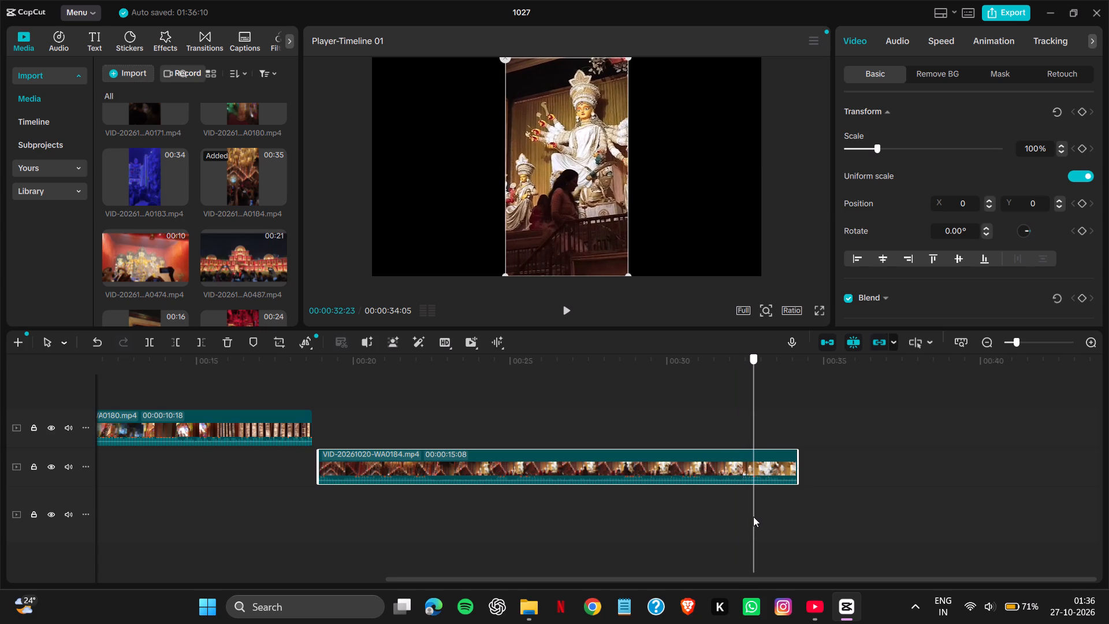
drag(753, 517, 805, 526)
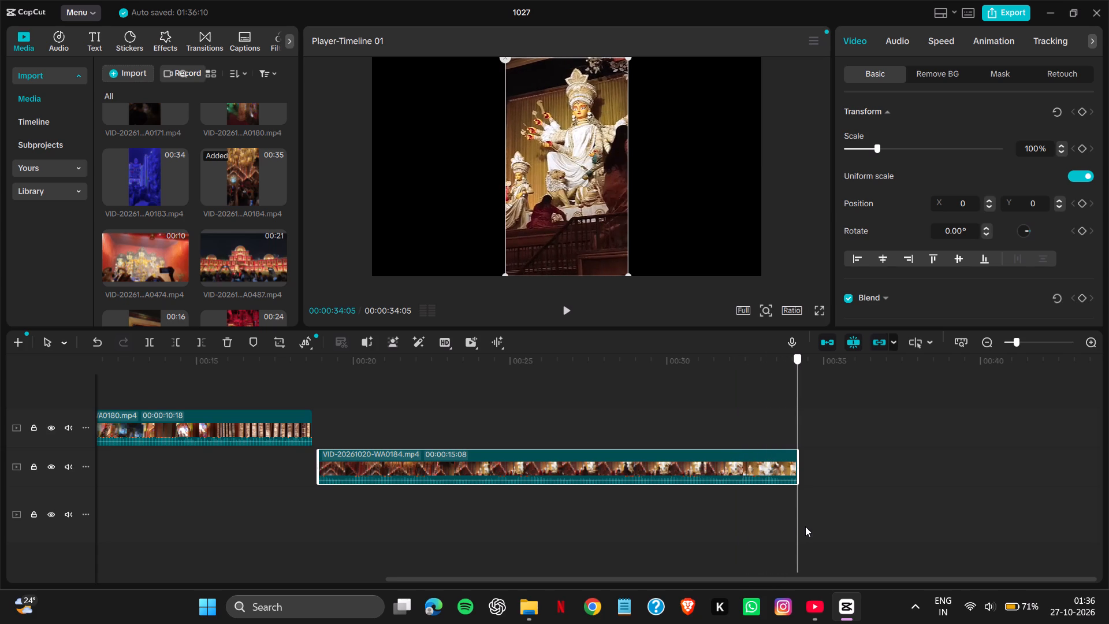
drag(805, 526, 806, 529)
drag(806, 529, 783, 519)
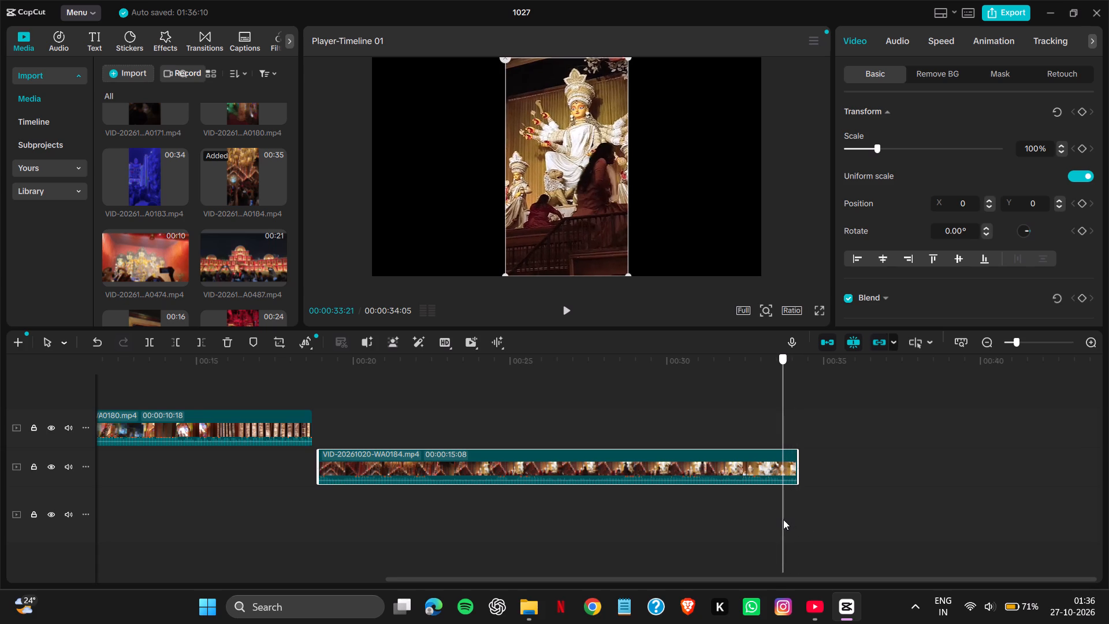
drag(783, 519, 825, 512)
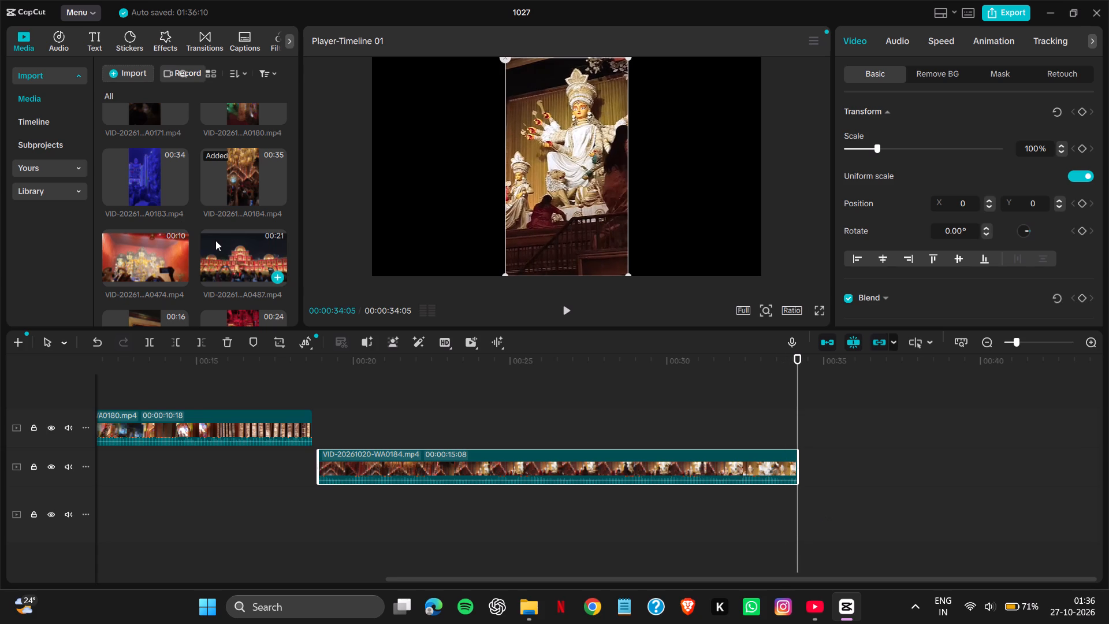
Preview VID-20261020-WA0487.mp4 and place it on the same track just after VID-20261020-WA0184.mp4, starting at about 00:00:34:10.
click(230, 260)
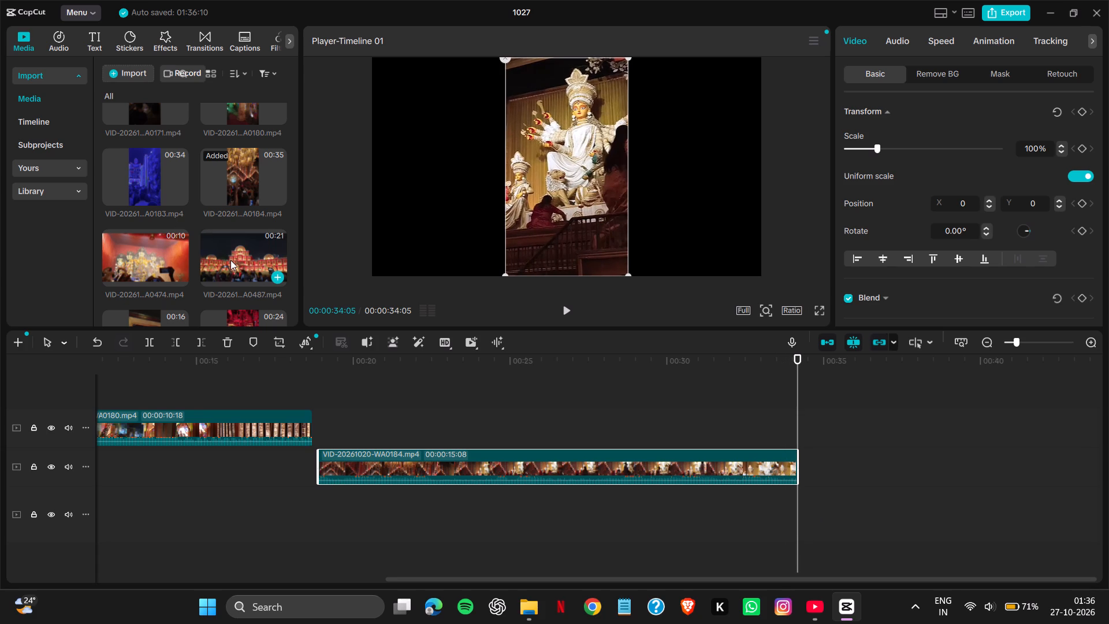
double_click(230, 260)
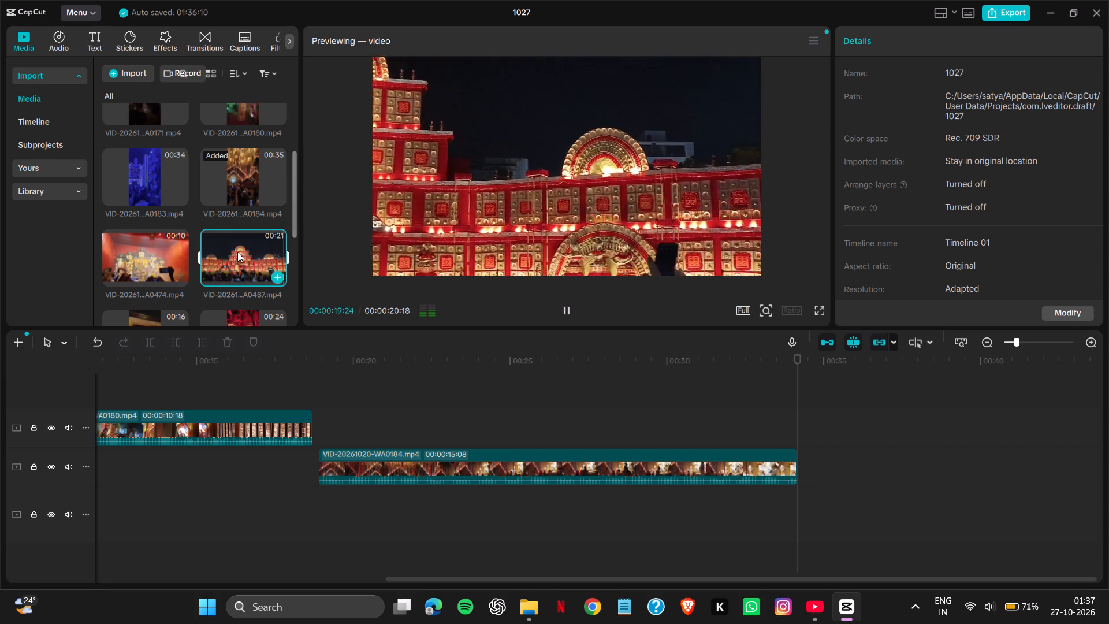
drag(236, 252, 809, 456)
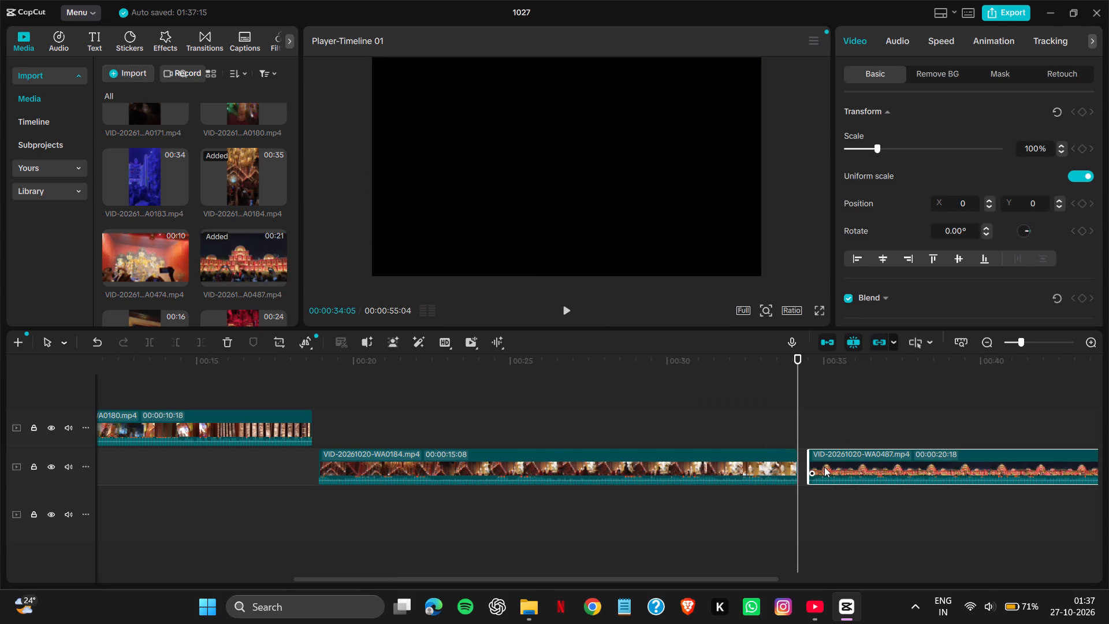
drag(816, 469, 809, 472)
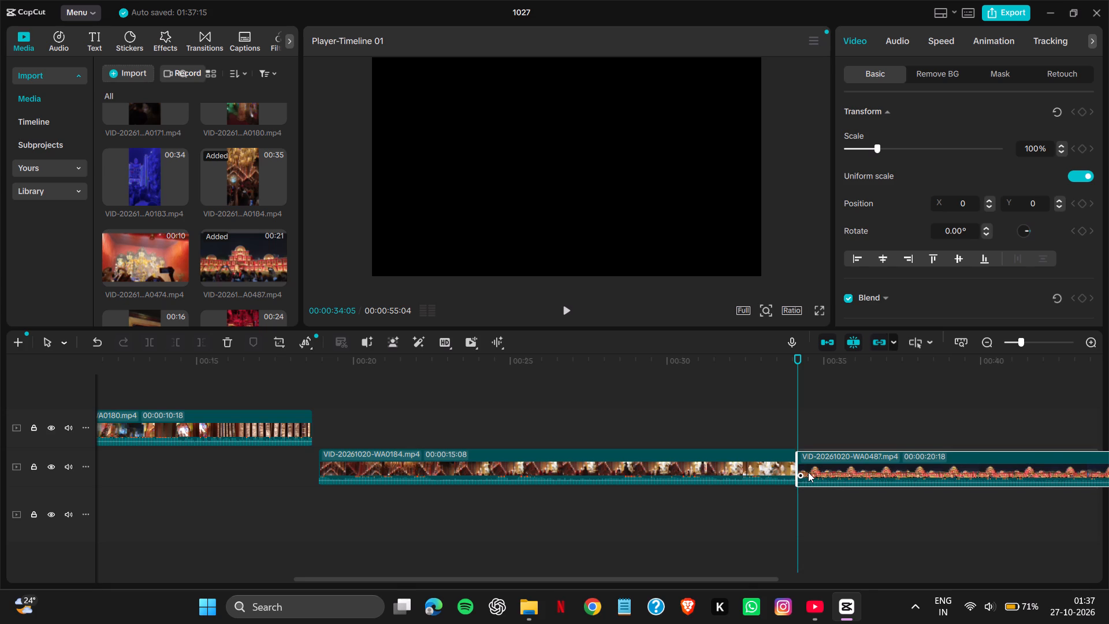
click(847, 471)
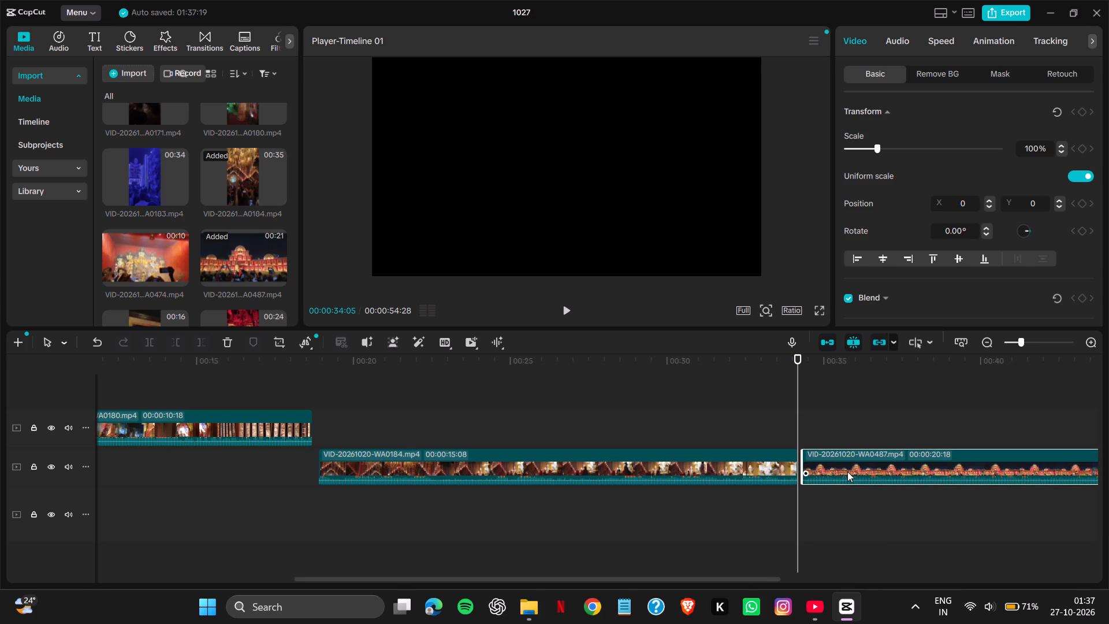
Play VID-20261020-WA0487.mp4 through on the timeline and scrub over its opening seconds to examine the frames.
scroll(816, 521, left, 3)
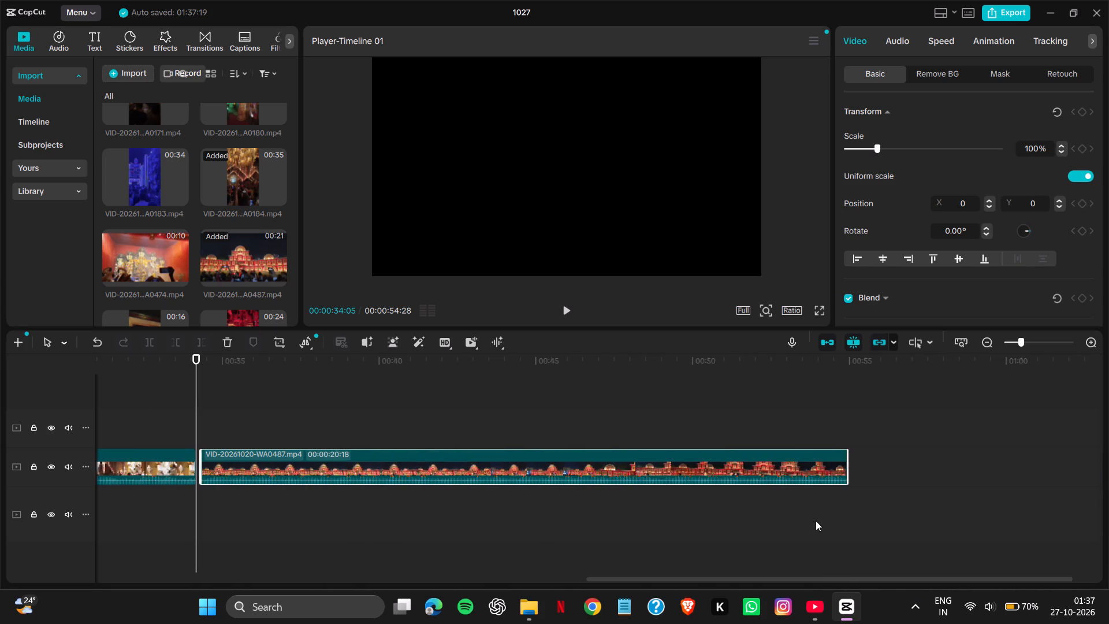
scroll(816, 521, left, 3)
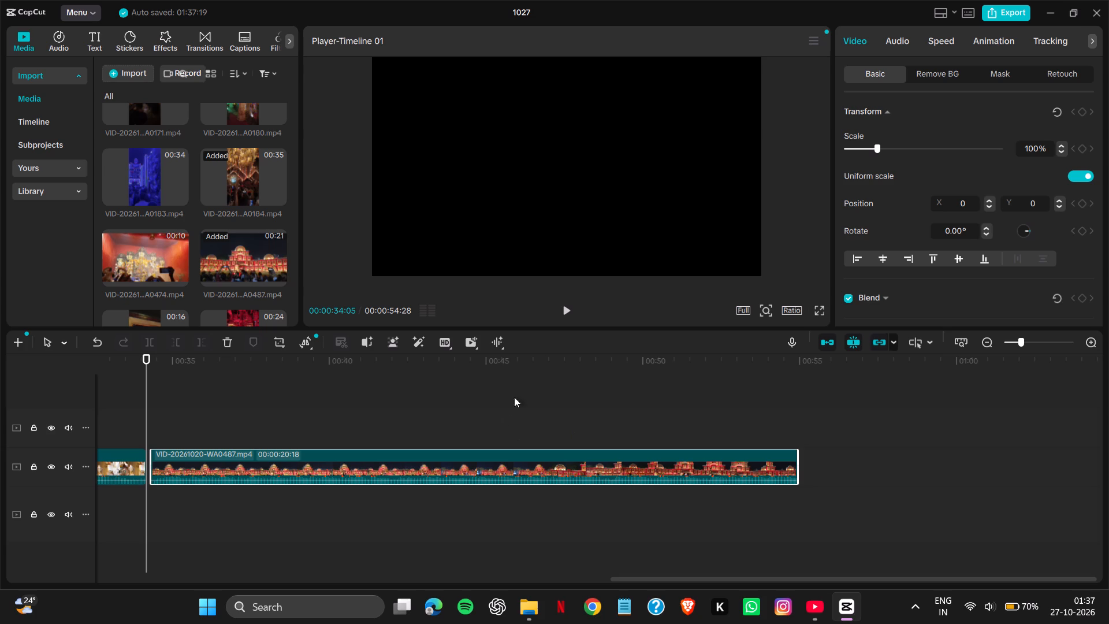
click(571, 307)
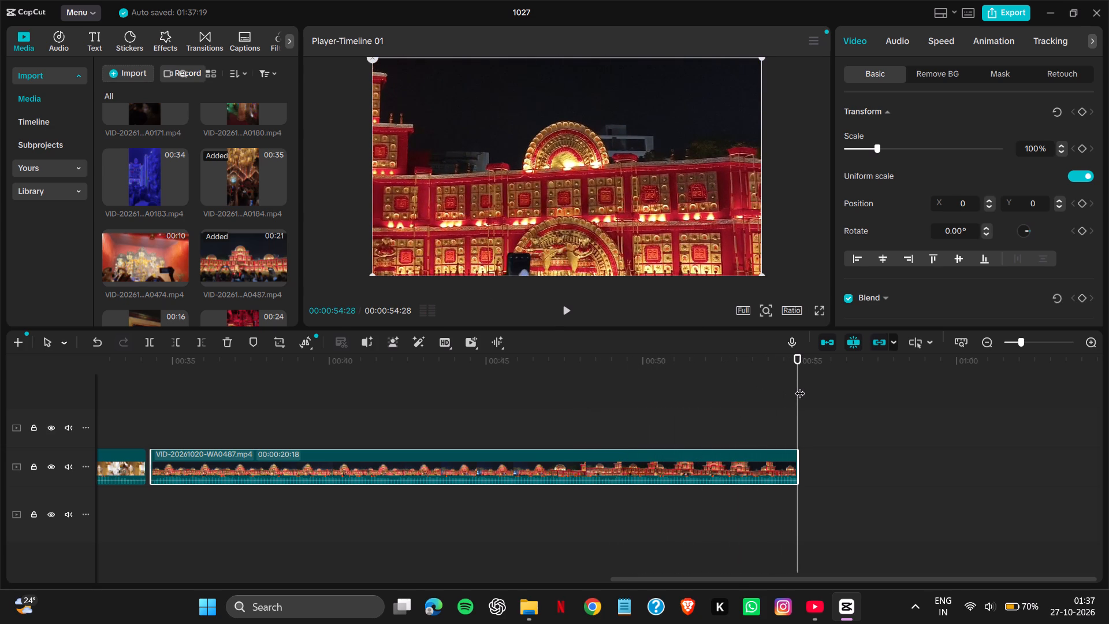
drag(800, 386, 169, 472)
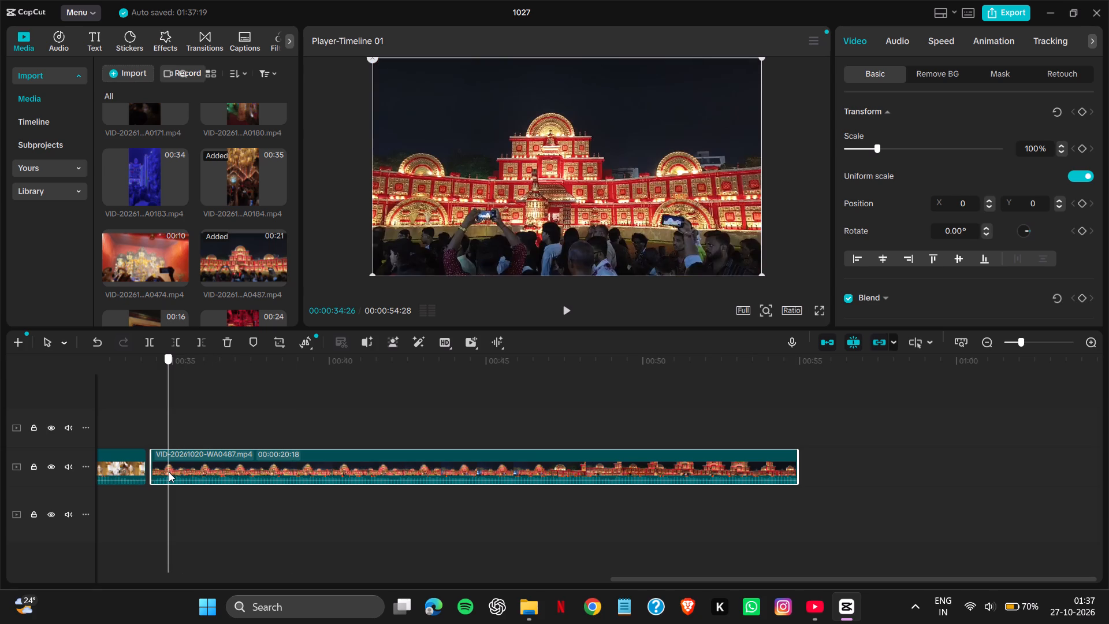
drag(169, 472, 196, 459)
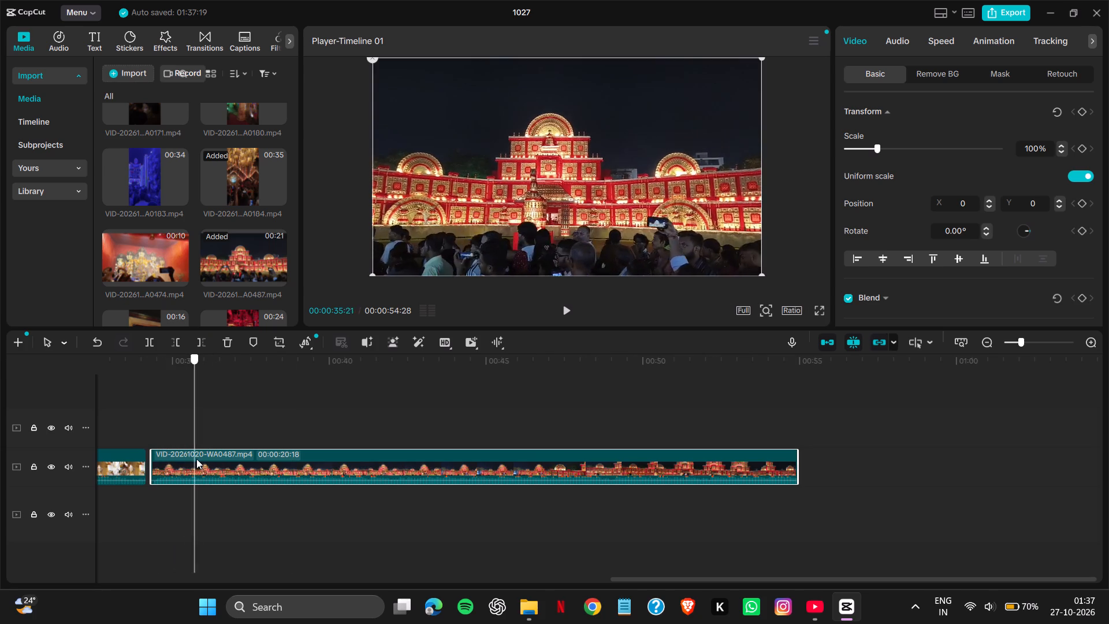
drag(196, 459, 193, 453)
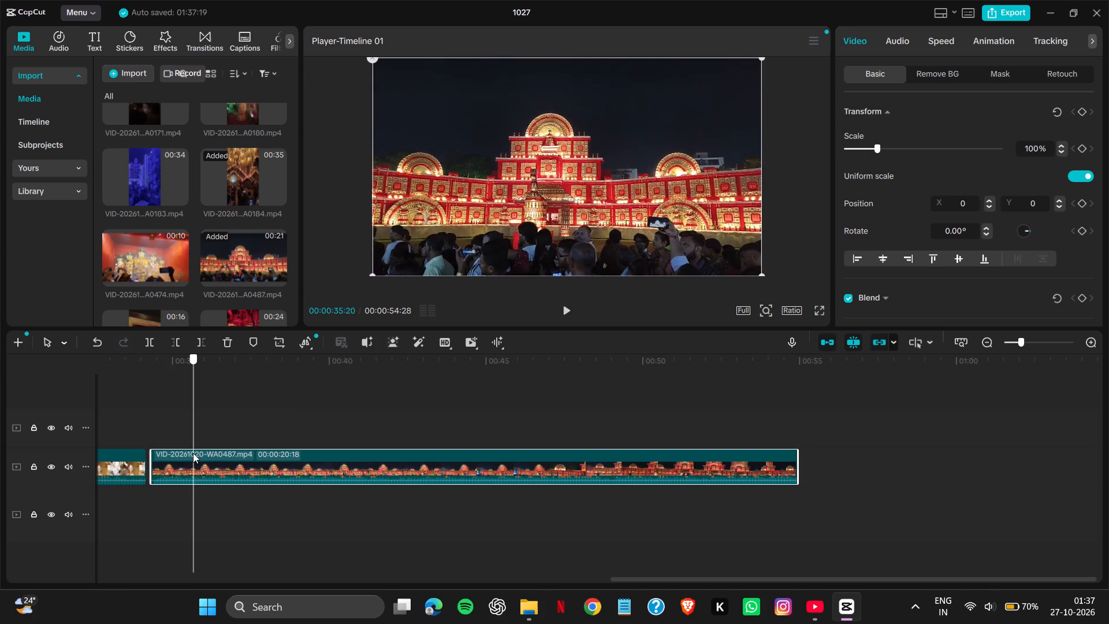
drag(193, 453, 157, 463)
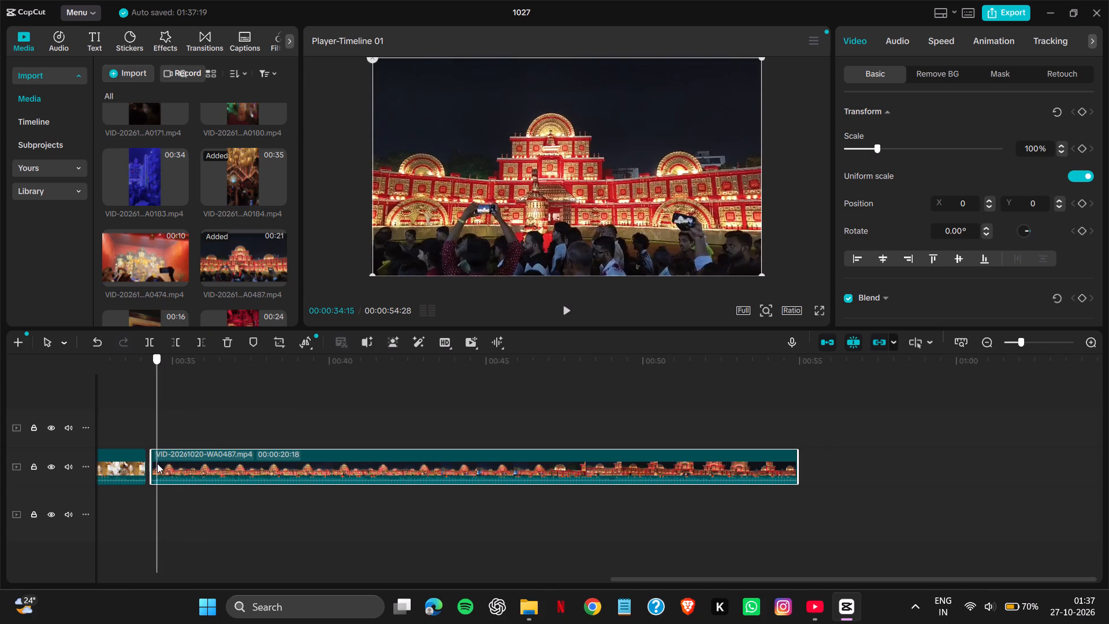
drag(157, 463, 152, 462)
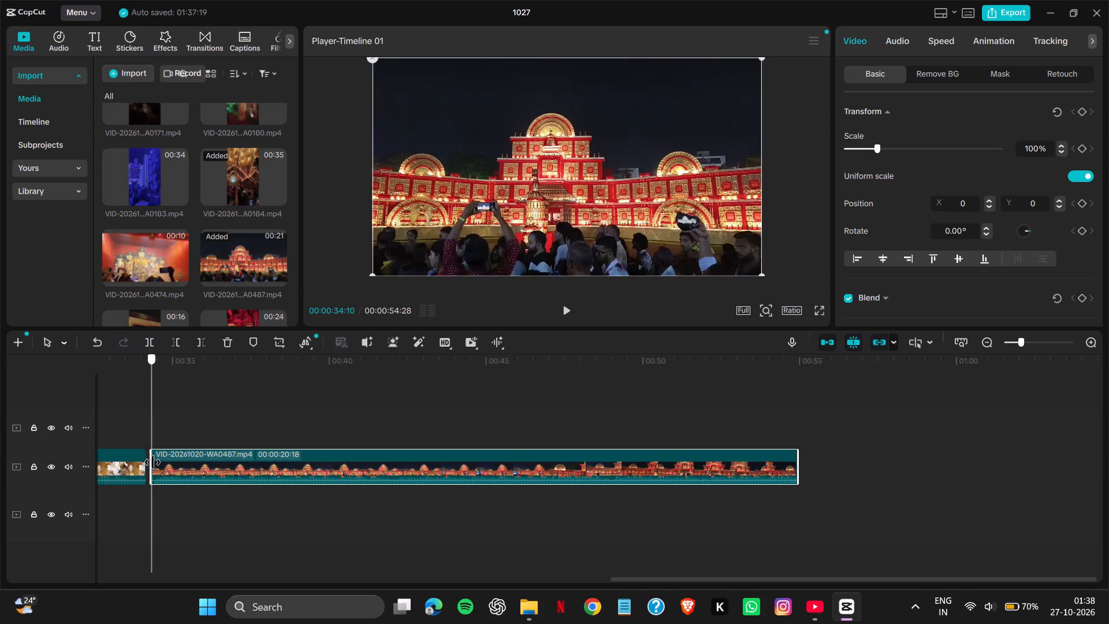
drag(152, 462, 222, 463)
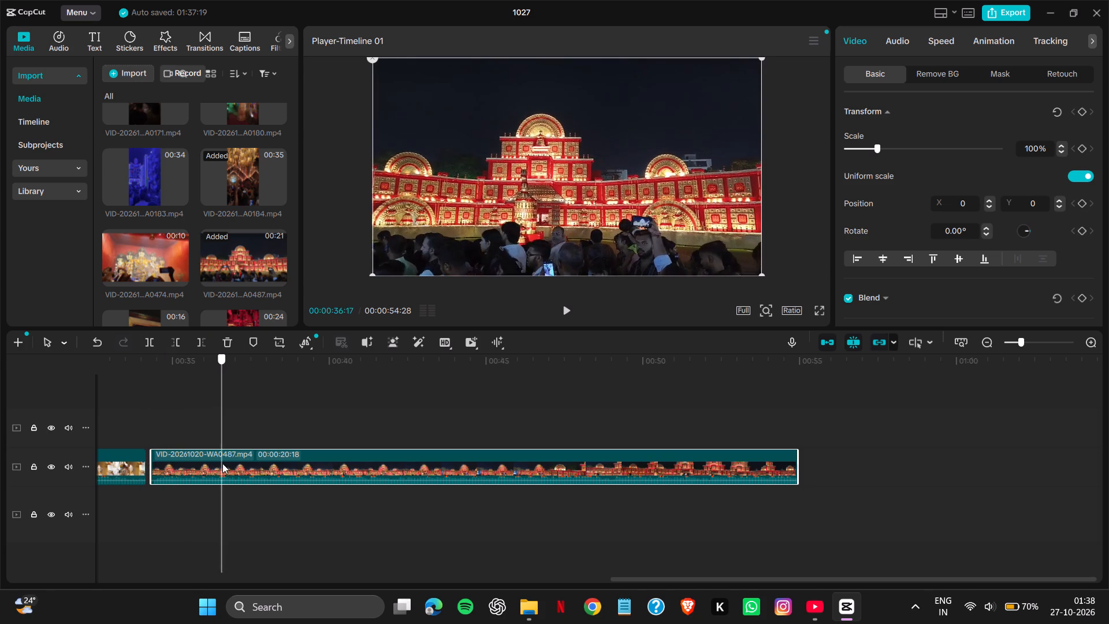
drag(222, 463, 230, 463)
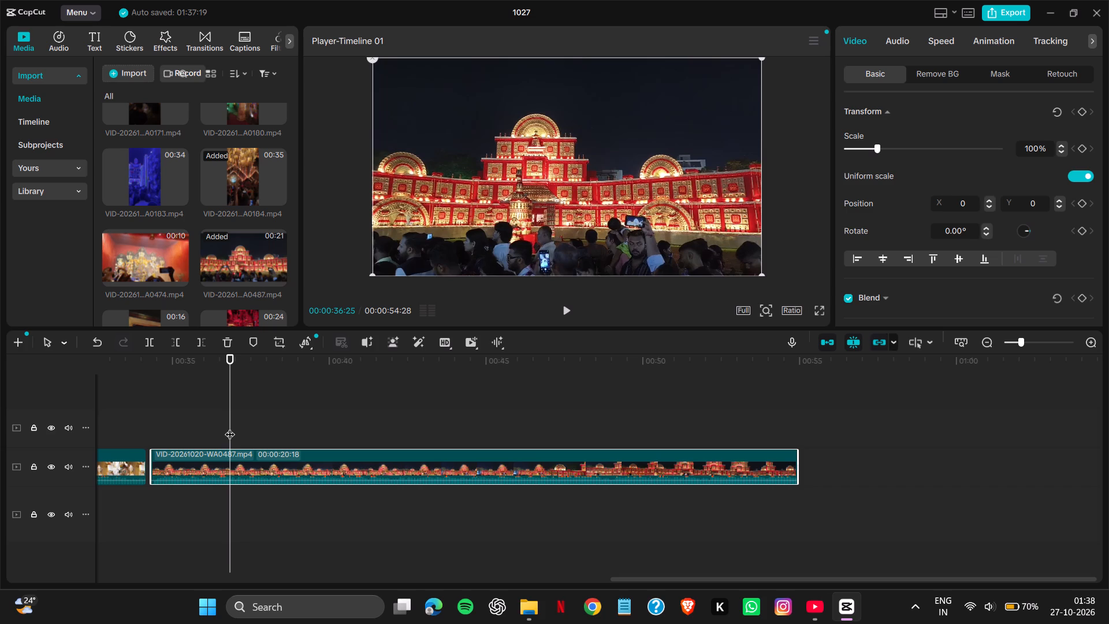
Find a better opening frame in VID-20261020-WA0487.mp4 and trim the clip's start to 00:00:40:09.
drag(230, 427, 327, 413)
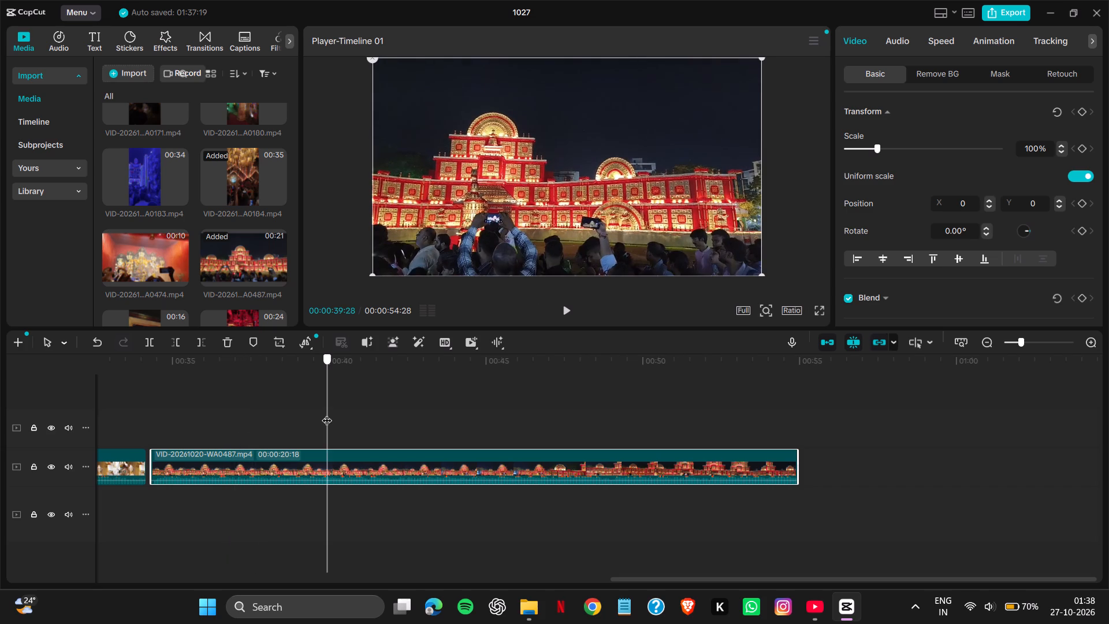
drag(327, 413, 400, 417)
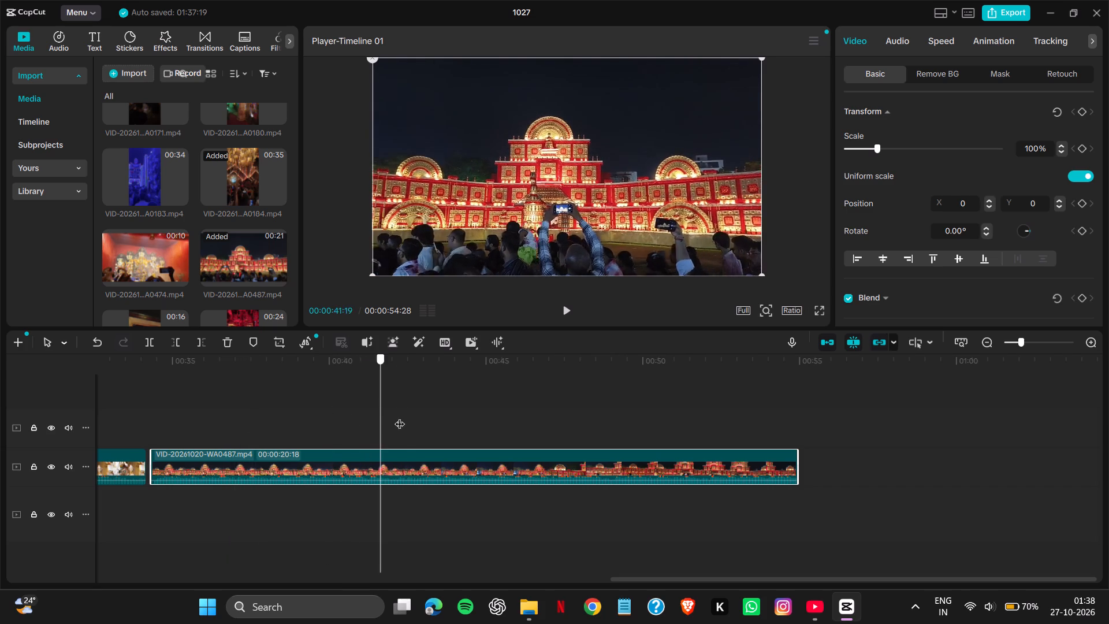
drag(400, 417, 327, 417)
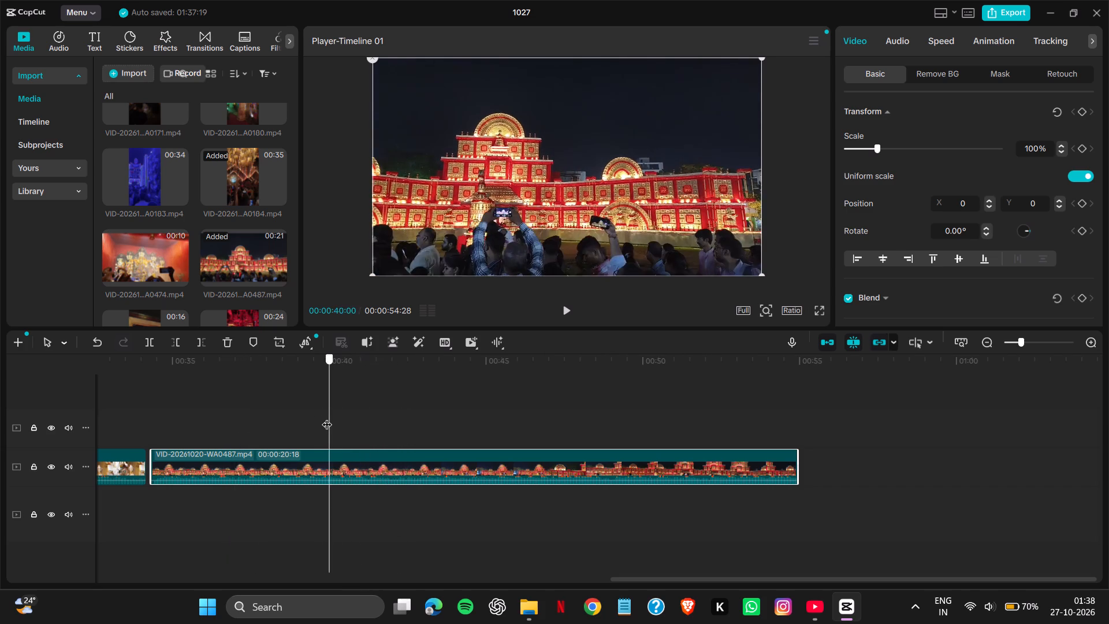
drag(327, 417, 310, 417)
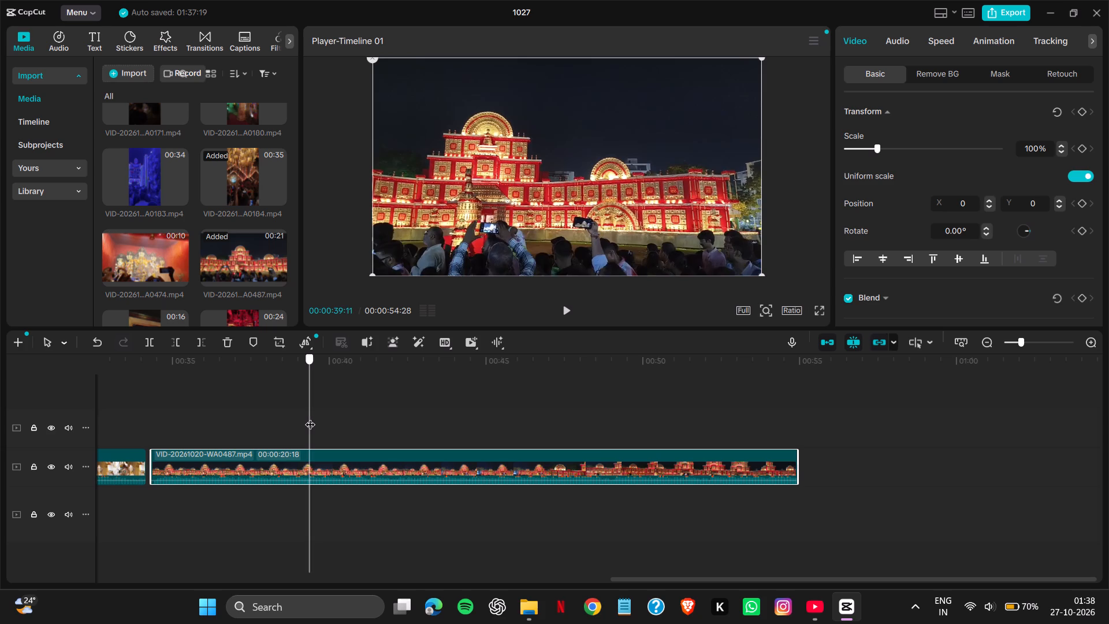
drag(310, 417, 411, 406)
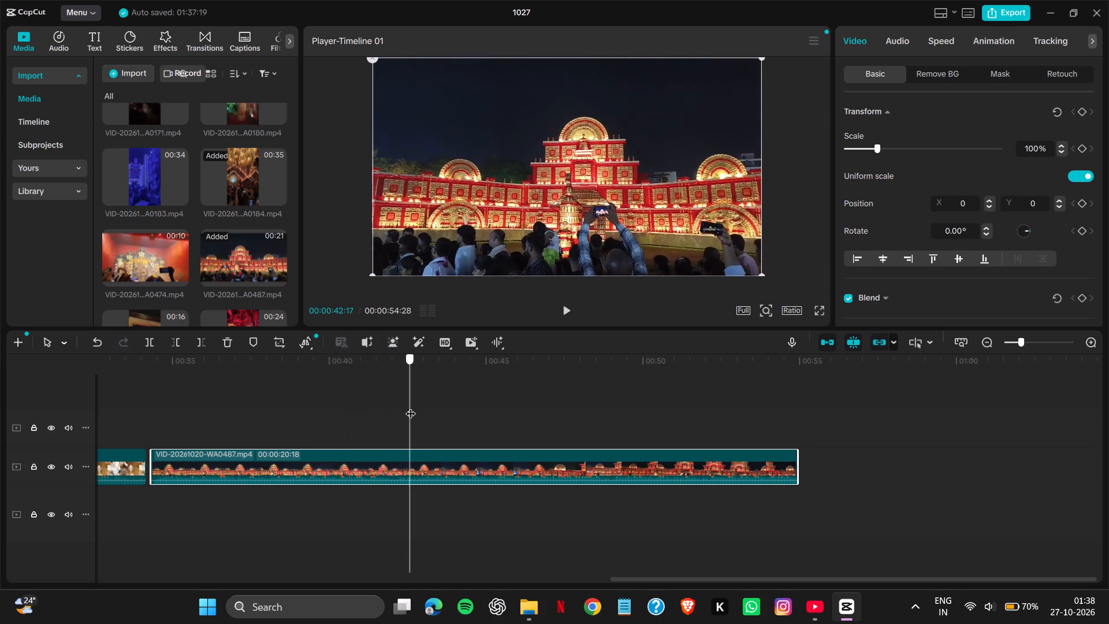
drag(411, 406, 338, 414)
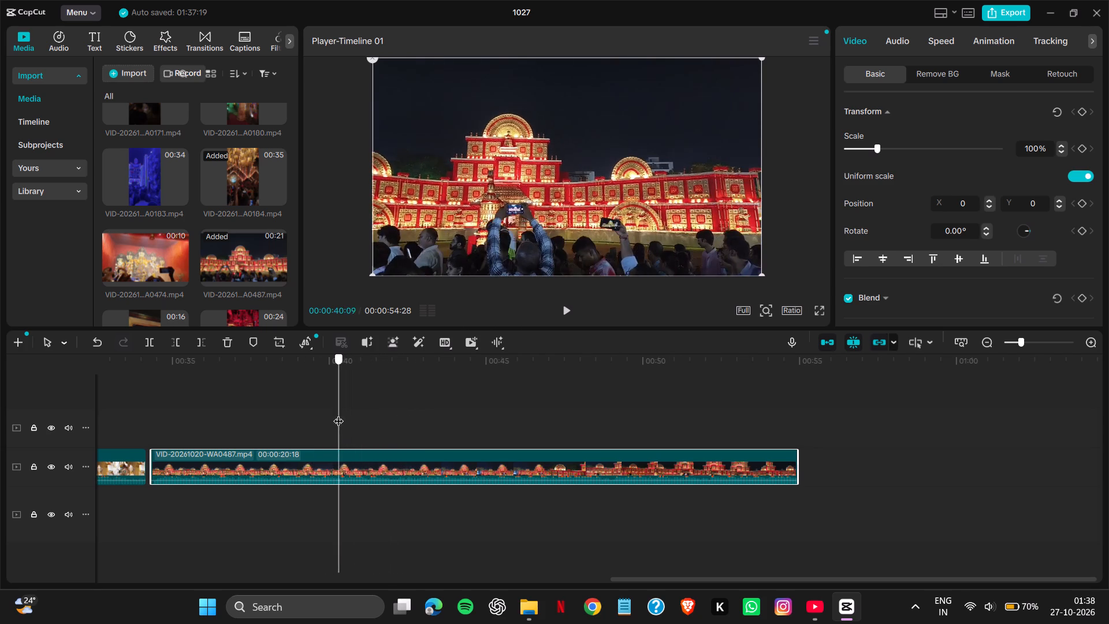
drag(338, 414, 311, 415)
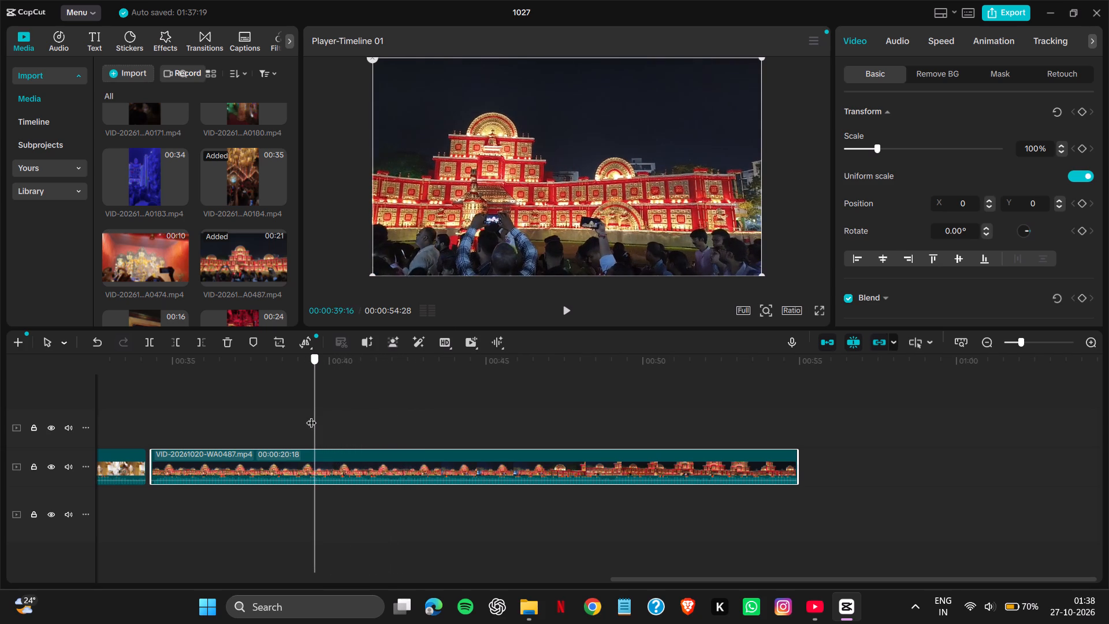
drag(311, 415, 323, 415)
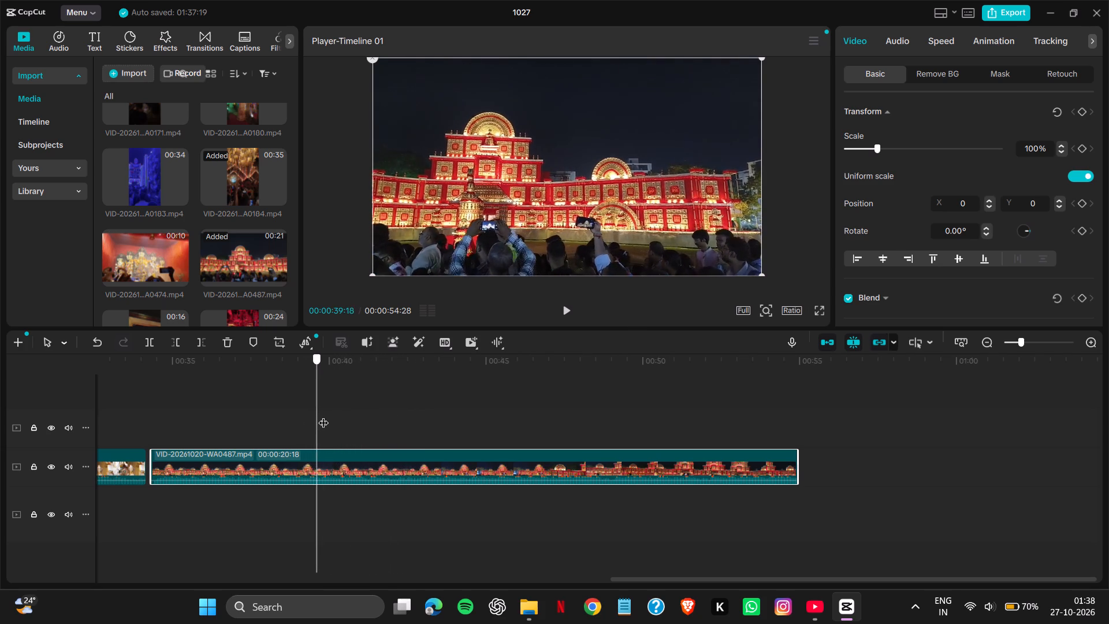
drag(323, 415, 437, 399)
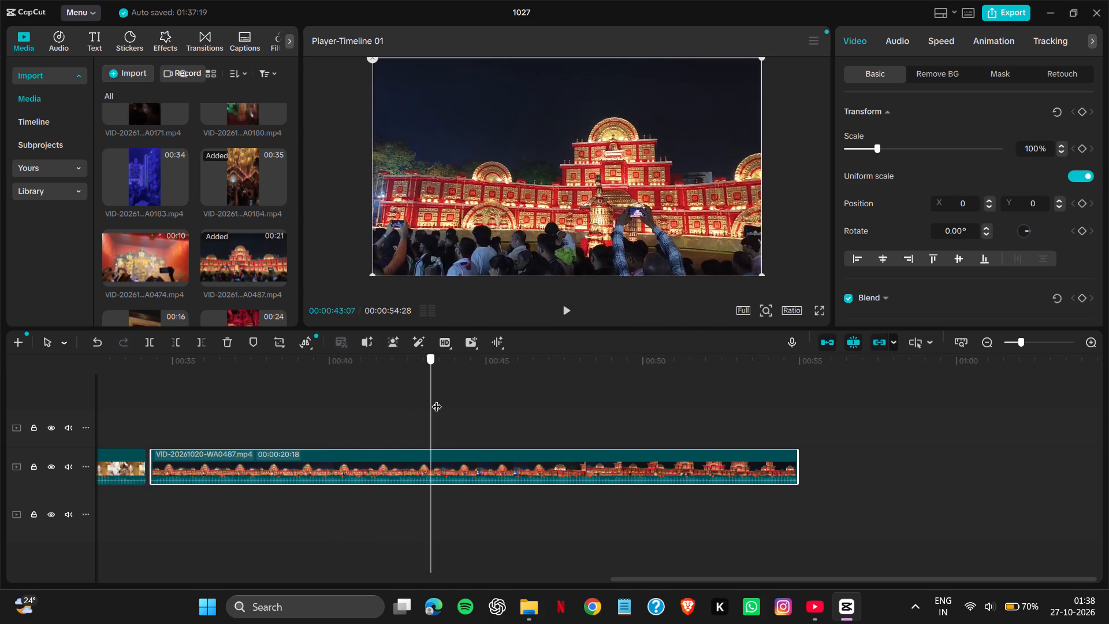
drag(437, 399, 357, 398)
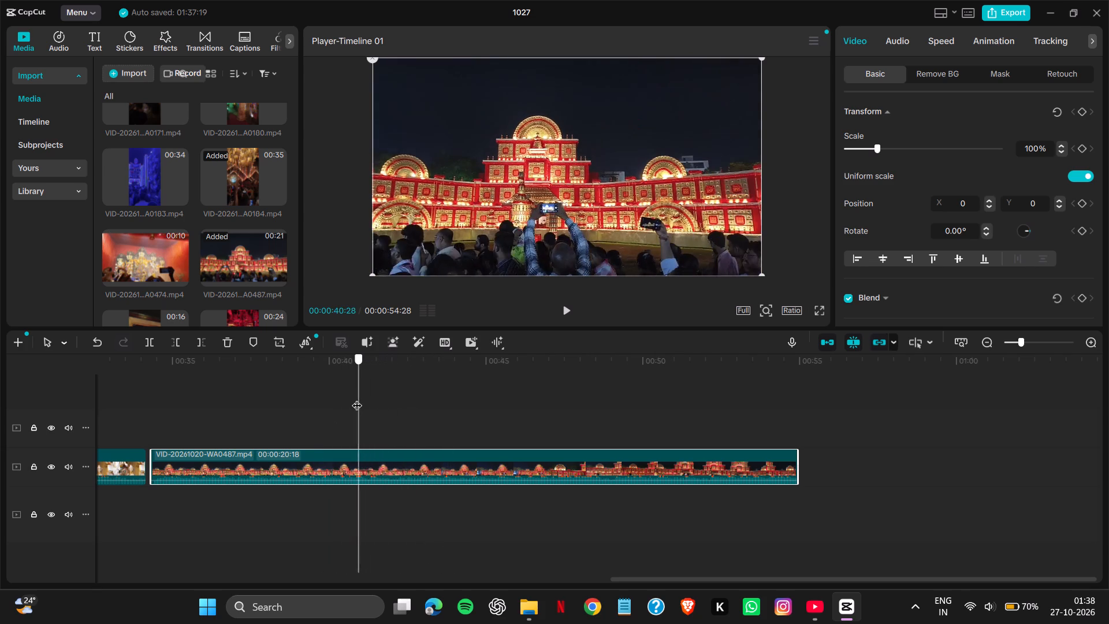
drag(357, 398, 338, 401)
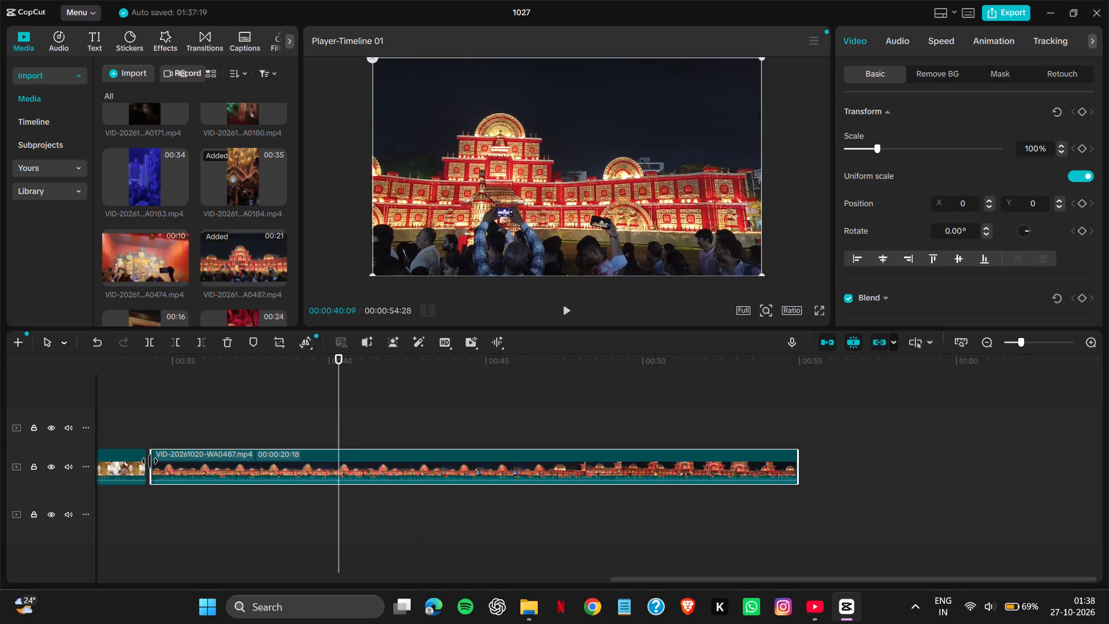
drag(150, 461, 339, 458)
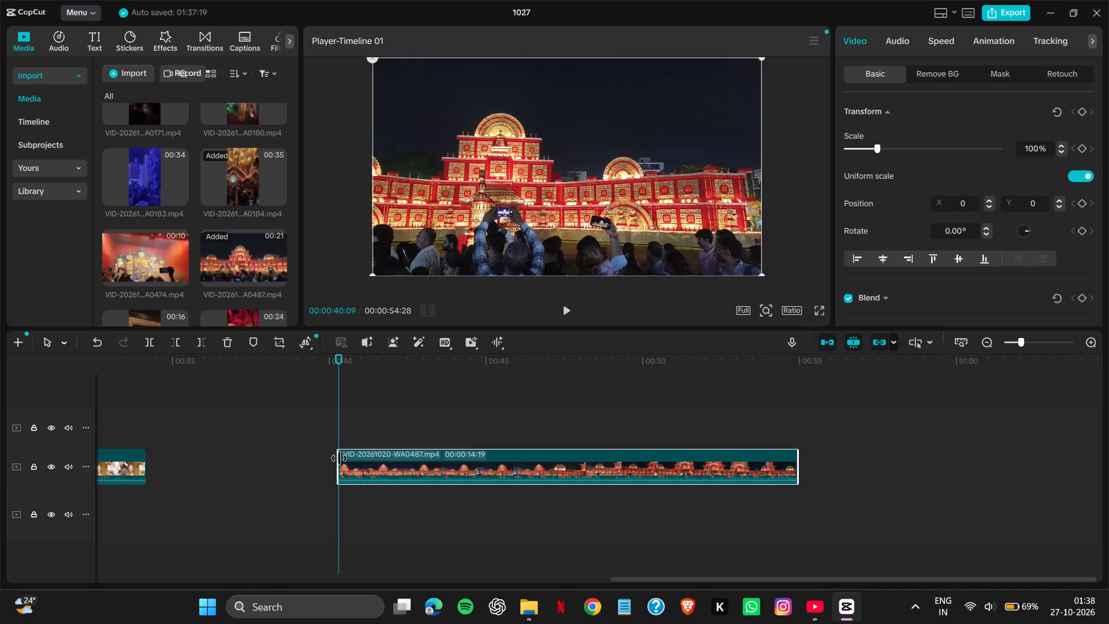
drag(339, 458, 340, 458)
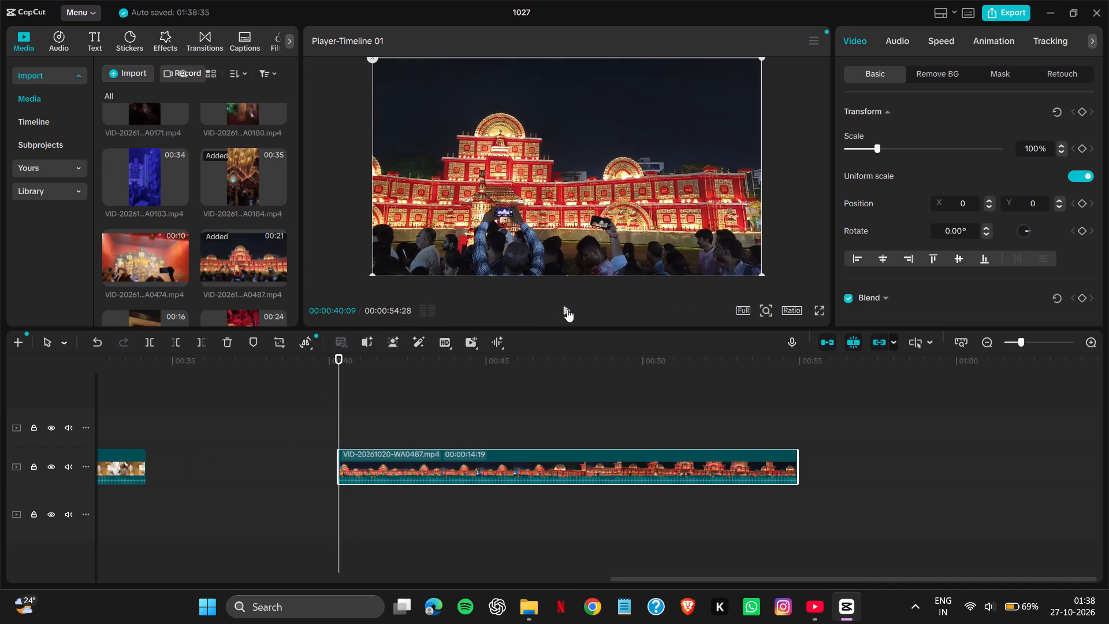
Play the shortened VID-20261020-WA0487.mp4 and trim its end back to 00:00:43:04.
click(567, 309)
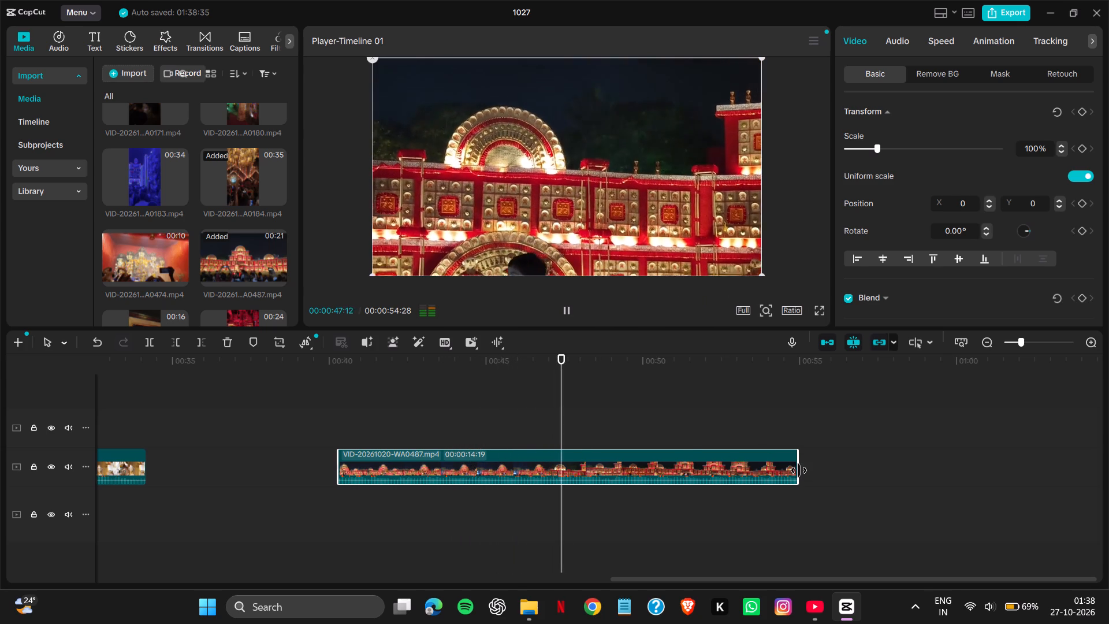
drag(799, 470, 546, 477)
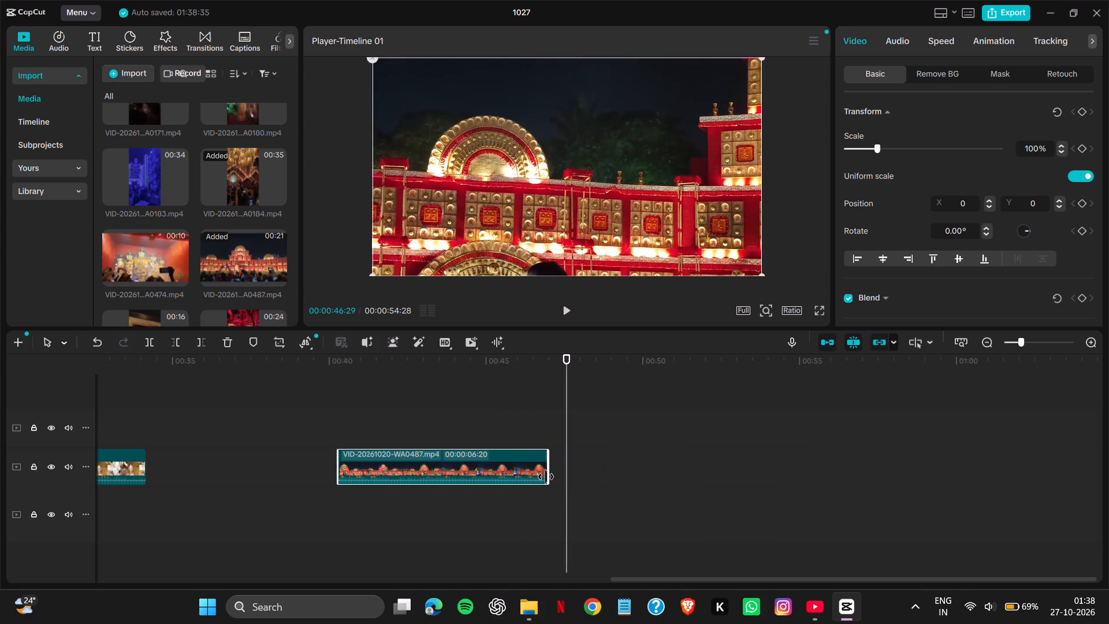
drag(546, 477, 503, 482)
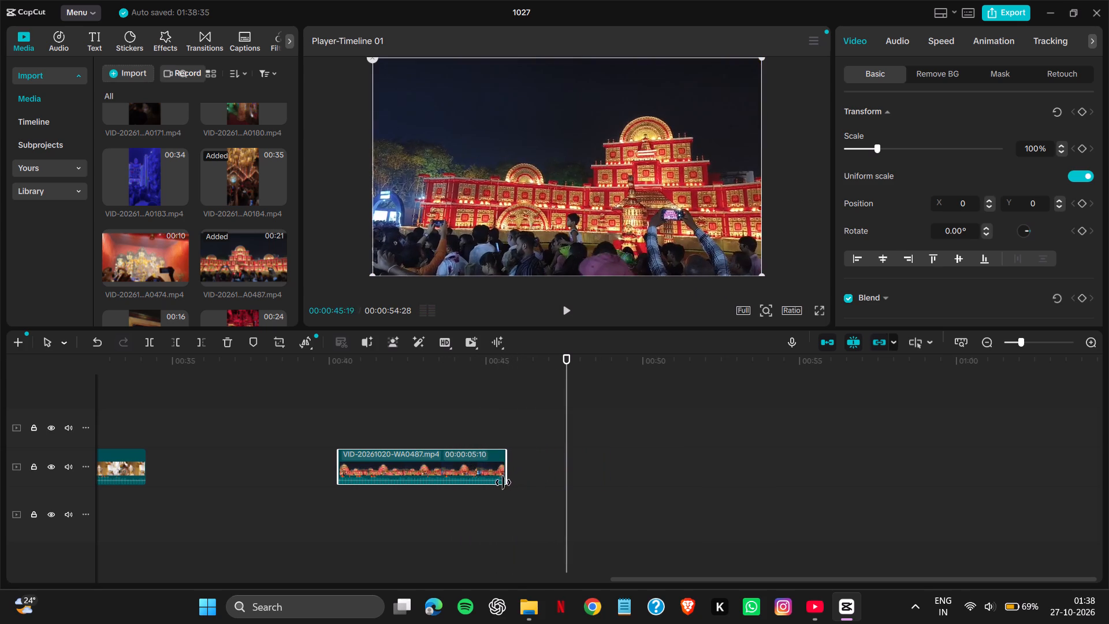
drag(503, 482, 451, 485)
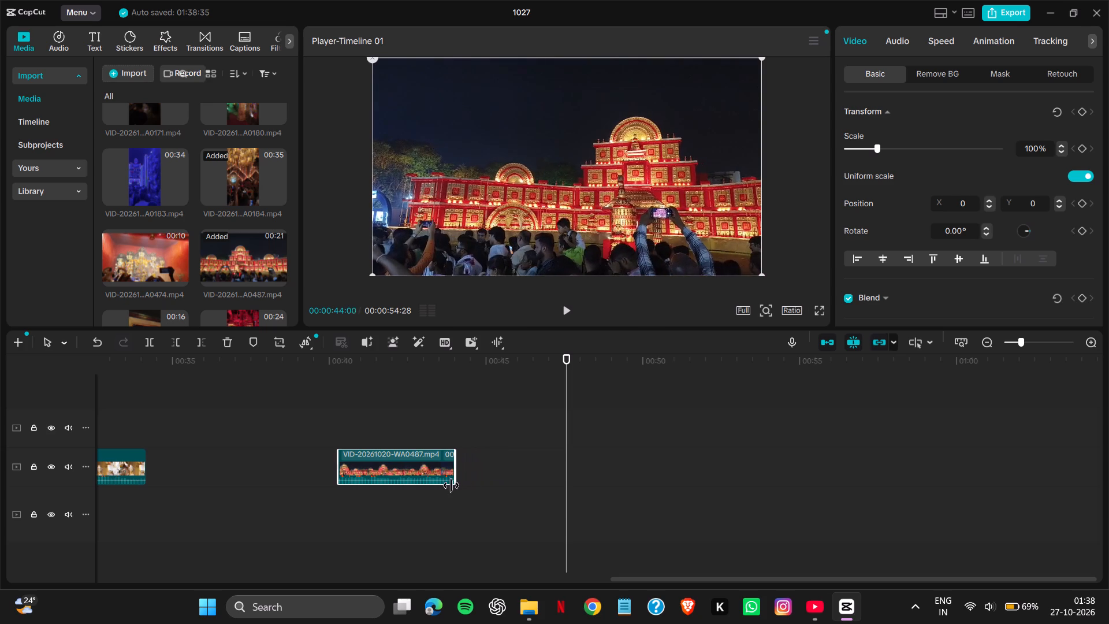
drag(451, 485, 421, 483)
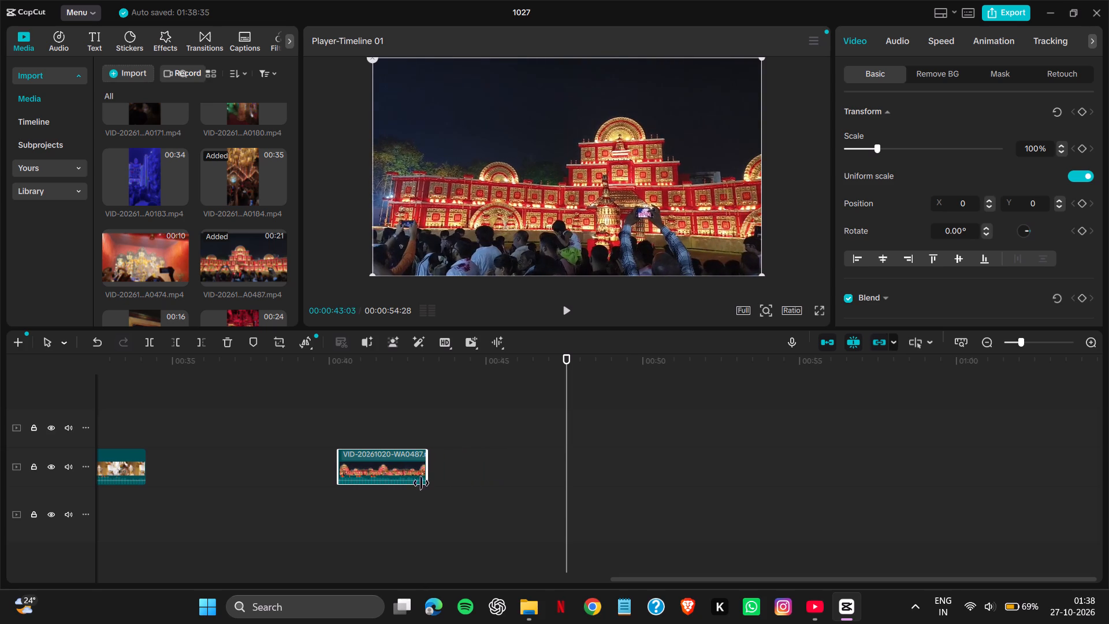
drag(421, 483, 416, 483)
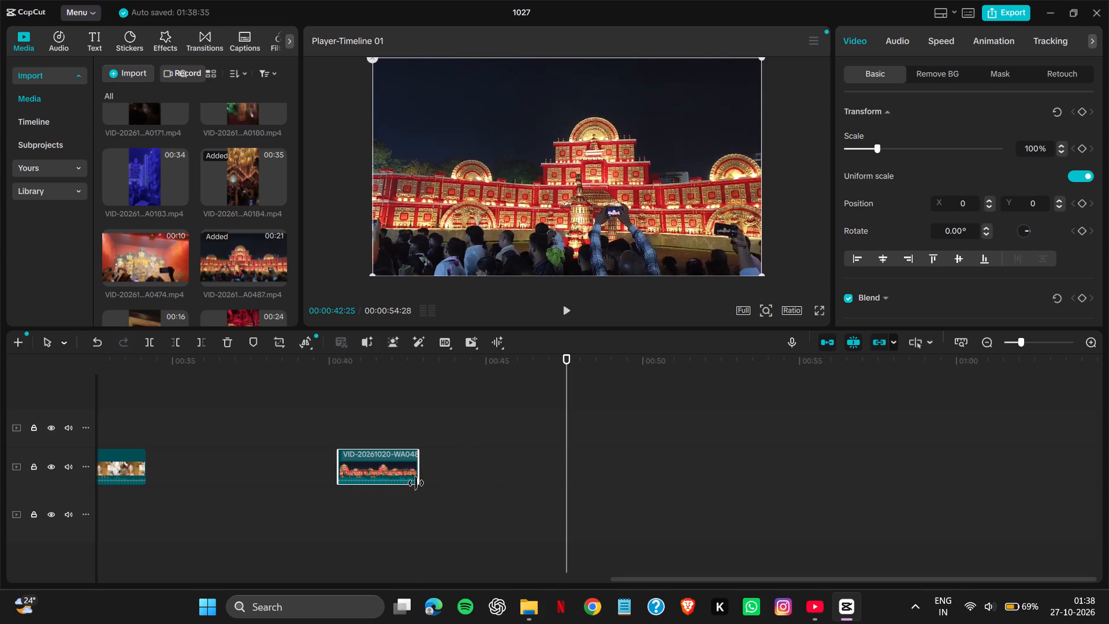
drag(416, 483, 425, 483)
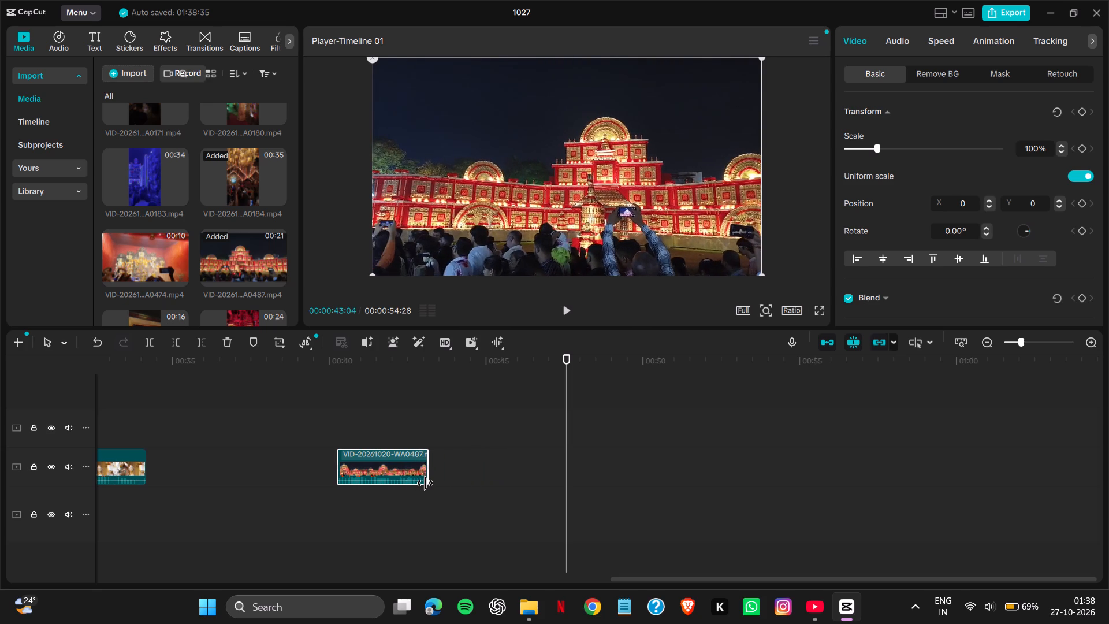
drag(425, 483, 426, 483)
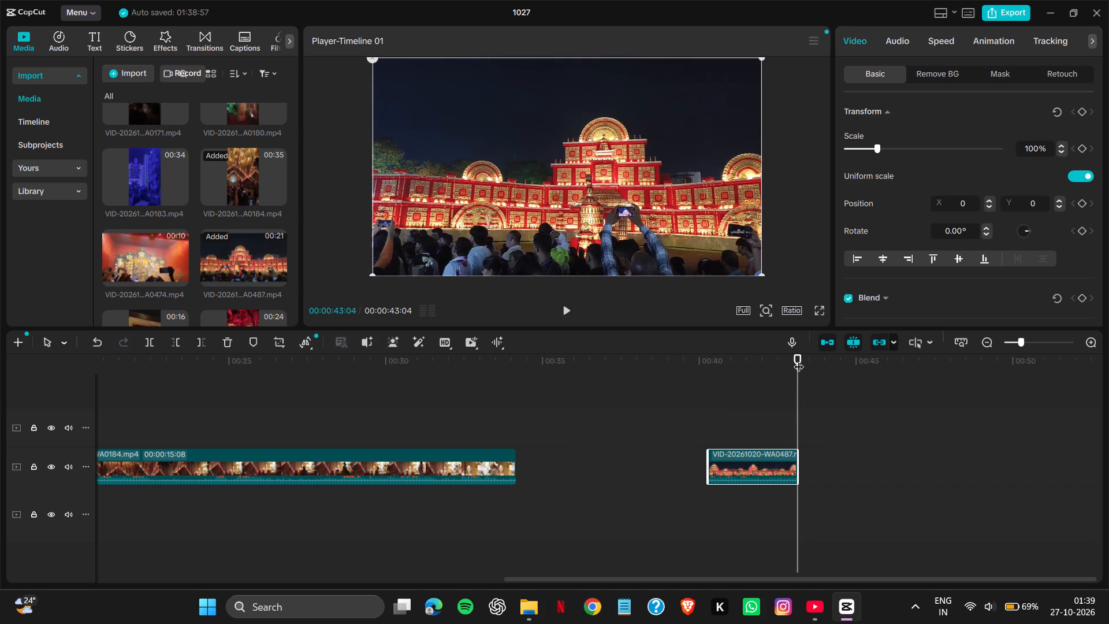
Scrub the opening of VID-20261020-WA0487.mp4 for a better first frame and trim the clip's start to 00:00:40:23.
drag(798, 355, 735, 391)
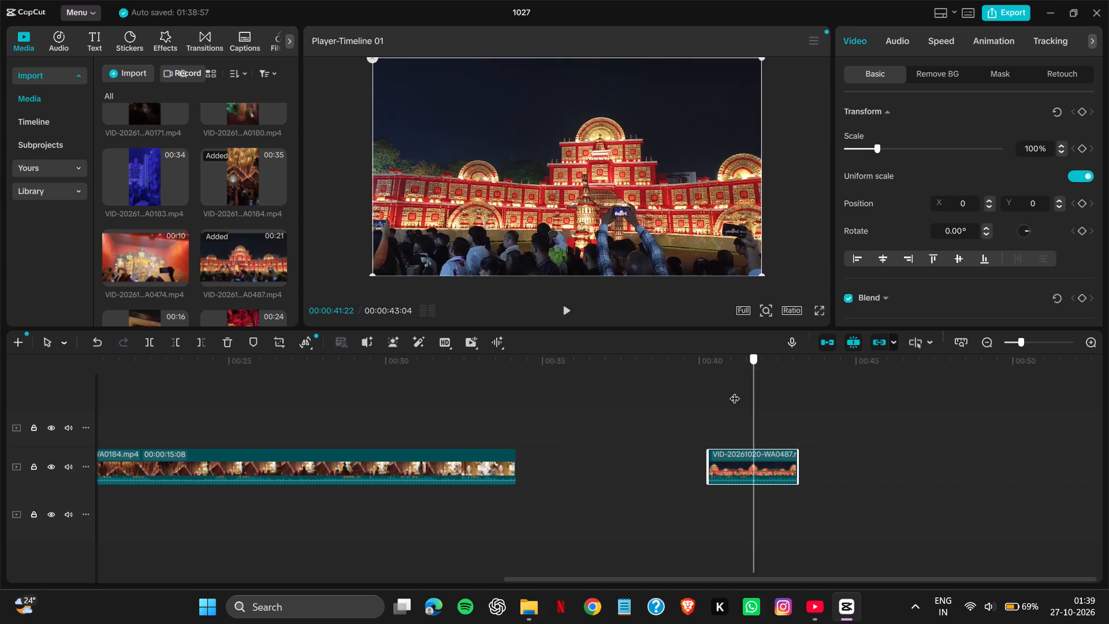
drag(735, 391, 708, 400)
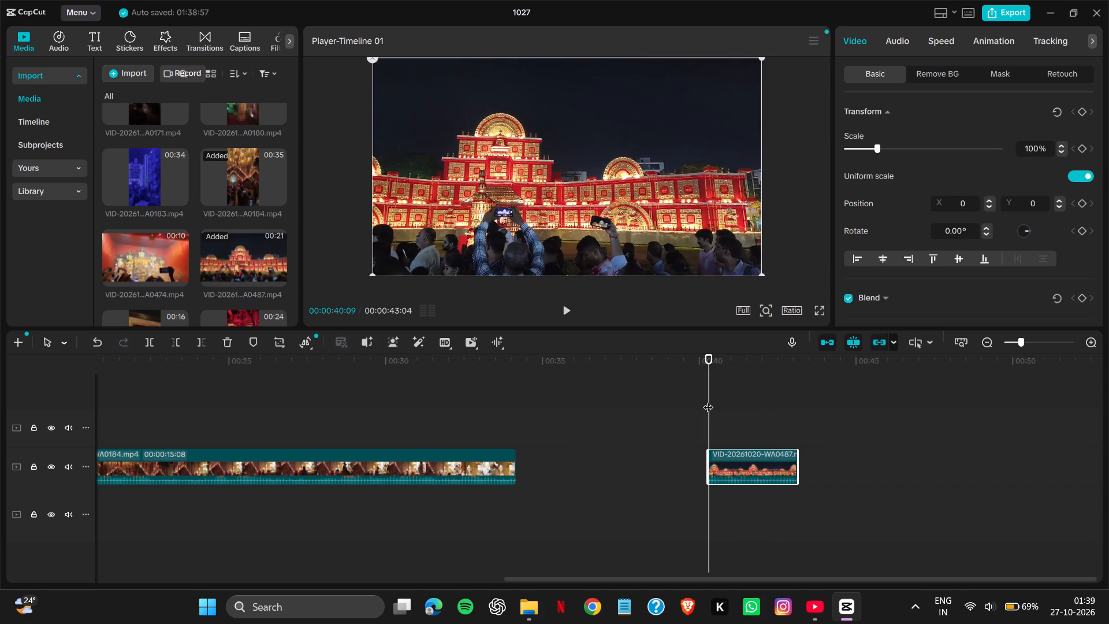
drag(708, 447, 714, 450)
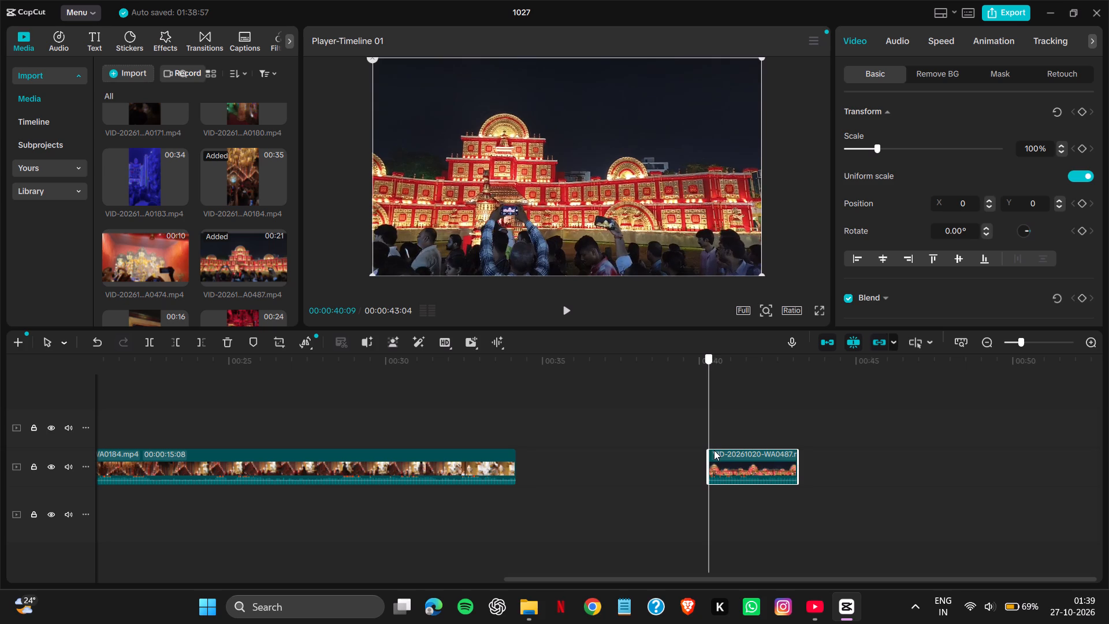
drag(714, 450, 719, 455)
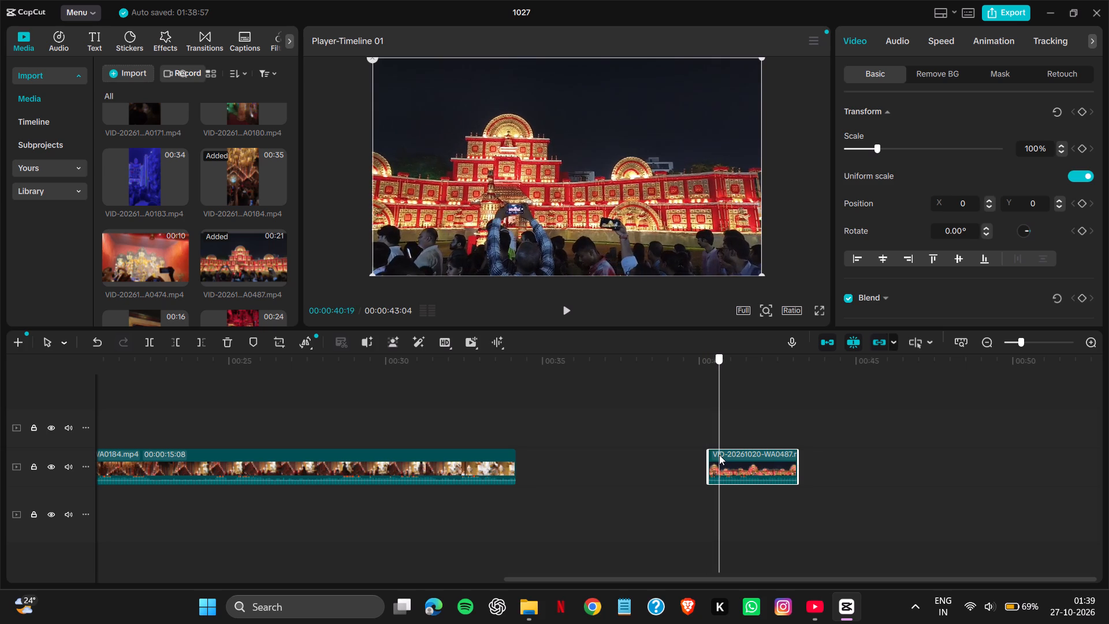
drag(719, 455, 723, 458)
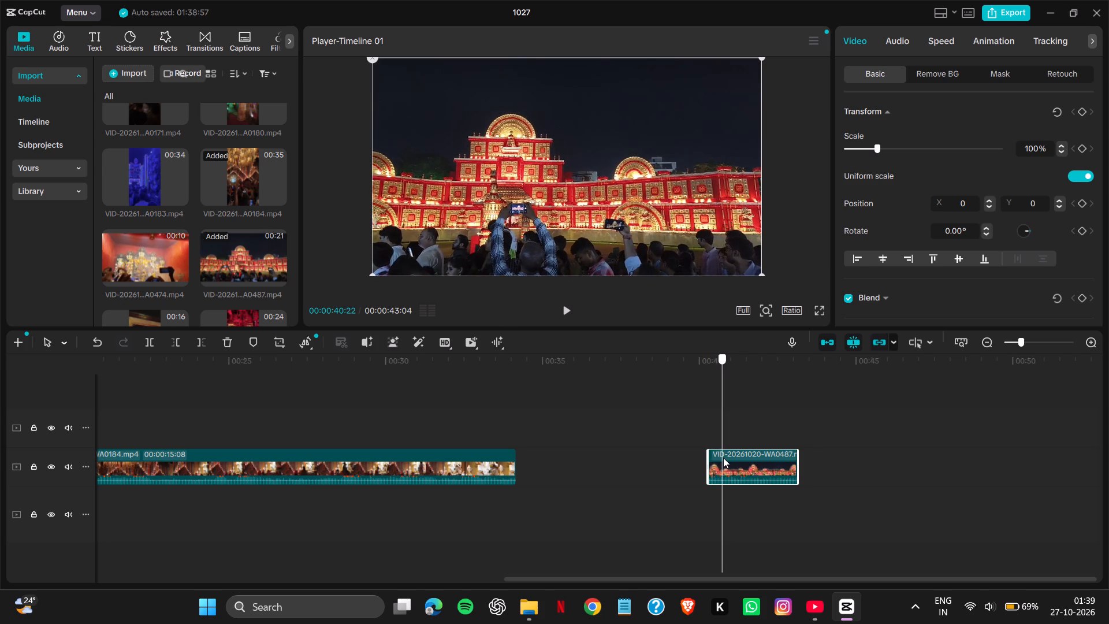
drag(723, 458, 723, 458)
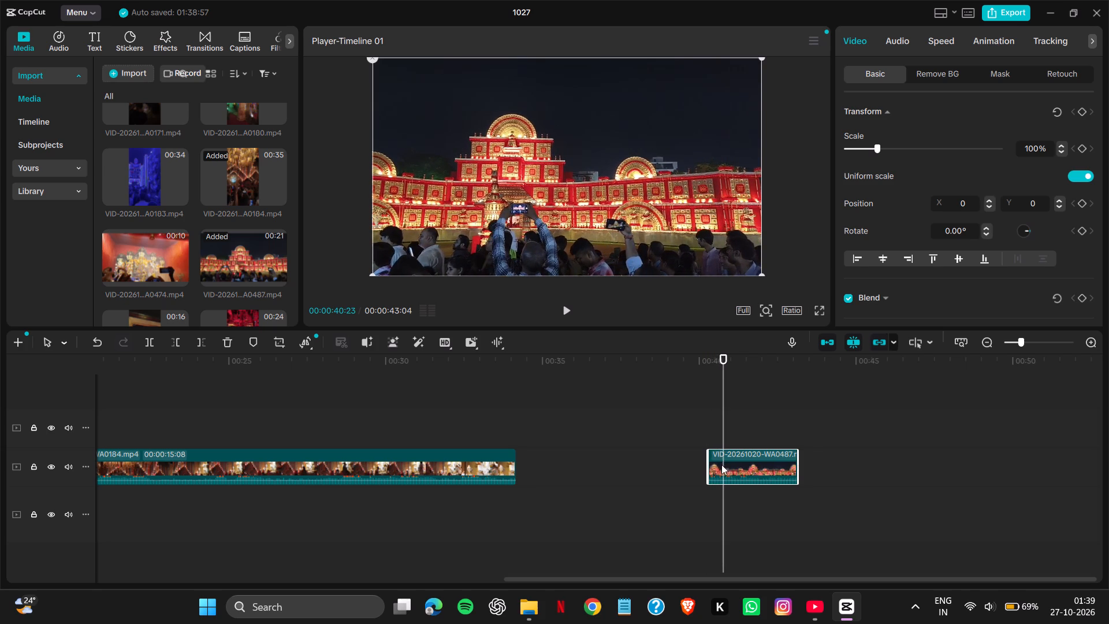
drag(706, 471, 723, 473)
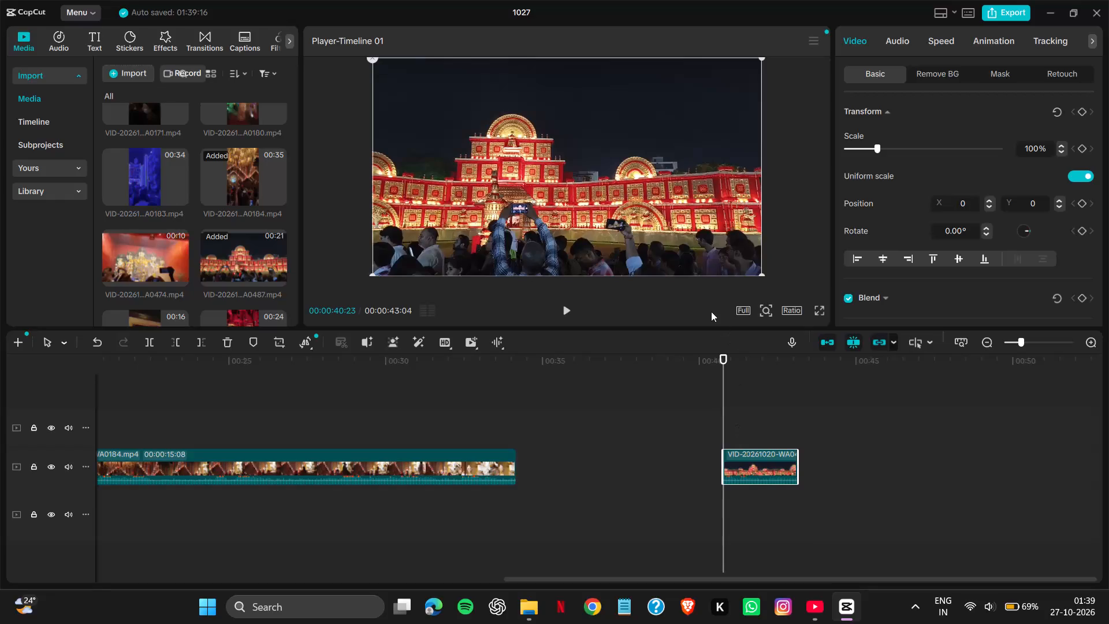
Play the trimmed VID-20261020-WA0487.mp4 and move it to just after VID-20261020-WA0184.mp4, with its end at 00:00:36:22.
click(568, 311)
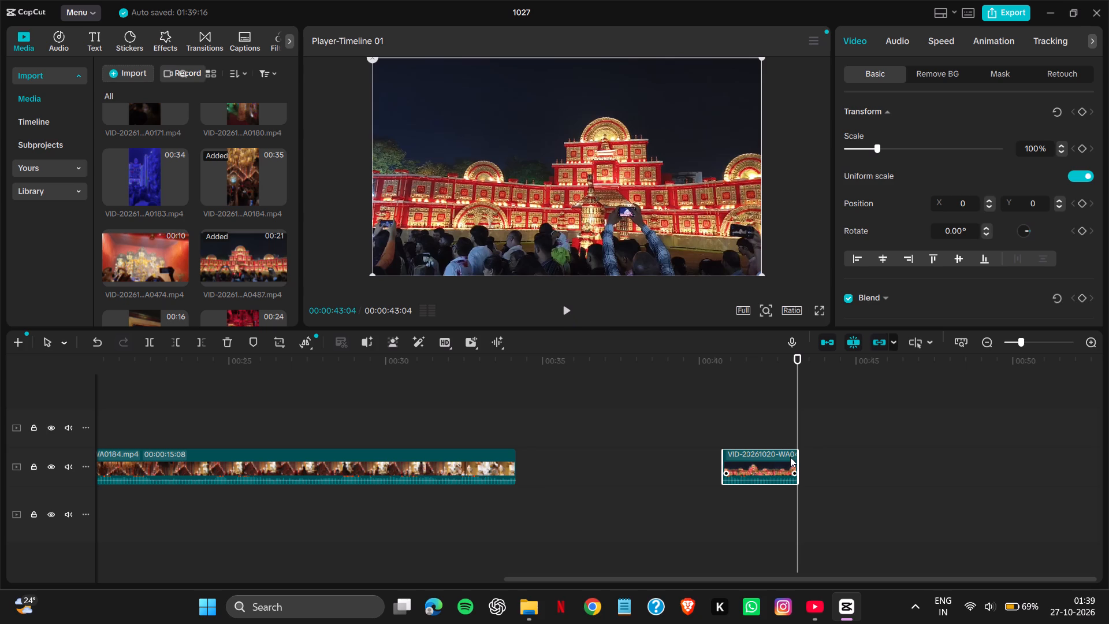
drag(775, 456, 557, 454)
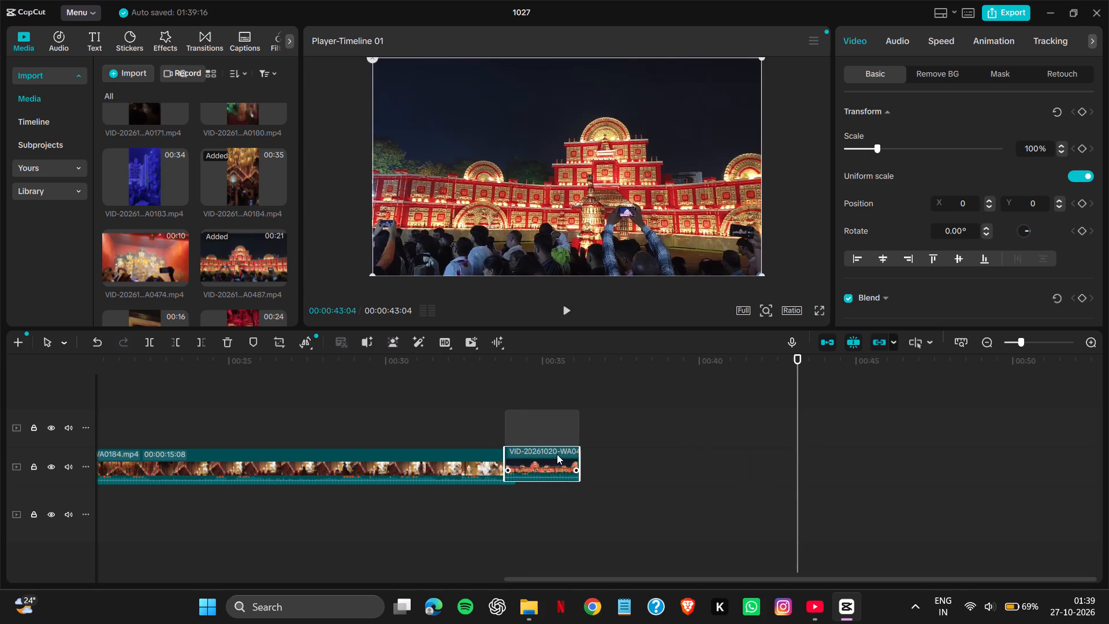
drag(557, 454, 574, 459)
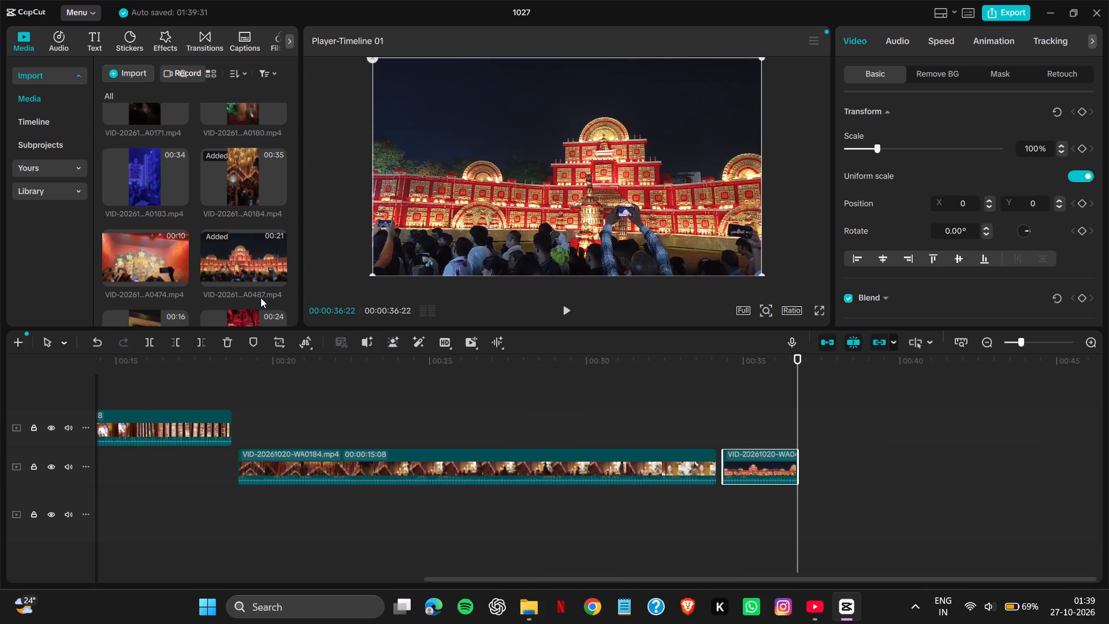
Preview VID-20261021-WA0016.mp4 and place it on the same track just after VID-20261020-WA0487.mp4, starting at about 00:00:36:28.
scroll(250, 274, down, 1)
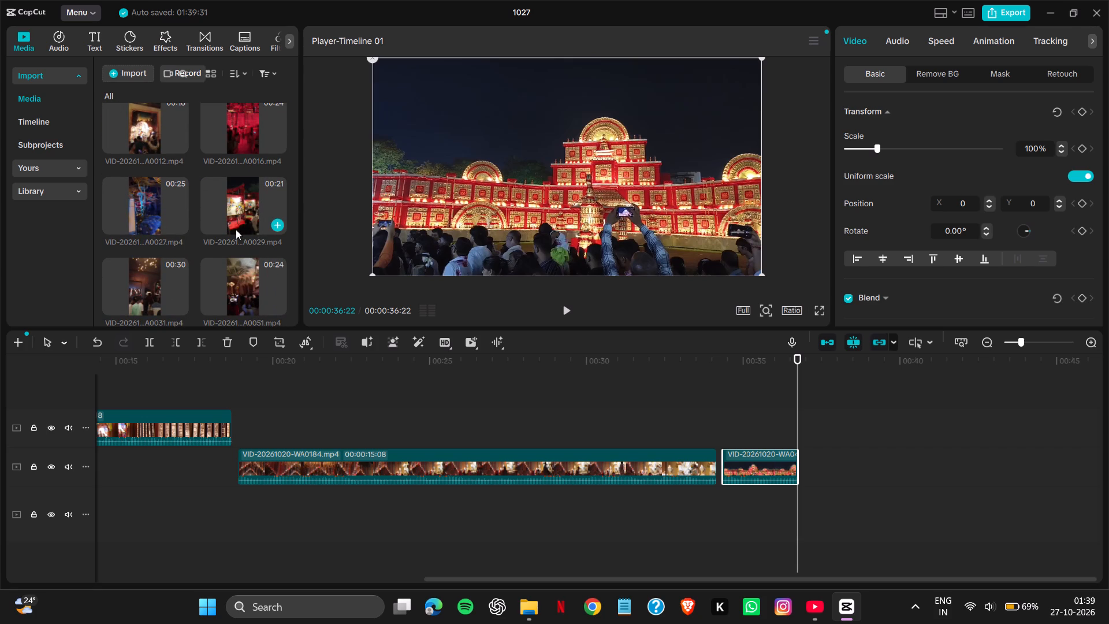
scroll(236, 229, down, 1)
scroll(236, 229, up, 1)
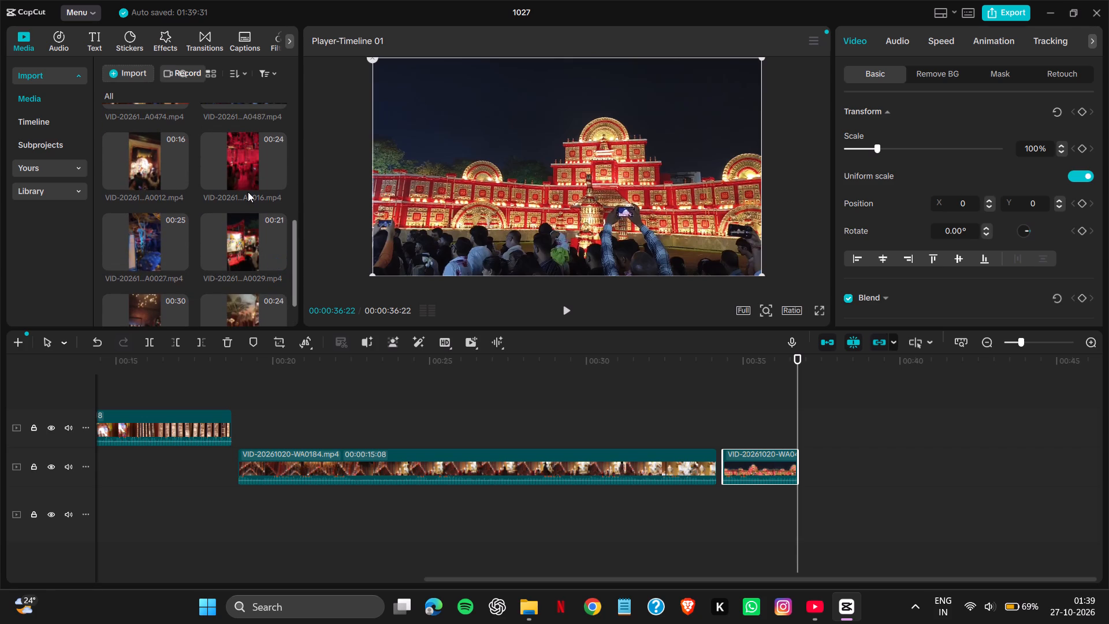
click(254, 149)
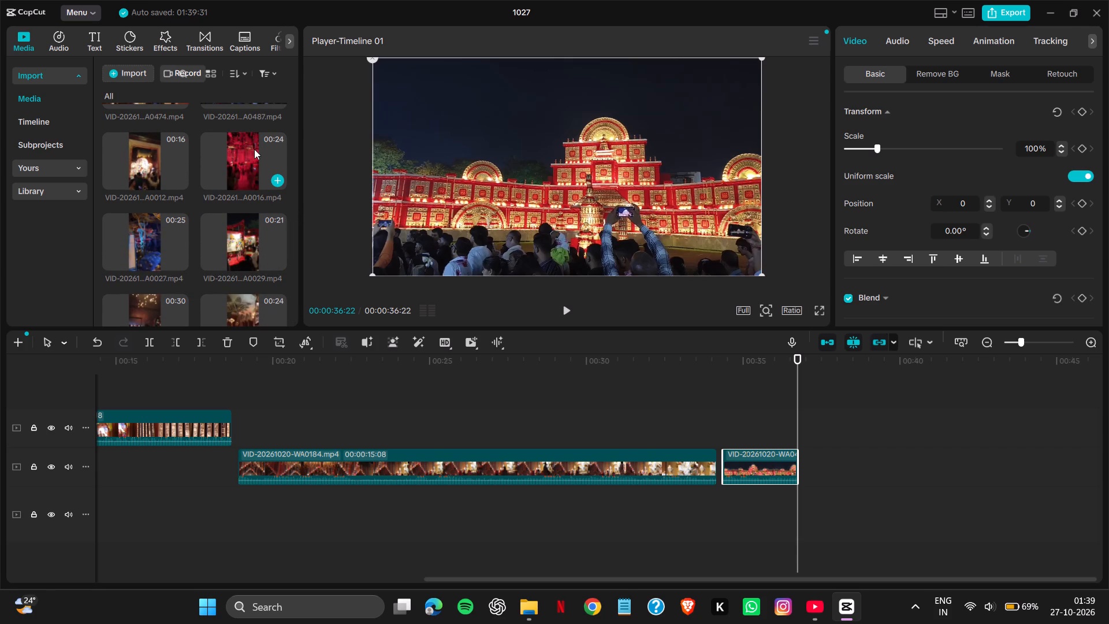
double_click(254, 149)
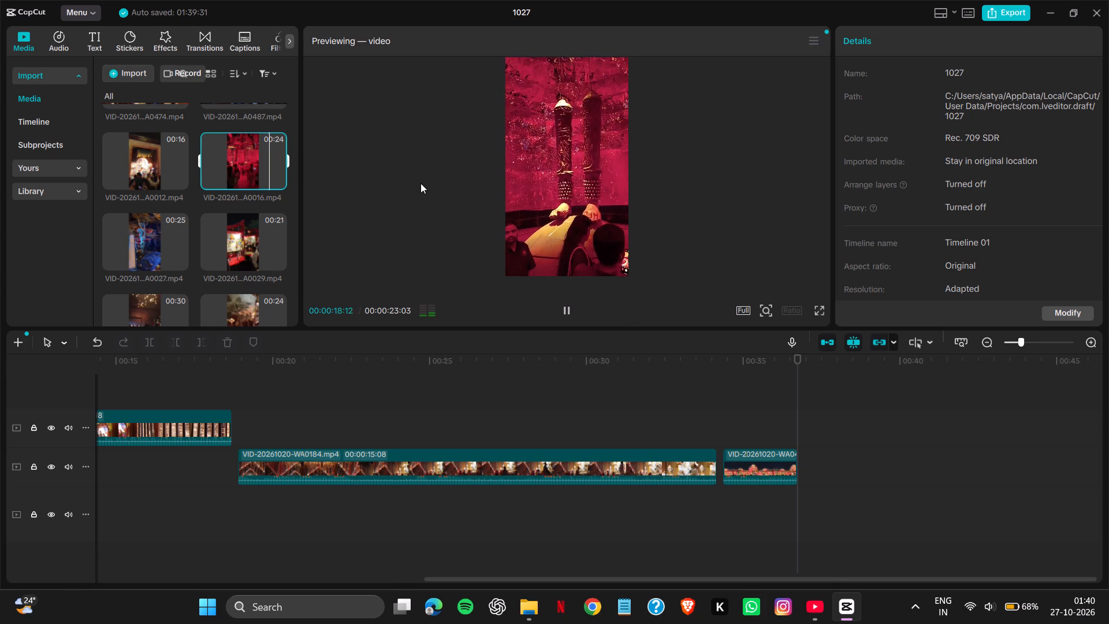
click(260, 164)
drag(260, 164, 832, 476)
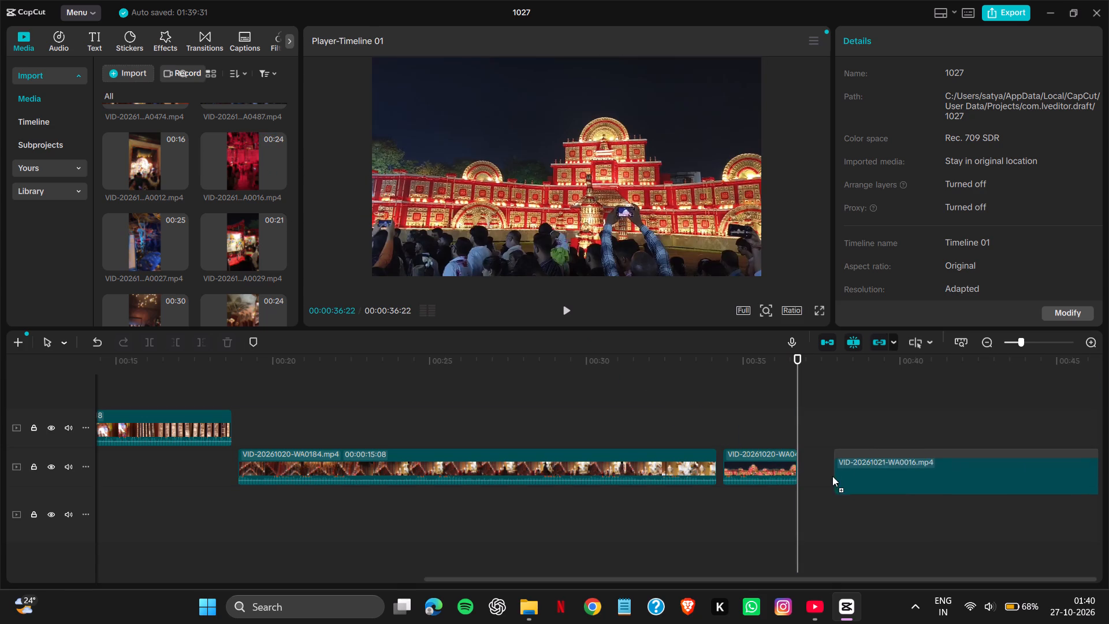
drag(832, 476, 800, 466)
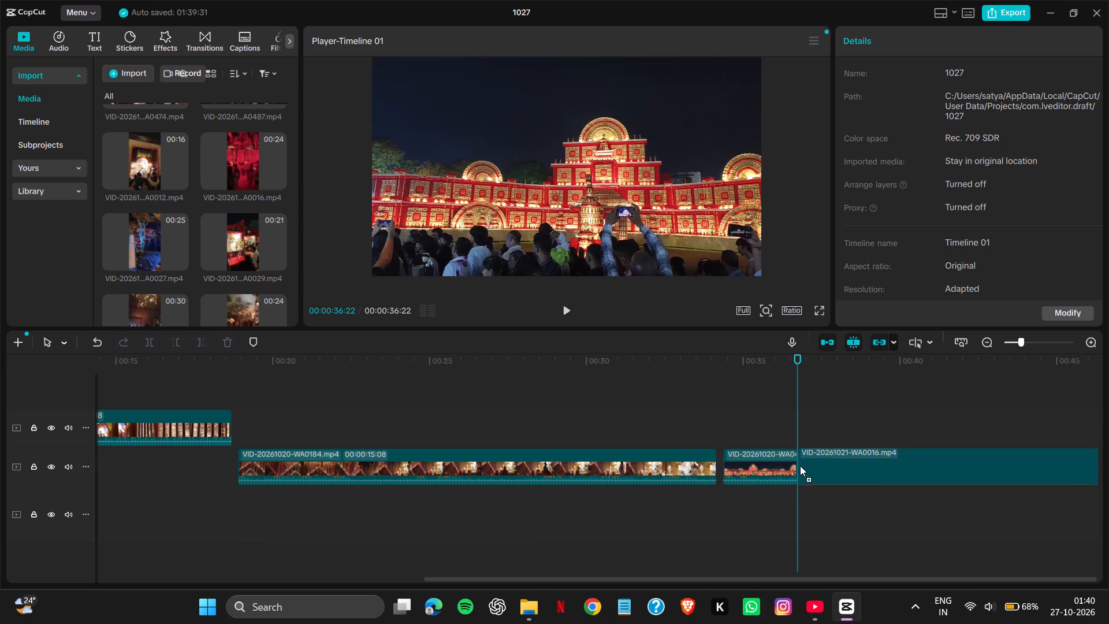
drag(800, 466, 805, 466)
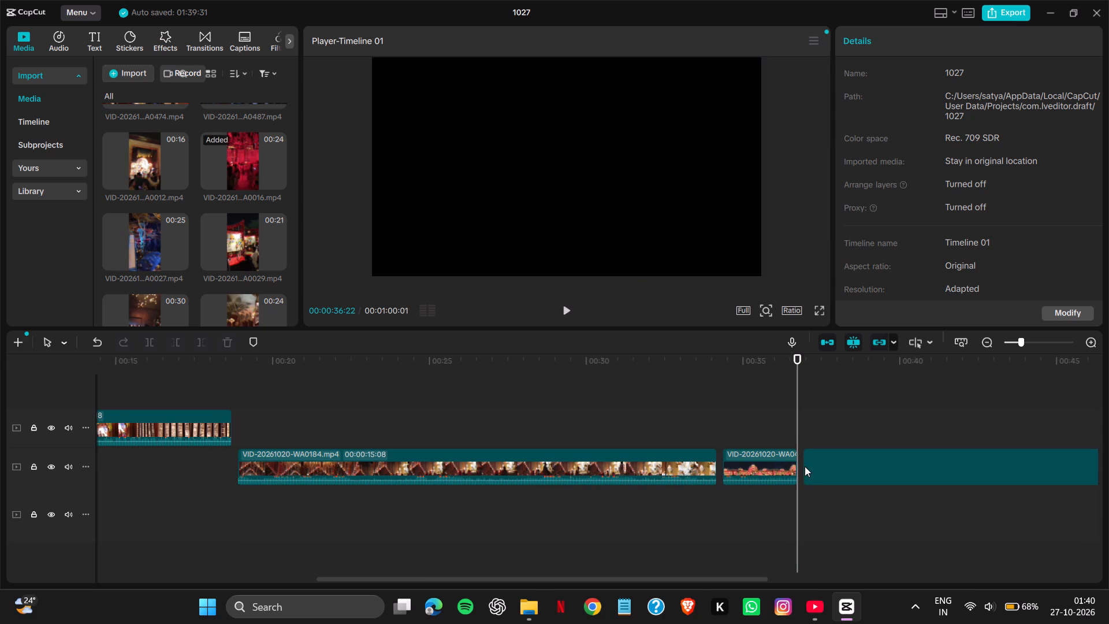
Move VID-20261021-WA0016.mp4 onto a new track above the other clips, starting at about 00:00:36:16.
click(812, 474)
drag(812, 474, 800, 360)
click(800, 360)
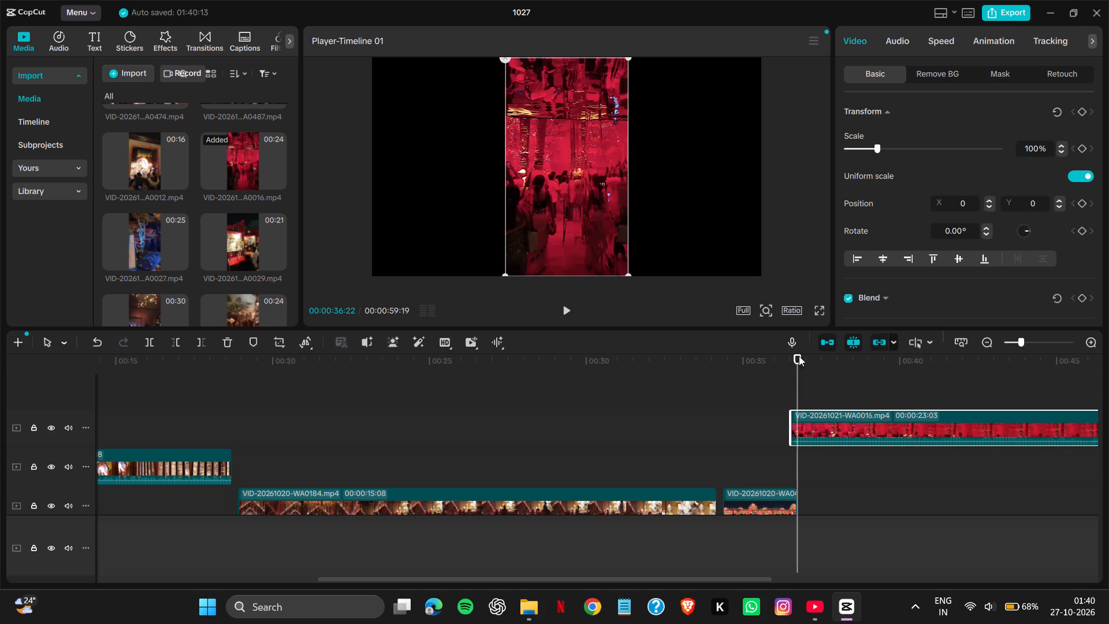
Check the overlap with VID-20261020-WA0487.mp4 and trim the start of VID-20261021-WA0016.mp4, leaving a duration of 00:00:20:26.
drag(799, 363, 795, 365)
drag(795, 365, 790, 371)
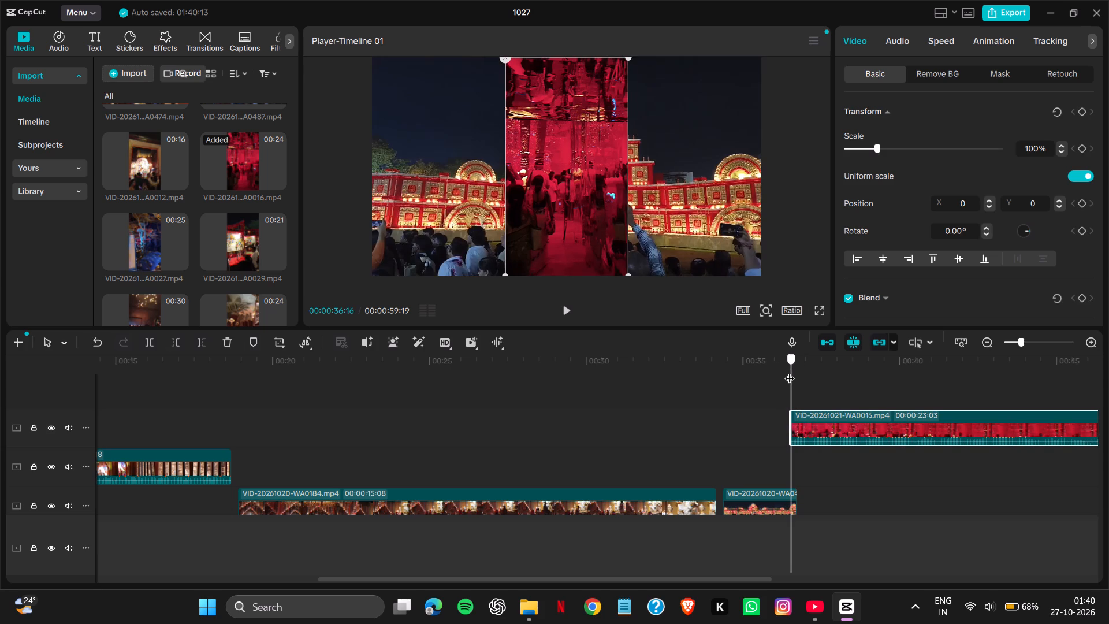
drag(790, 371, 793, 373)
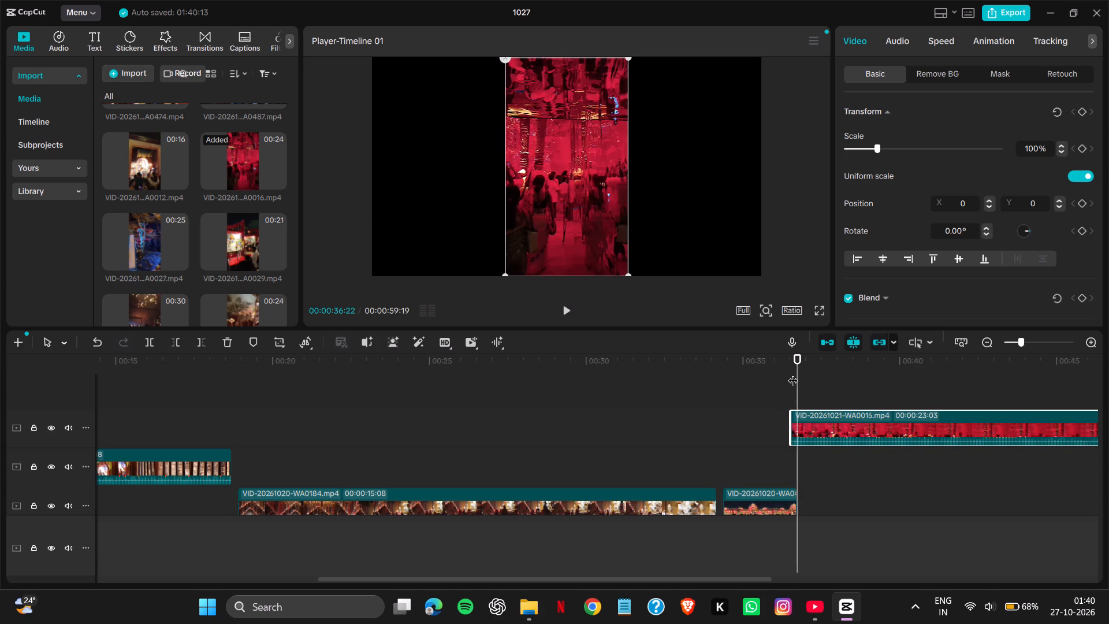
drag(790, 426, 857, 430)
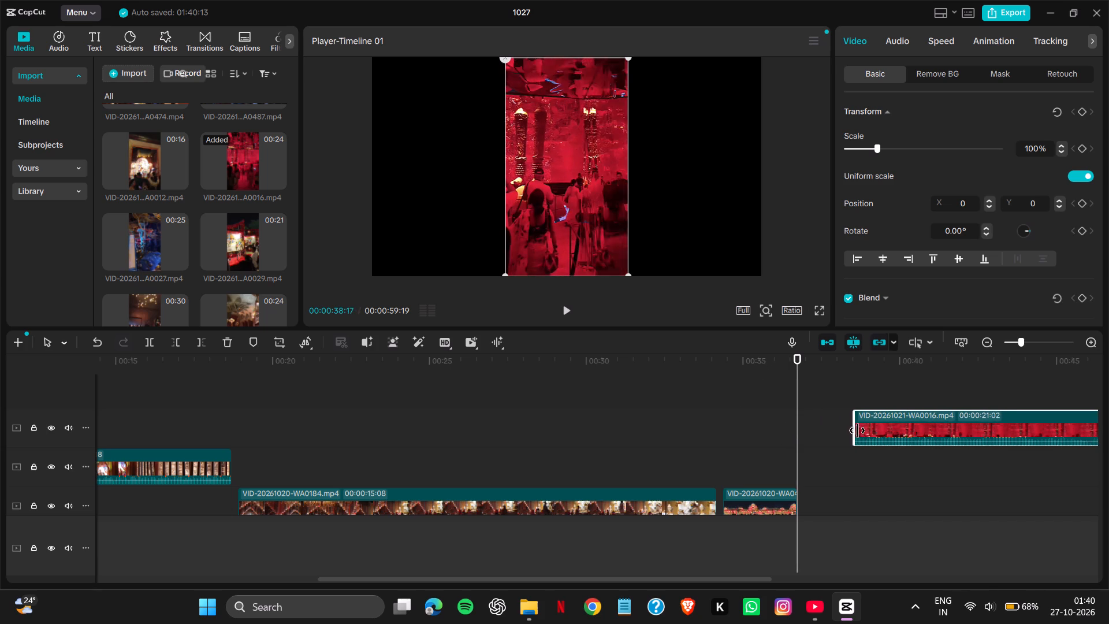
drag(857, 430, 927, 437)
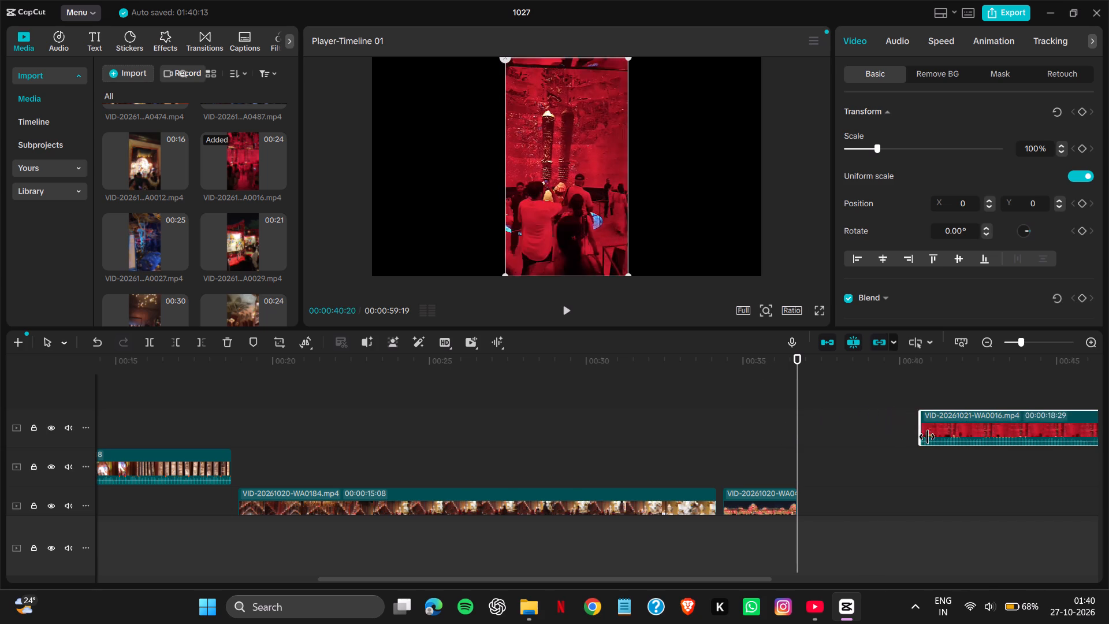
drag(927, 437, 1022, 437)
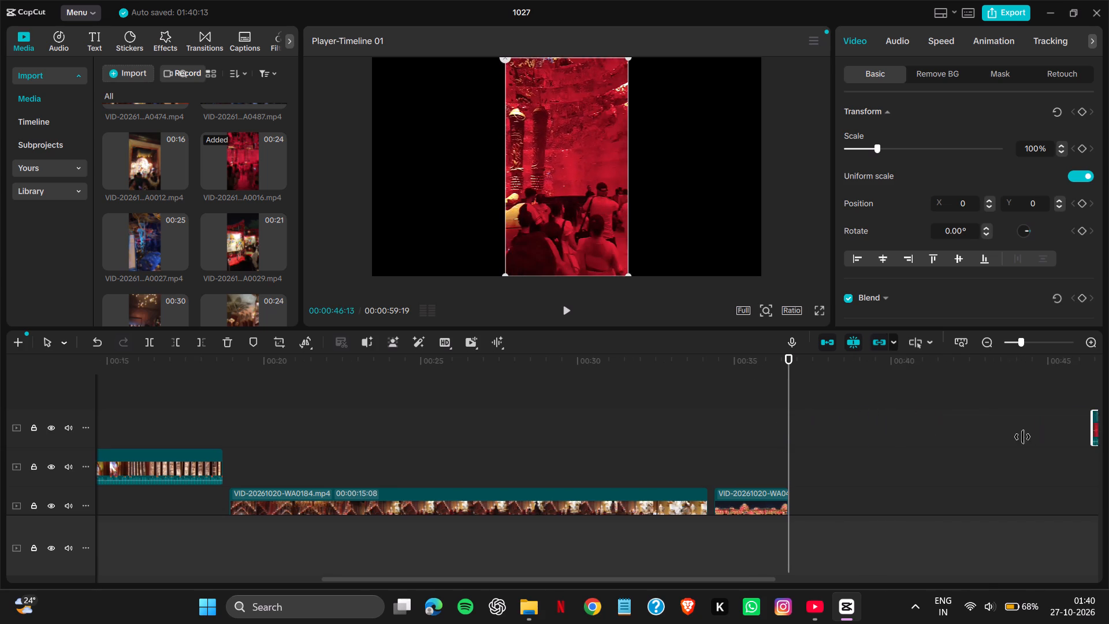
drag(1022, 437, 844, 443)
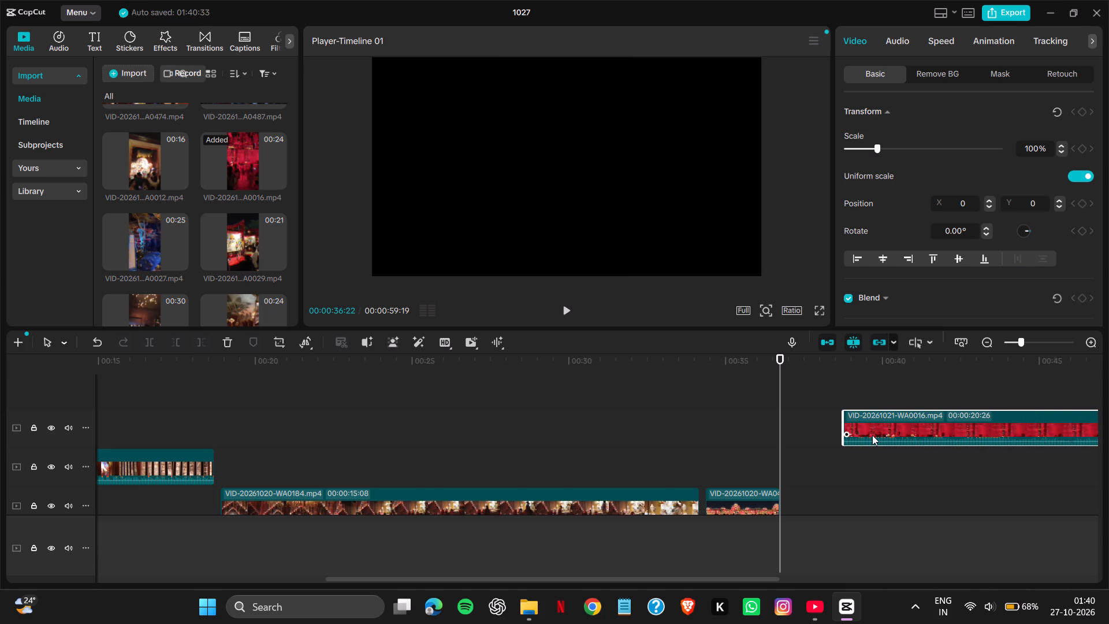
Move VID-20261021-WA0016.mp4 earlier on the top track to start at about 00:00:25:04.
drag(872, 435, 547, 429)
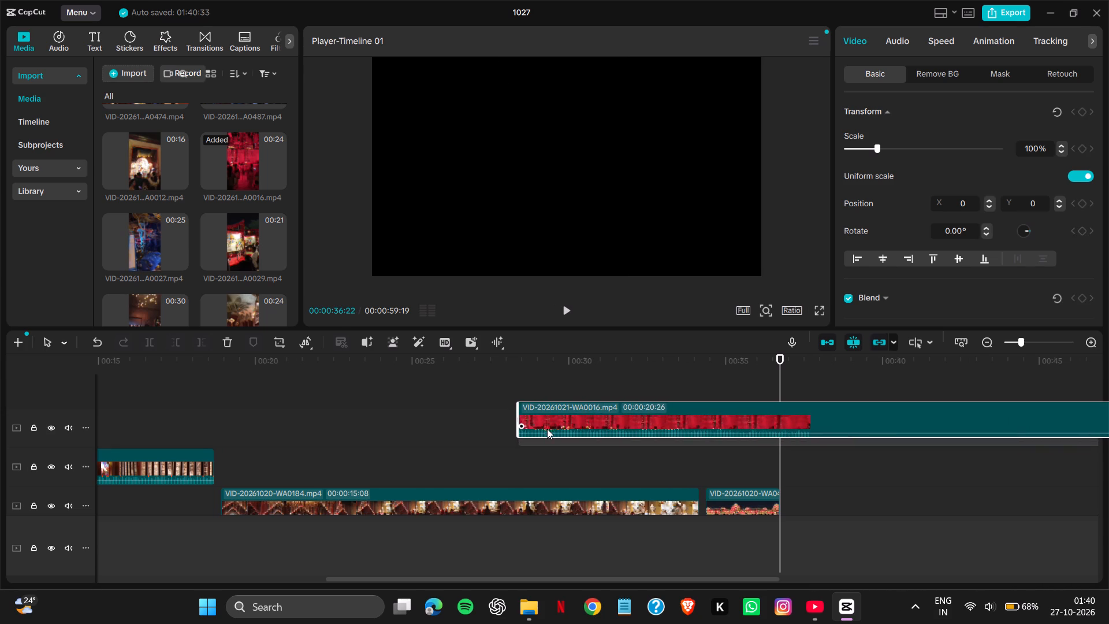
drag(547, 429, 444, 422)
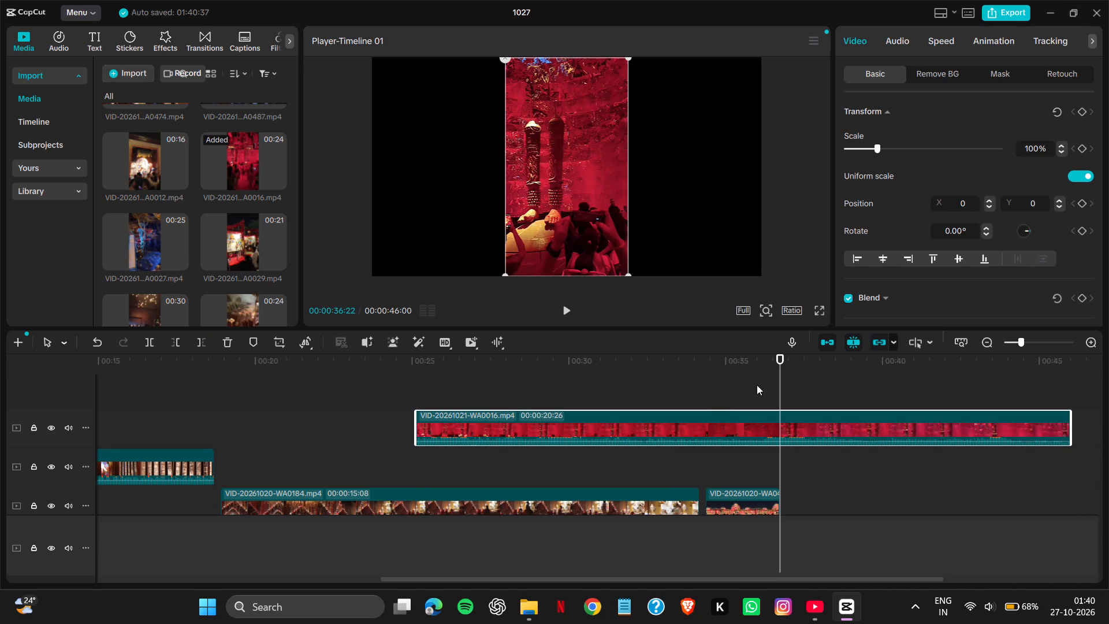
Examine VID-20261021-WA0016.mp4 by scrubbing back and forth through it to find the section worth keeping.
drag(782, 359, 812, 365)
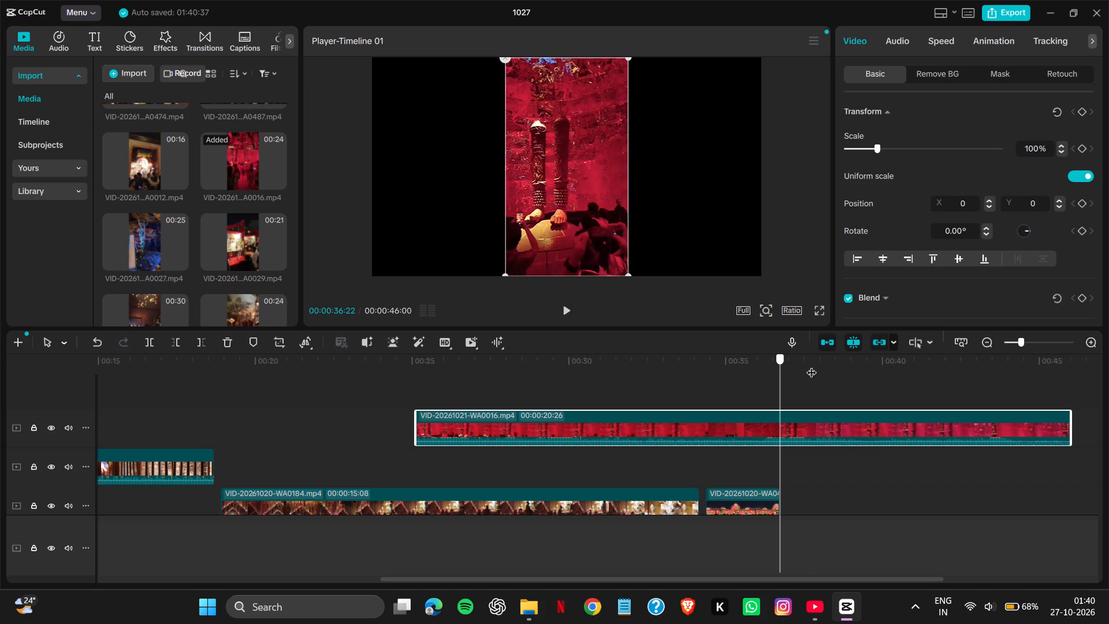
drag(812, 365, 852, 410)
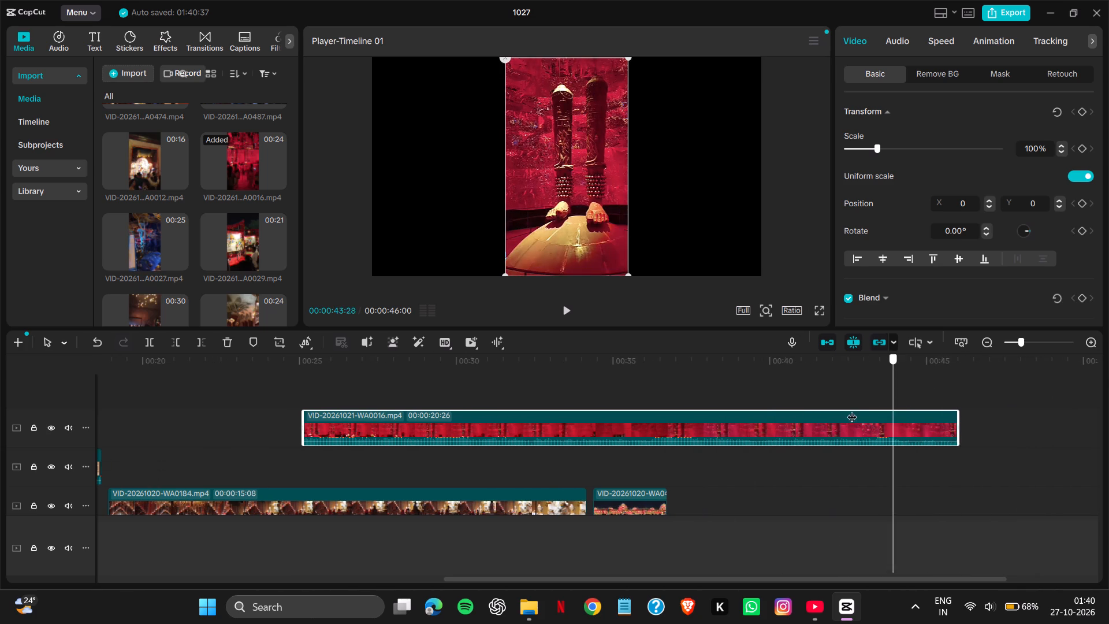
drag(852, 410, 604, 396)
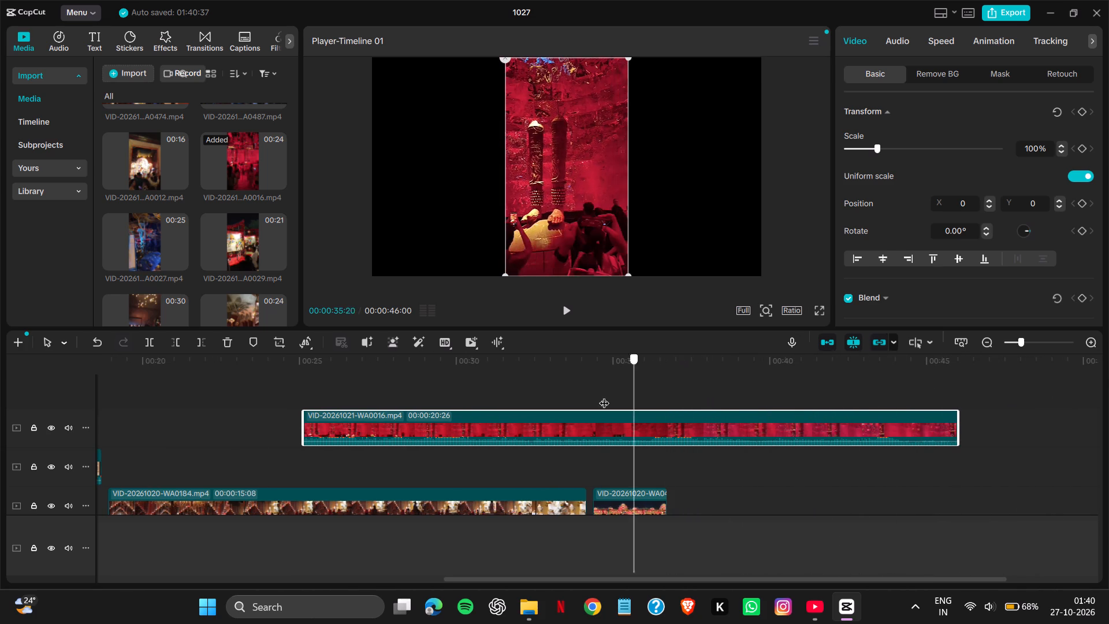
drag(604, 396, 296, 433)
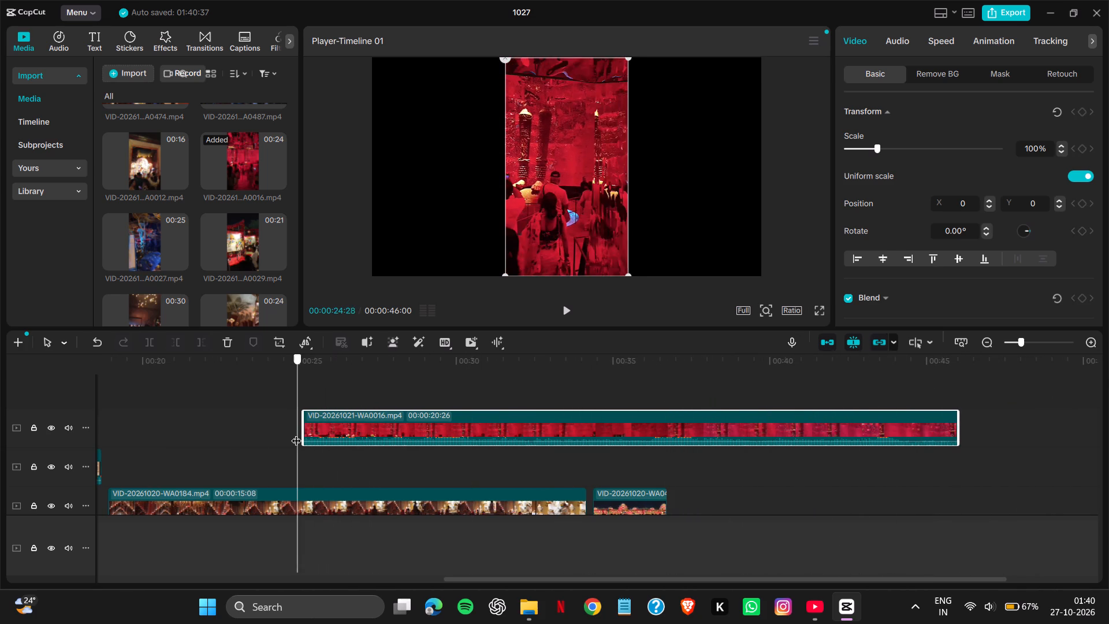
drag(296, 433, 620, 391)
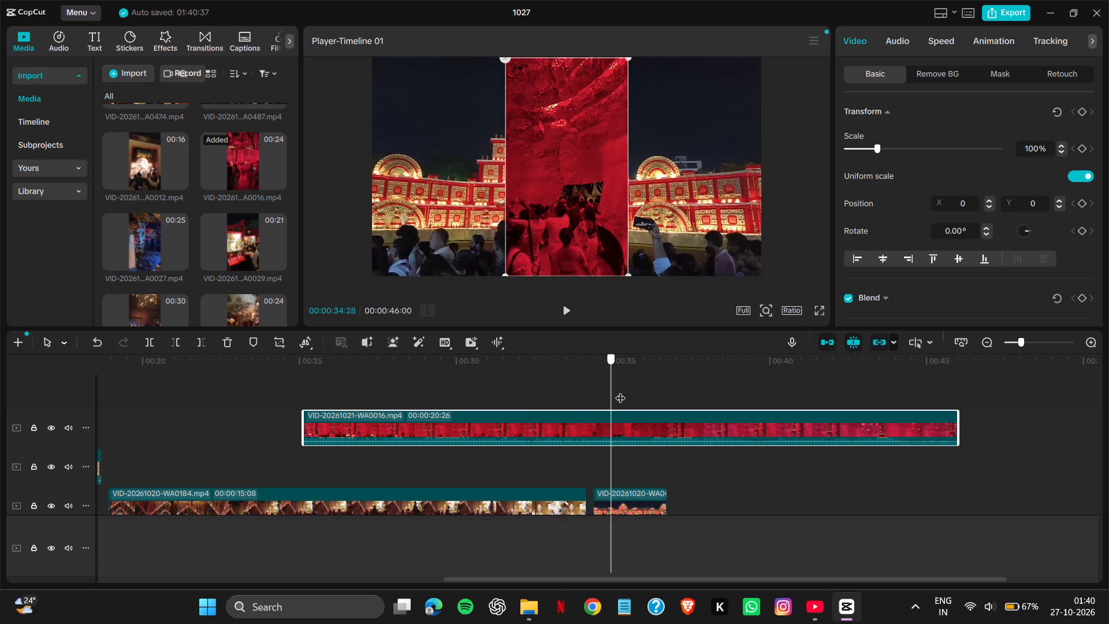
drag(620, 391, 685, 404)
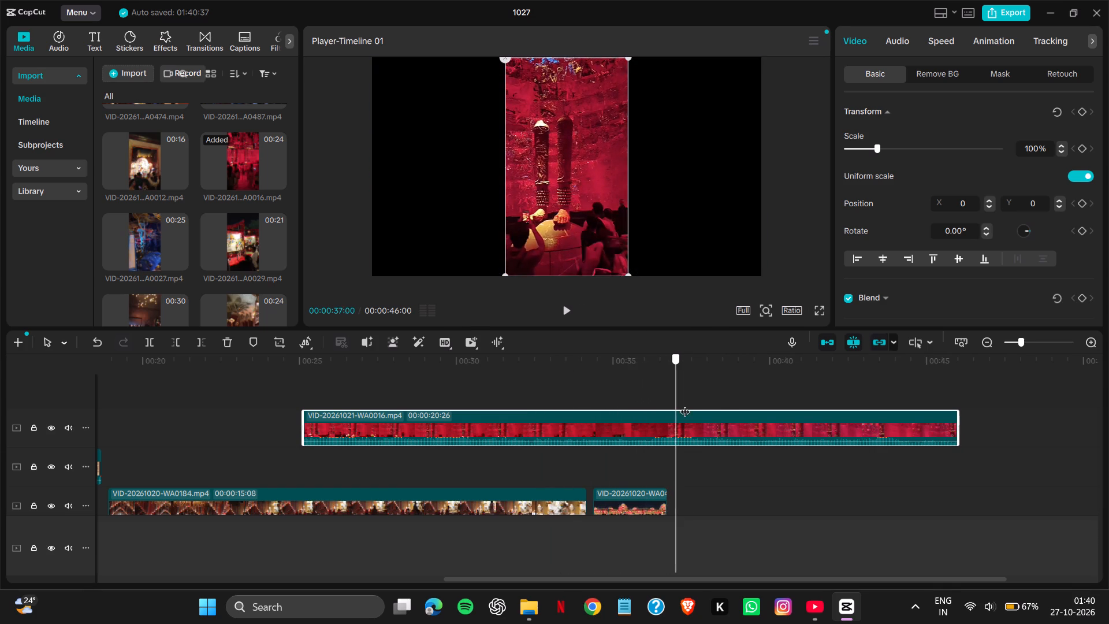
drag(685, 404, 806, 413)
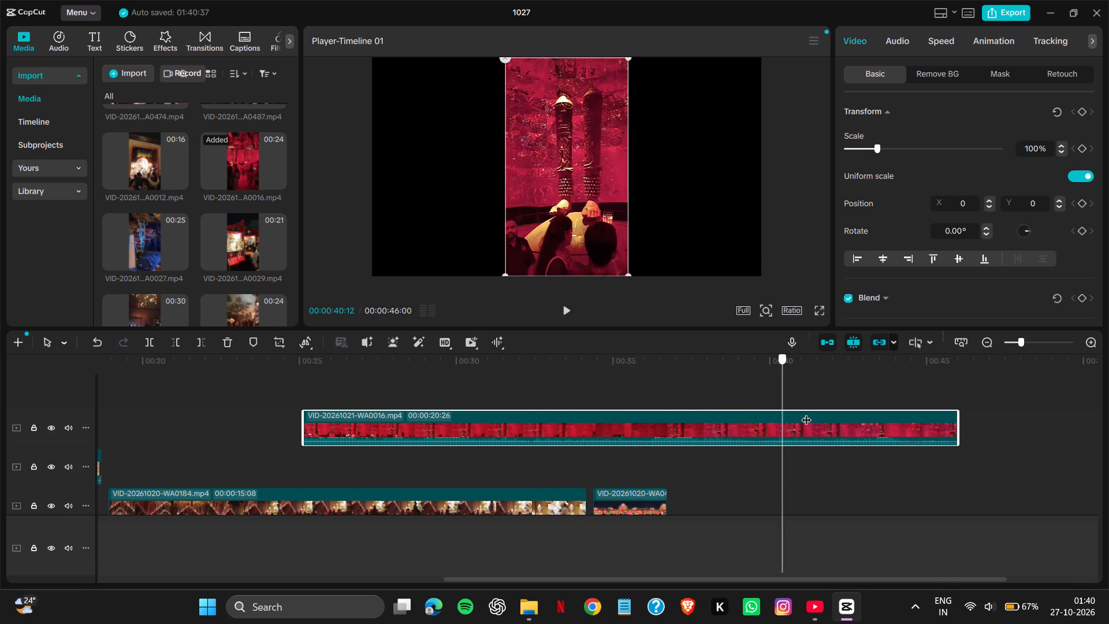
drag(806, 413, 934, 420)
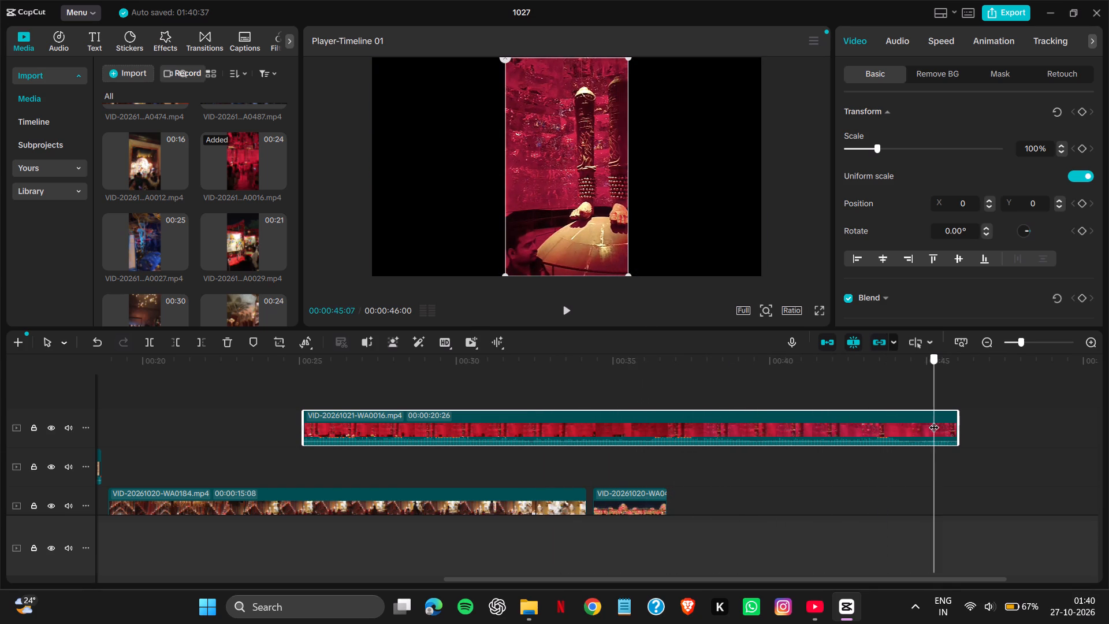
drag(934, 420, 872, 435)
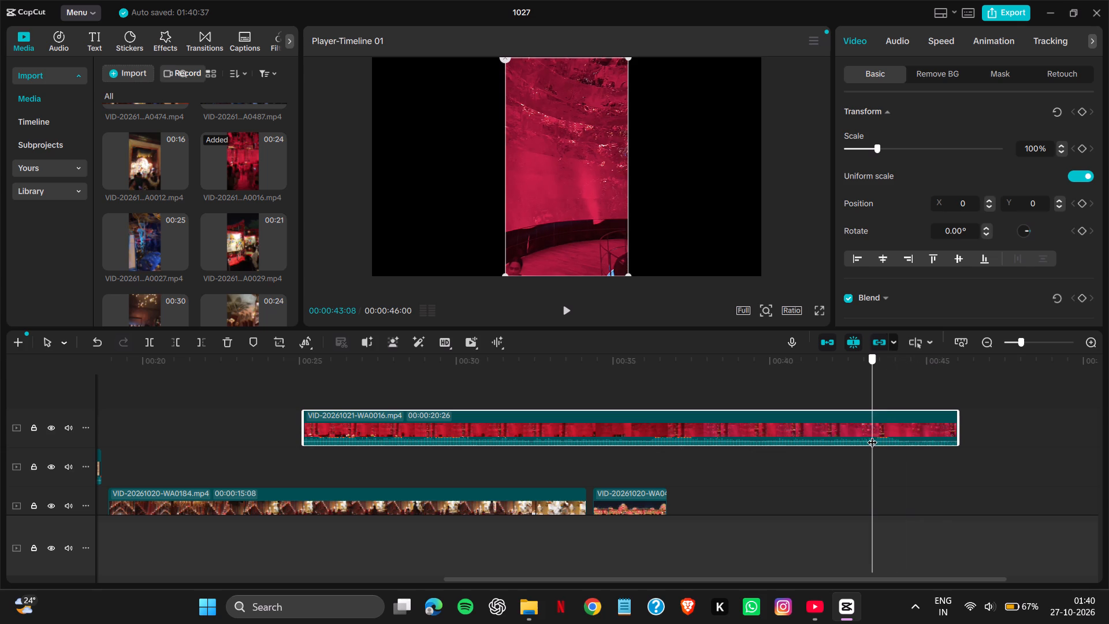
drag(872, 435, 691, 440)
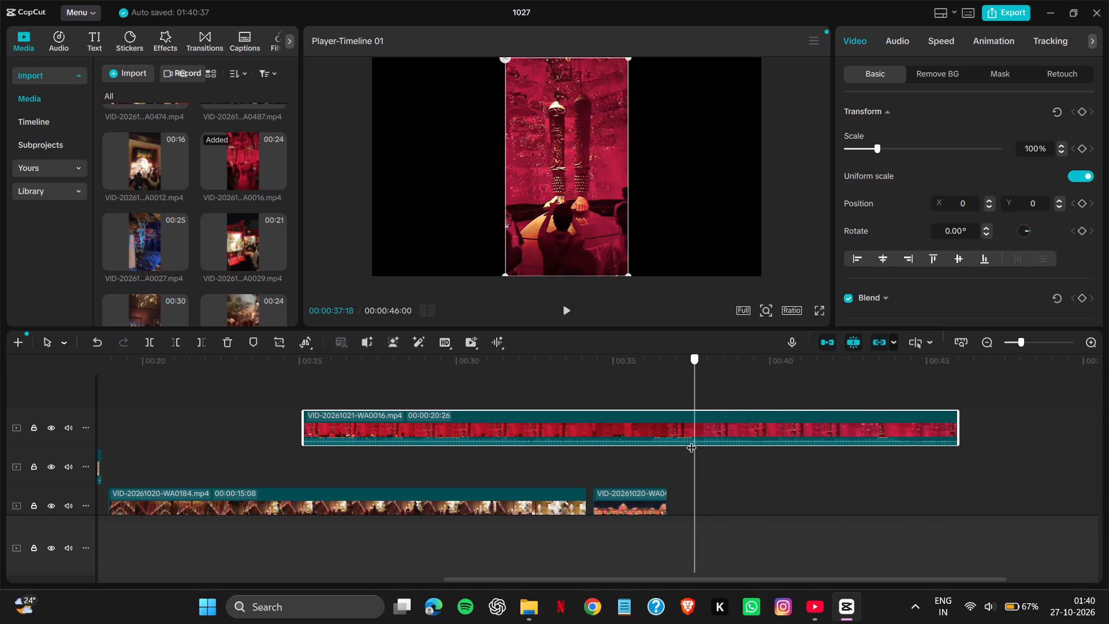
drag(691, 440, 898, 443)
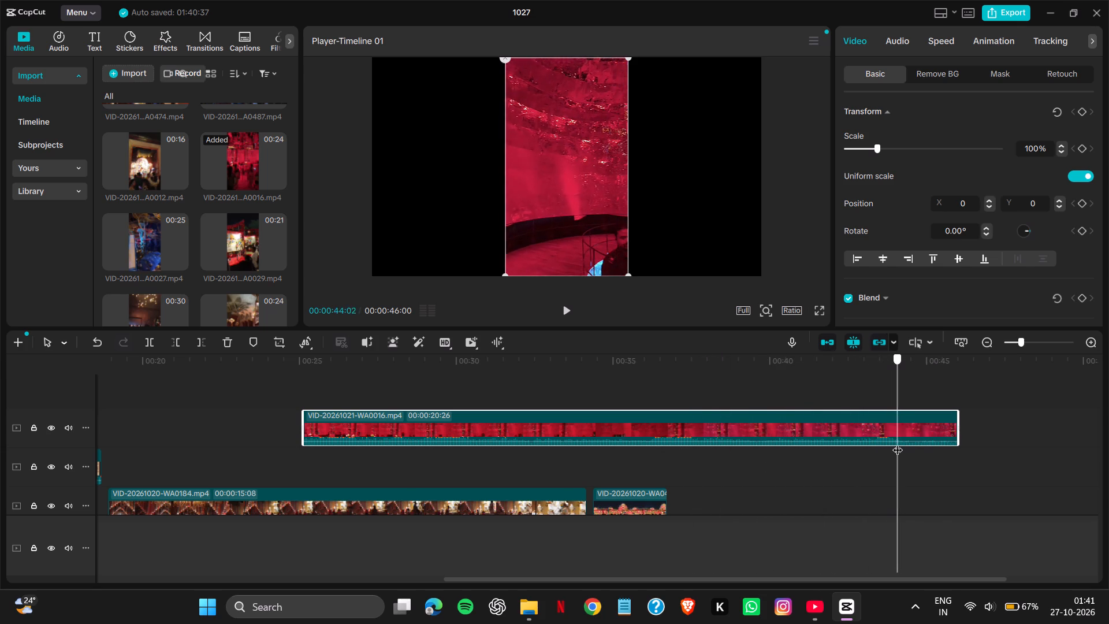
drag(898, 443, 935, 451)
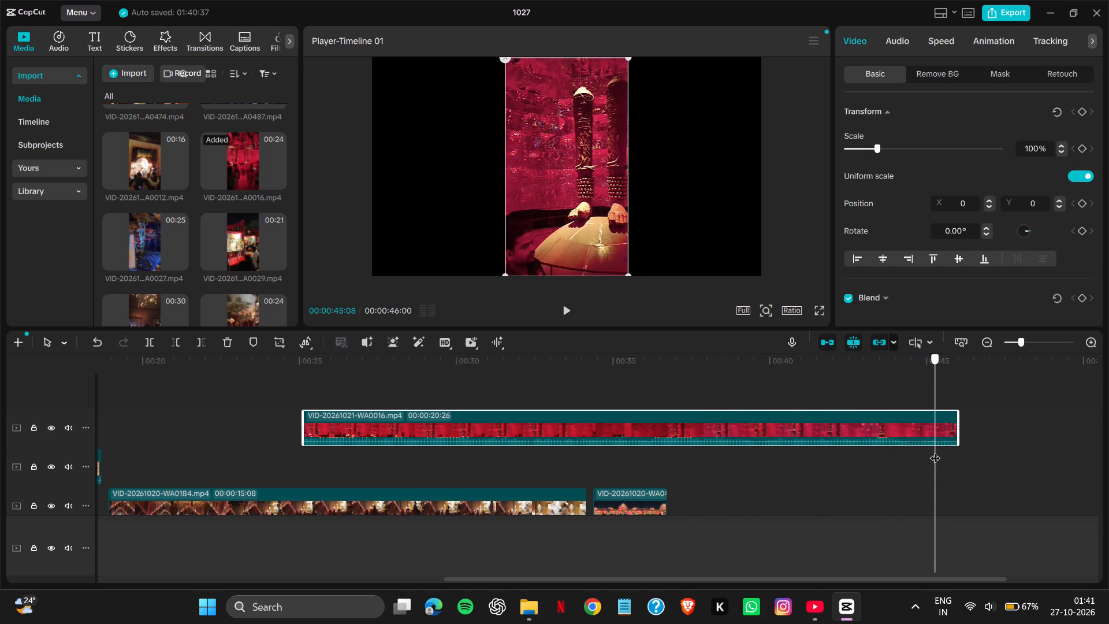
drag(935, 451, 862, 456)
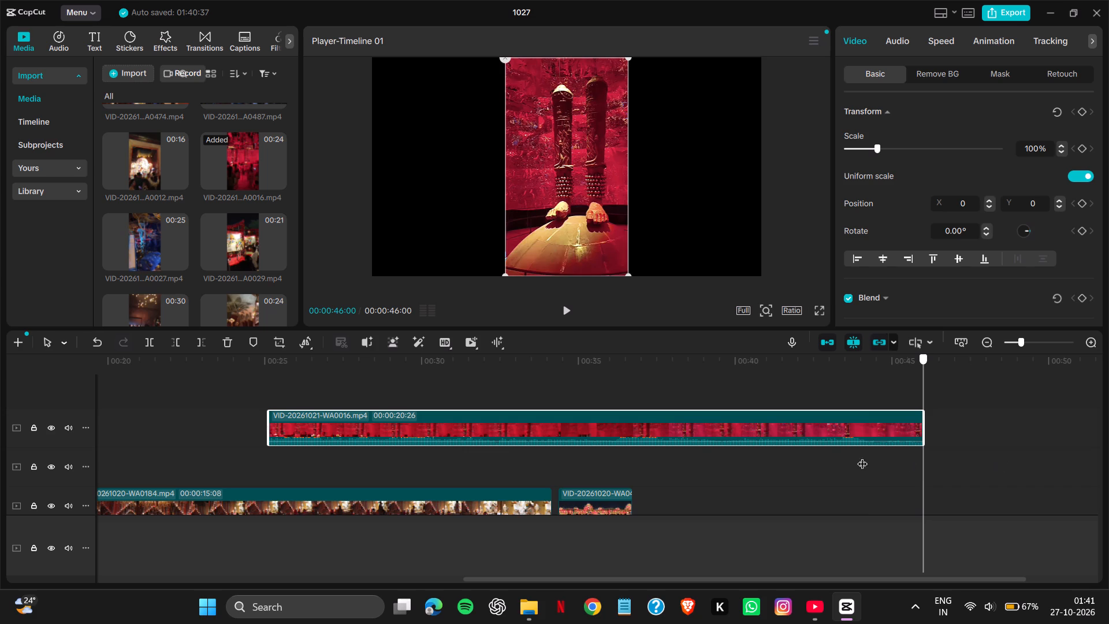
drag(862, 456, 714, 443)
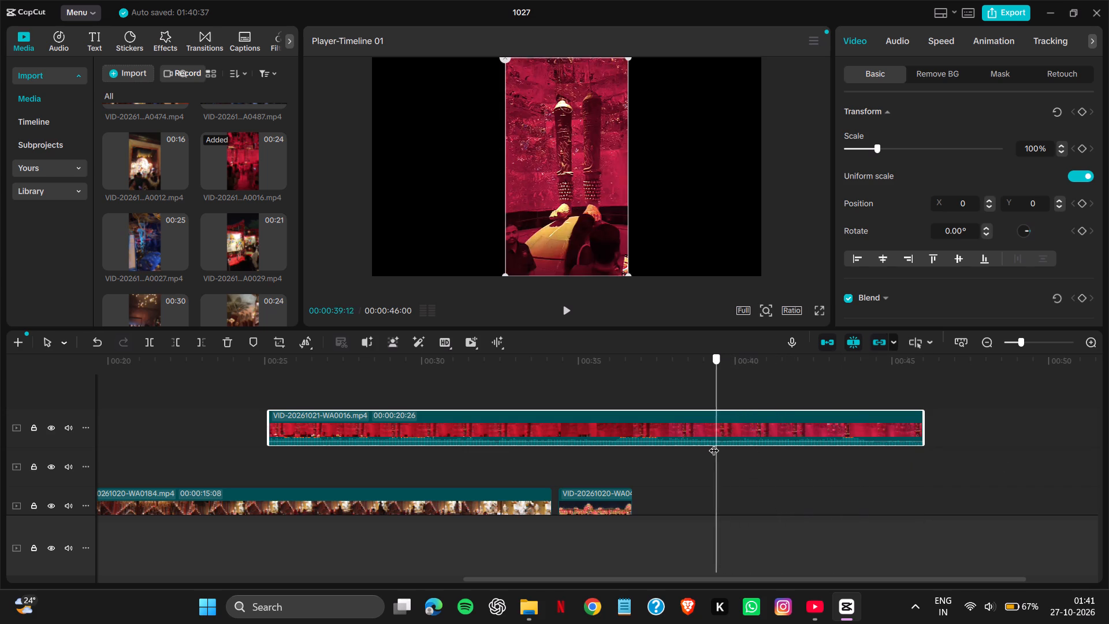
drag(714, 443, 689, 445)
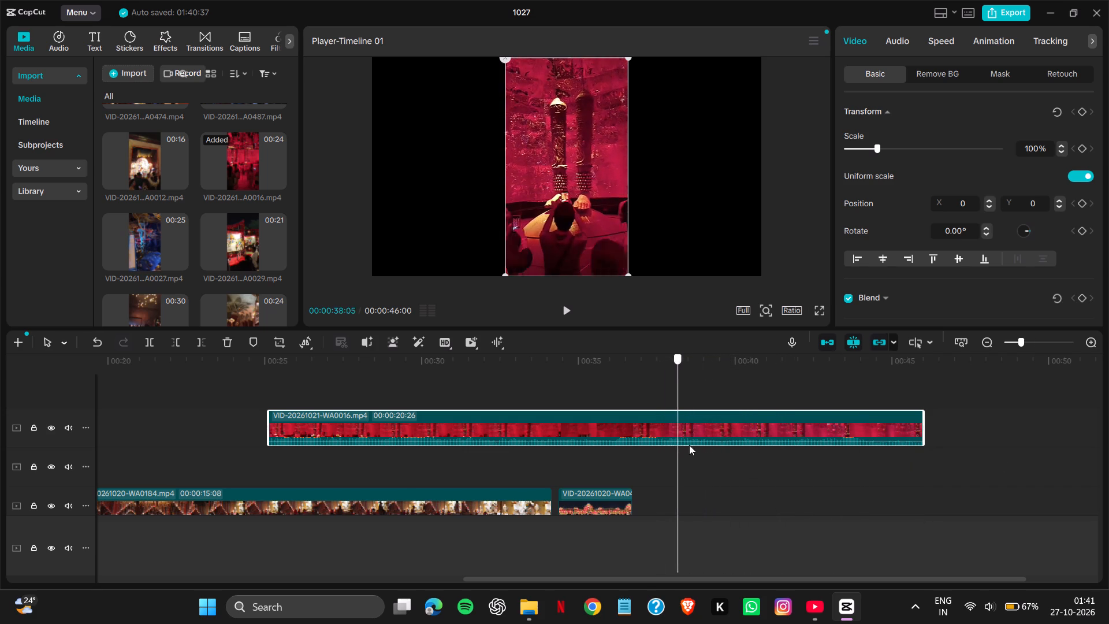
drag(689, 445, 875, 469)
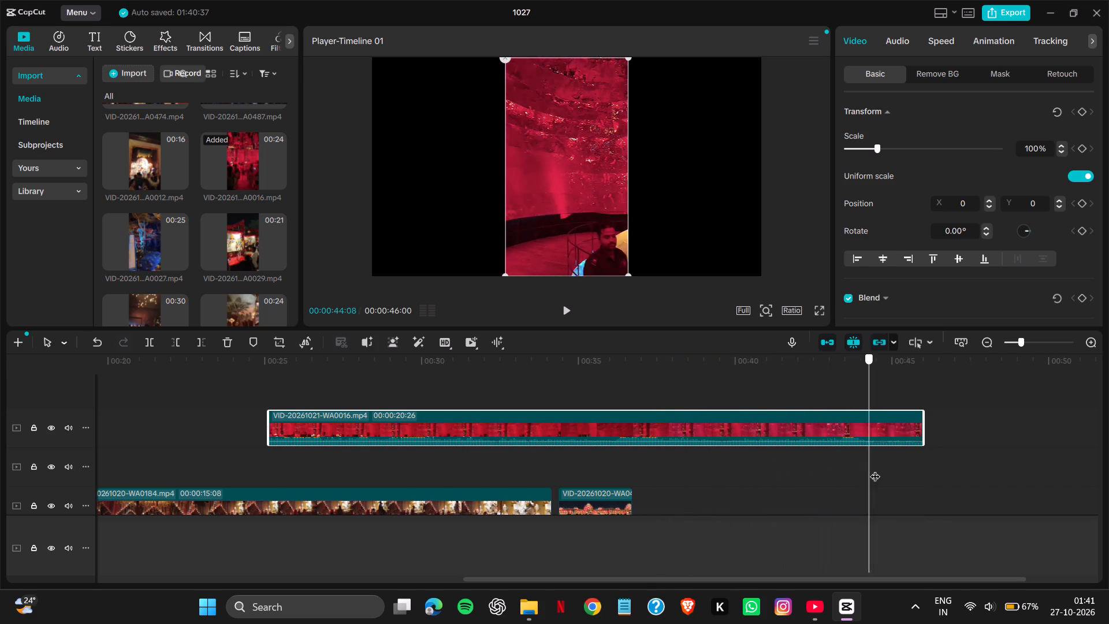
drag(875, 469, 933, 478)
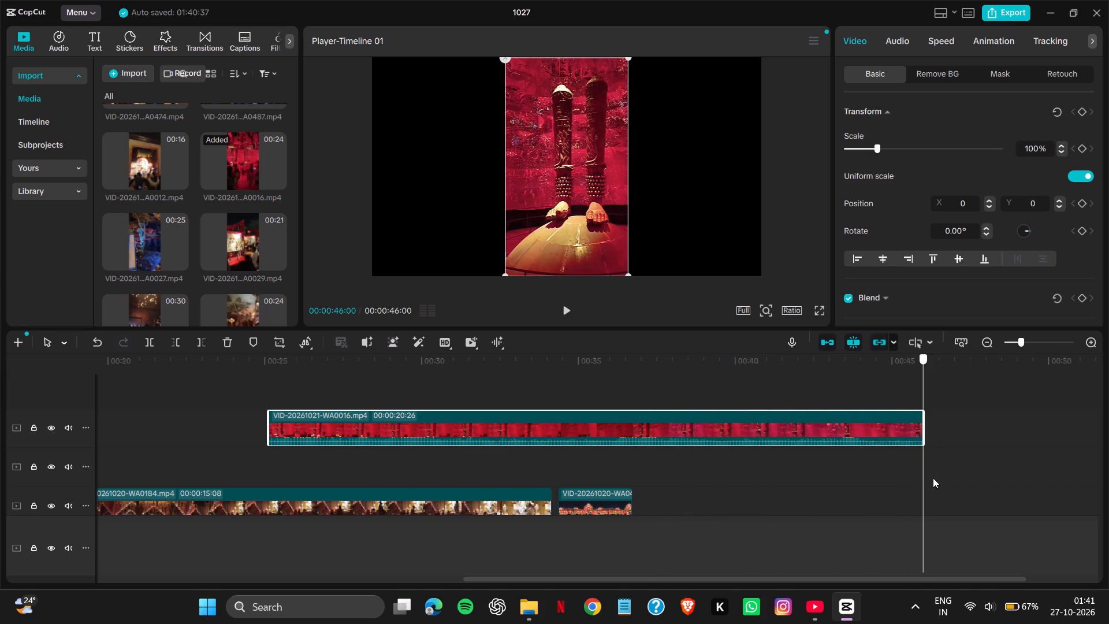
Trim the start of VID-20261021-WA0016.mp4 to 00:00:42:26, keeping only its closing section.
drag(933, 478, 825, 471)
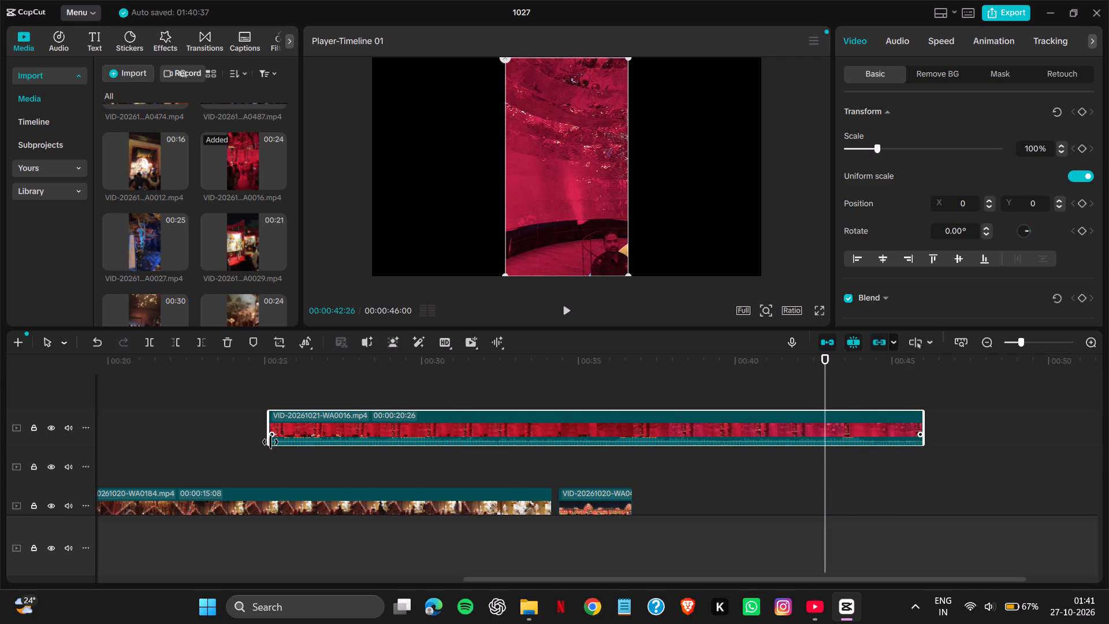
drag(270, 442, 823, 460)
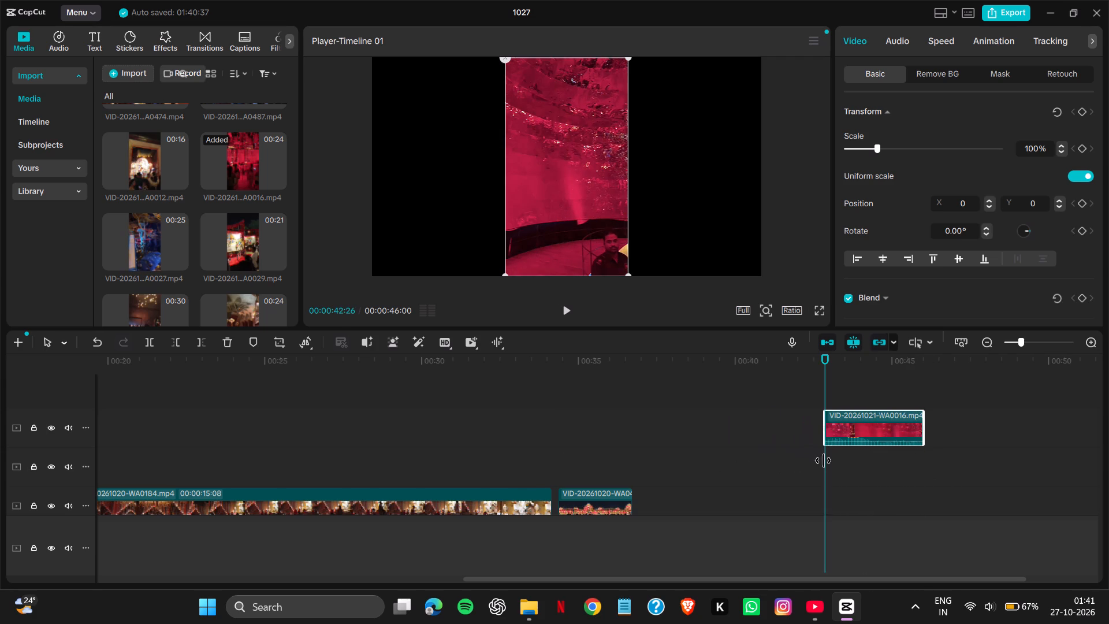
drag(823, 460, 824, 460)
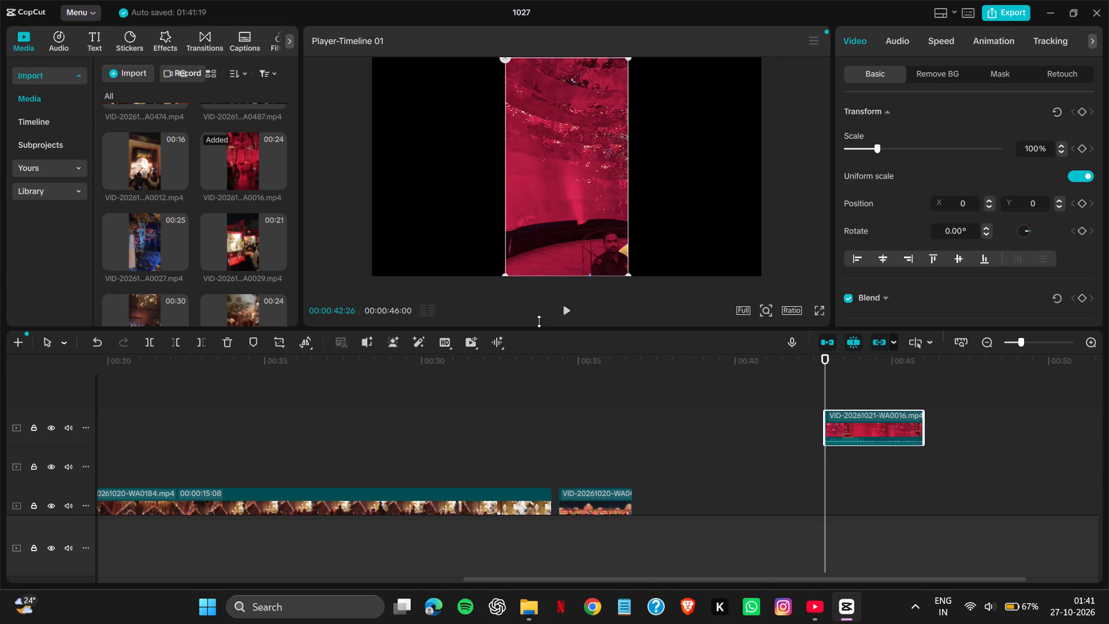
click(825, 436)
Move the trimmed VID-20261021-WA0016.mp4 earlier on its track to start at 00:00:37:26, leaving a short gap after VID-20261020-WA0487.mp4.
drag(825, 432, 826, 432)
drag(826, 432, 717, 481)
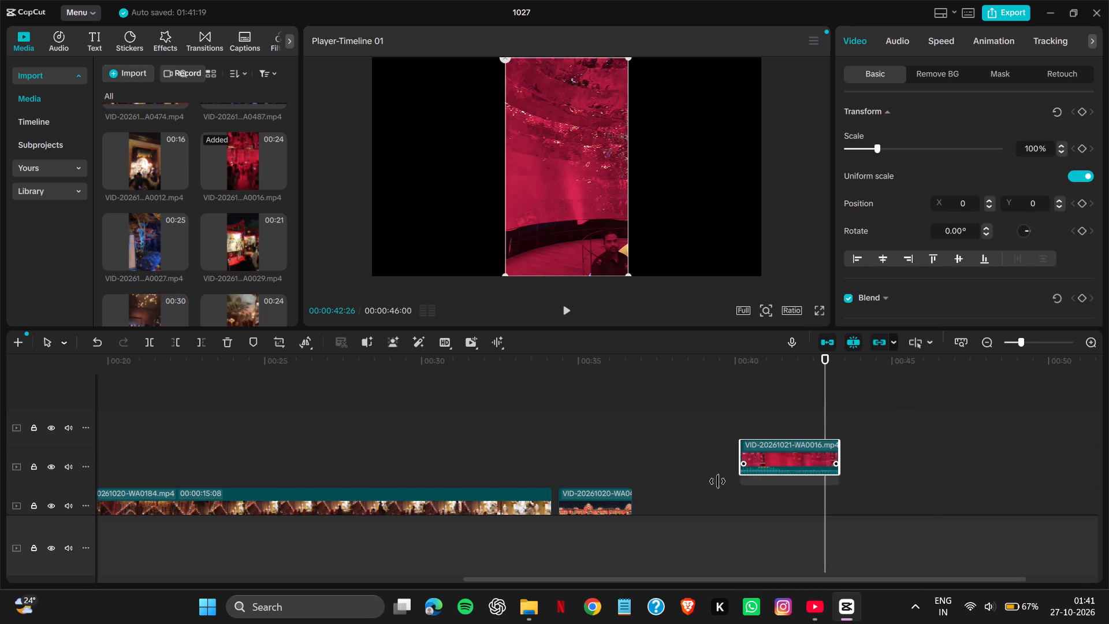
drag(717, 481, 669, 477)
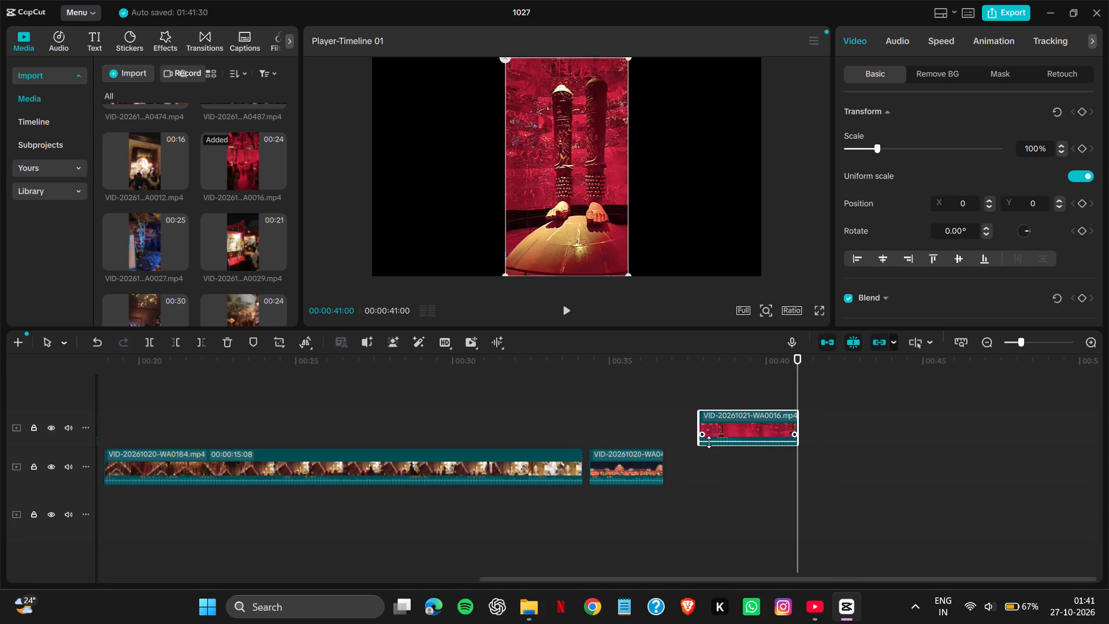
click(718, 424)
Check the opening of VID-20261021-WA0016.mp4 and trim its start further, leaving a duration of about 00:00:01:21.
drag(798, 355, 714, 380)
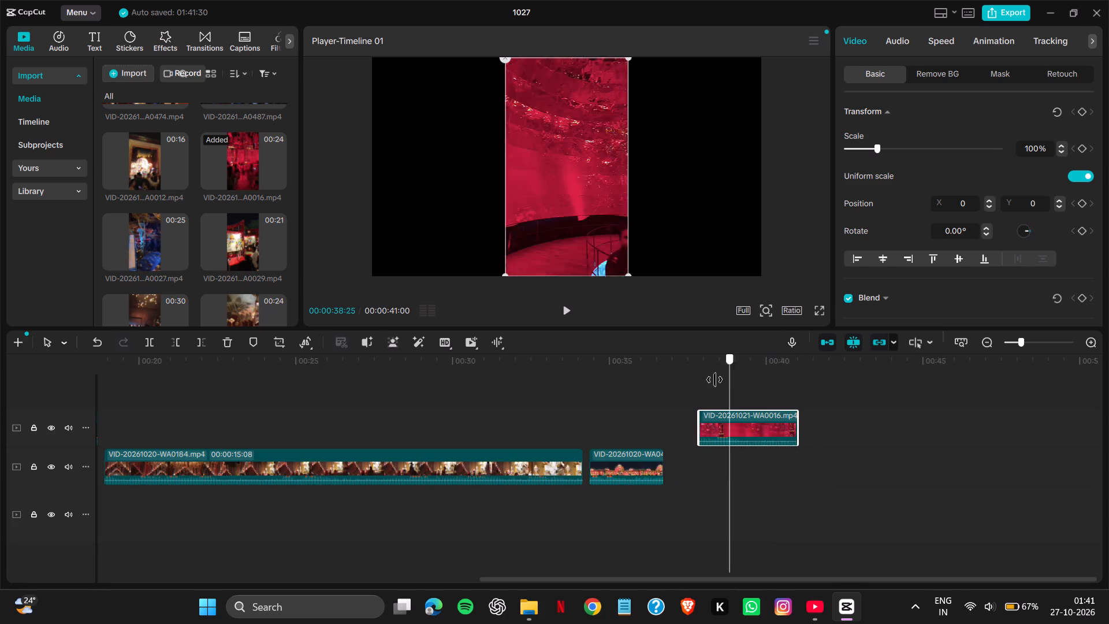
drag(714, 380, 701, 385)
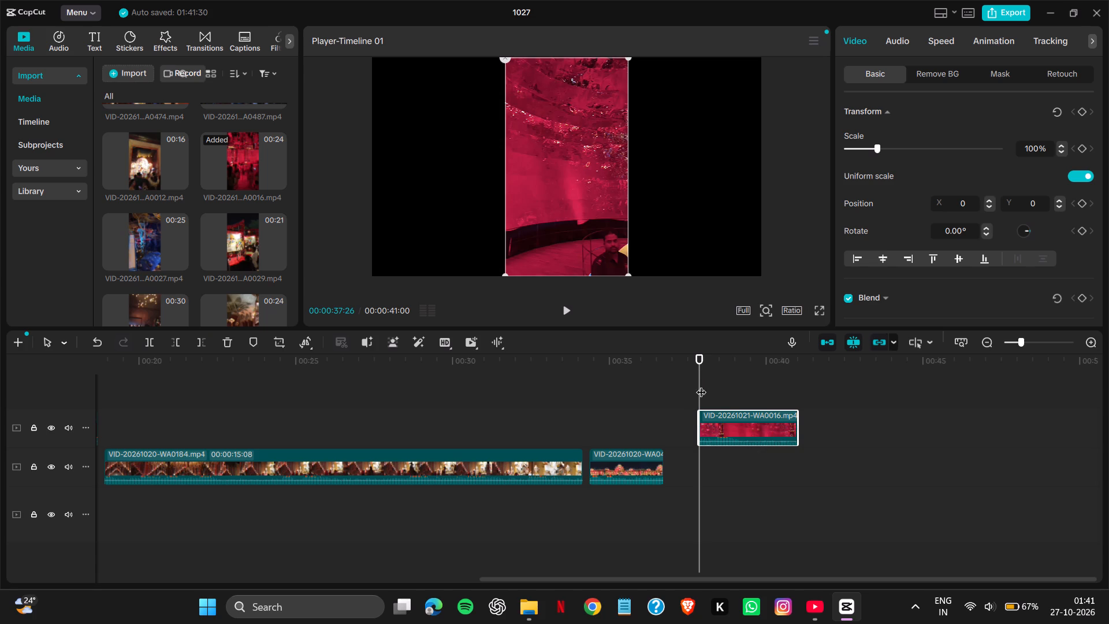
drag(697, 421, 732, 425)
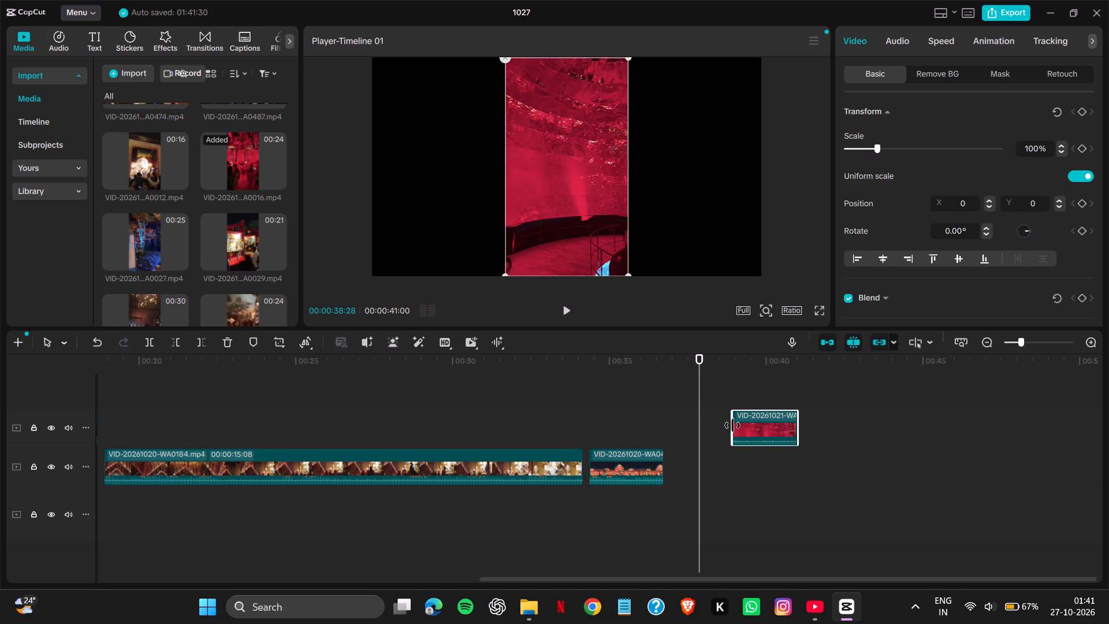
drag(732, 425, 749, 425)
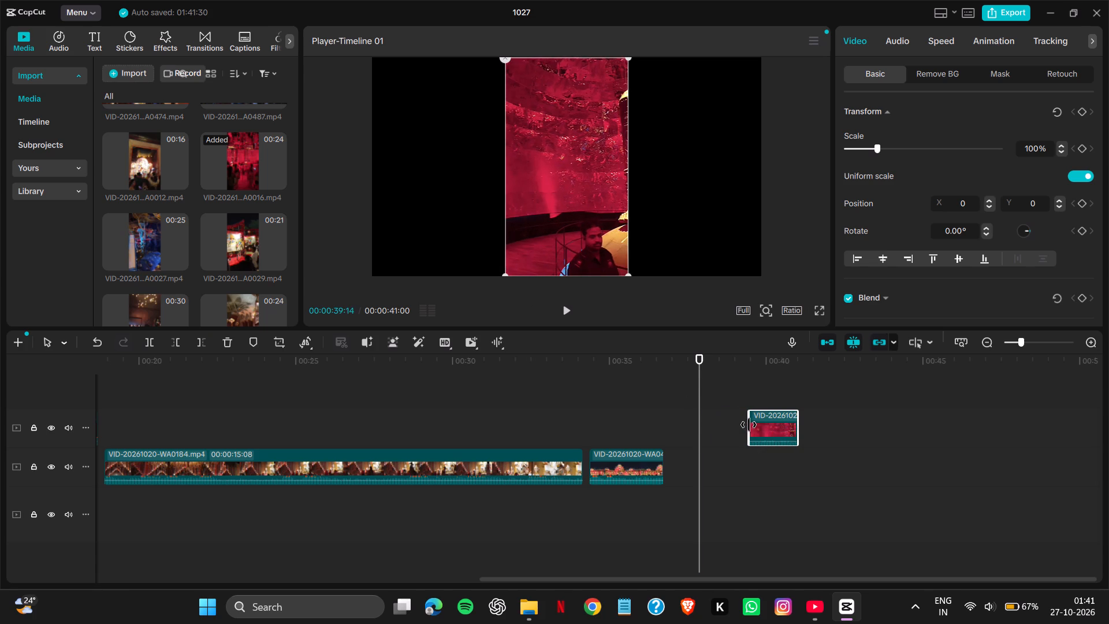
drag(749, 425, 751, 425)
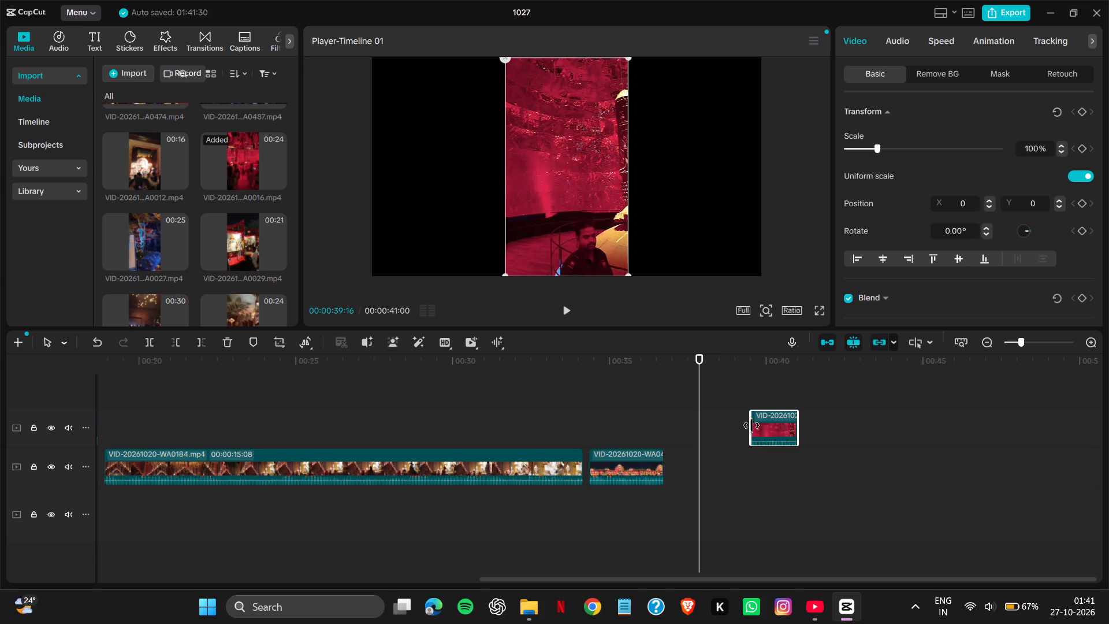
drag(751, 425, 743, 427)
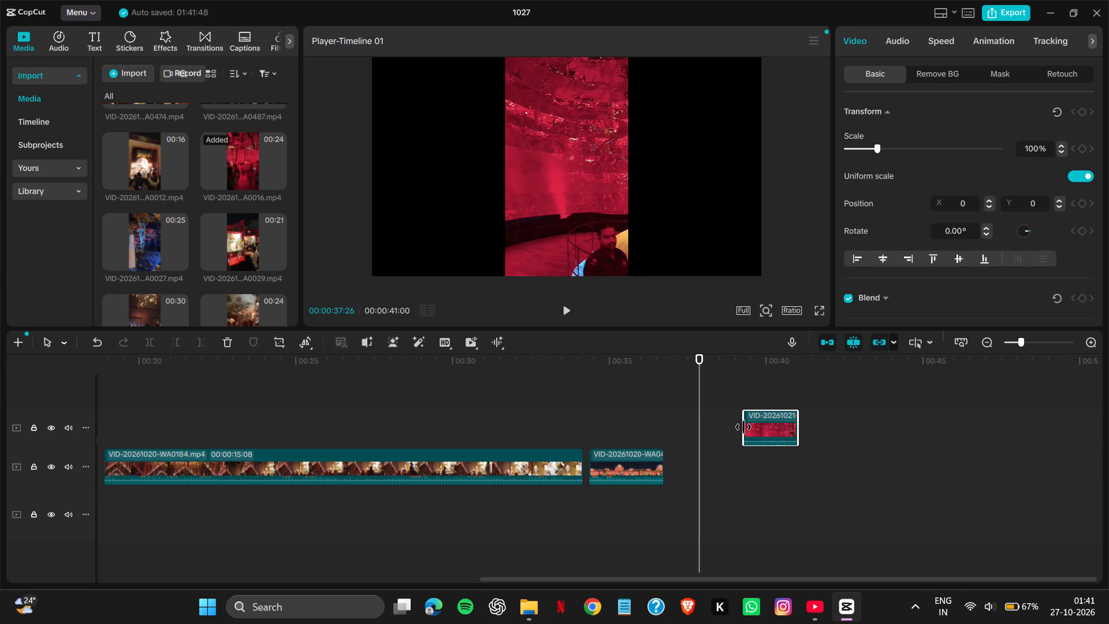
Move the shortened VID-20261021-WA0016.mp4 back to start at 00:00:37:26 and play it through.
click(754, 425)
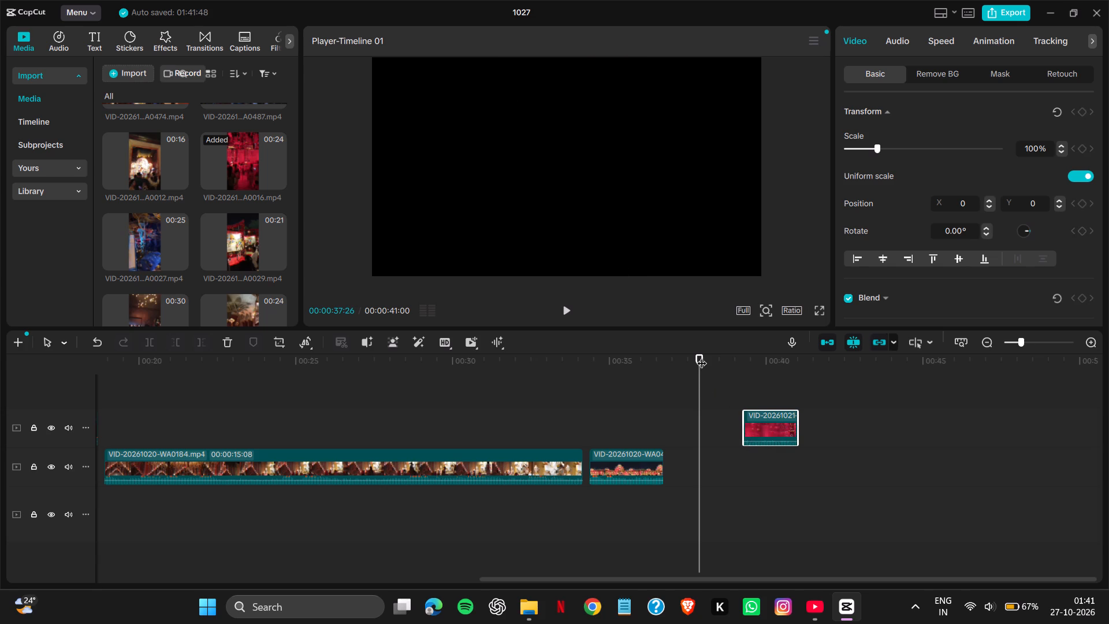
drag(764, 425, 736, 429)
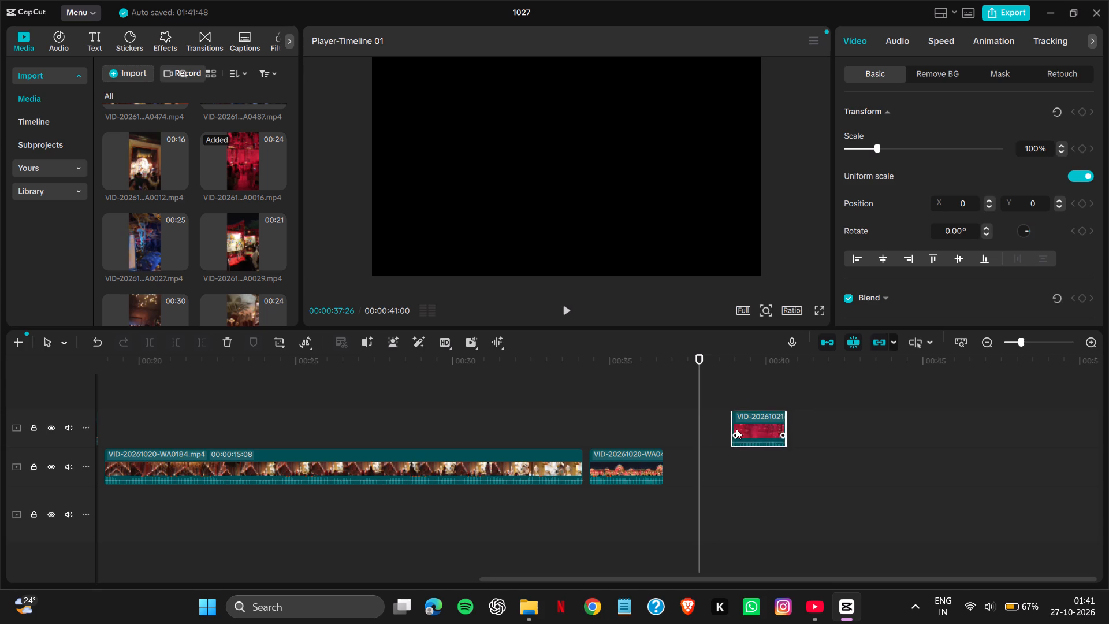
drag(736, 429, 717, 428)
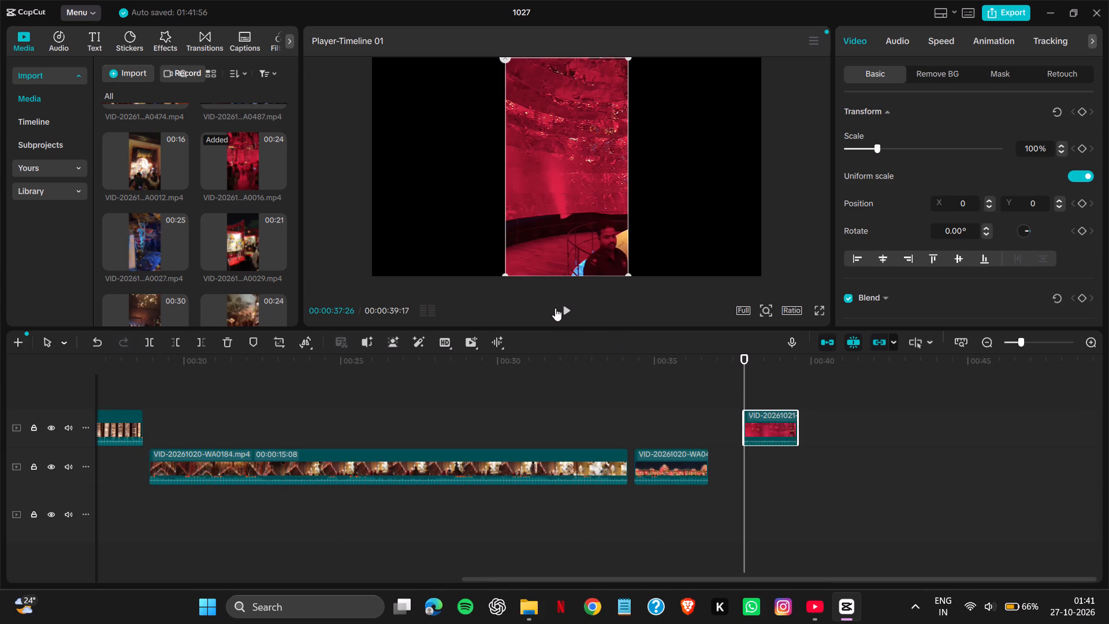
click(563, 310)
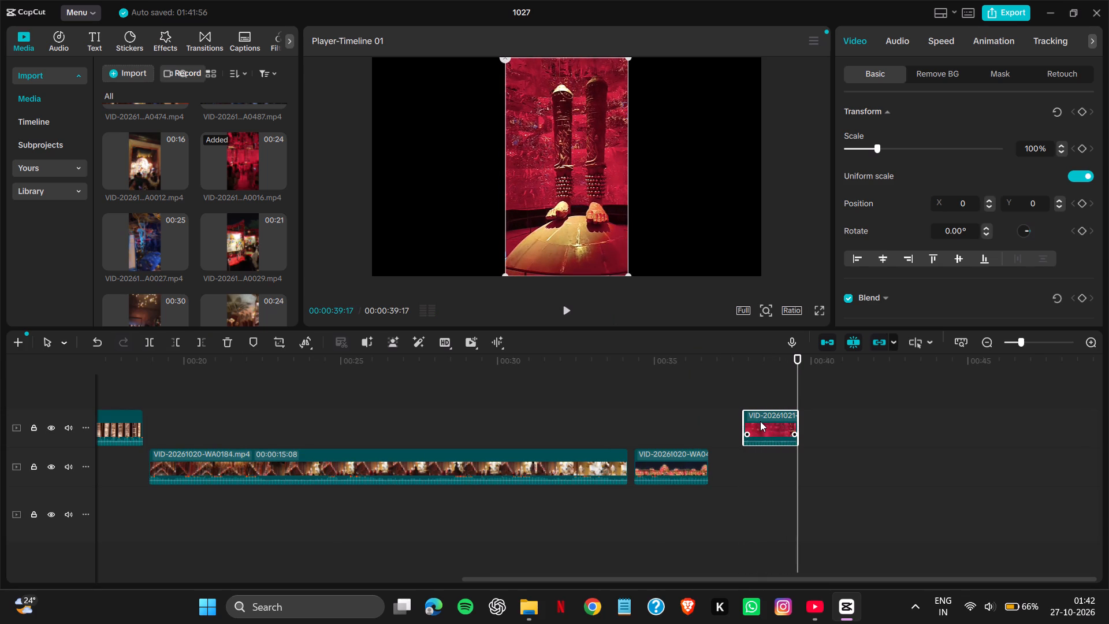
Move the trimmed VID-20261021-WA0016.mp4 down onto the track of VID-20261020-WA0184.mp4, directly against the end of VID-20261020-WA0487.mp4.
drag(756, 422, 732, 462)
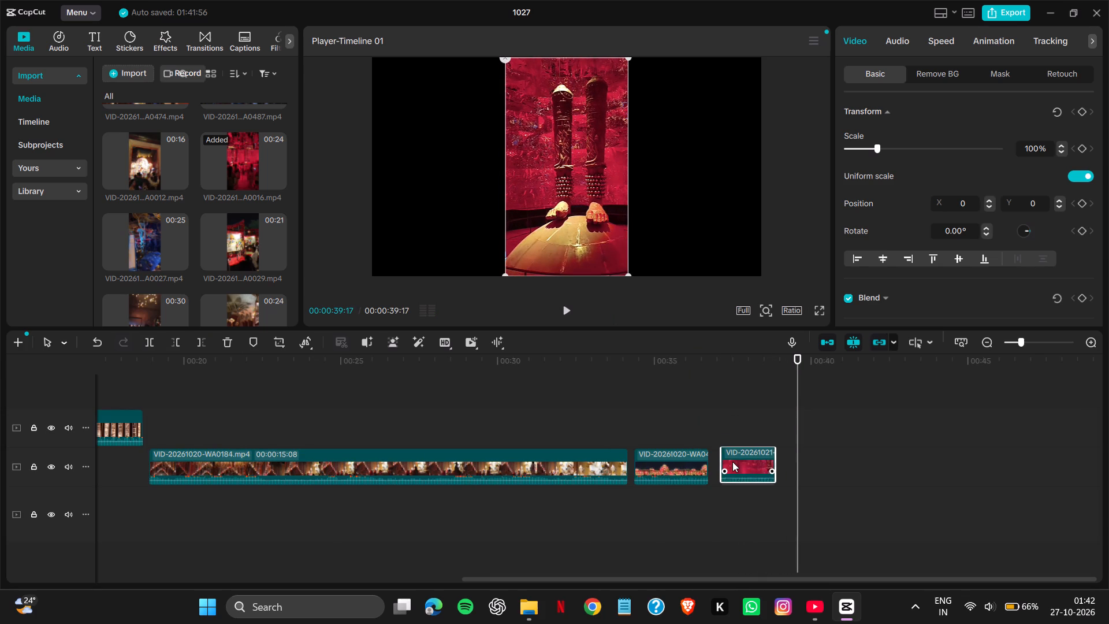
drag(732, 462, 723, 462)
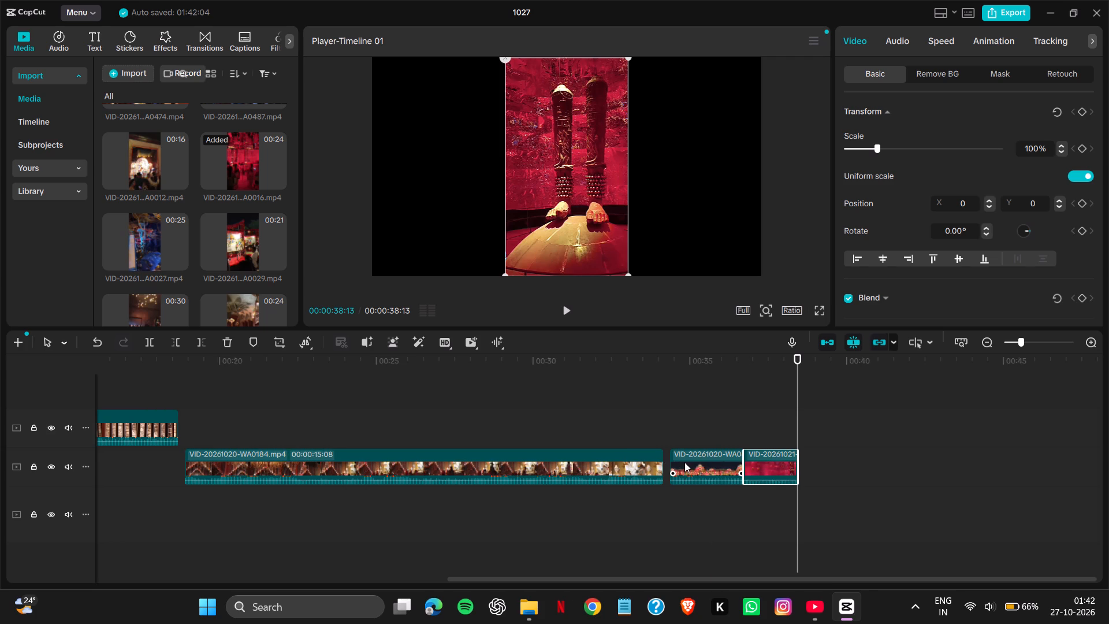
Move VID-20261020-WA0487.mp4 up to the track above, starting just before the end of VID-20261020-WA0184.mp4.
drag(684, 462, 671, 464)
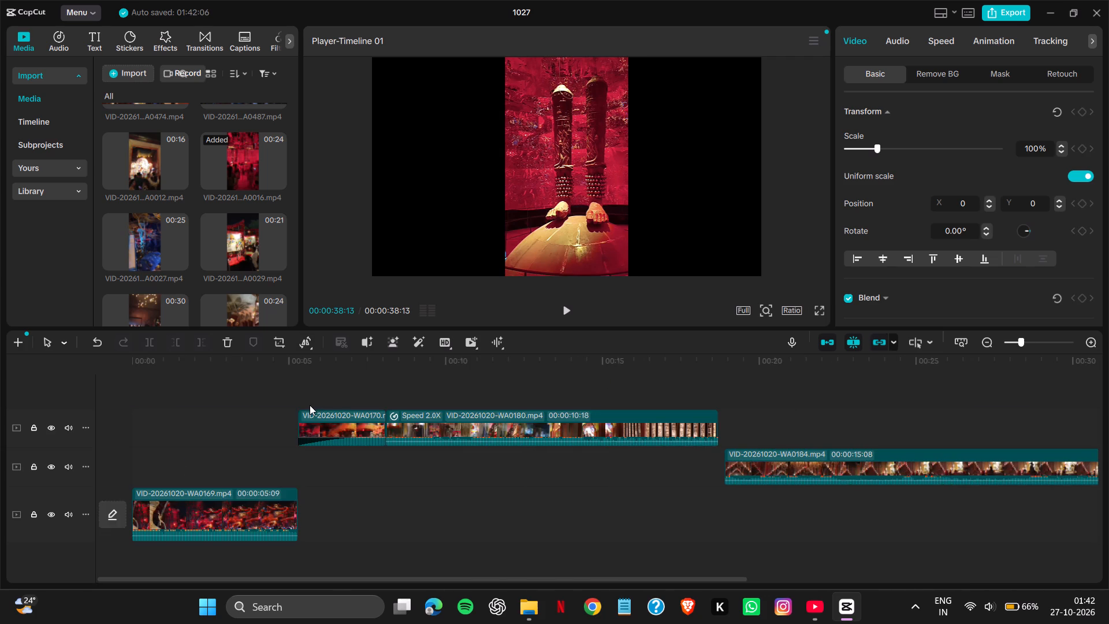
Browse the imported media and preview the 25-second clip ending in A0027.mp4.
scroll(188, 269, down, 1)
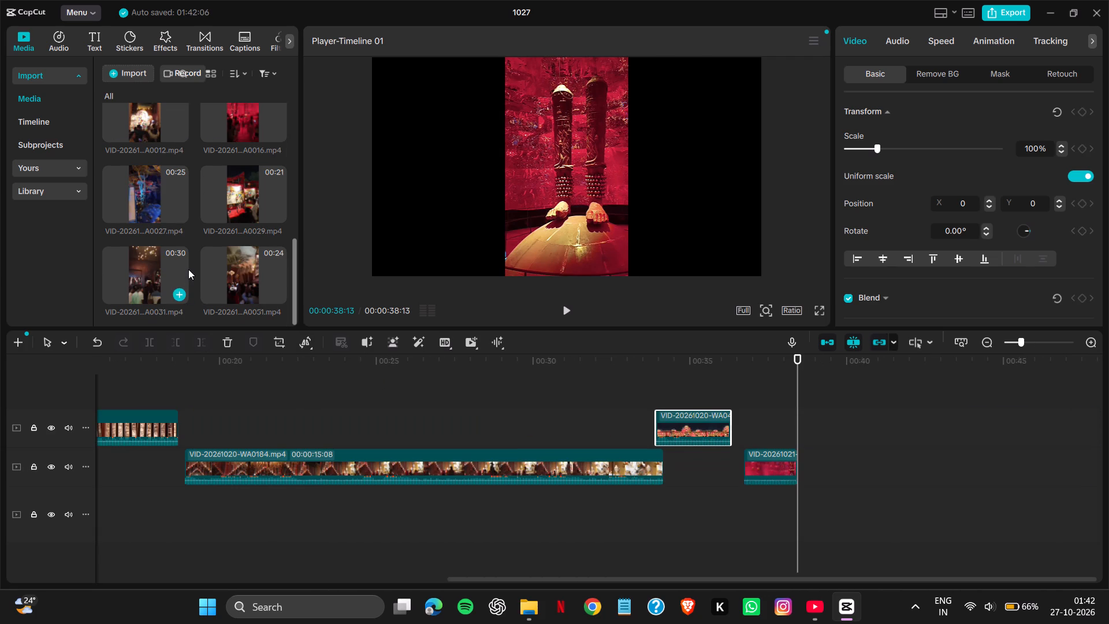
scroll(188, 269, down, 1)
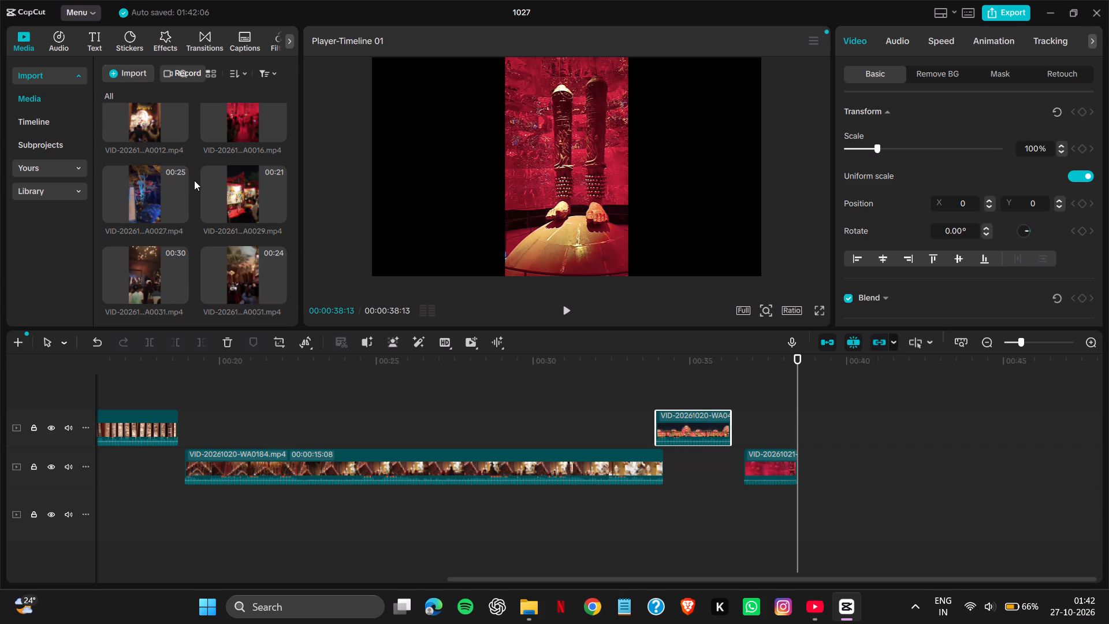
scroll(194, 180, right, 1)
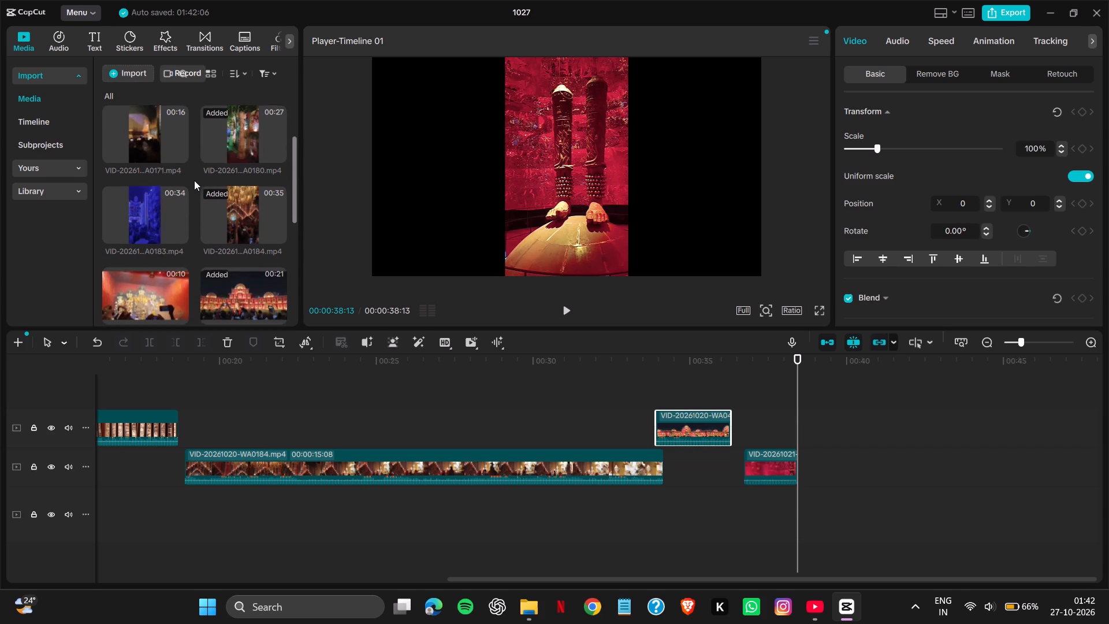
scroll(194, 180, right, 1)
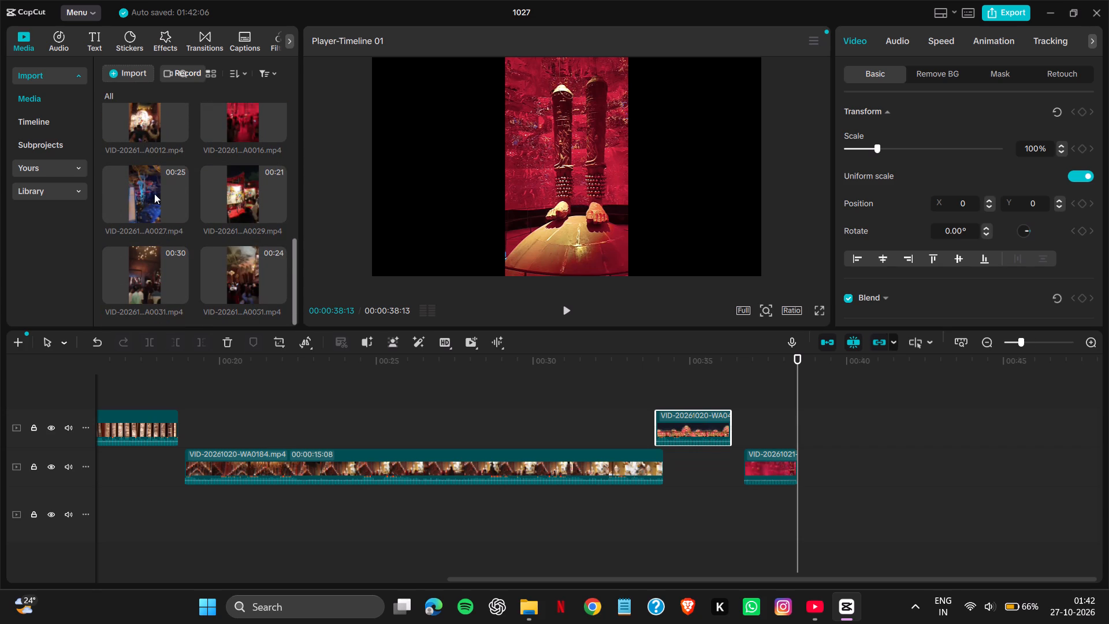
double_click(145, 196)
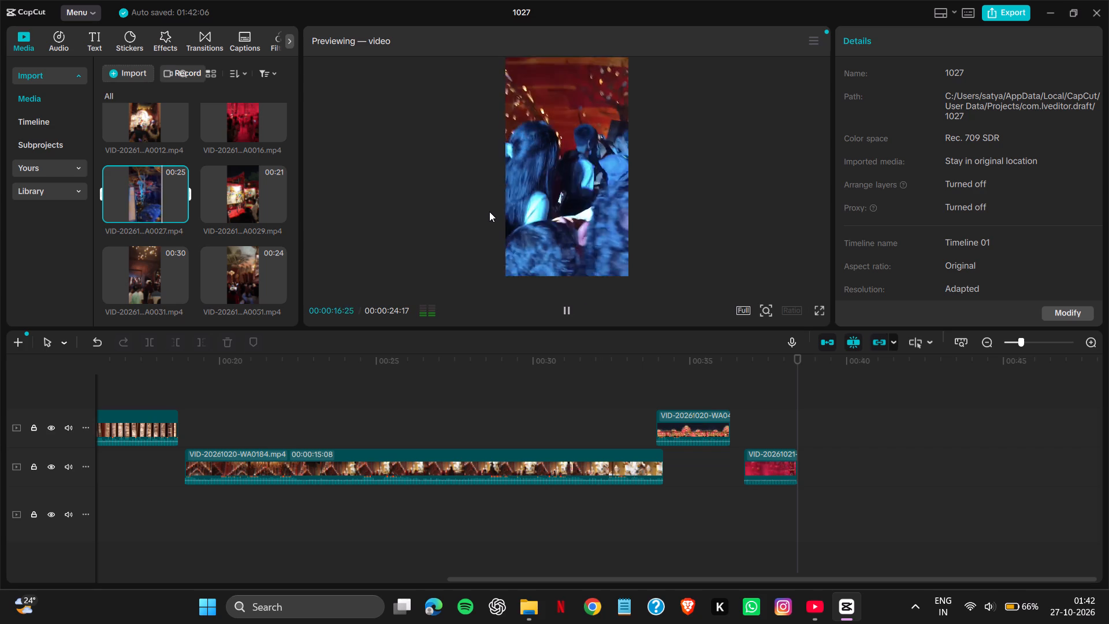
scroll(240, 199, down, 2)
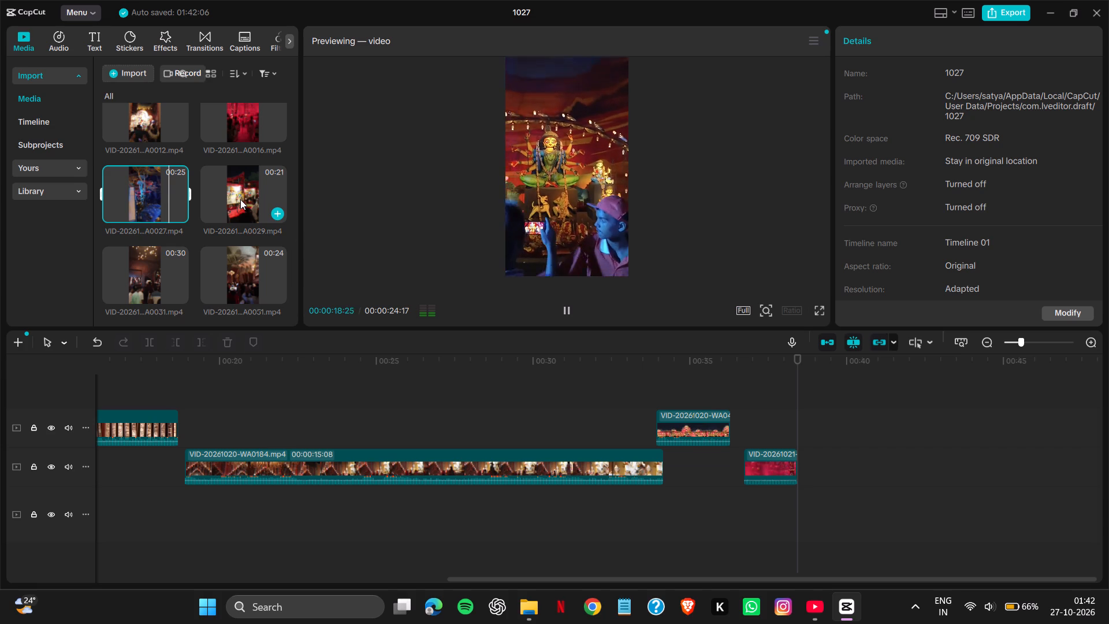
scroll(240, 199, down, 1)
scroll(213, 247, up, 1)
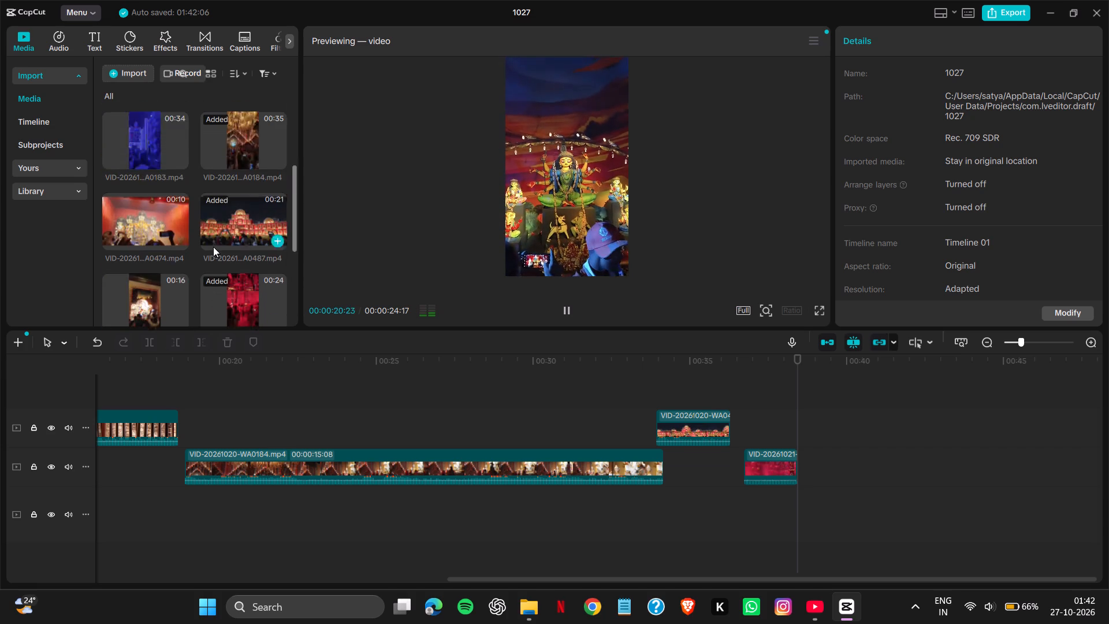
scroll(213, 247, up, 1)
scroll(213, 247, down, 2)
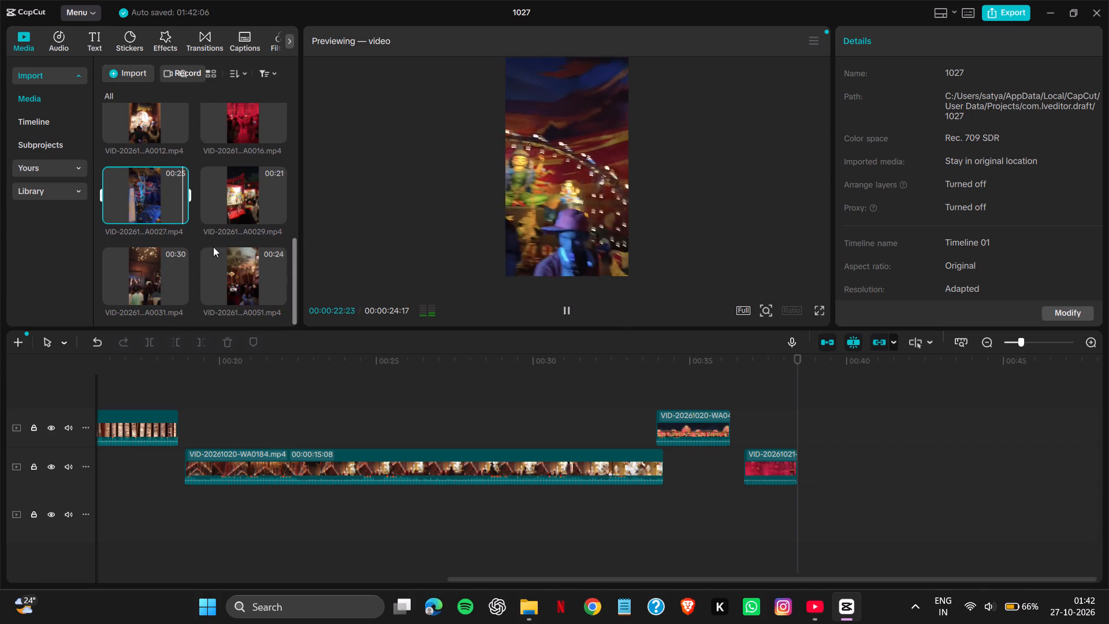
scroll(213, 247, down, 1)
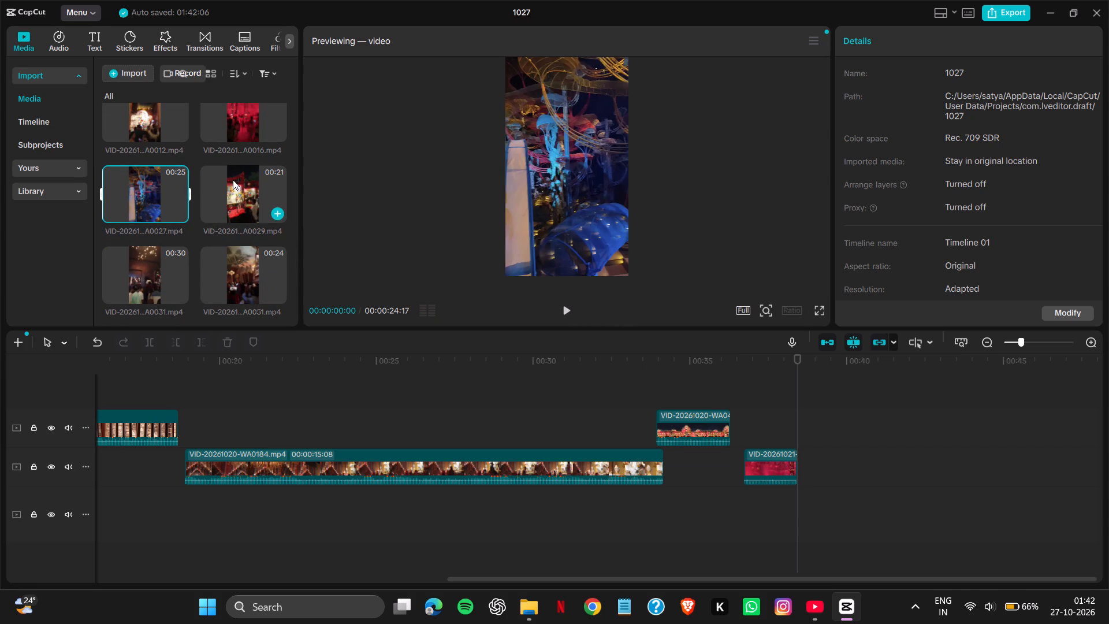
Preview the 21-second clip ending in A0029.mp4 and look through the other imported clips.
click(233, 180)
click(233, 180)
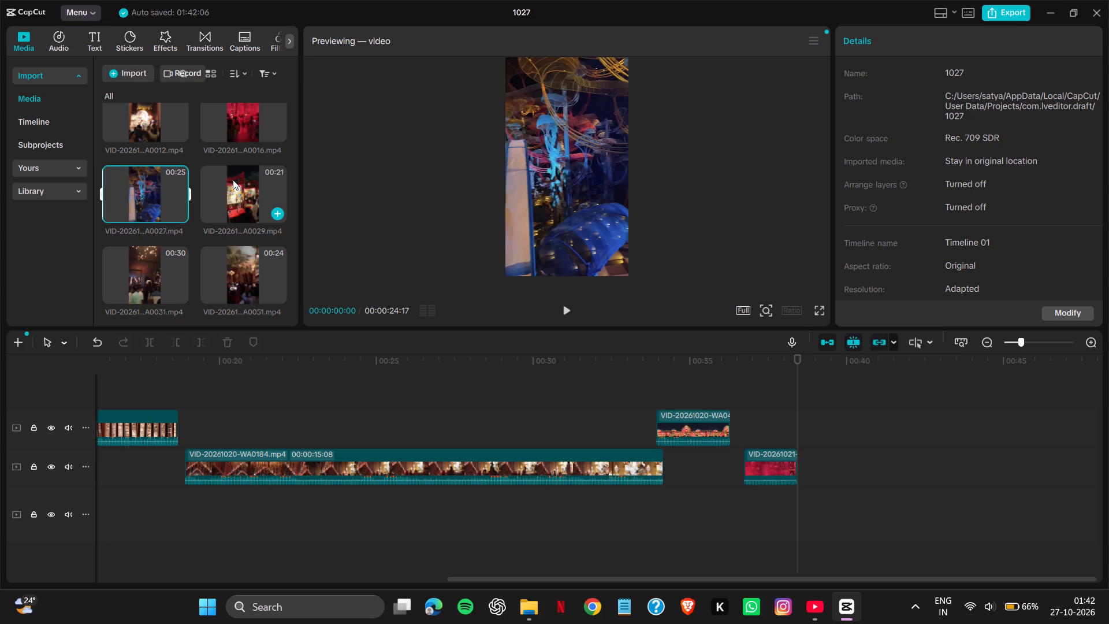
click(233, 180)
double_click(233, 180)
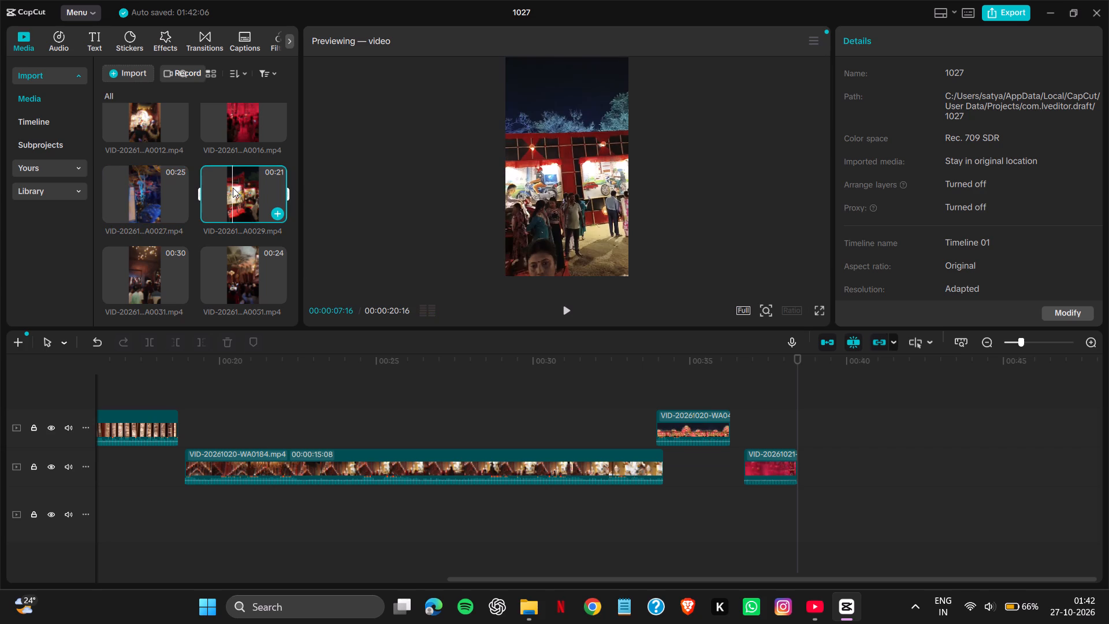
click(162, 284)
scroll(221, 250, up, 3)
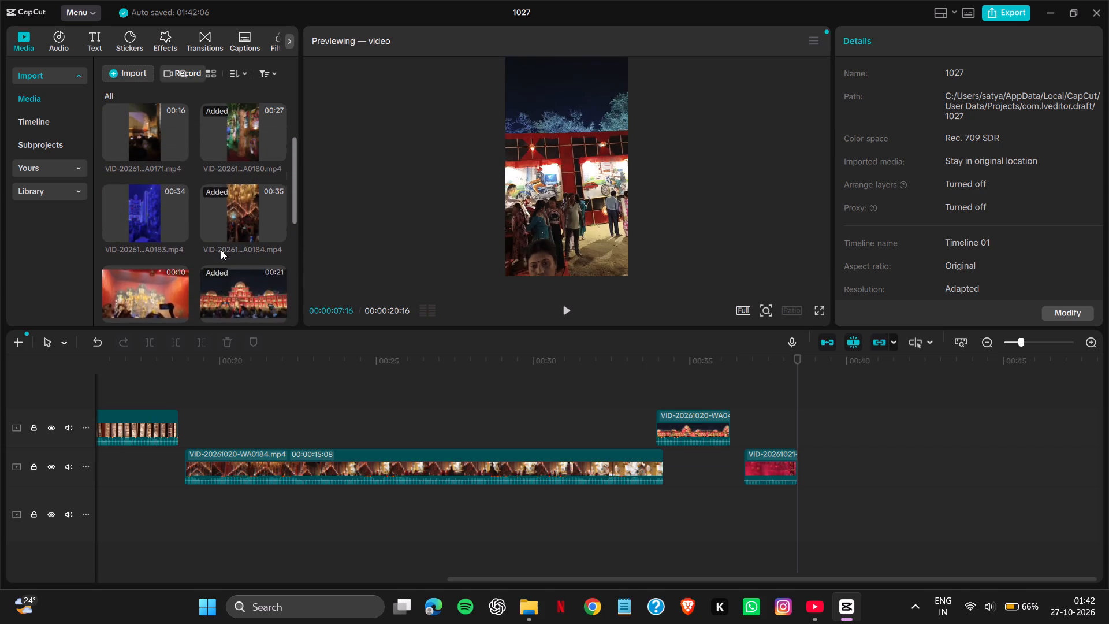
scroll(221, 250, up, 2)
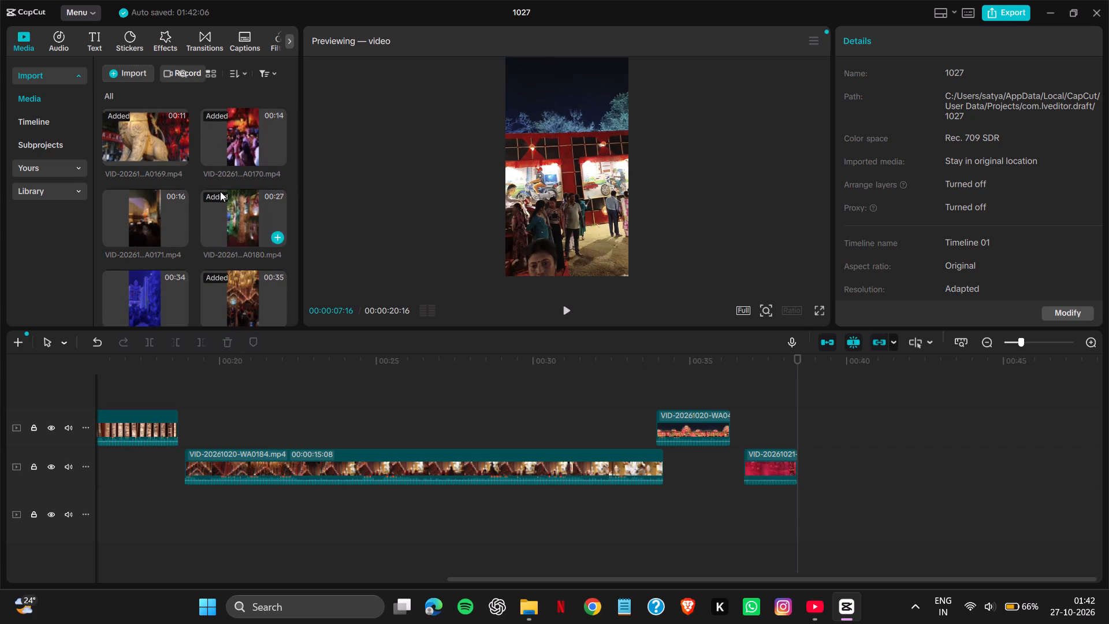
scroll(241, 237, down, 1)
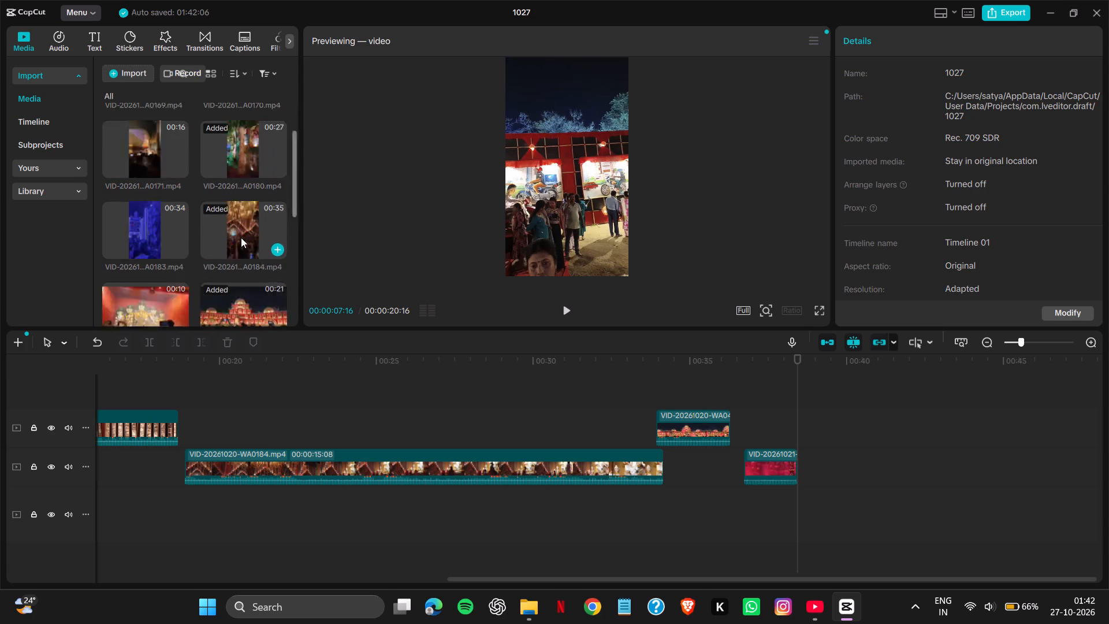
scroll(241, 237, down, 1)
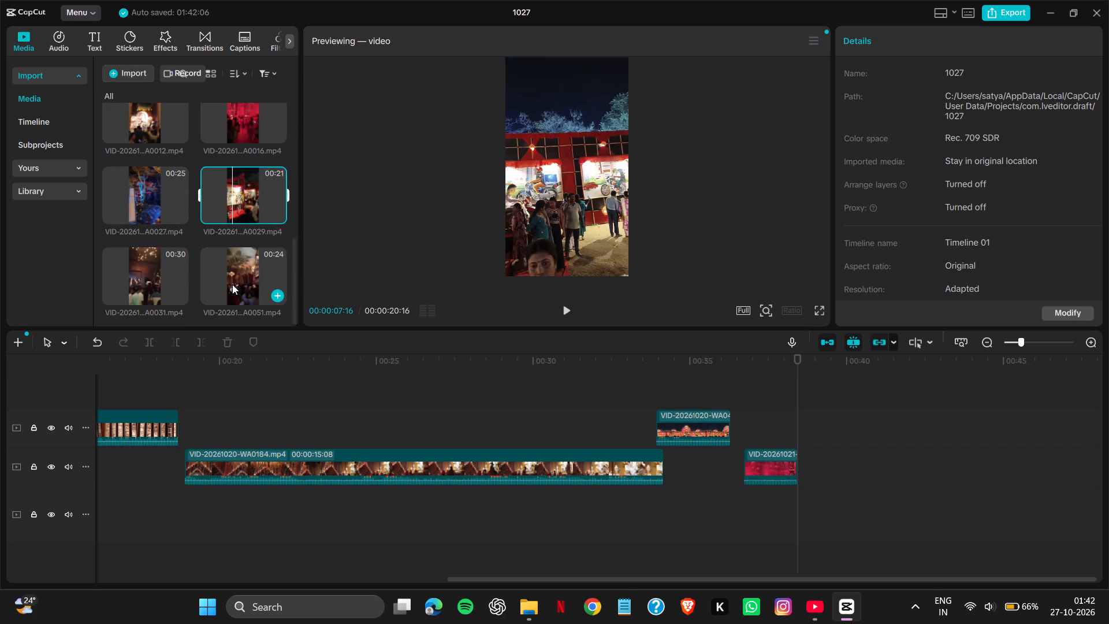
Play the 30-second clip ending in A0031.mp4 and the 24-second clip ending in A0051.mp4 to review their footage.
click(156, 200)
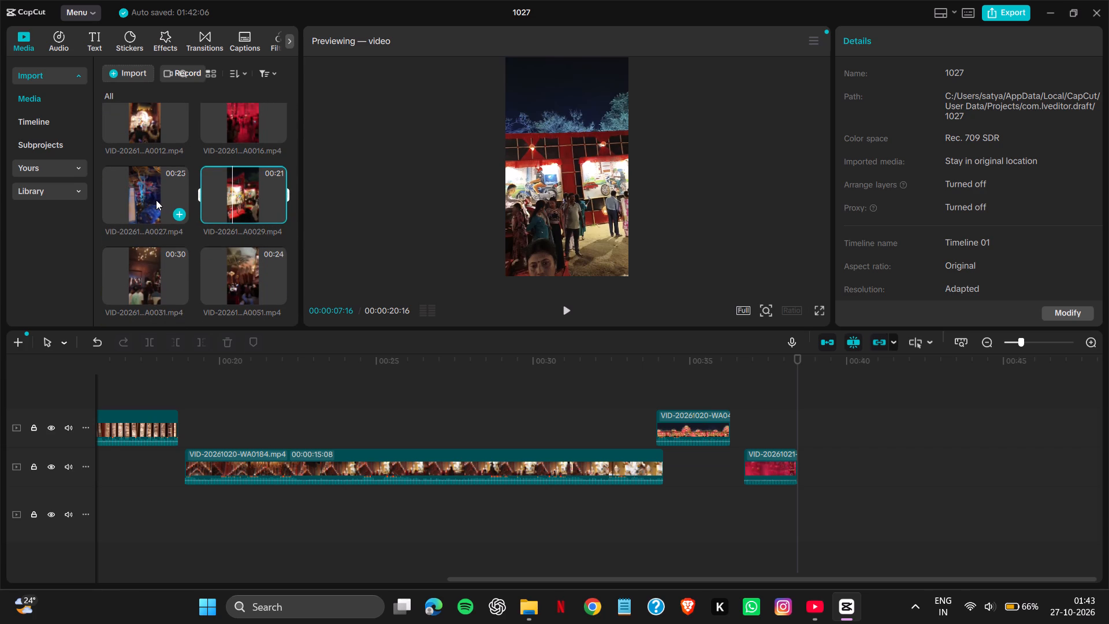
click(142, 263)
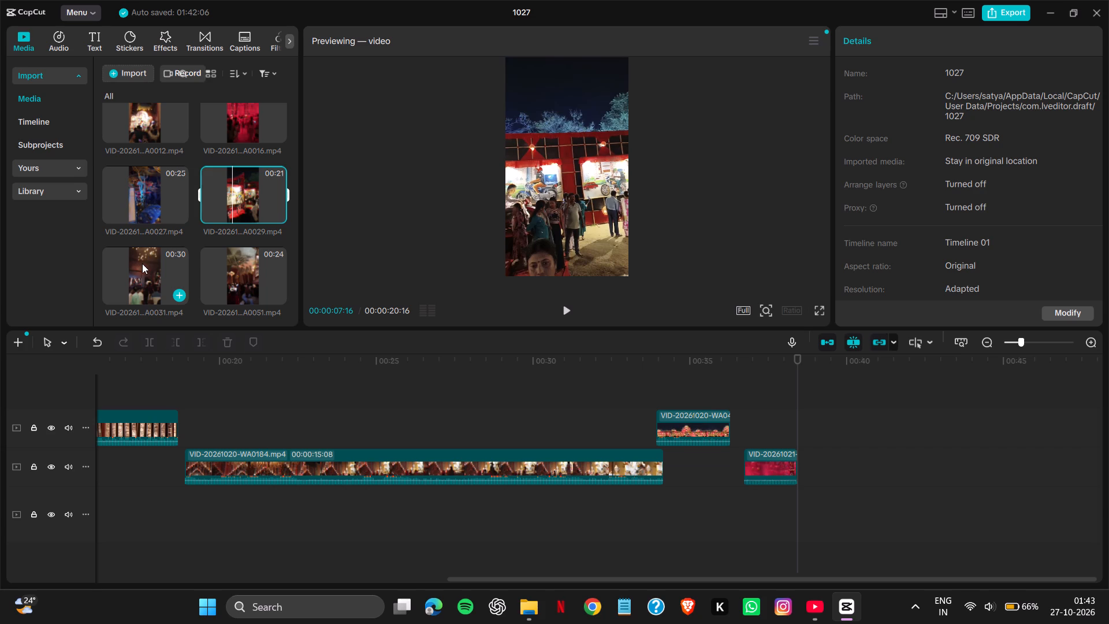
click(142, 263)
double_click(142, 263)
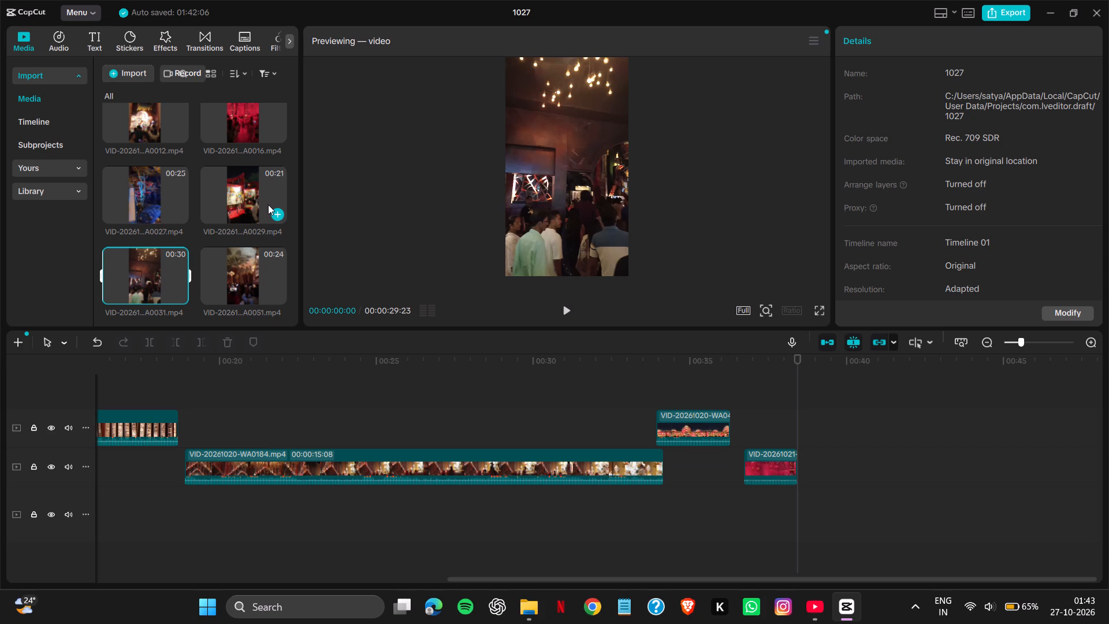
click(244, 266)
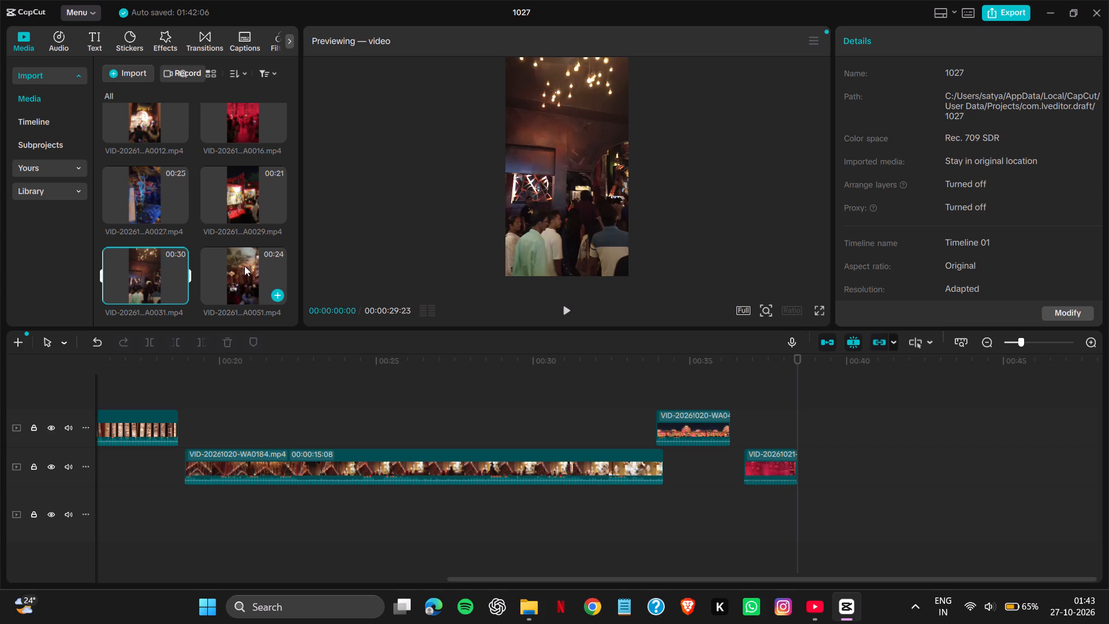
double_click(244, 266)
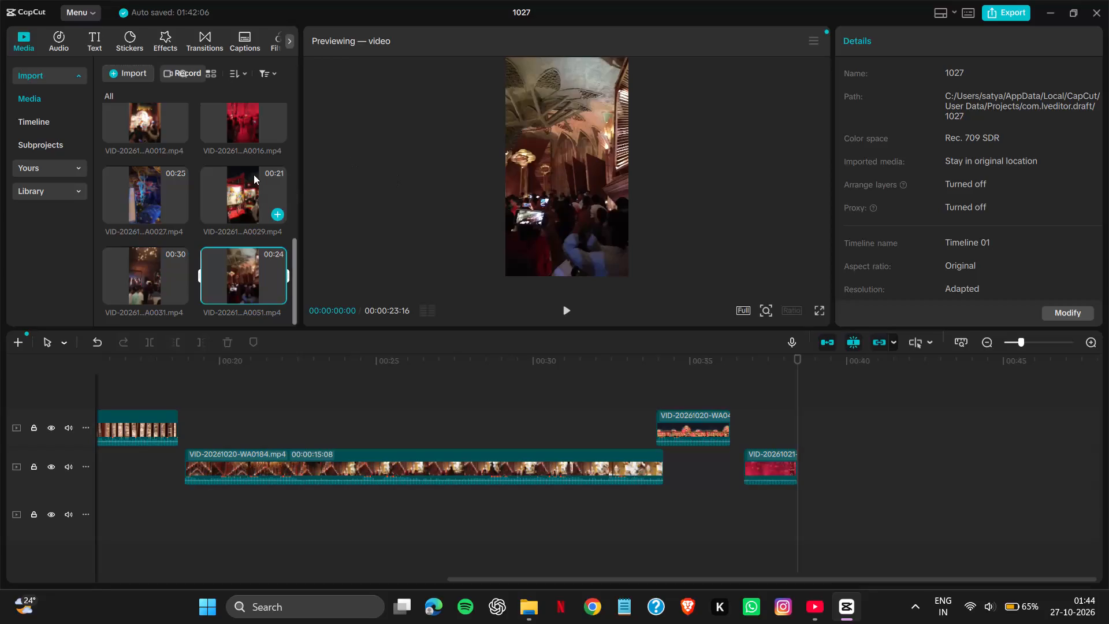
click(567, 310)
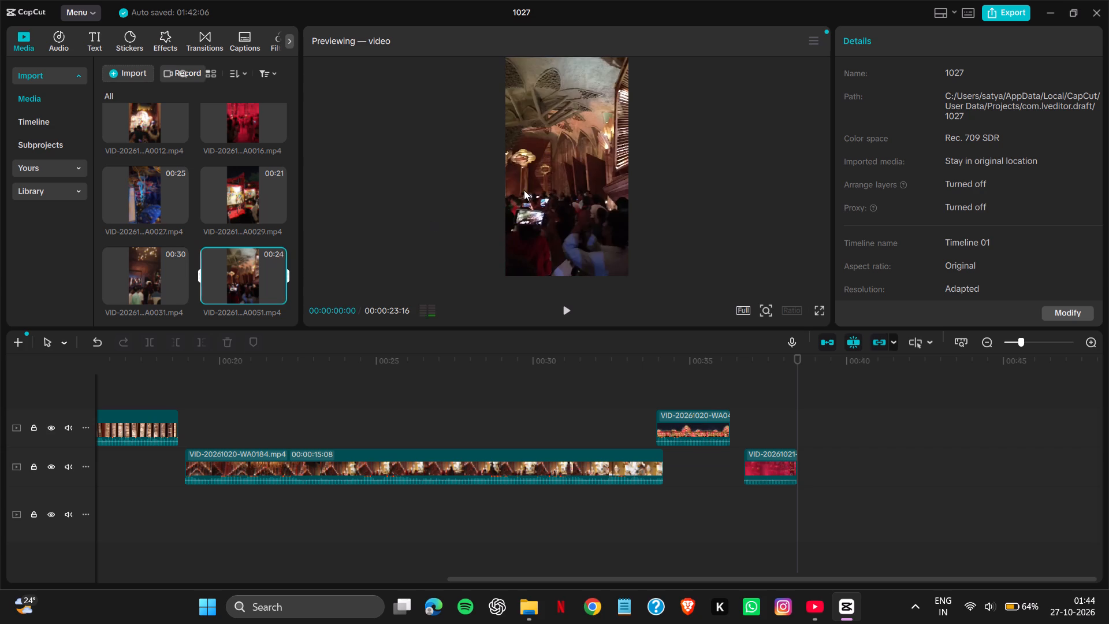
click(255, 203)
double_click(137, 265)
Preview the 16-second clip ending in A0171.mp4 and the 10-second VID-20261020-WA0474.mp4.
scroll(186, 202, up, 1)
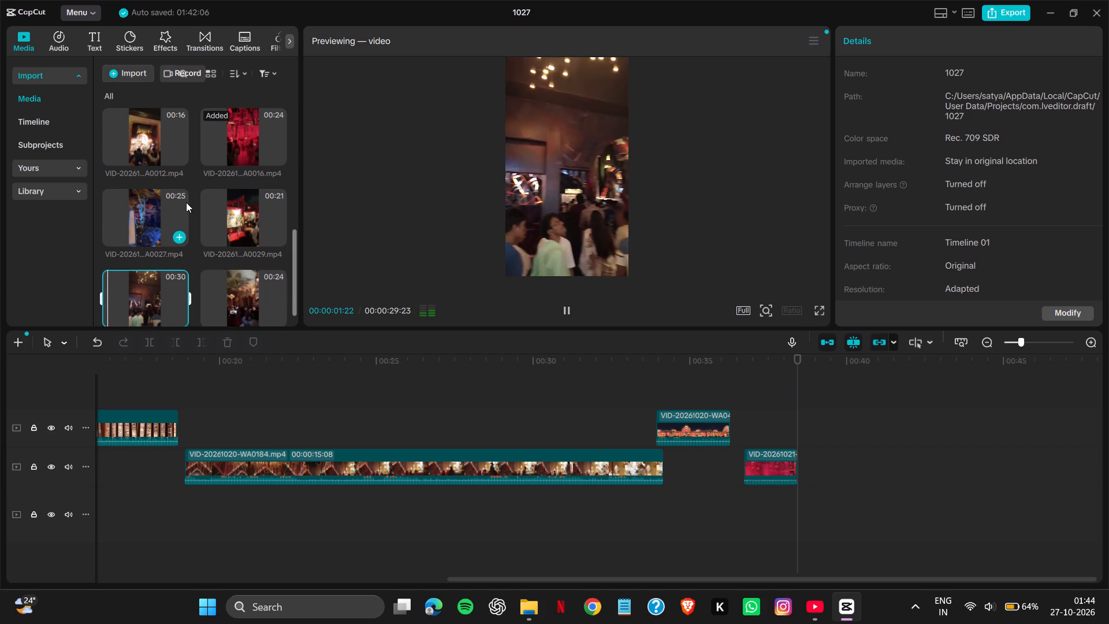
scroll(186, 202, up, 5)
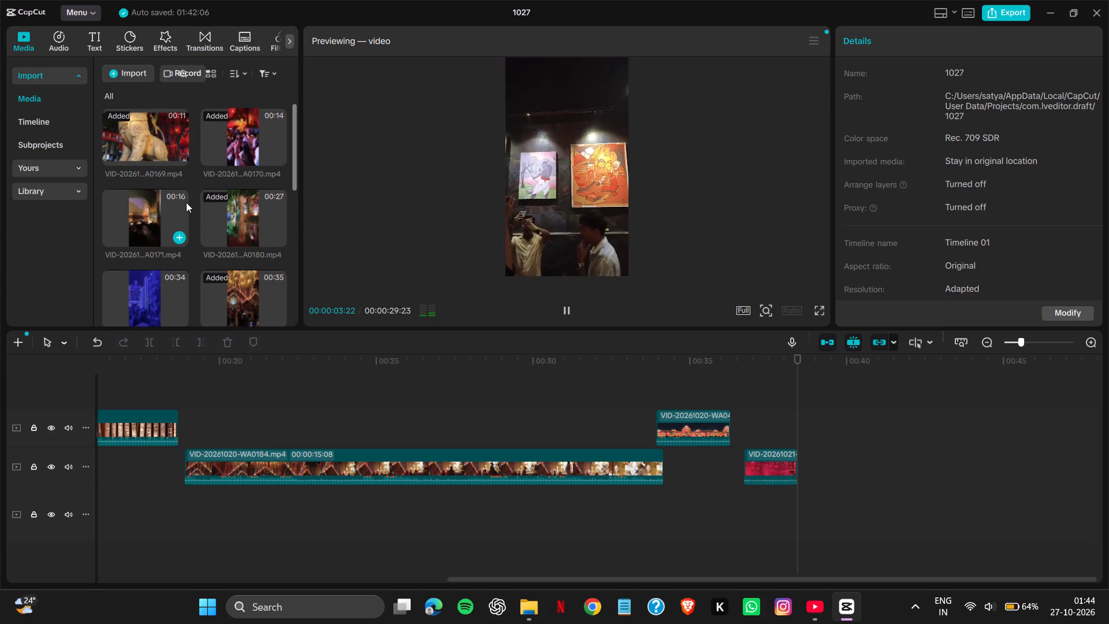
double_click(142, 217)
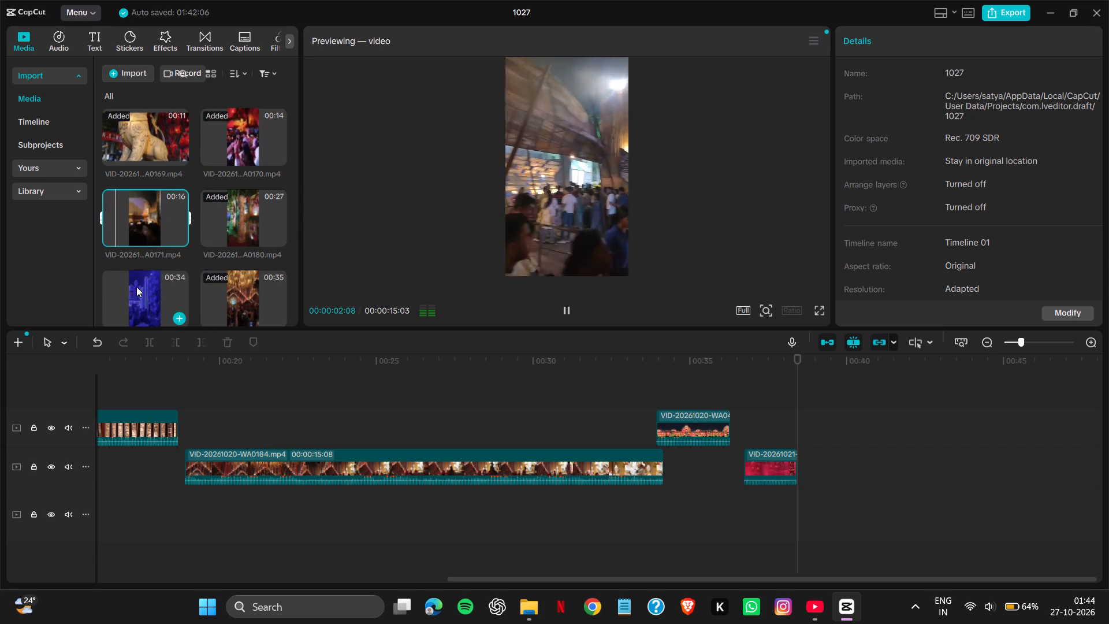
scroll(136, 287, down, 2)
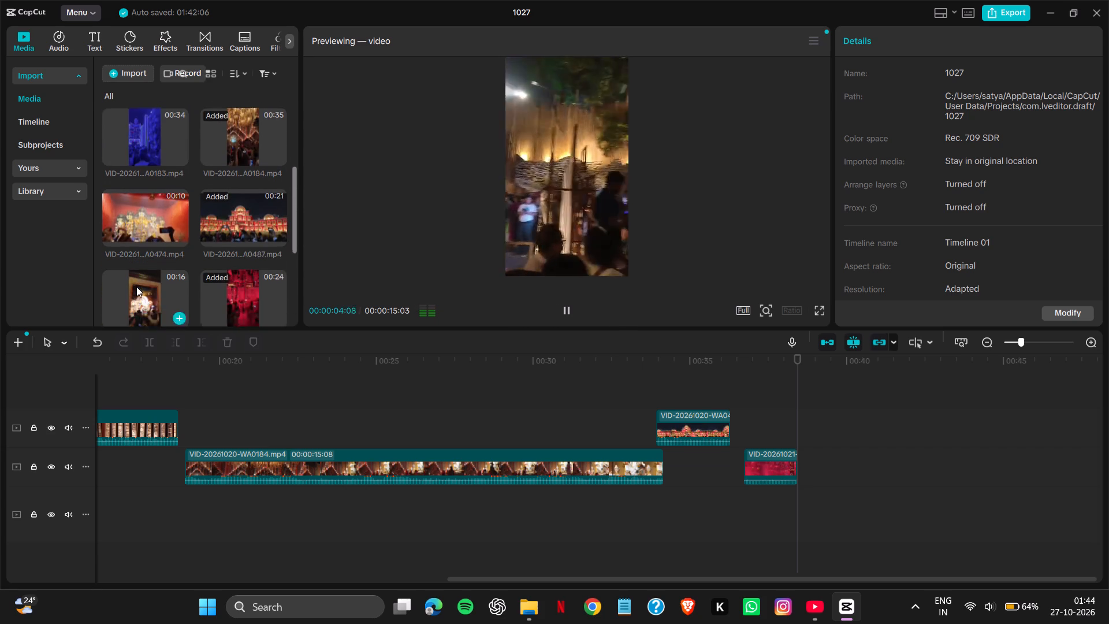
scroll(136, 287, down, 2)
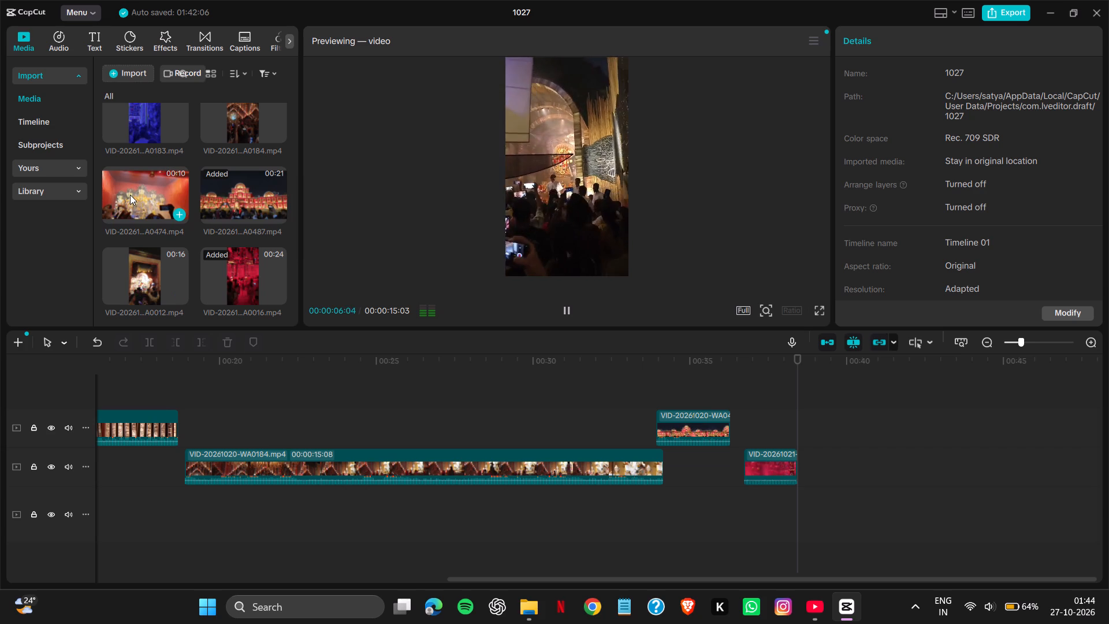
double_click(130, 194)
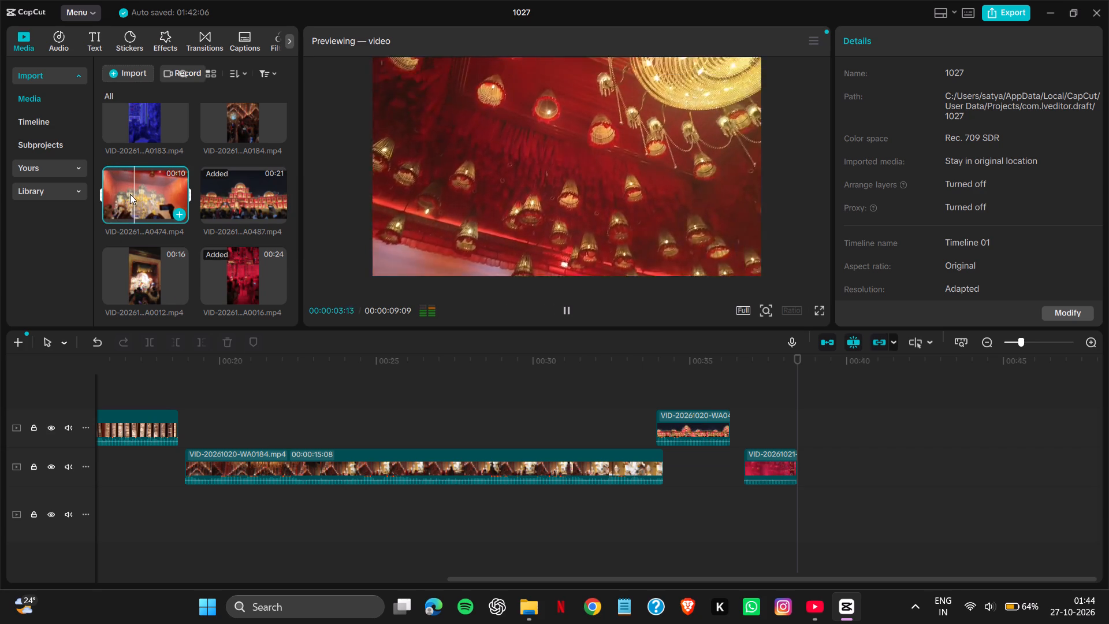
Place VID-20261020-WA0474.mp4 on the middle track after the short VID-20261021 clip, leaving a small gap so it starts at about 00:00:38:27.
drag(133, 194, 175, 209)
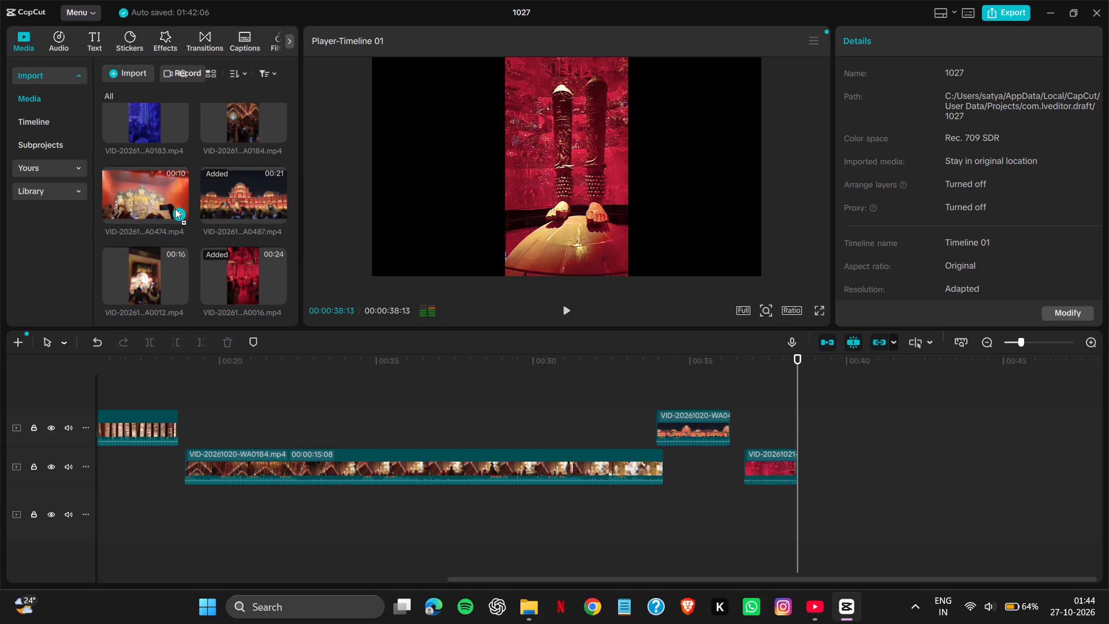
drag(175, 209, 694, 391)
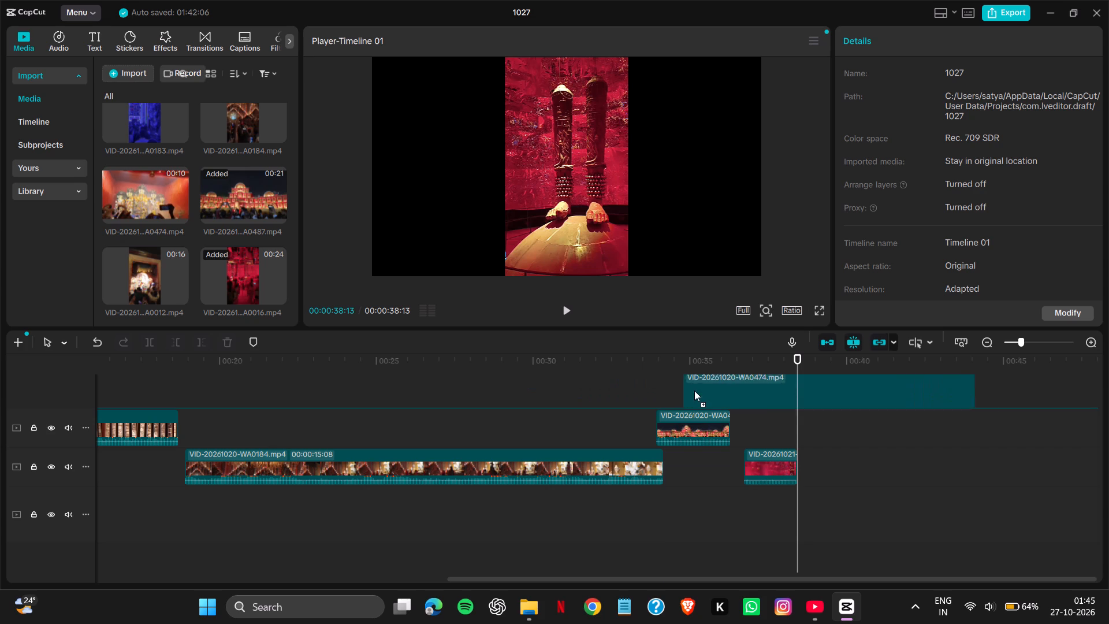
drag(694, 391, 798, 451)
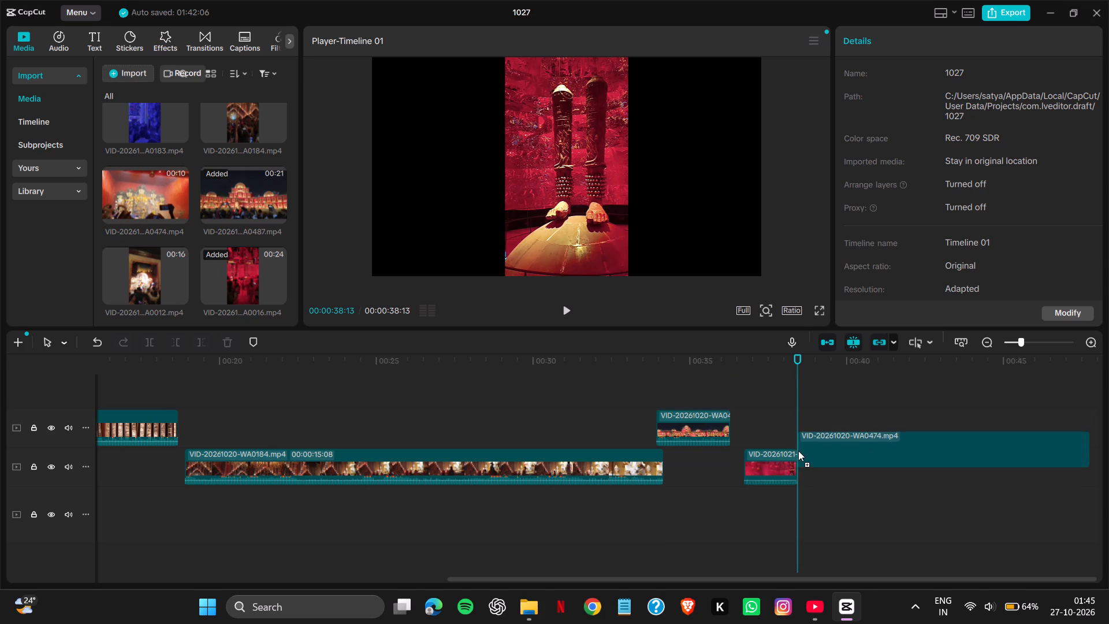
drag(798, 451, 797, 470)
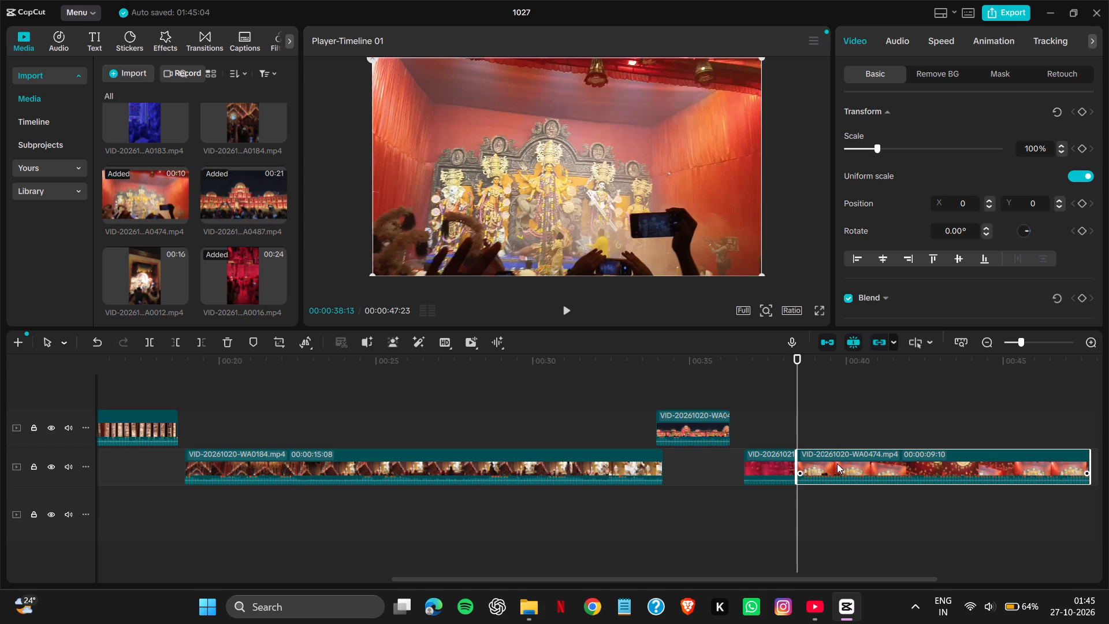
drag(837, 463, 851, 463)
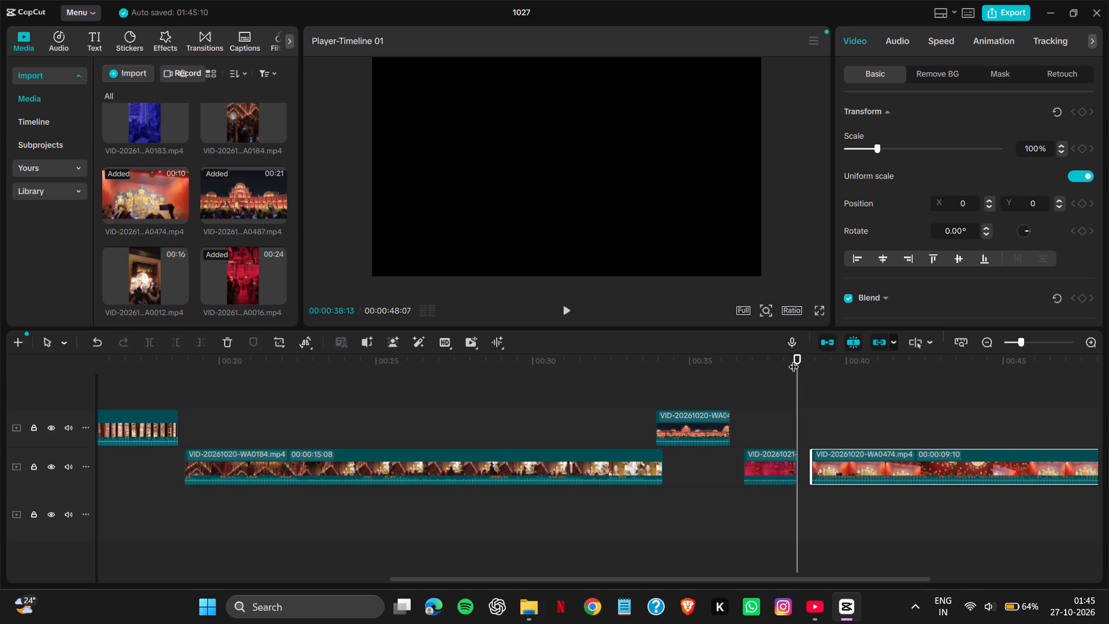
drag(798, 354, 816, 356)
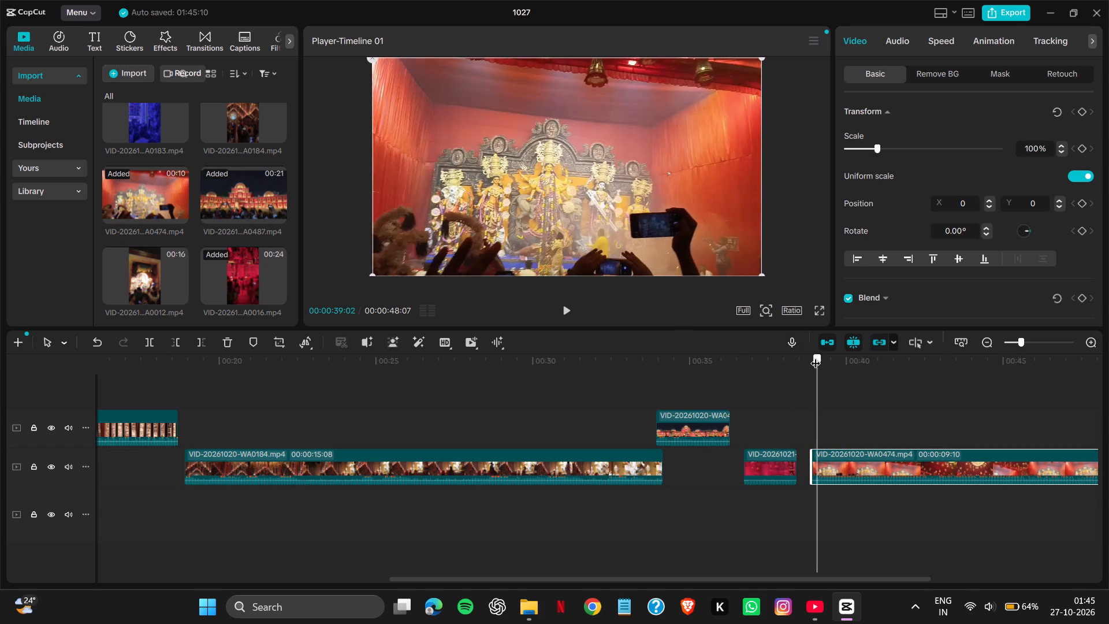
drag(816, 356, 810, 360)
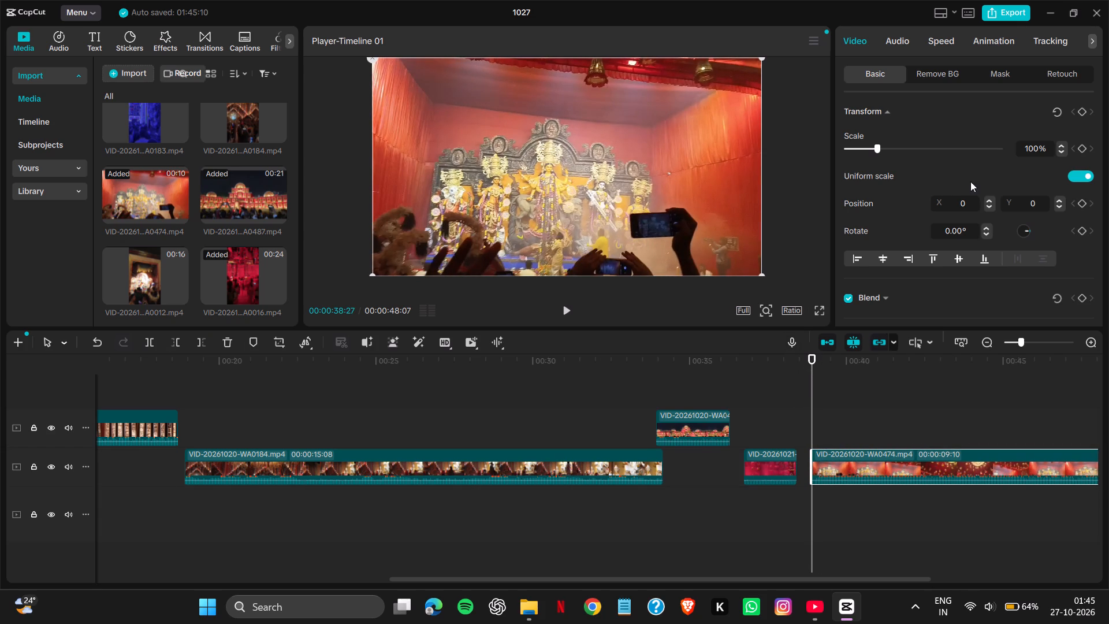
Look through the Basic video settings and the Retouch section for the selected WA0474 clip.
scroll(976, 174, down, 1)
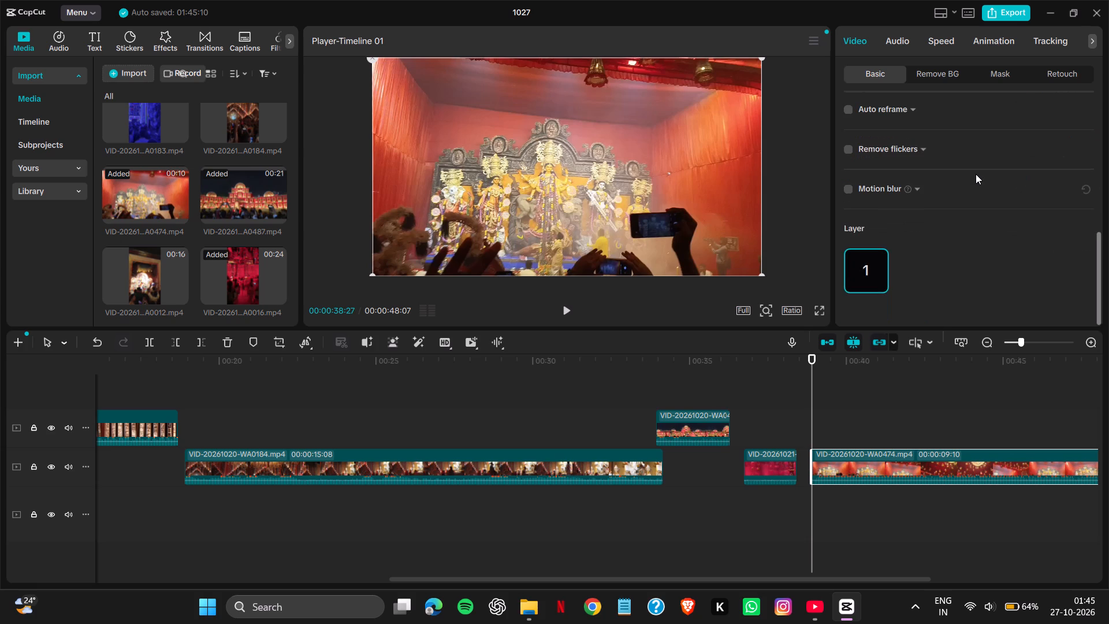
scroll(976, 174, down, 2)
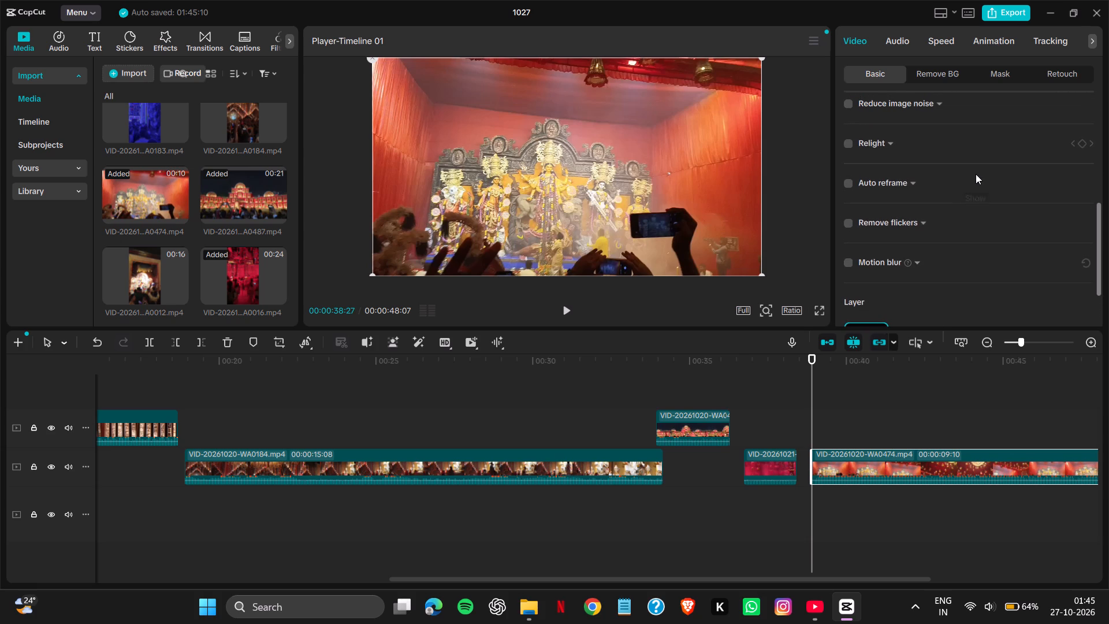
scroll(976, 174, down, 2)
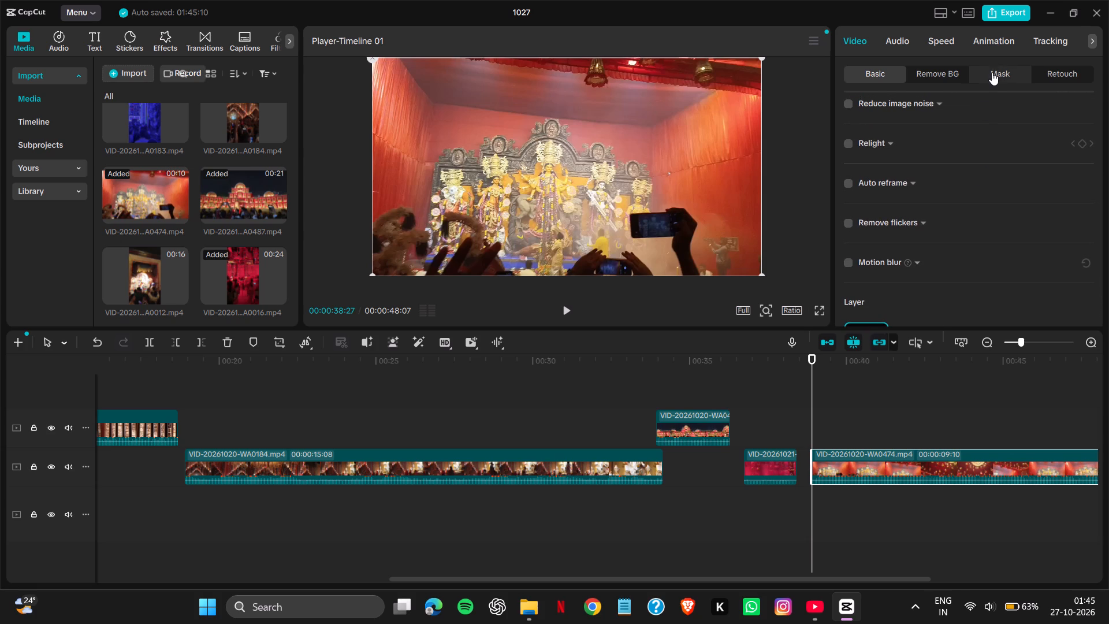
click(1055, 76)
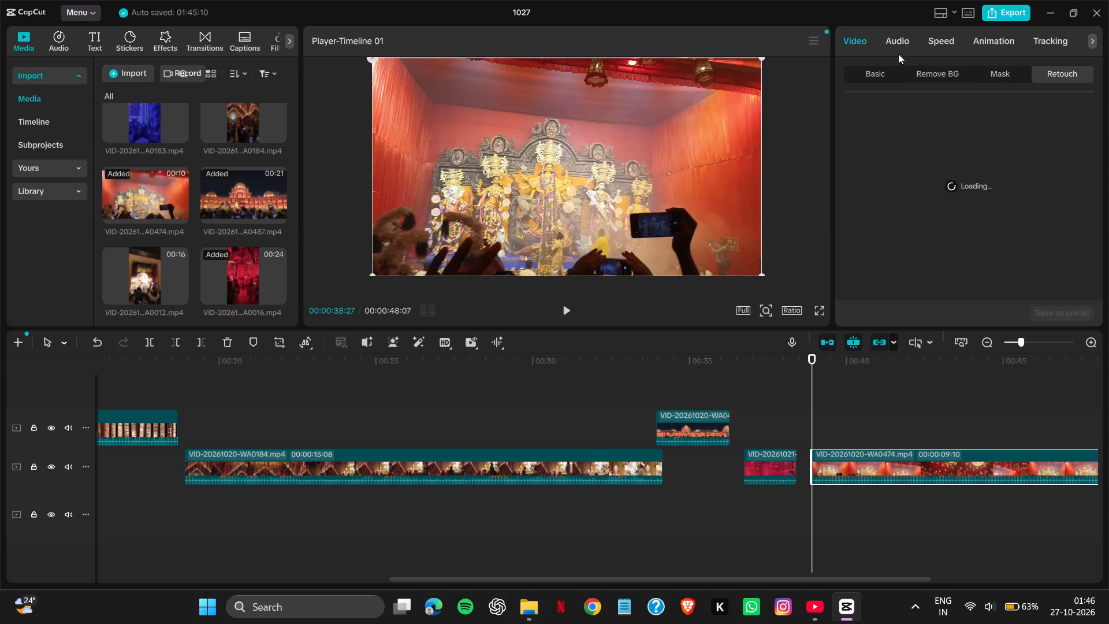
scroll(894, 45, right, 1)
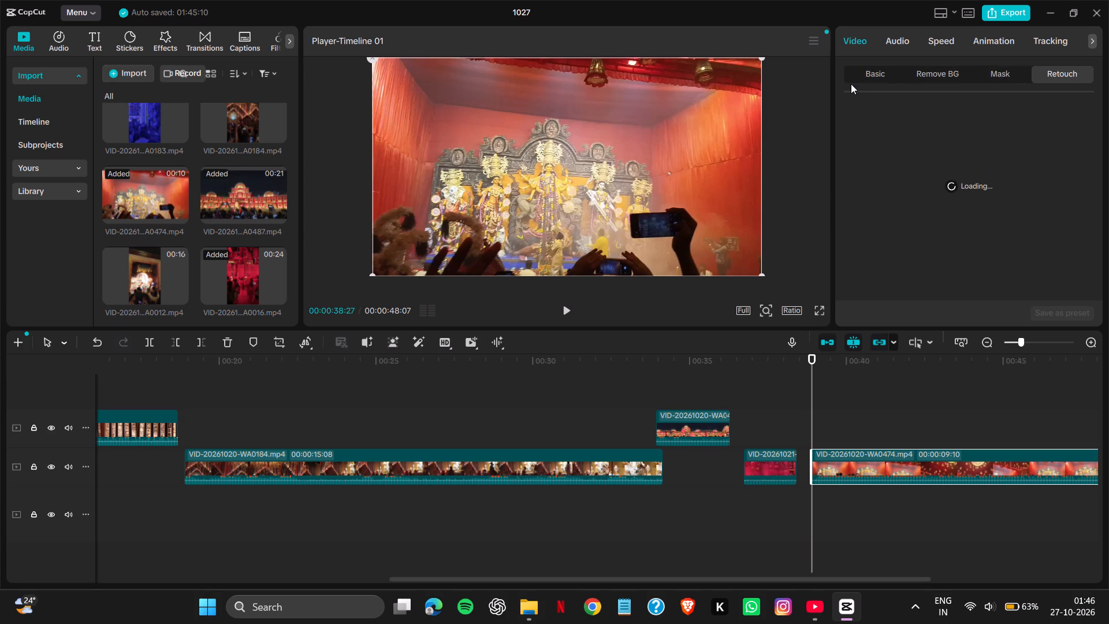
click(861, 74)
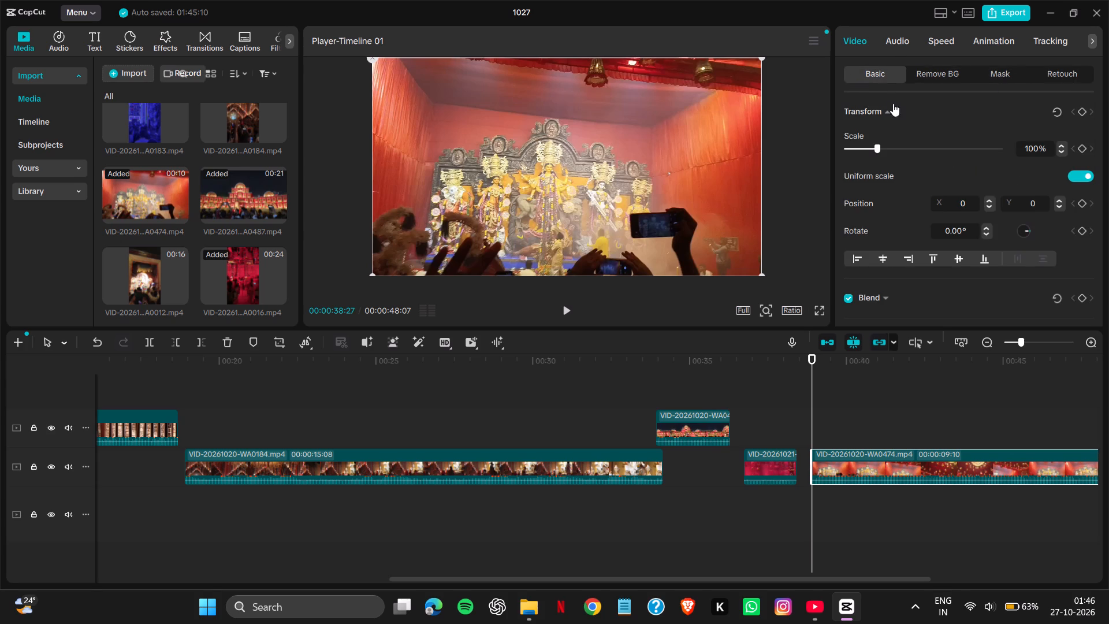
scroll(888, 122, down, 1)
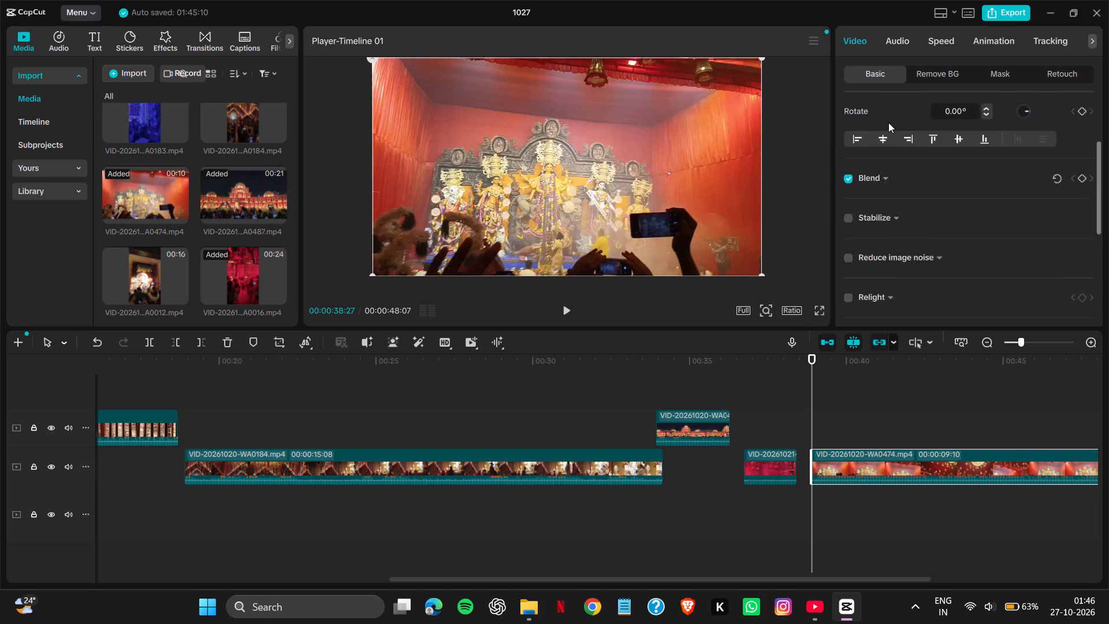
scroll(888, 122, down, 3)
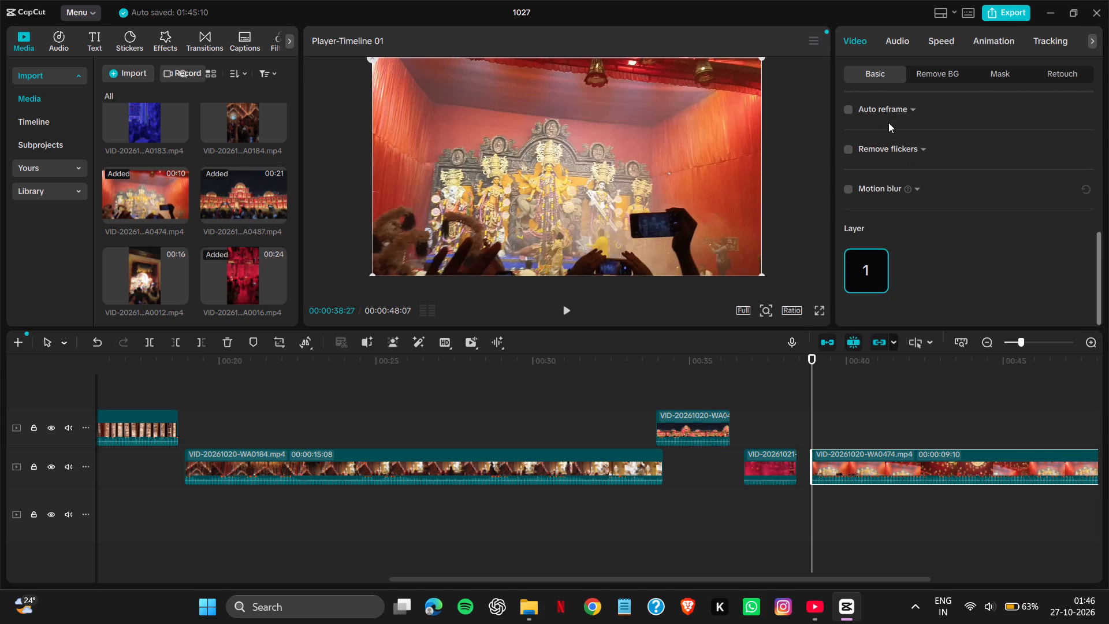
scroll(888, 122, up, 2)
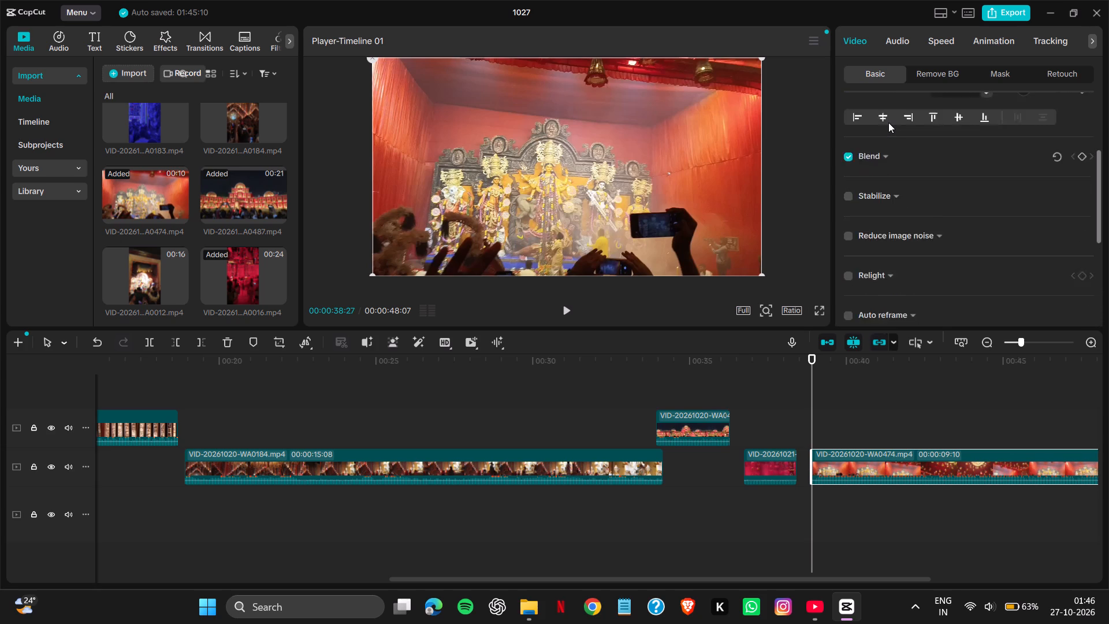
scroll(888, 122, up, 1)
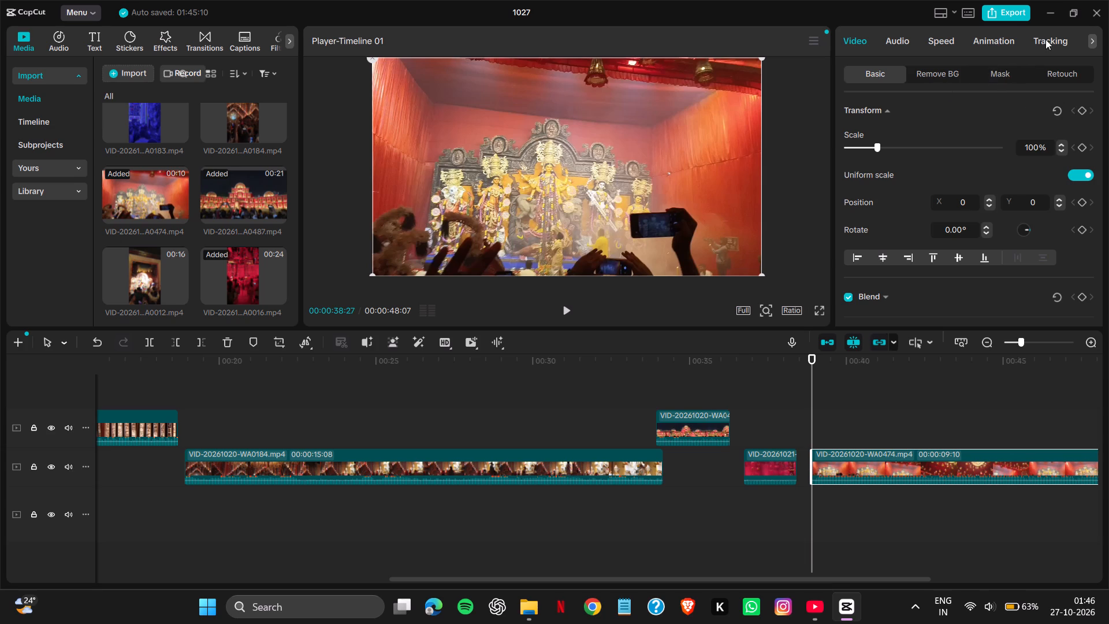
Examine the Adjust and Animation options for the WA0474 clip, retrying the load of both Adjust sections.
click(1091, 42)
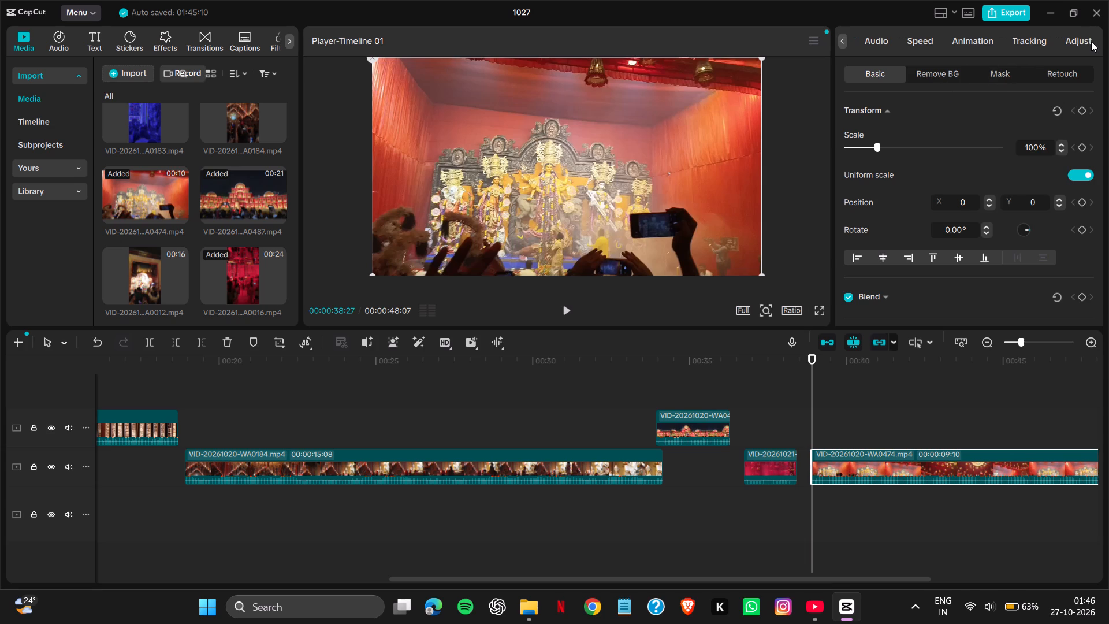
click(1078, 42)
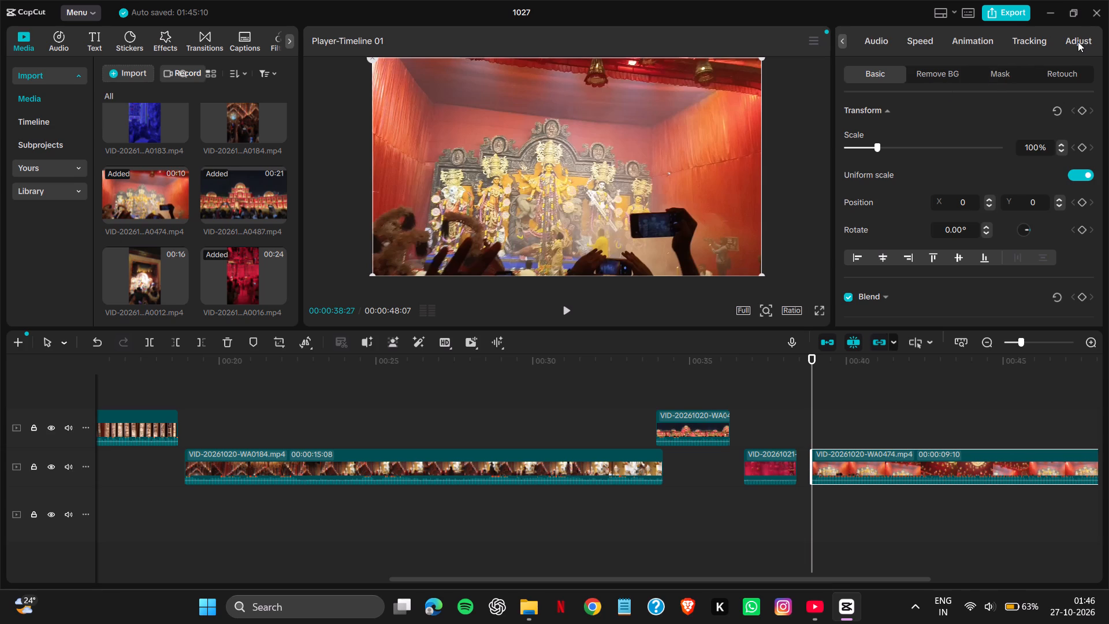
click(1078, 42)
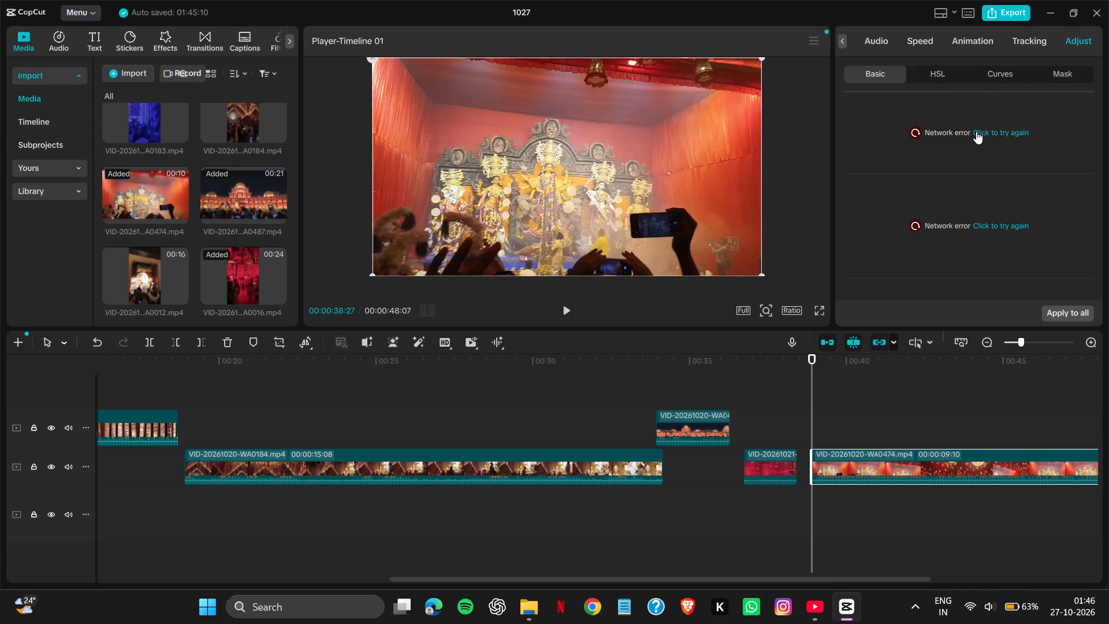
click(914, 131)
click(988, 131)
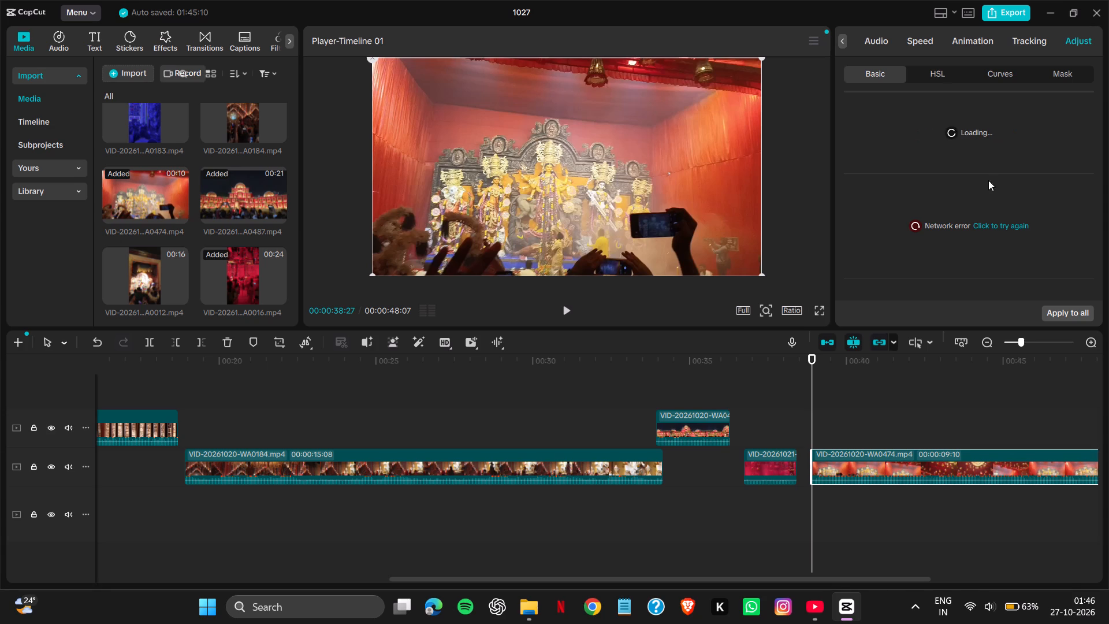
click(988, 225)
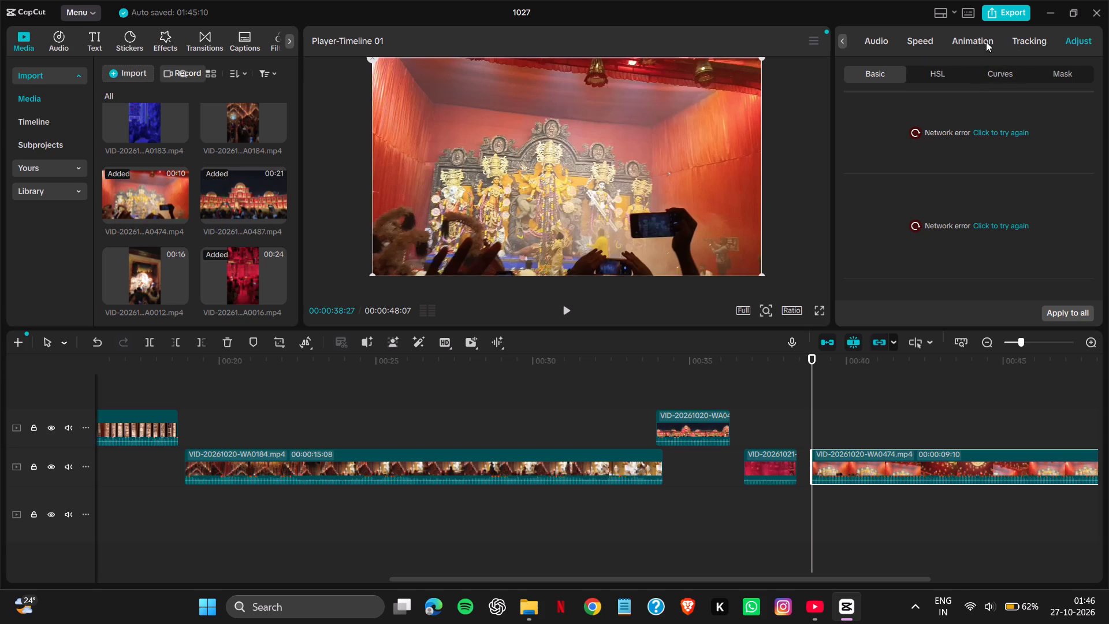
click(969, 42)
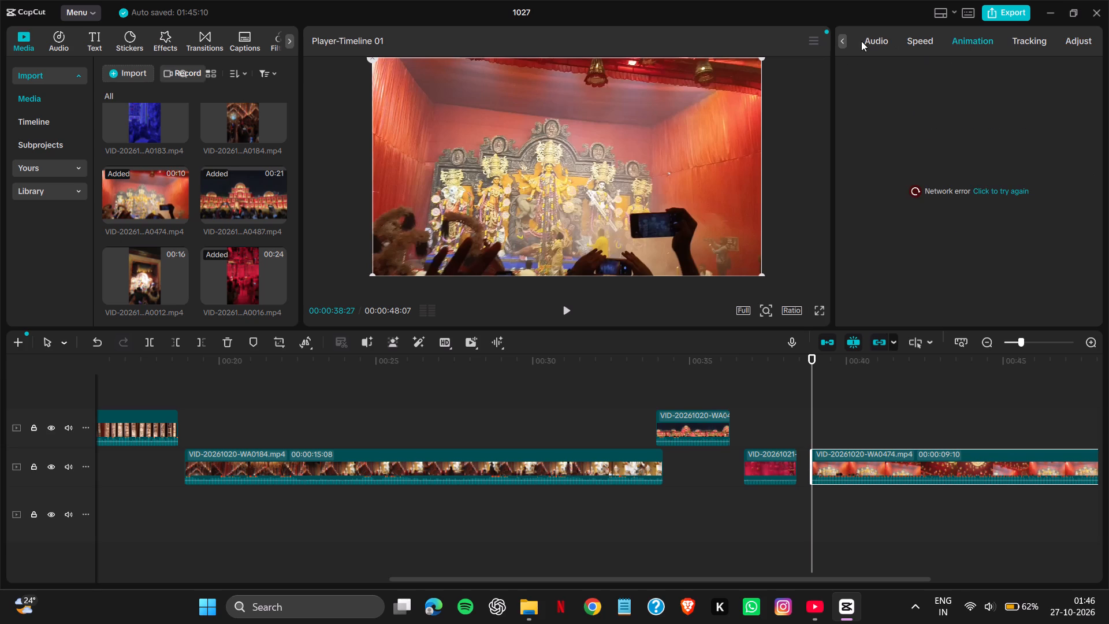
click(843, 41)
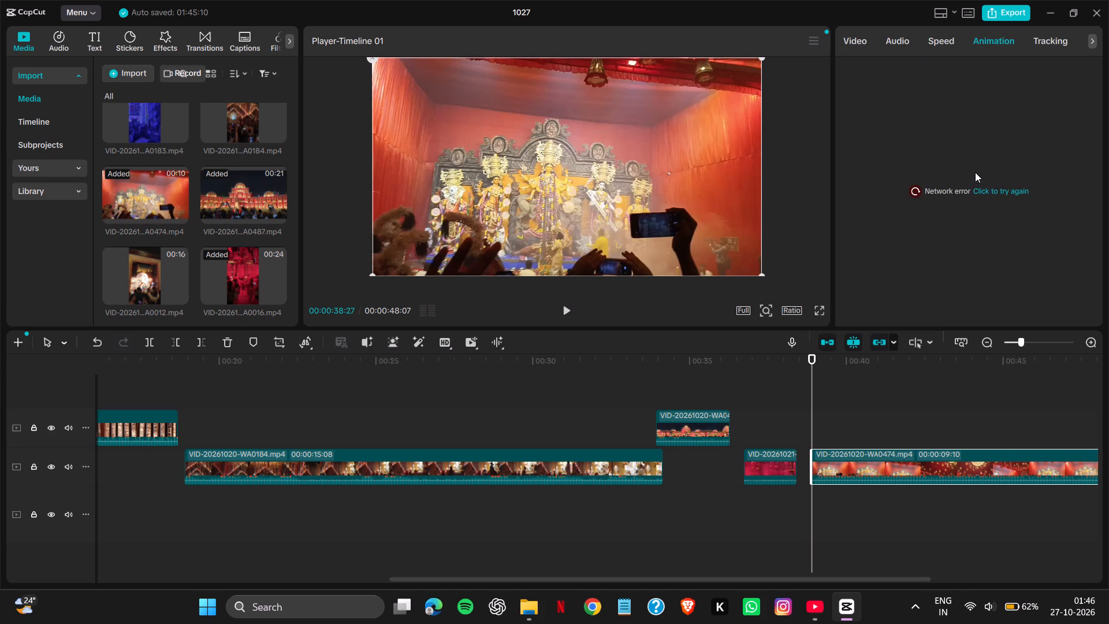
Examine the Face retouch options and Auto styles available for the WA0474 clip.
click(864, 42)
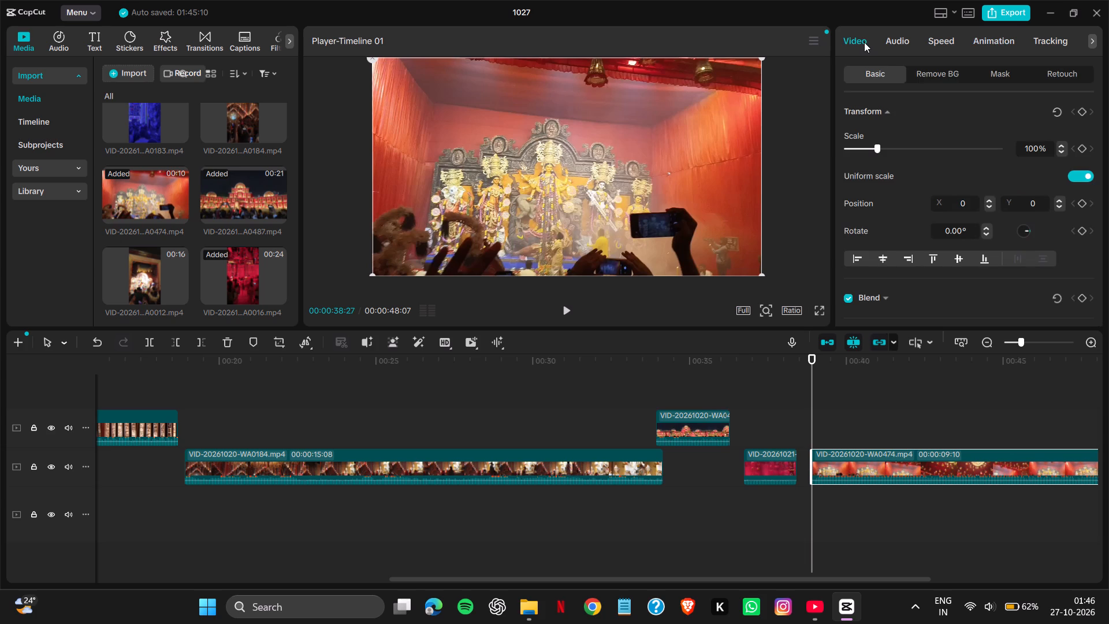
click(1075, 73)
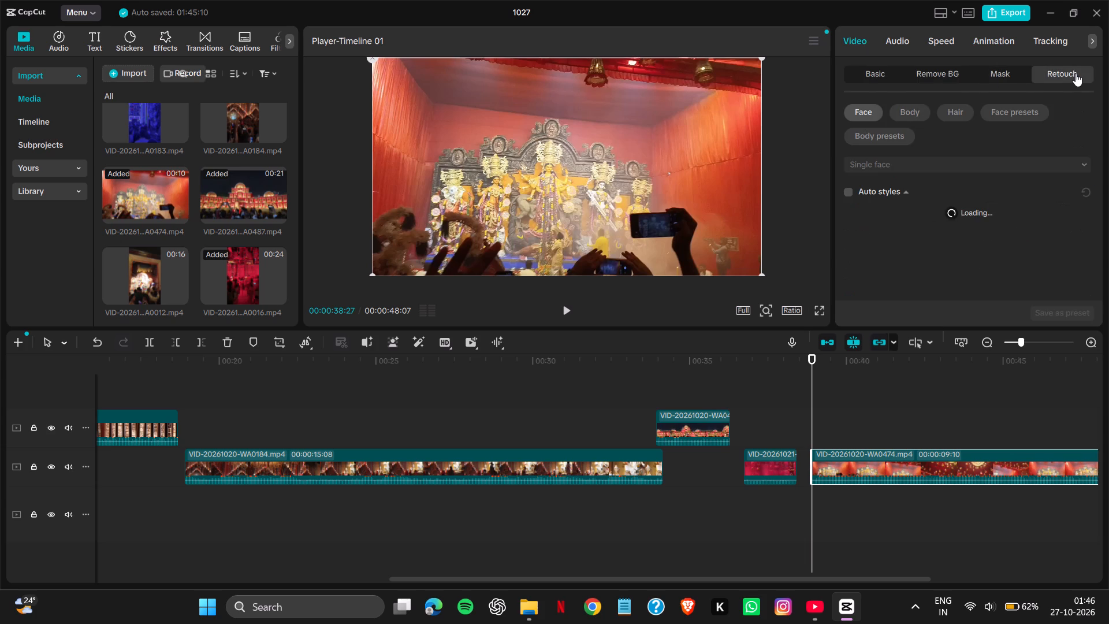
scroll(984, 144, down, 1)
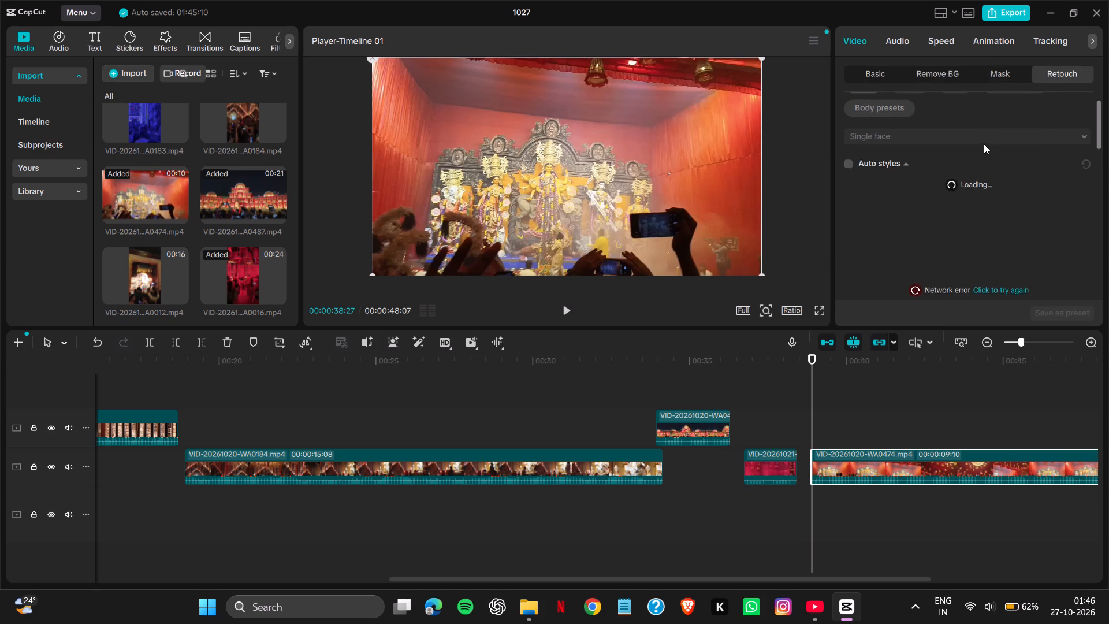
scroll(984, 144, down, 1)
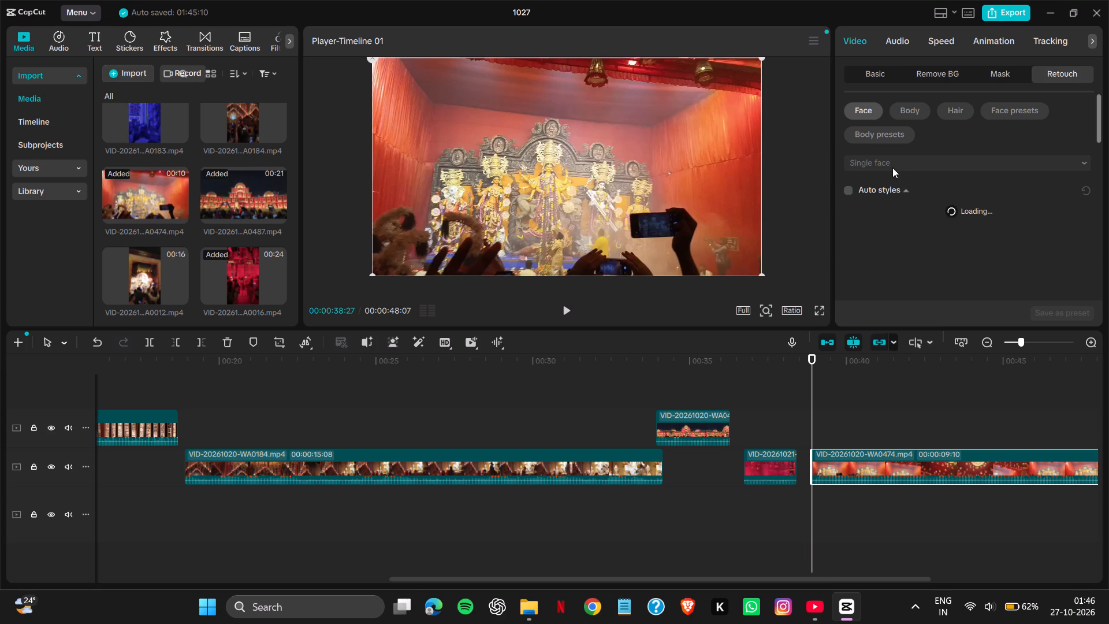
click(870, 109)
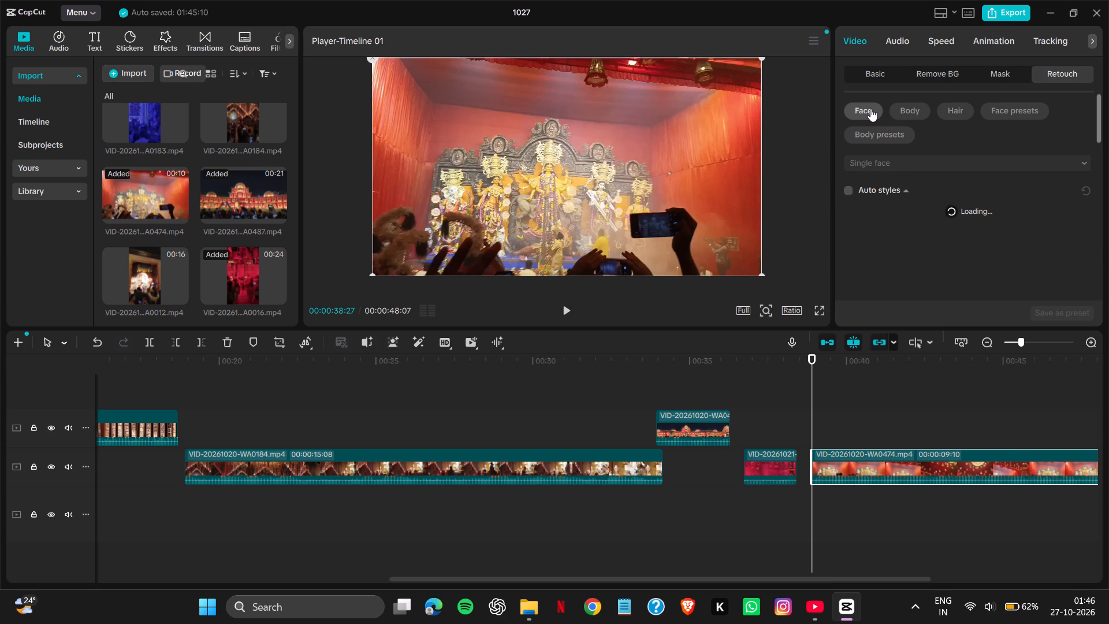
click(870, 109)
triple_click(870, 109)
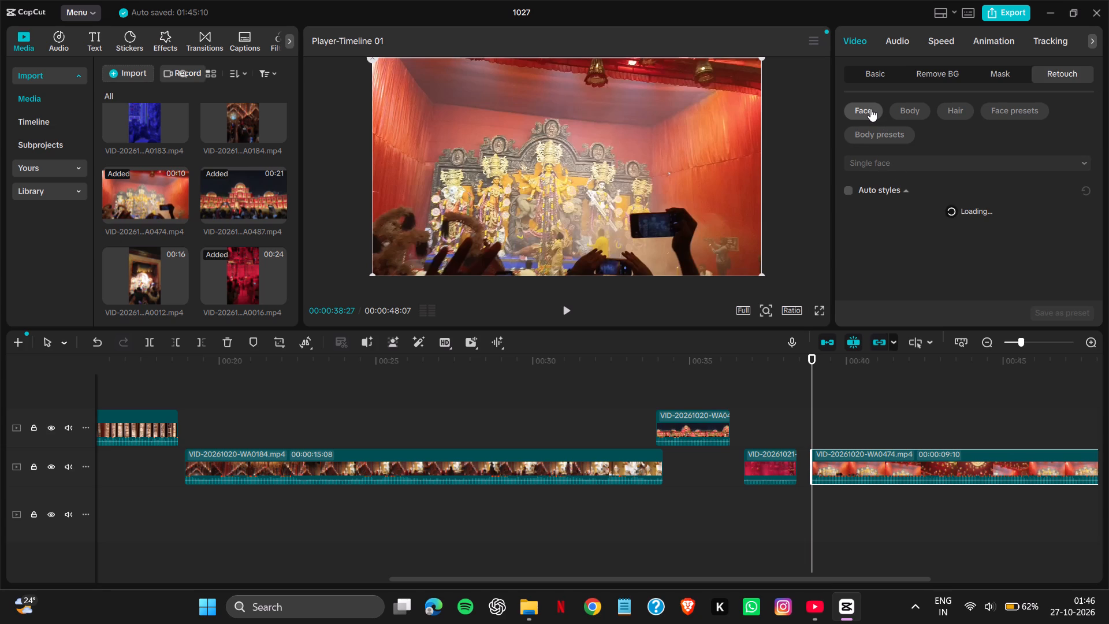
click(870, 109)
double_click(870, 109)
scroll(916, 152, up, 1)
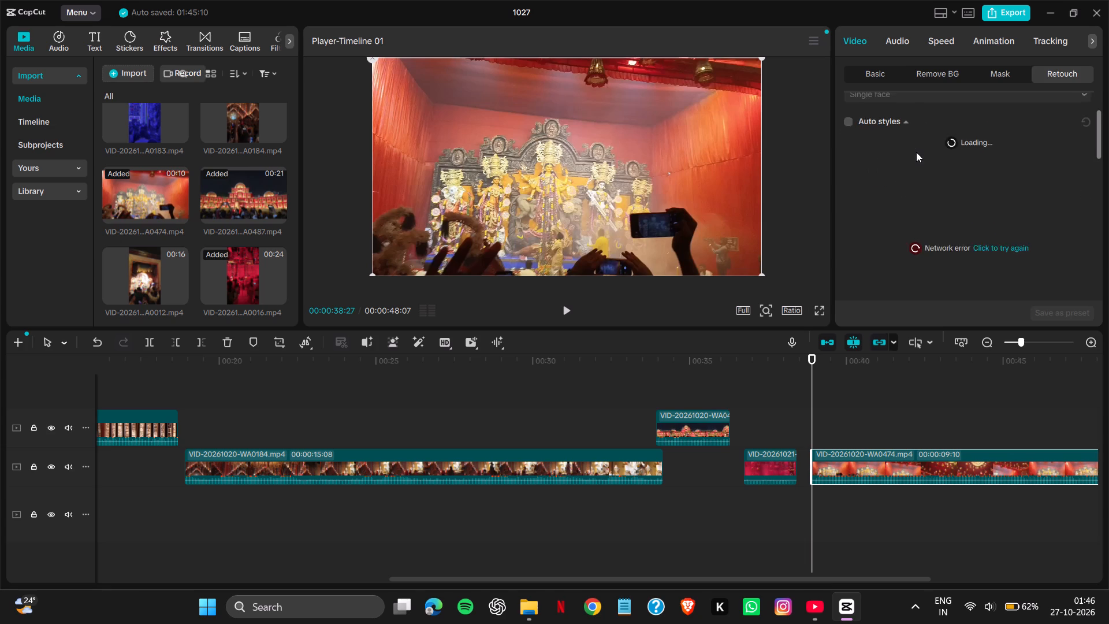
scroll(916, 152, up, 2)
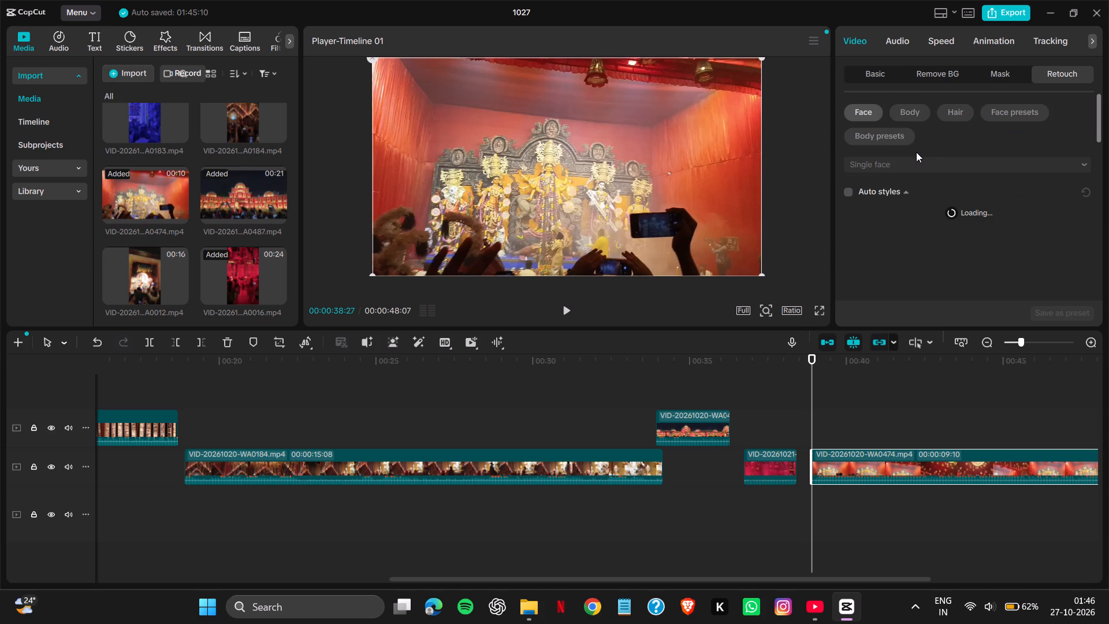
scroll(916, 152, up, 1)
Return to the Basic video settings and play the WA0474 clip through to its end.
click(293, 39)
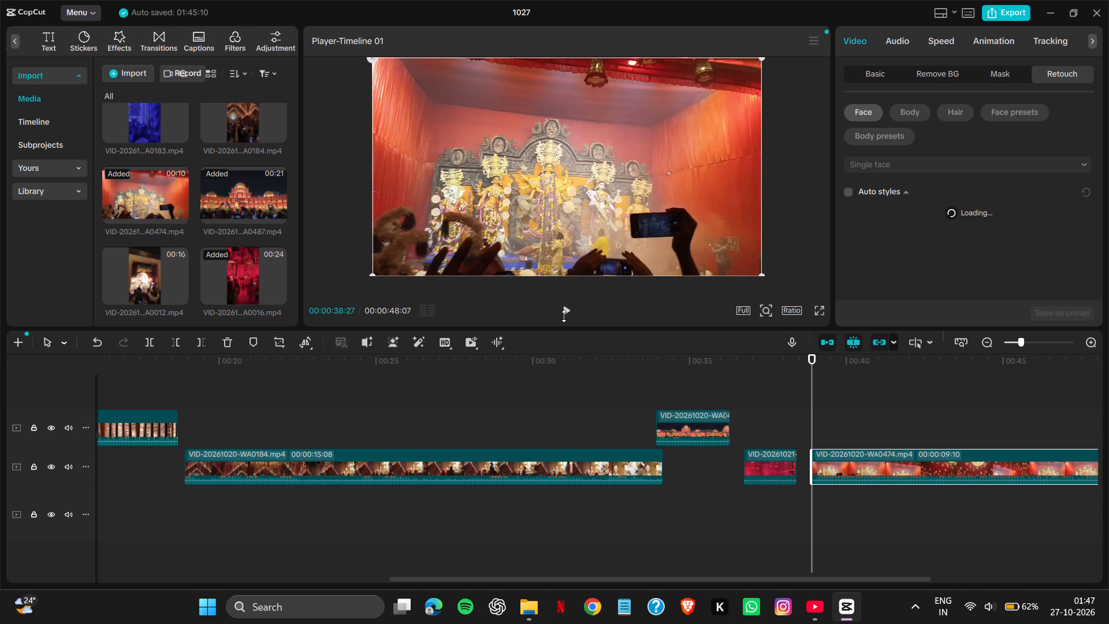
click(866, 74)
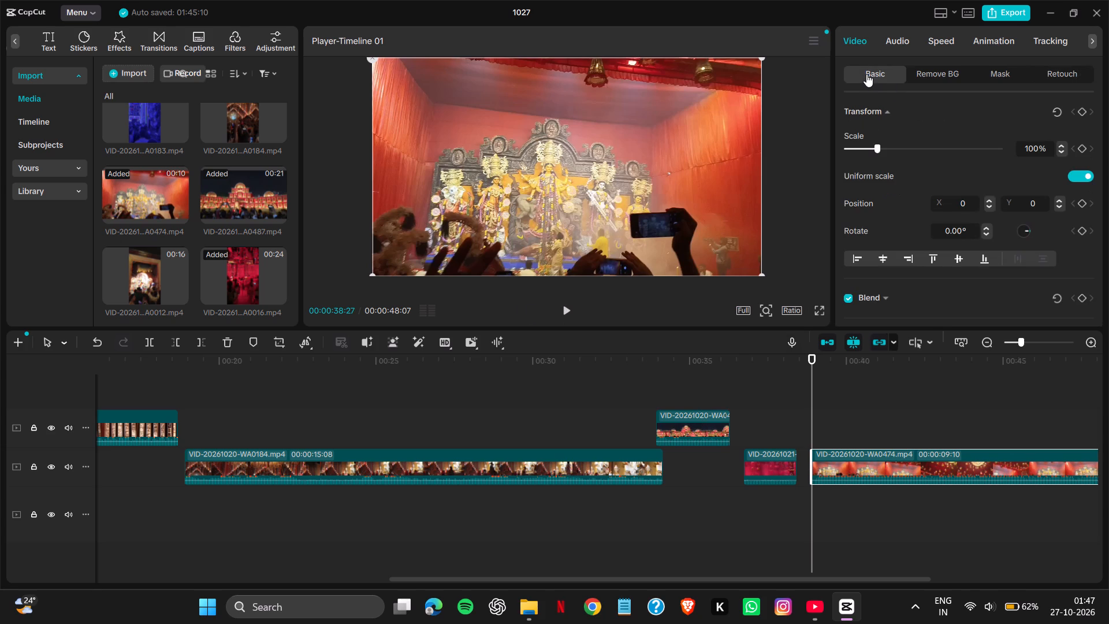
click(567, 310)
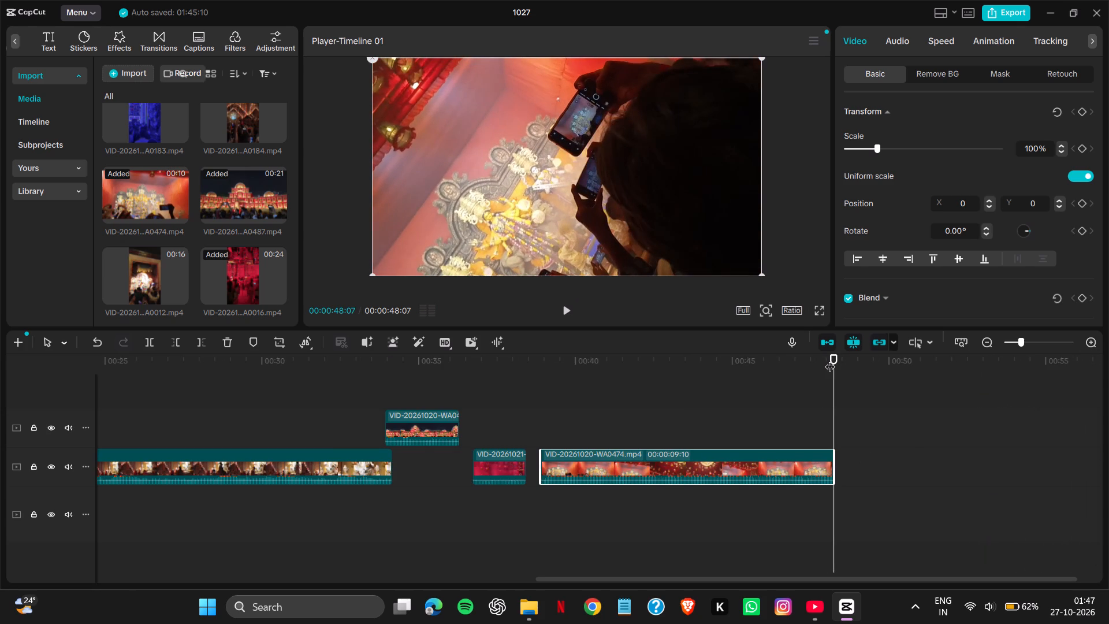
Trim the start of the WA0474 clip to about 00:00:42:15, at the chandelier ceiling shot, leaving a duration of 00:00:05:22.
drag(833, 360, 815, 365)
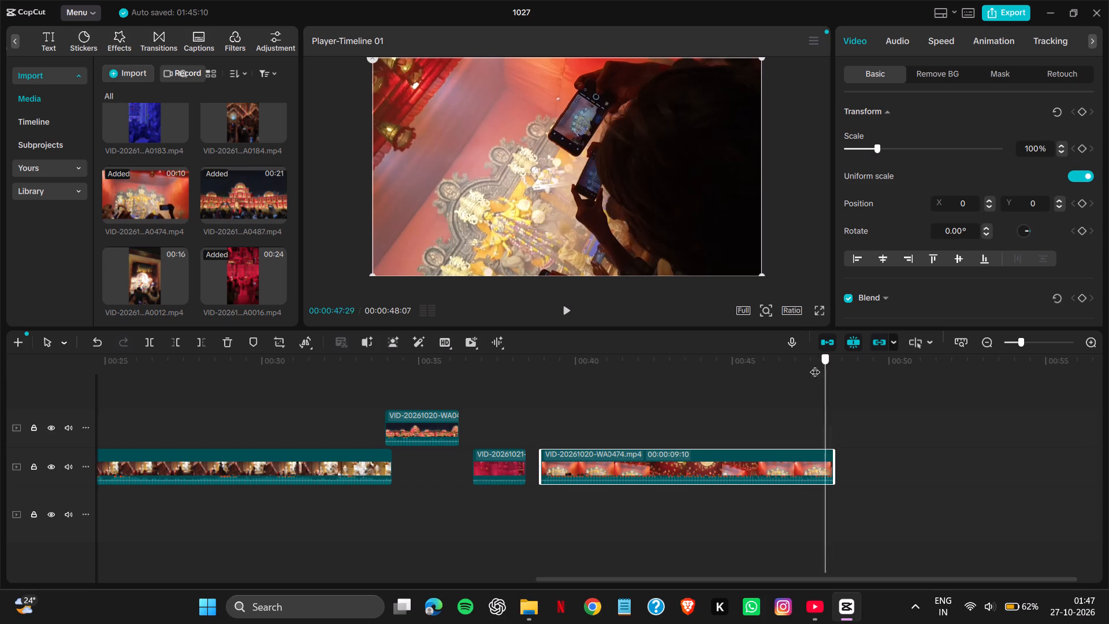
drag(815, 365, 637, 411)
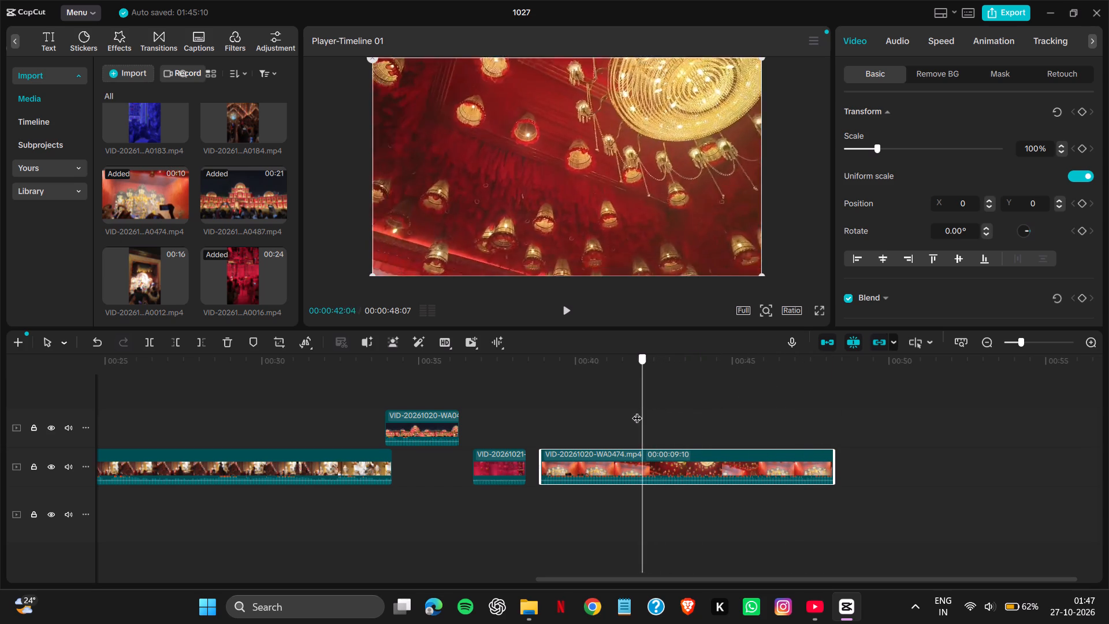
drag(637, 411, 637, 415)
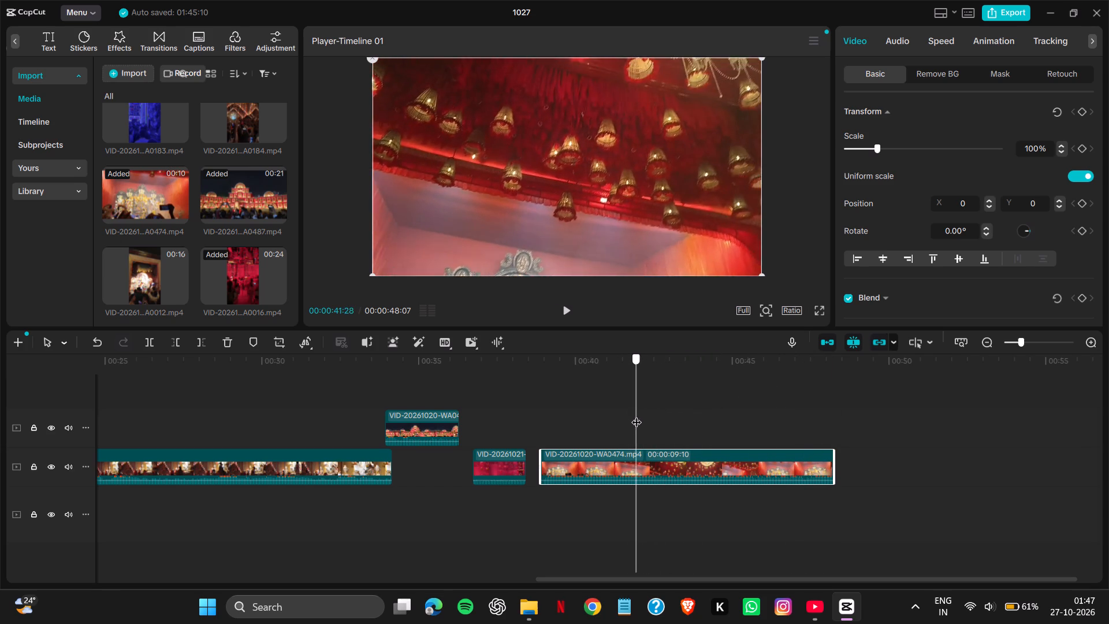
drag(637, 415, 650, 419)
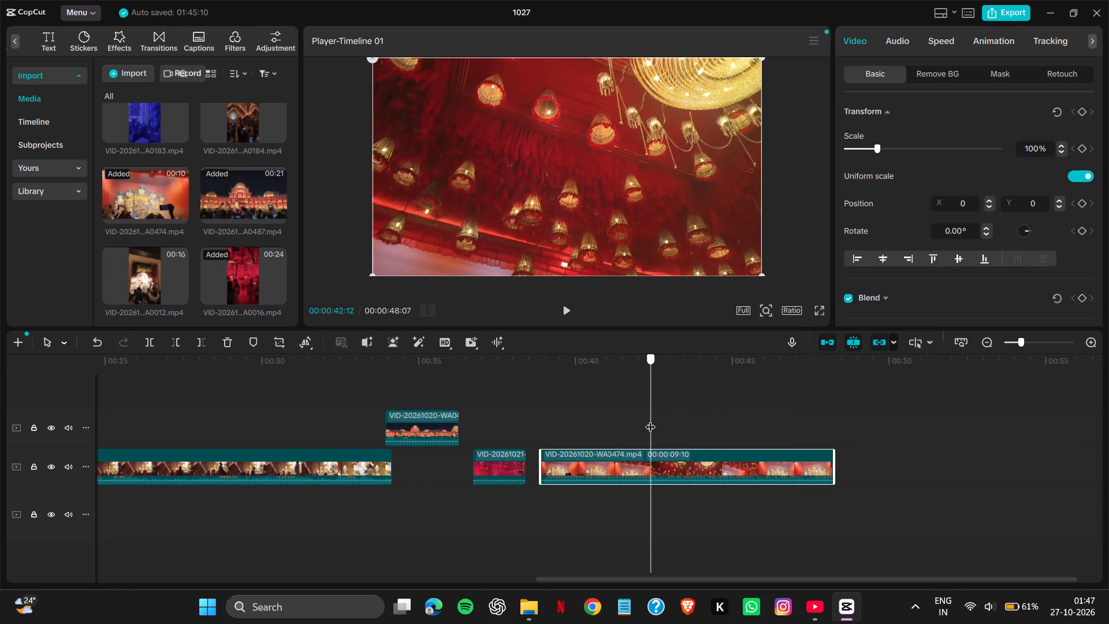
drag(650, 419, 649, 423)
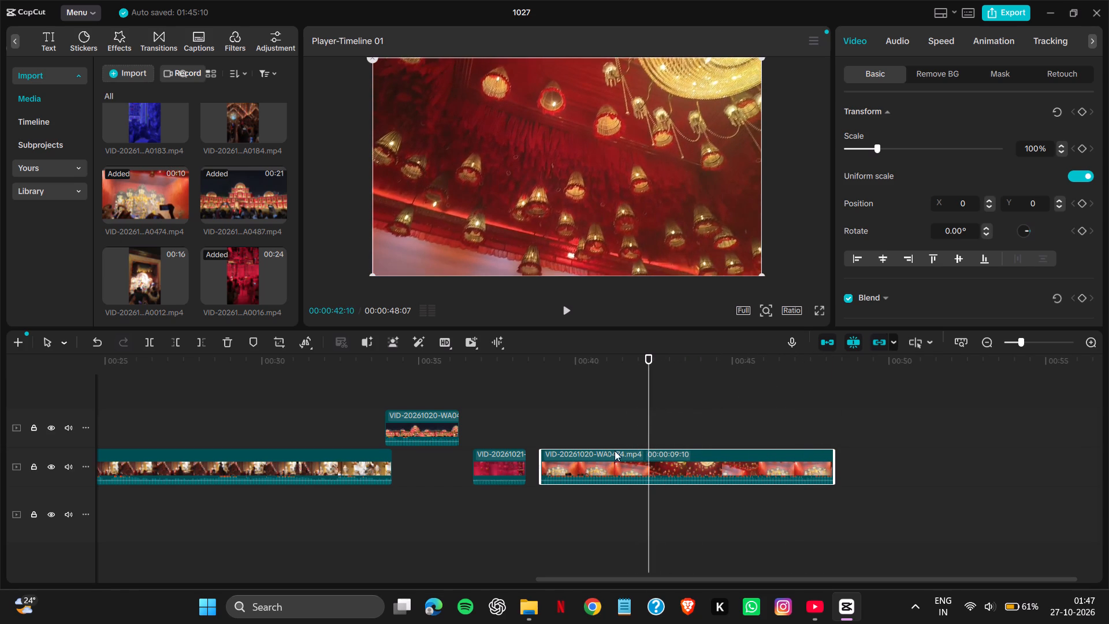
click(541, 472)
click(542, 472)
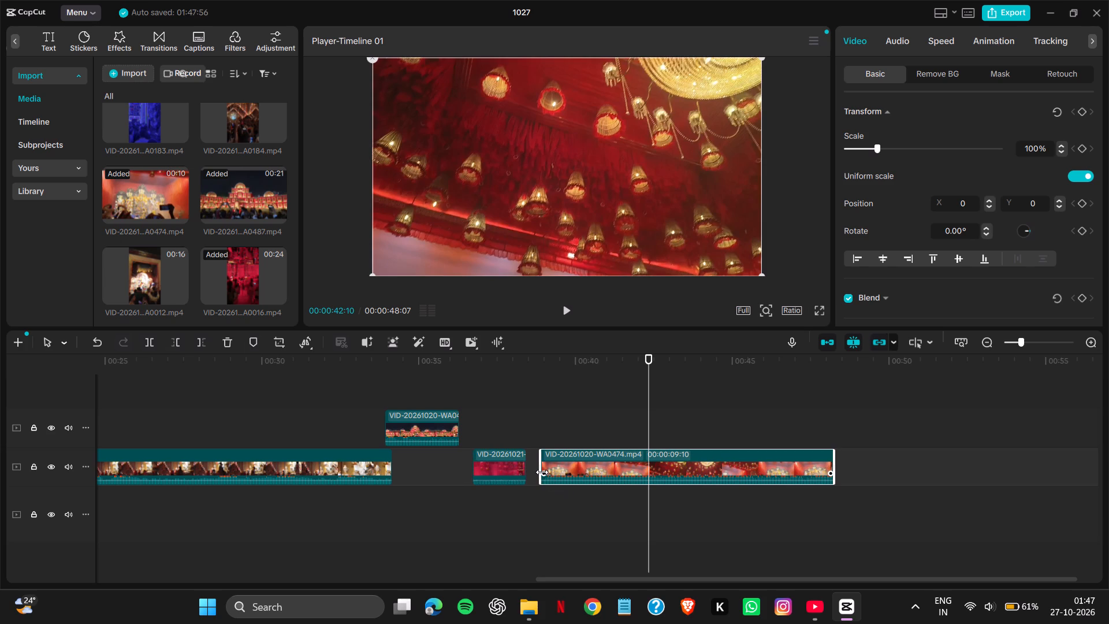
click(542, 472)
drag(542, 480, 597, 475)
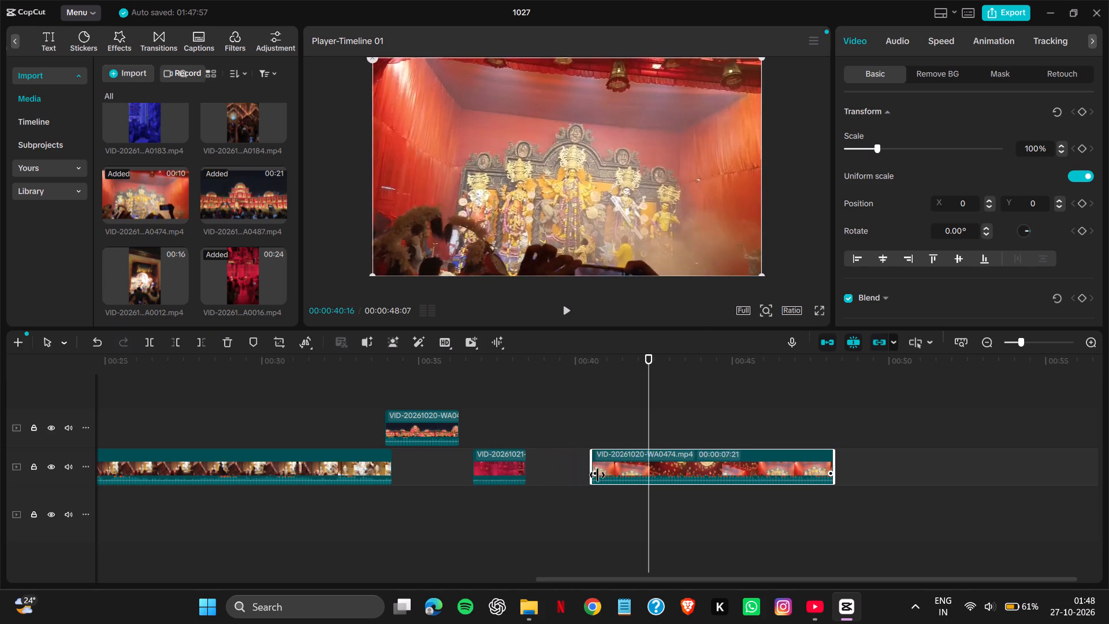
drag(597, 475, 656, 467)
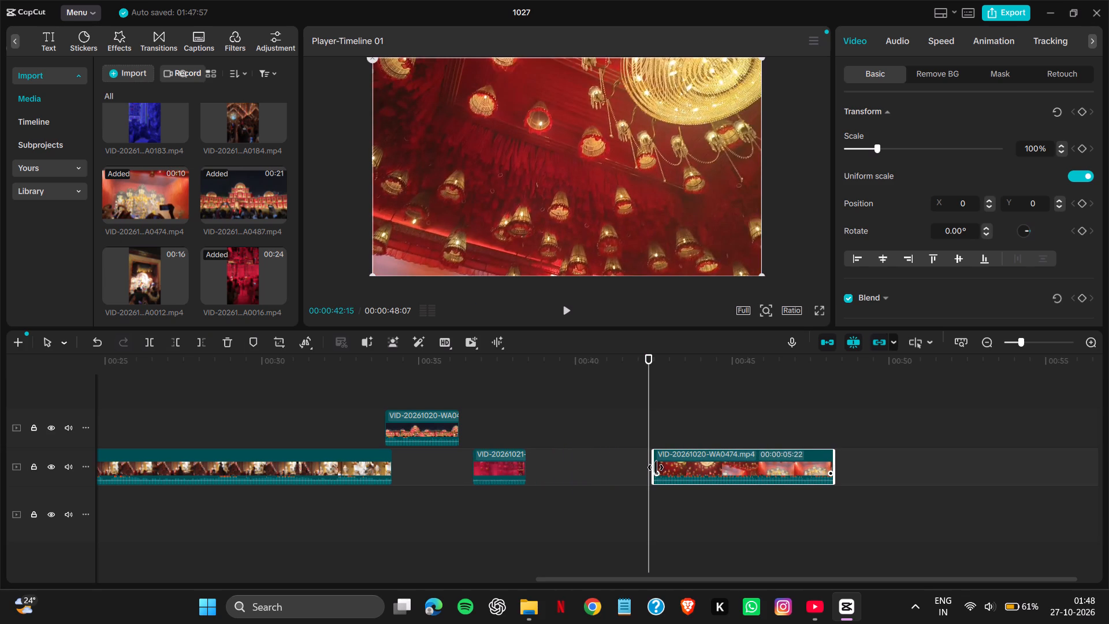
drag(656, 467, 653, 469)
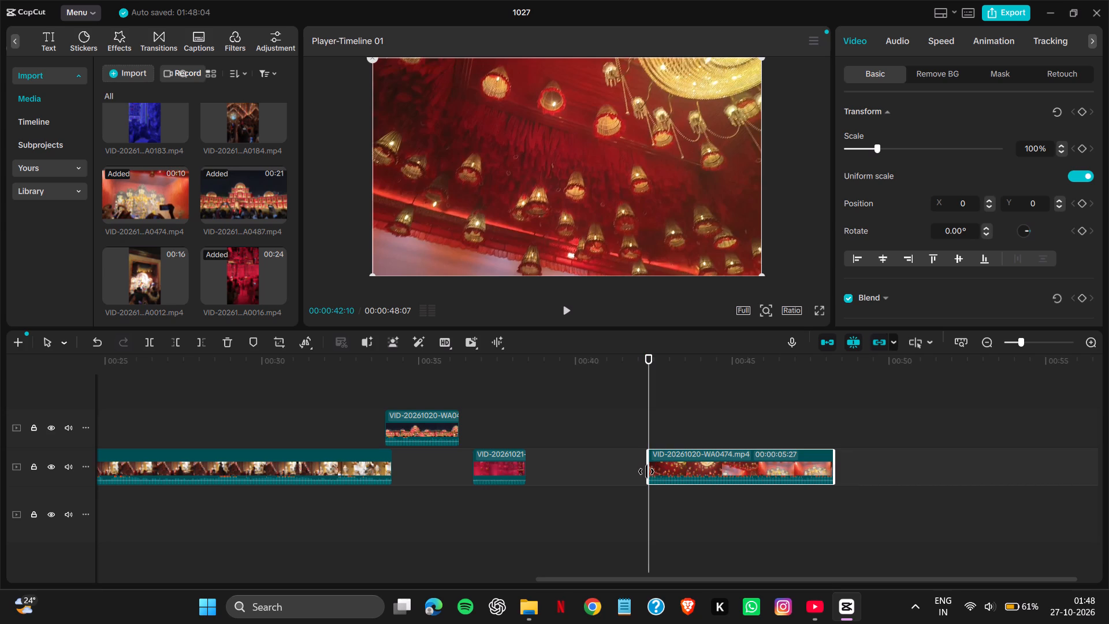
drag(647, 471, 655, 473)
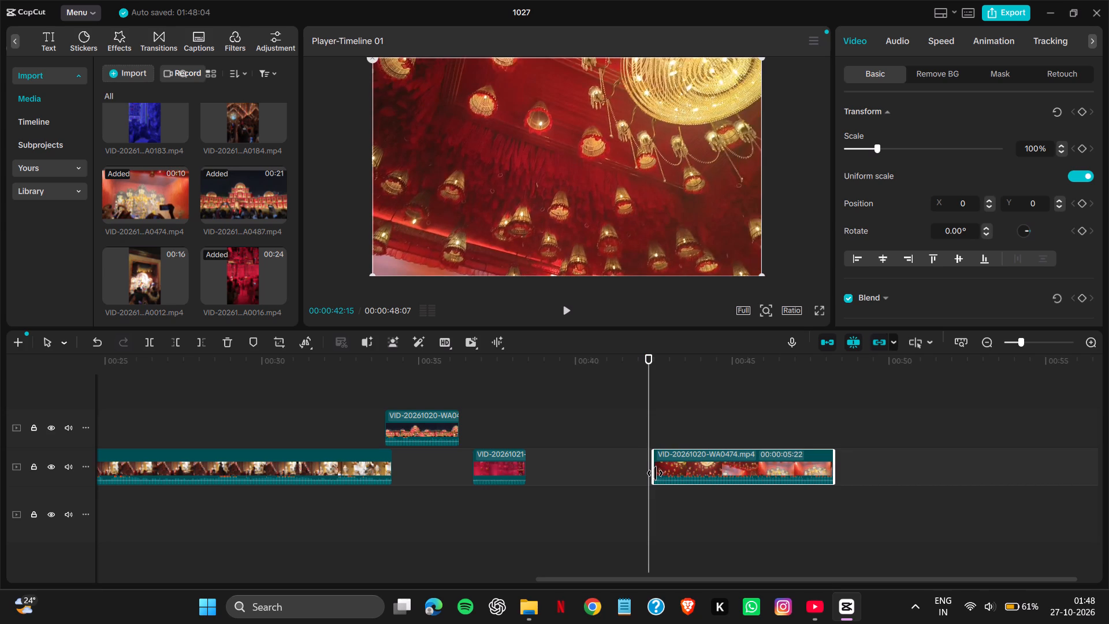
drag(655, 473, 655, 475)
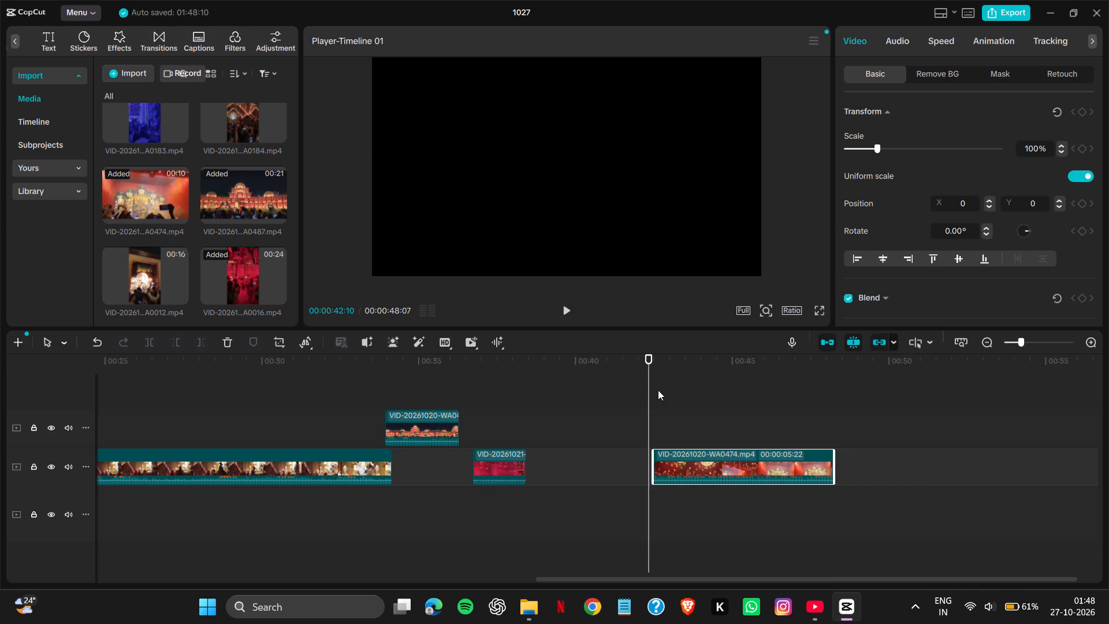
Play back the shortened WA0474 clip and trim its end to 00:00:46:19, on the full view of the idols.
drag(649, 360, 656, 363)
click(566, 313)
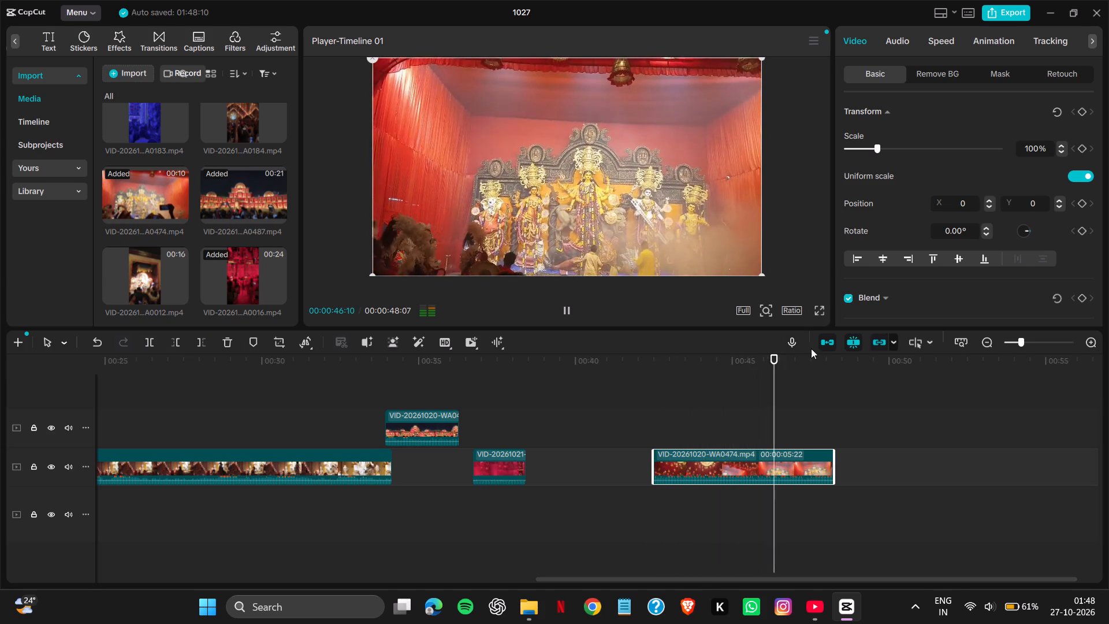
click(771, 456)
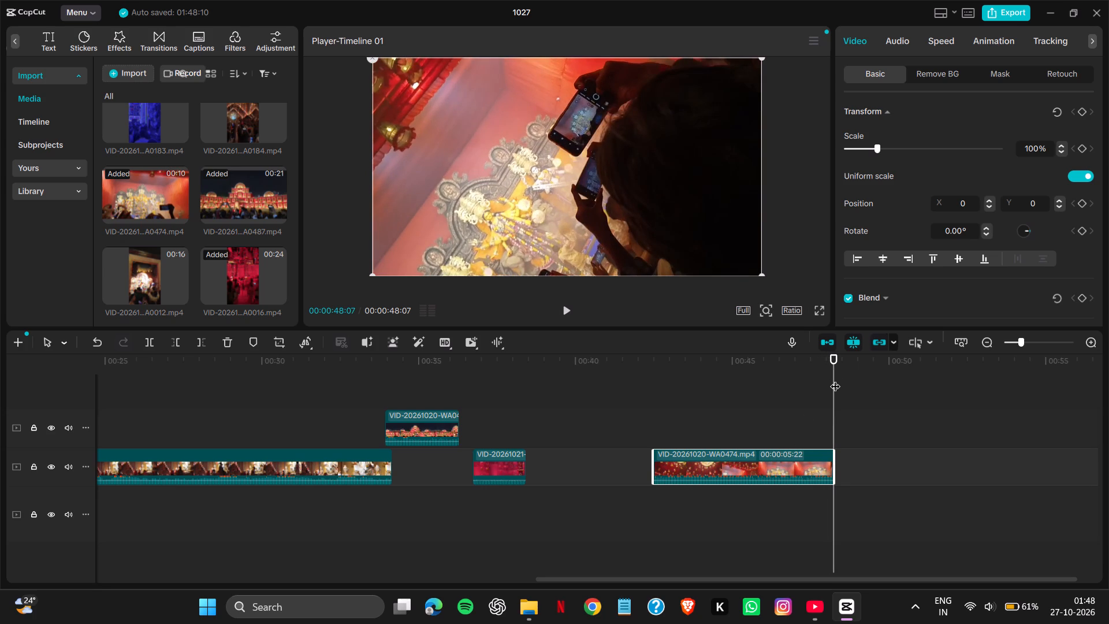
drag(835, 379, 761, 403)
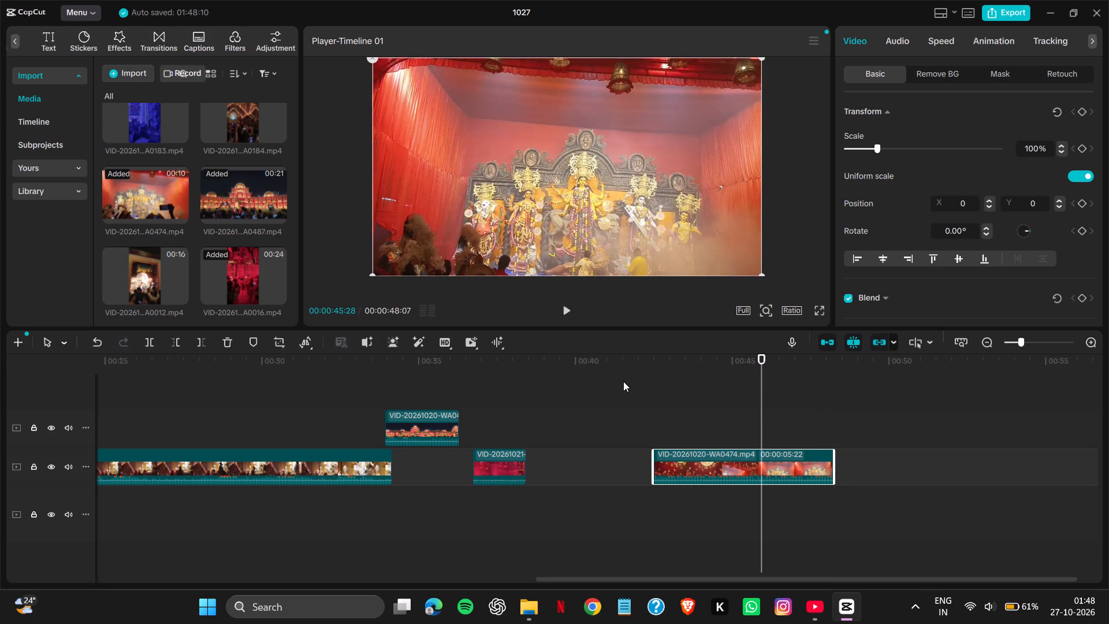
drag(762, 389, 777, 399)
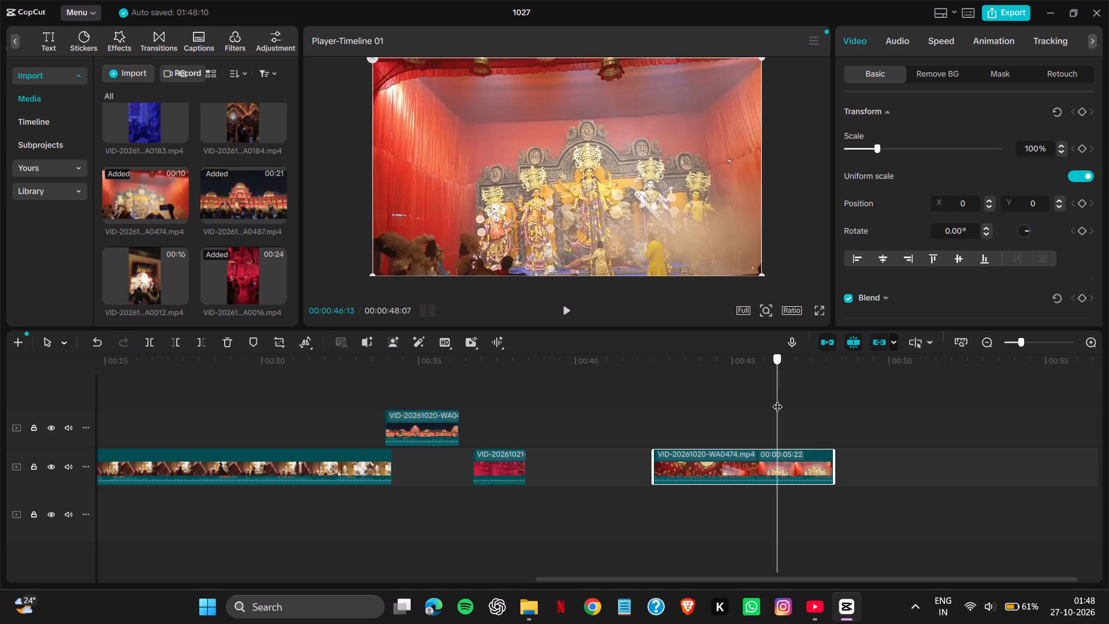
drag(777, 399, 779, 400)
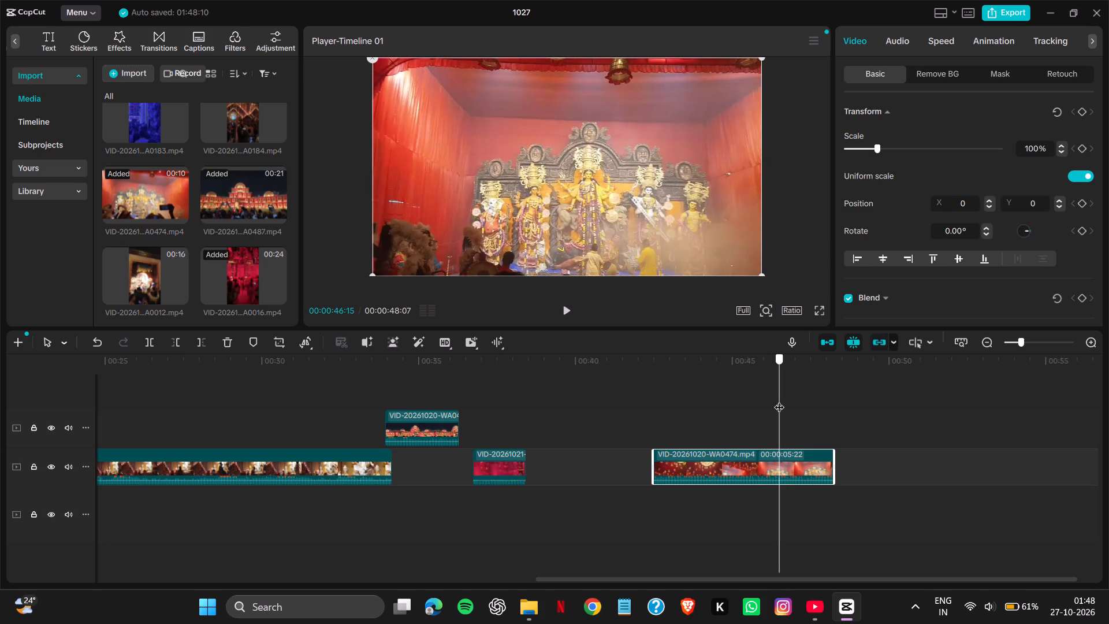
drag(779, 400, 783, 402)
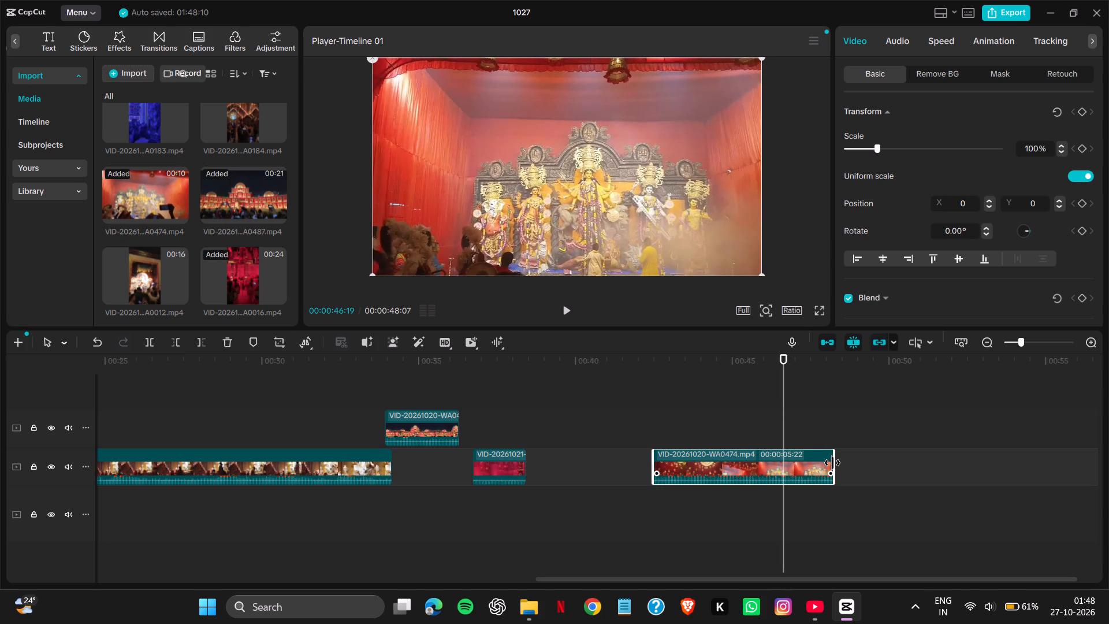
drag(832, 463, 783, 464)
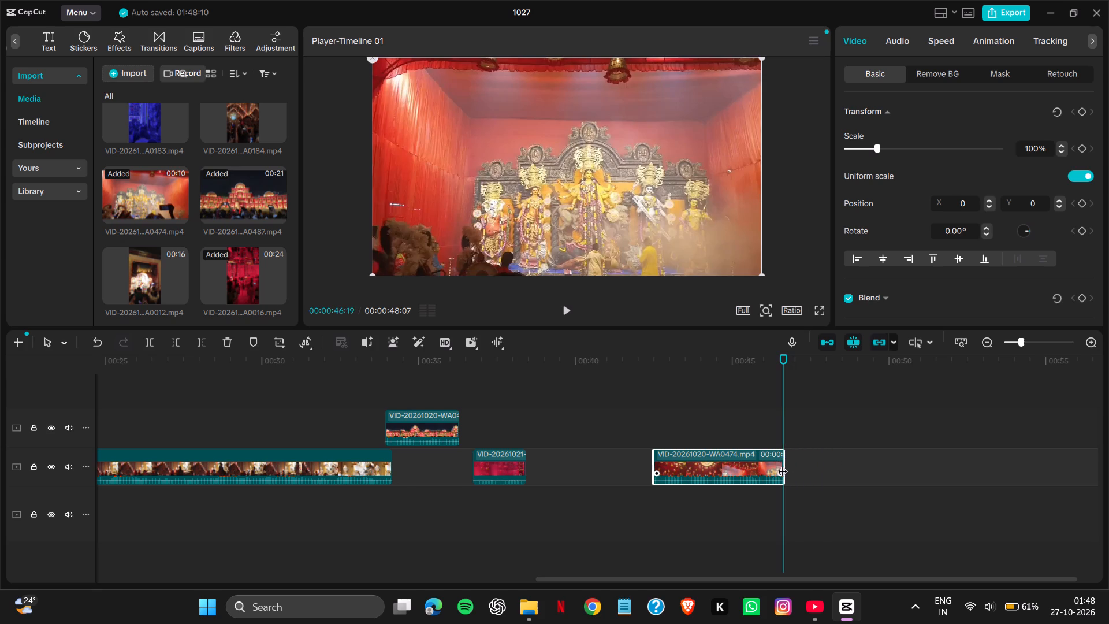
Move the trimmed WA0474 clip earlier on the middle track so that it ends at 00:00:44:08.
drag(754, 469, 637, 471)
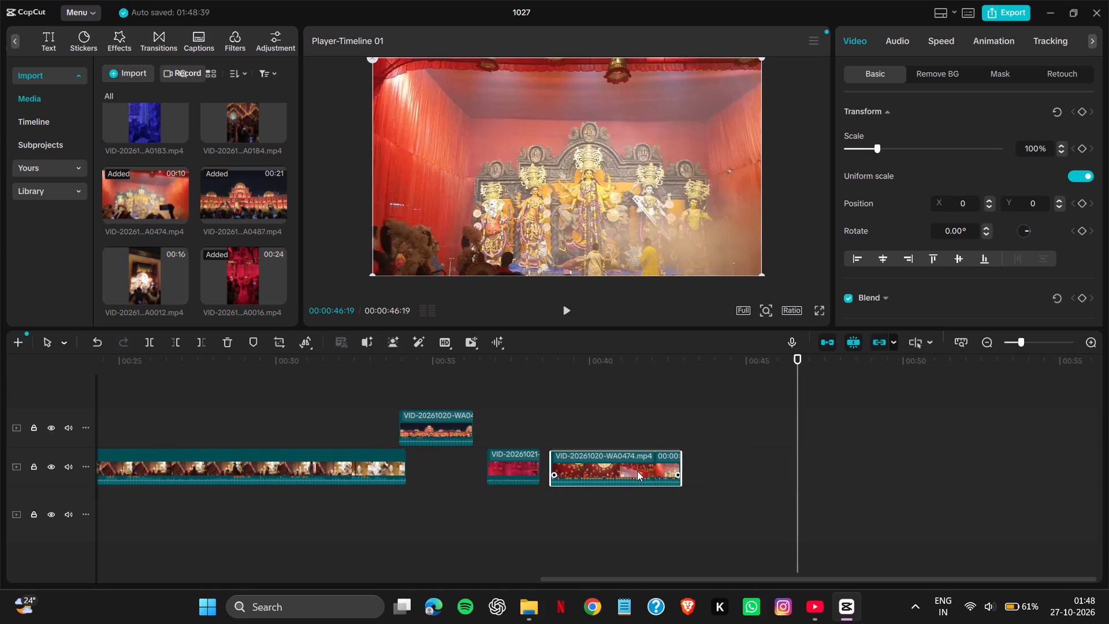
drag(637, 471, 632, 470)
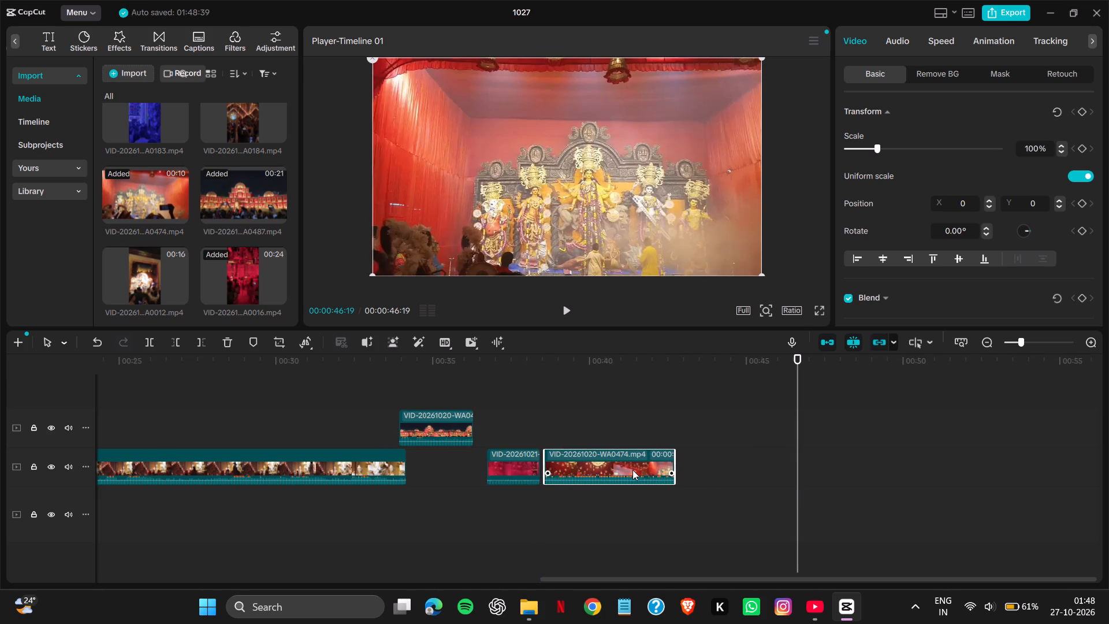
drag(632, 470, 680, 469)
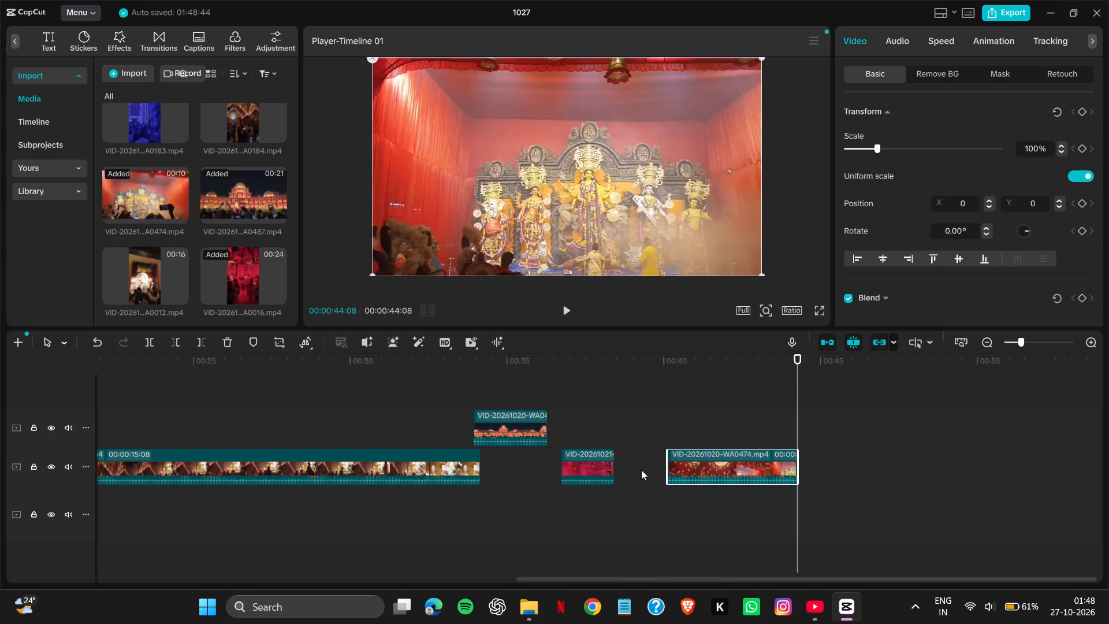
Shift the short VID-20261021 clip to just before WA0474, and move the short WA0487 clip onto the middle track just after WA0184.
drag(597, 464, 638, 471)
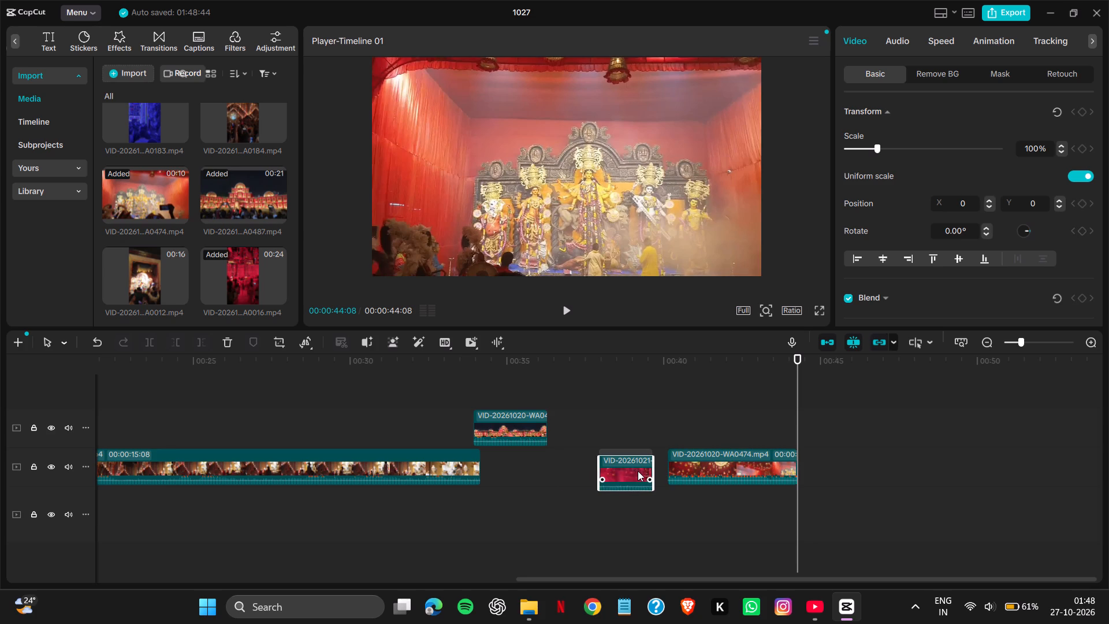
drag(638, 471, 645, 470)
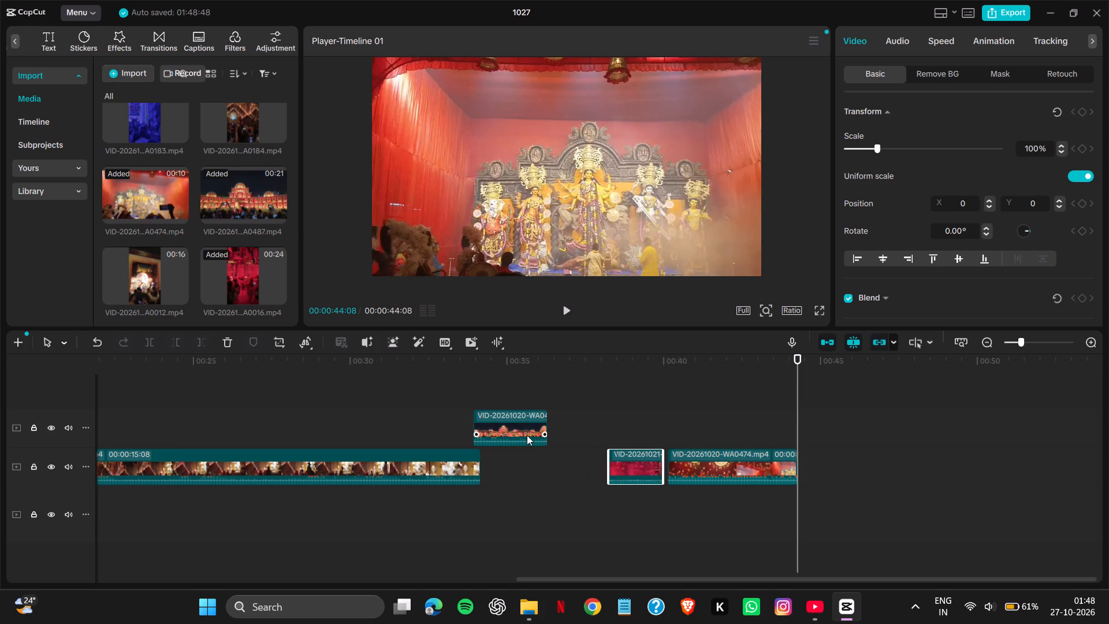
drag(523, 434, 545, 474)
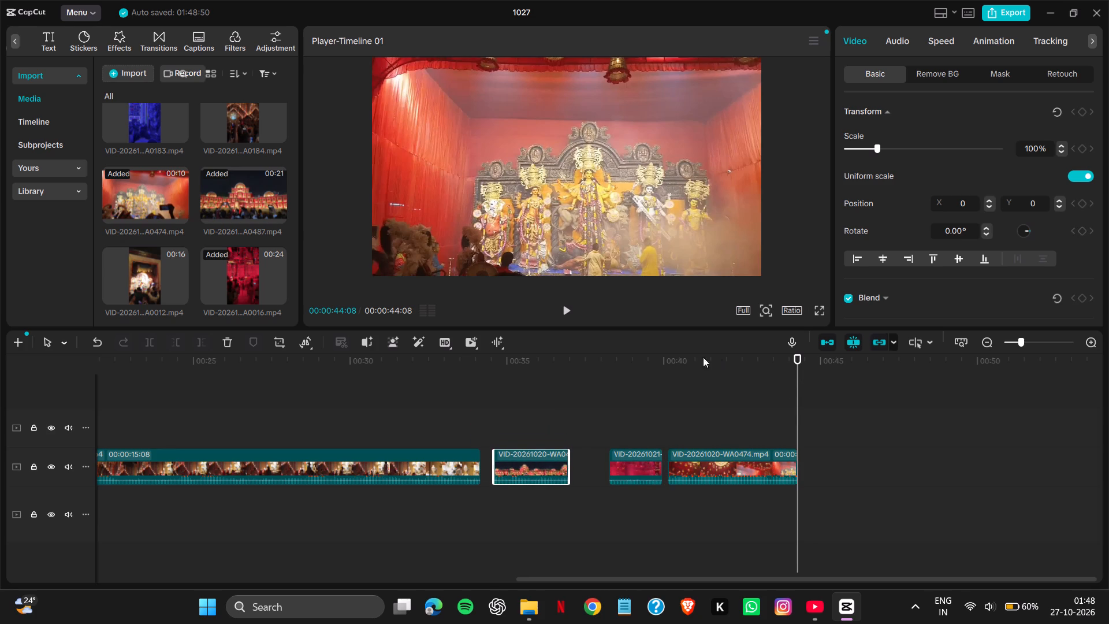
Browse the imported media and preview the 24-second A0031 clip and the A0171 clip.
scroll(140, 243, down, 1)
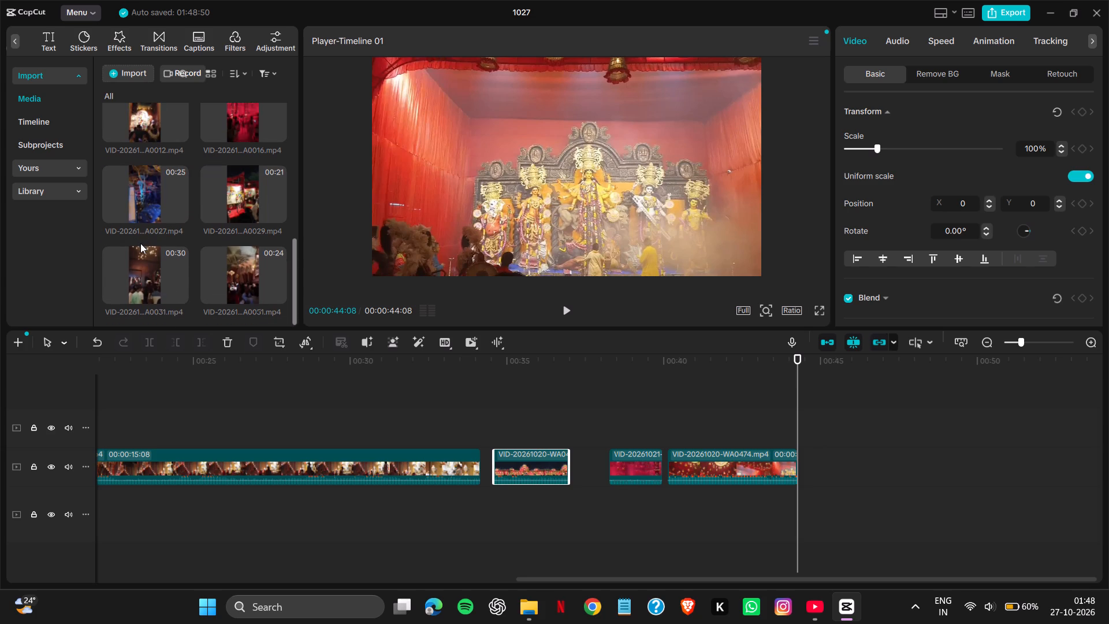
scroll(140, 243, down, 1)
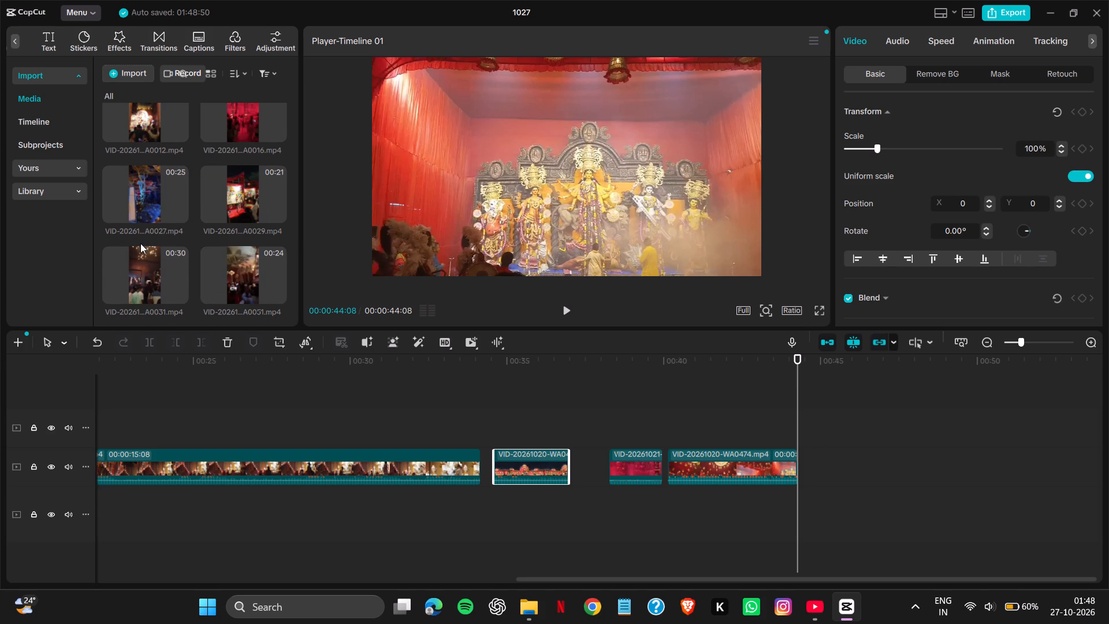
double_click(213, 276)
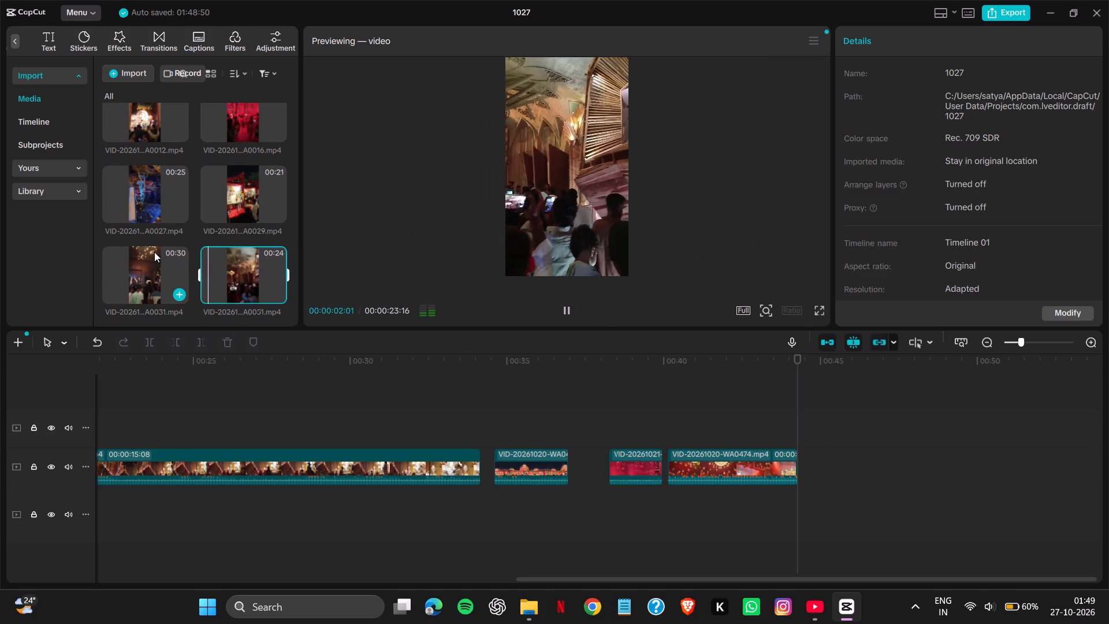
scroll(183, 191, up, 1)
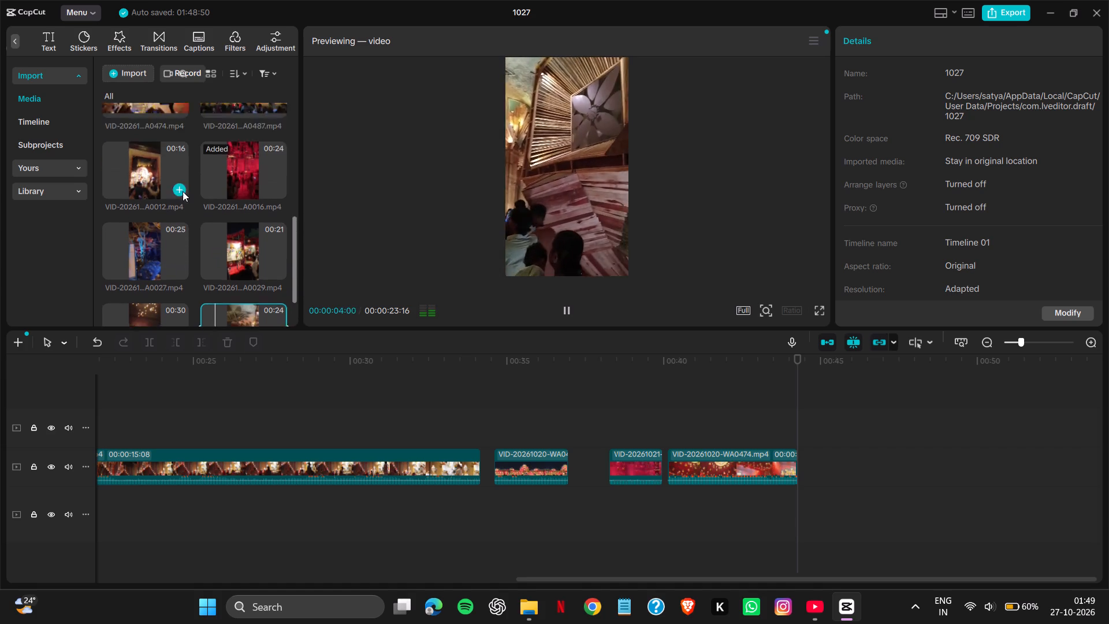
scroll(183, 191, up, 3)
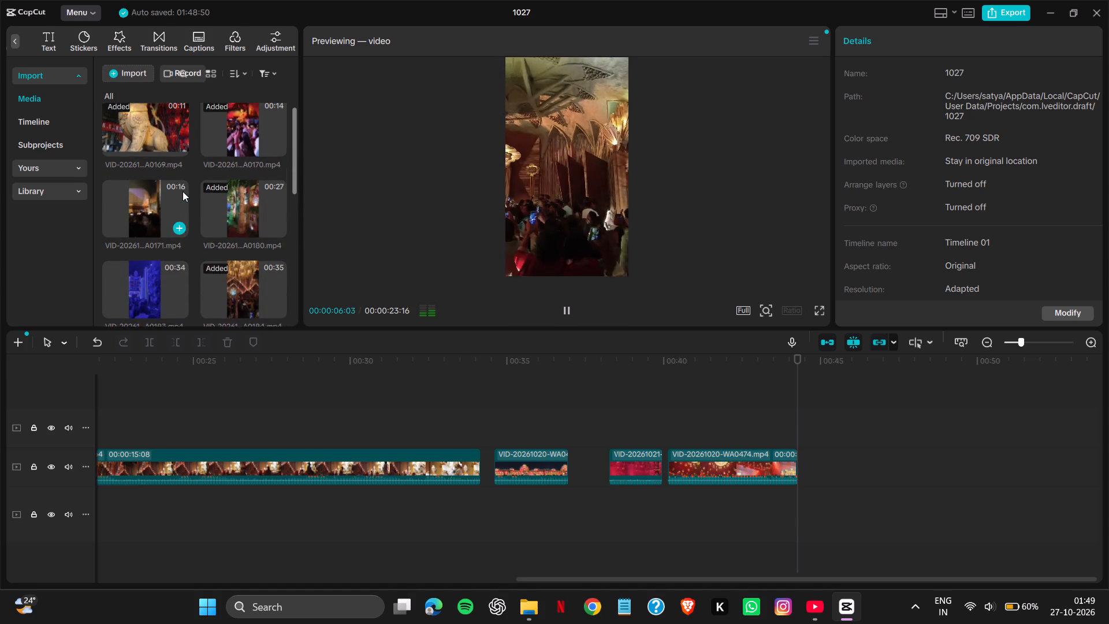
scroll(183, 191, up, 1)
double_click(139, 205)
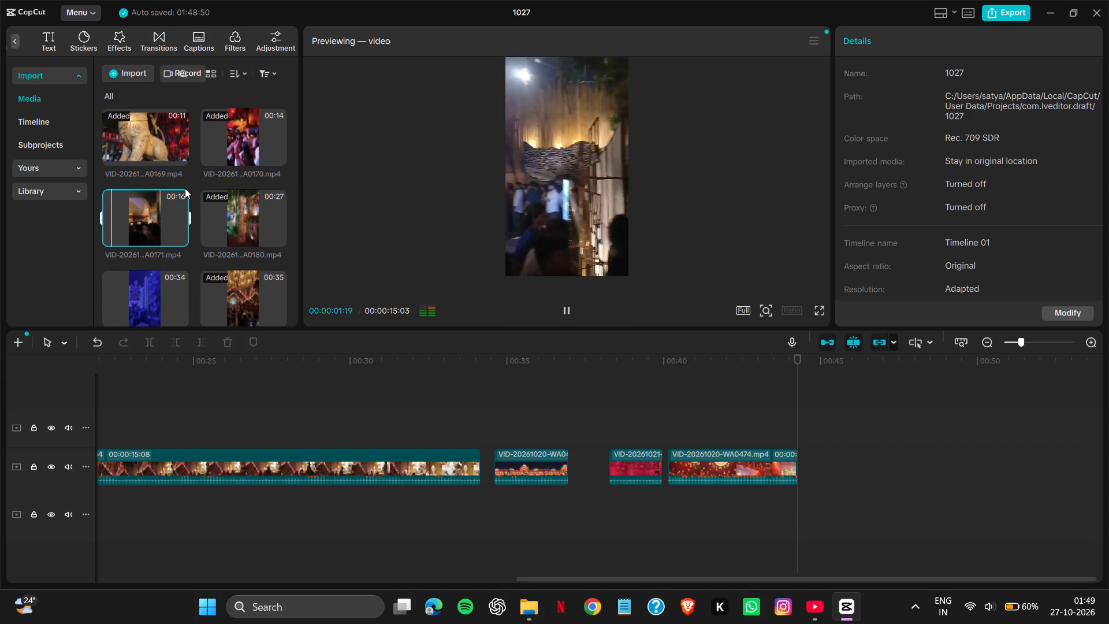
Preview the 34-second A0183 clip and the 16-second A0012 clip from the imported media.
double_click(152, 307)
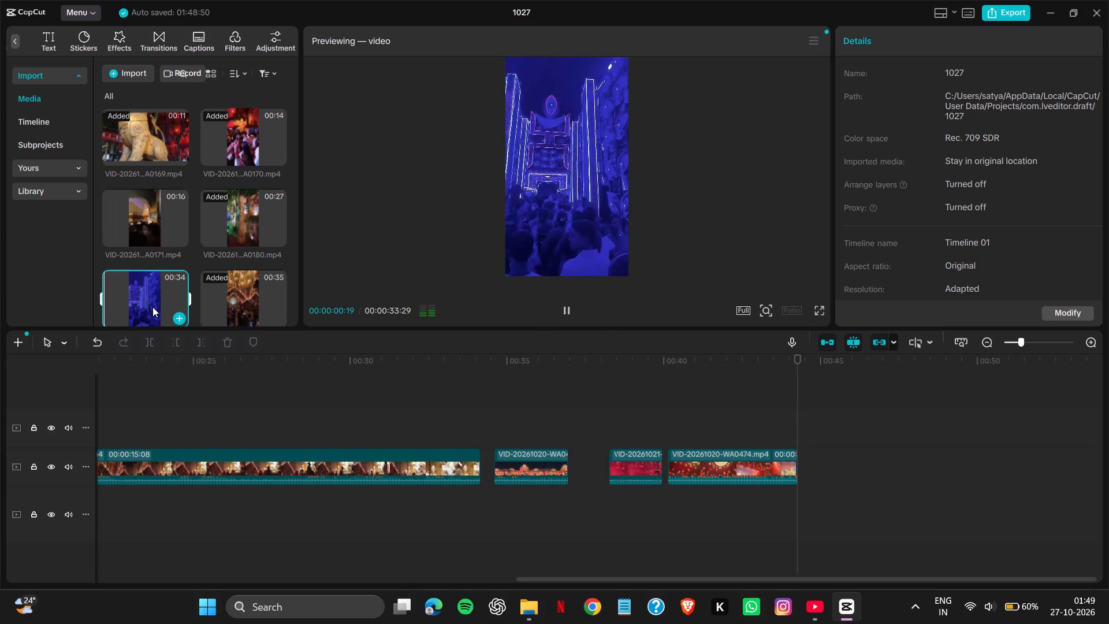
scroll(185, 244, down, 1)
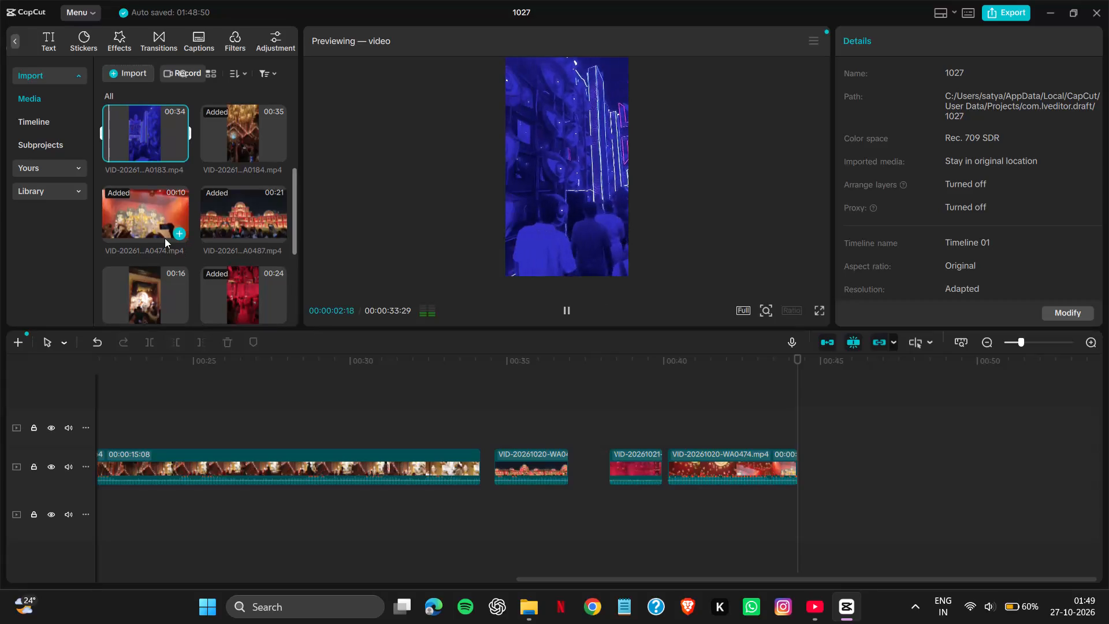
scroll(163, 239, down, 1)
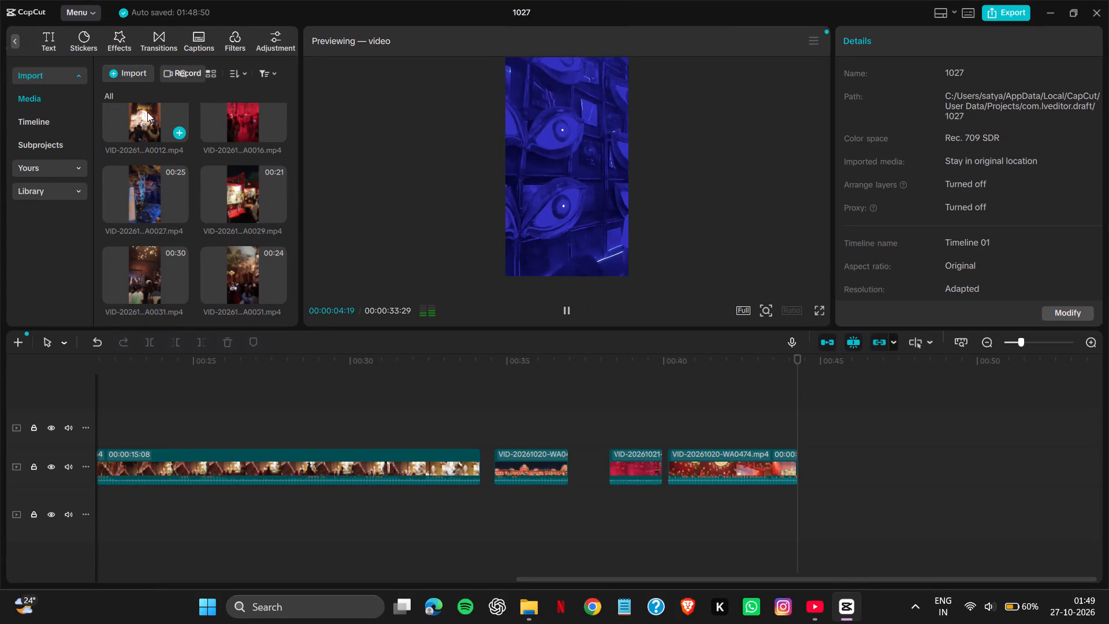
double_click(147, 112)
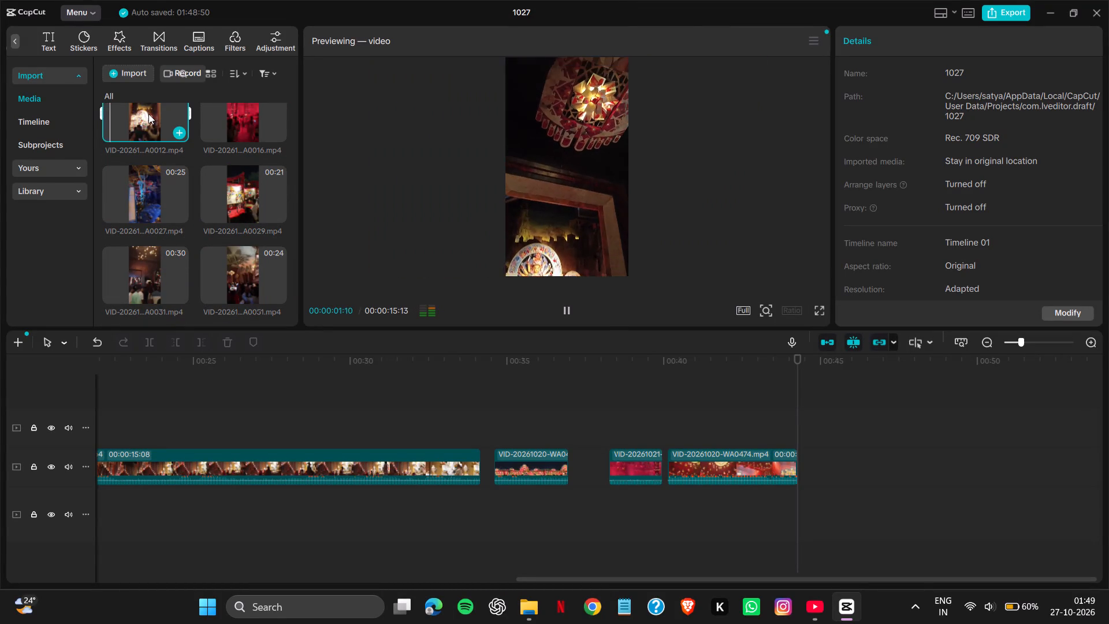
Add the full VID-20261021-WA0012 clip to the middle track just after WA0474, leaving a small gap.
drag(142, 116, 497, 370)
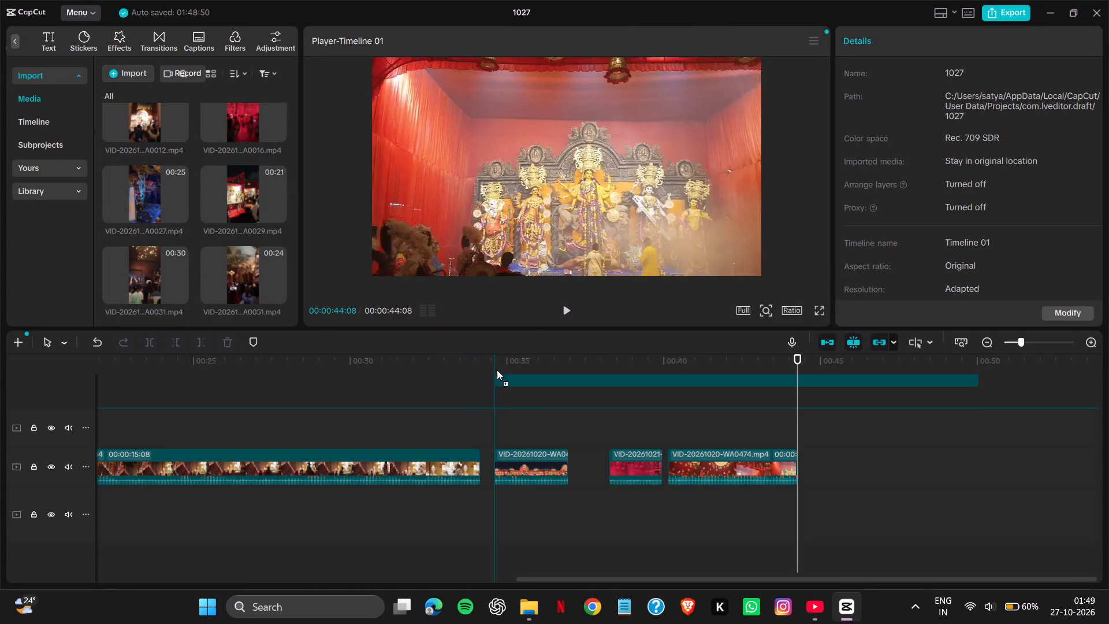
drag(497, 370, 645, 404)
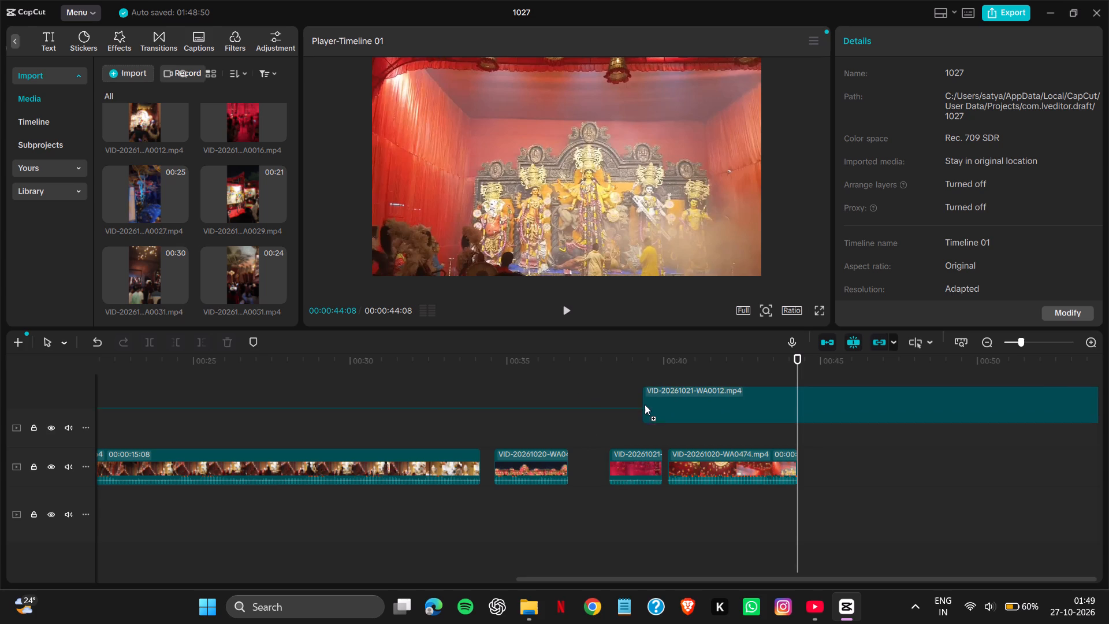
drag(645, 404, 791, 465)
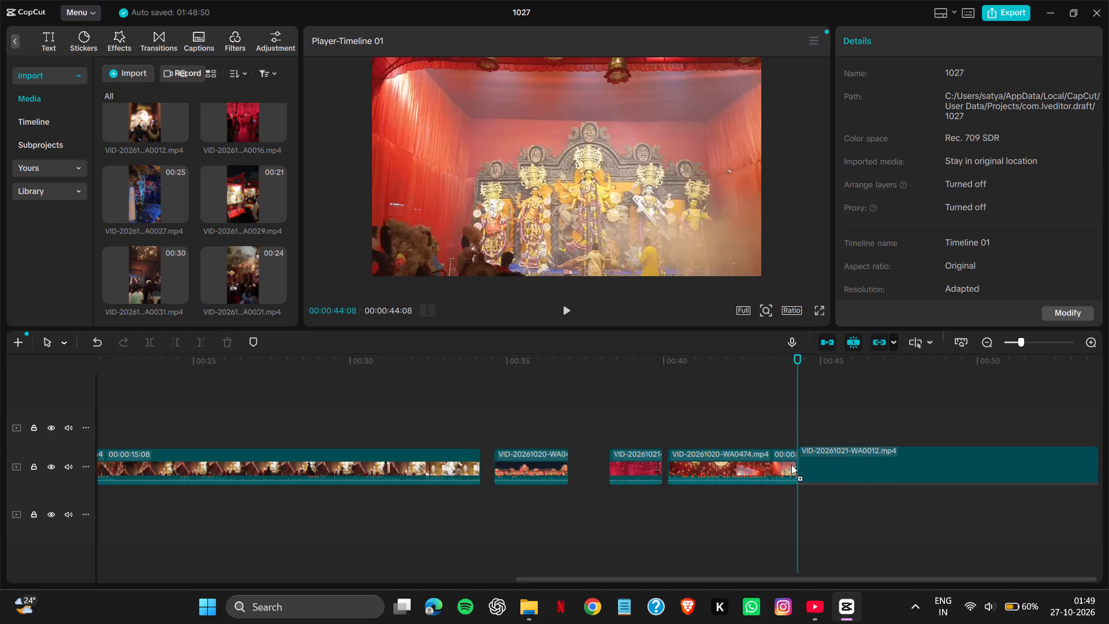
drag(791, 465, 805, 462)
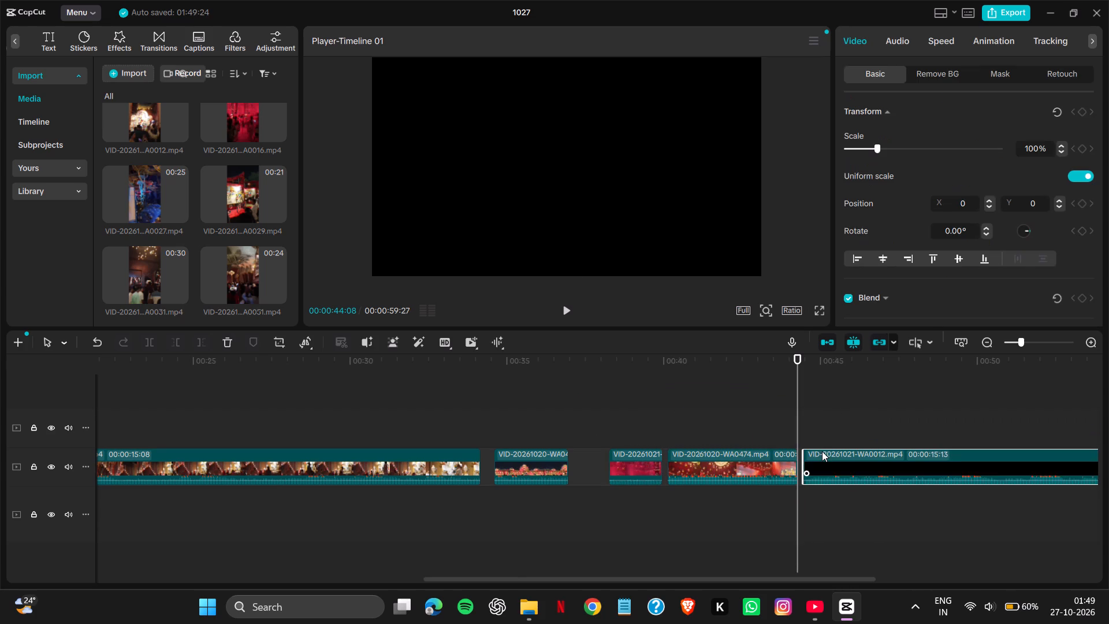
click(821, 454)
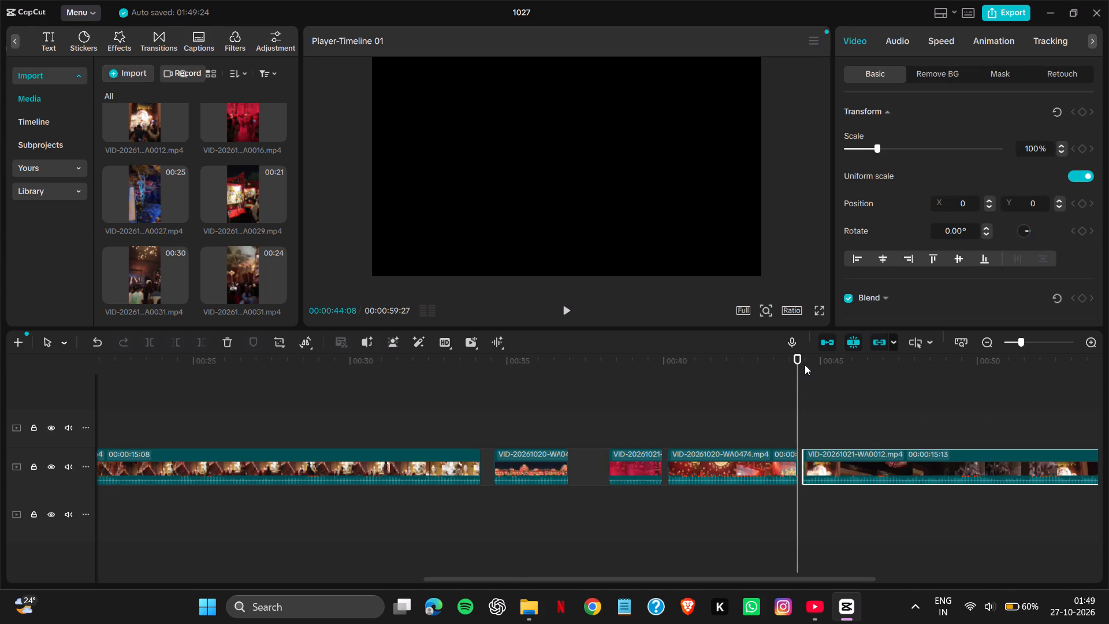
Play and scrub through the WA0012 clip, and trim its start to 00:00:46:20, on the hanging lamp shot.
drag(799, 357, 807, 357)
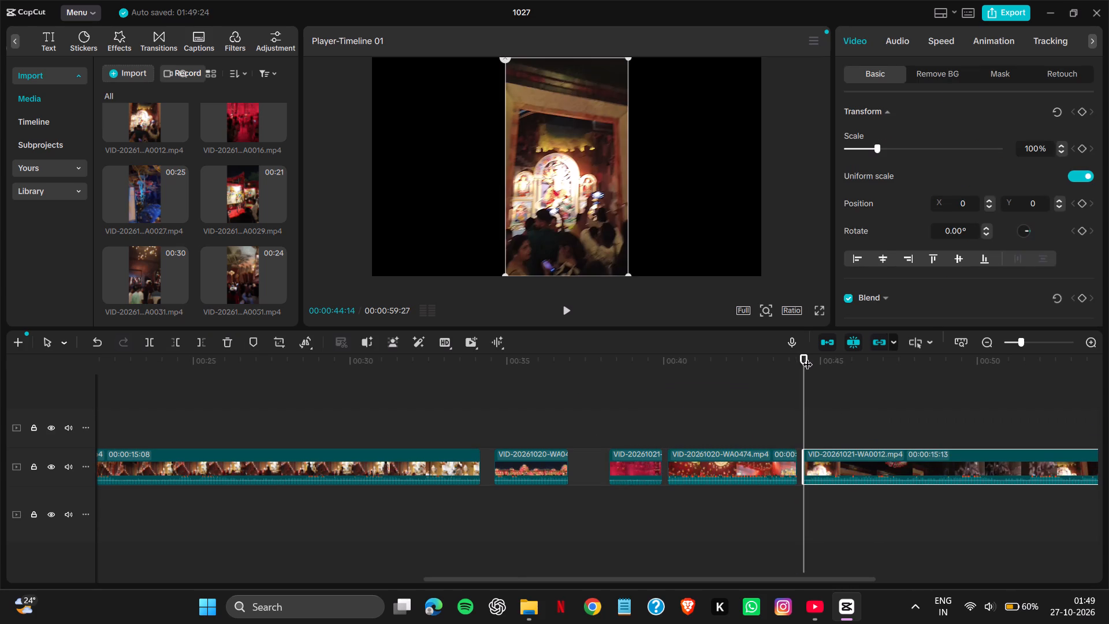
click(569, 310)
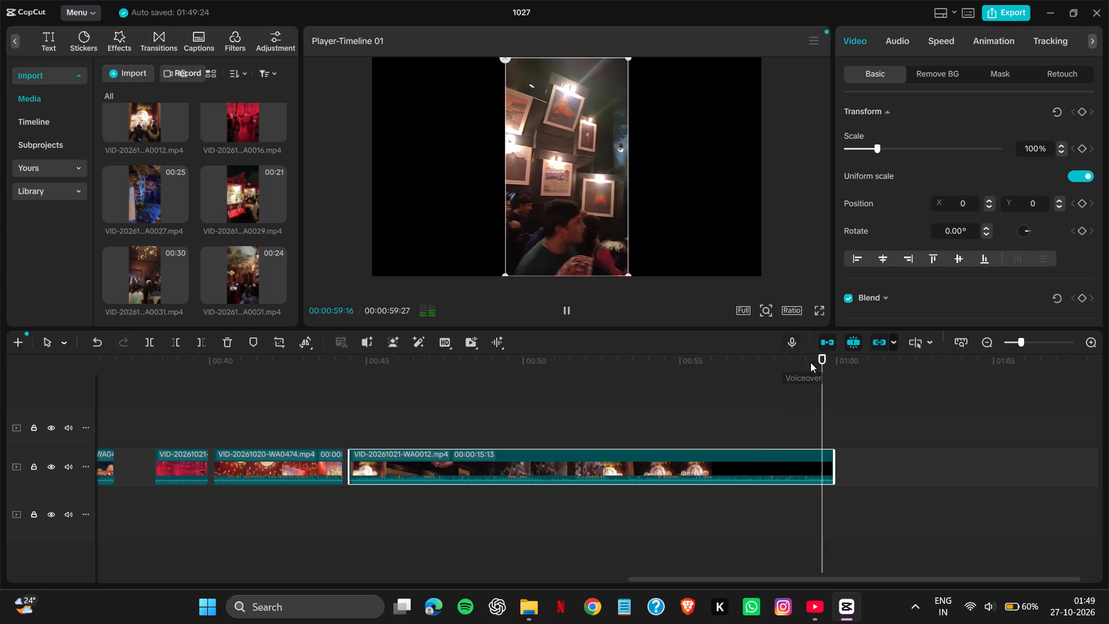
drag(836, 356, 728, 376)
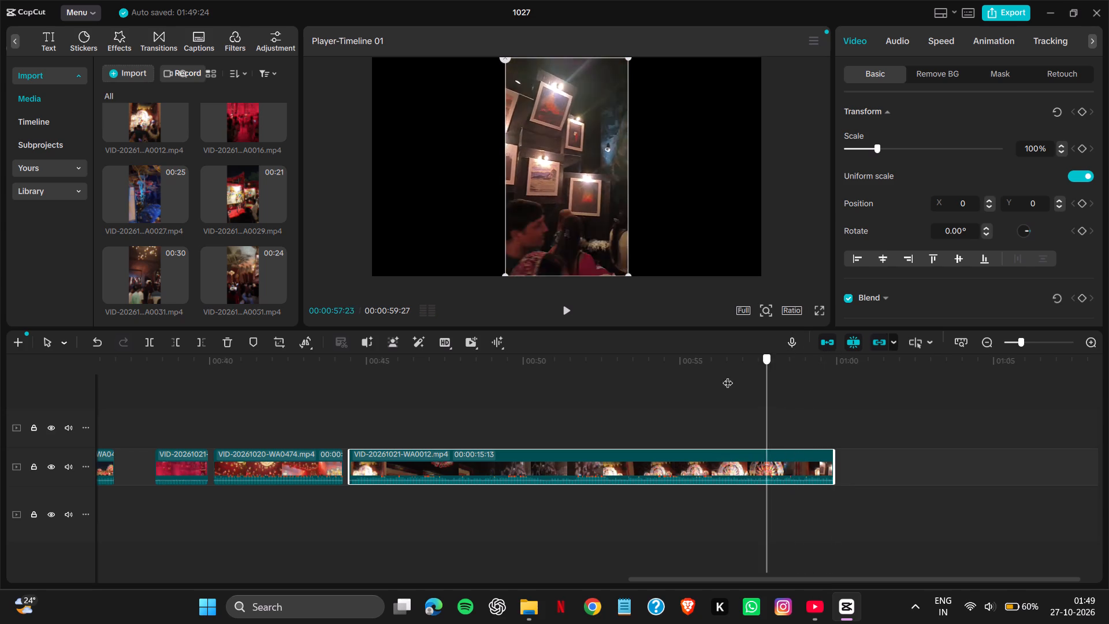
drag(728, 376, 503, 394)
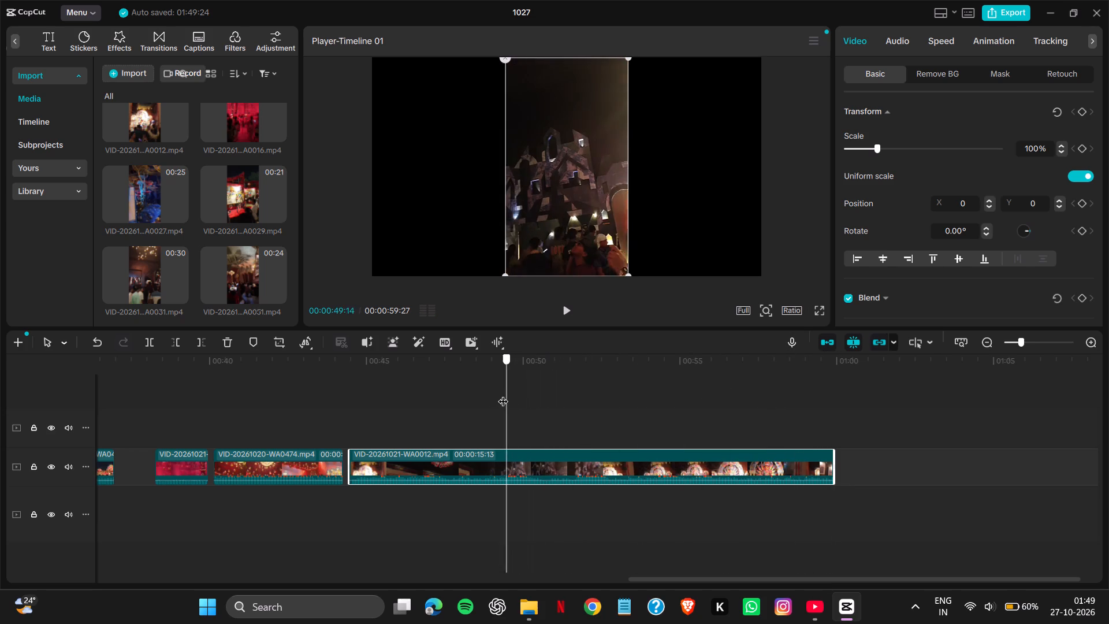
drag(503, 394, 428, 395)
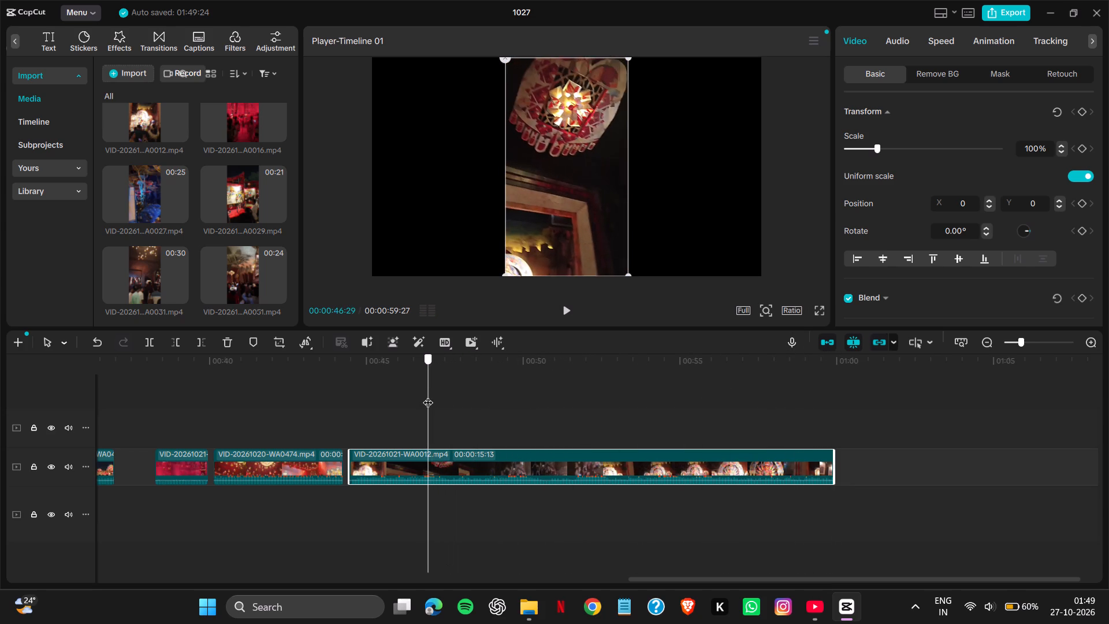
drag(428, 395, 401, 406)
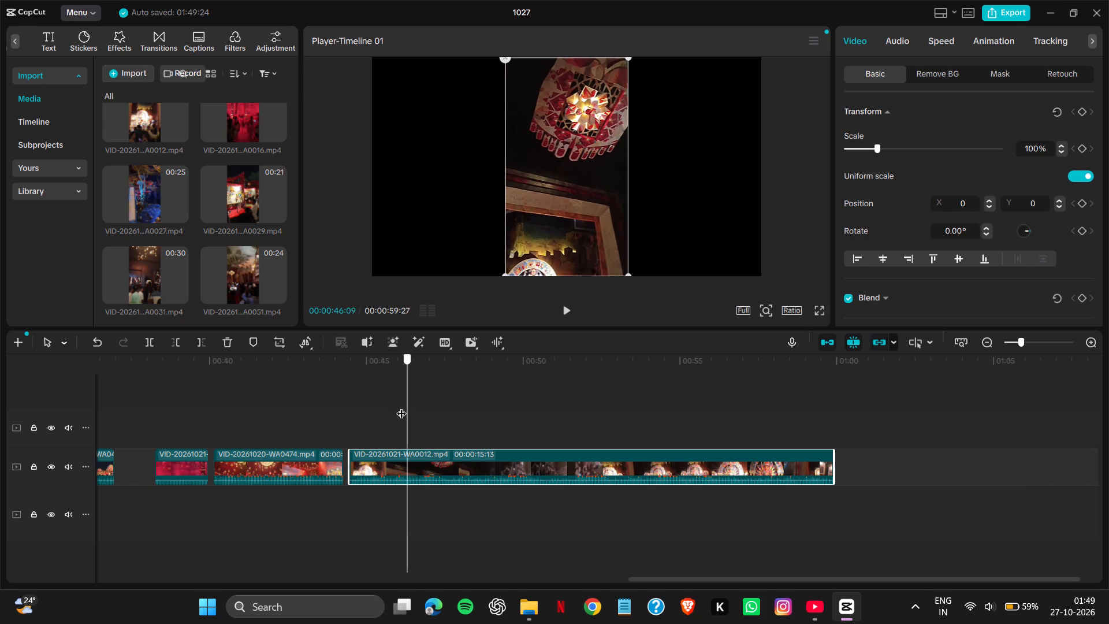
drag(401, 406, 356, 438)
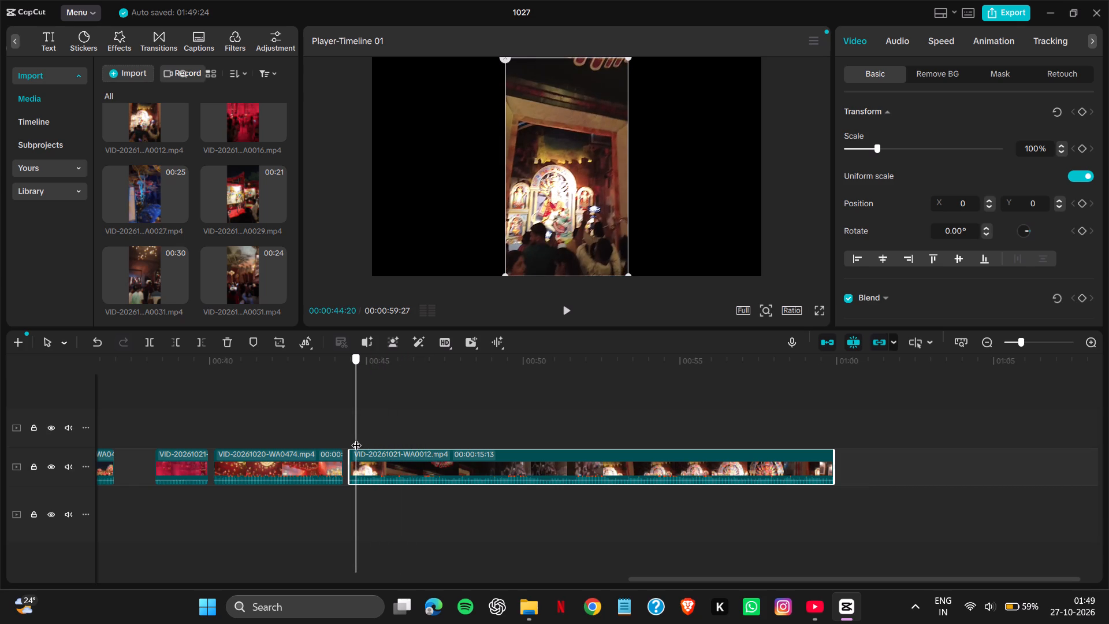
drag(356, 438, 358, 449)
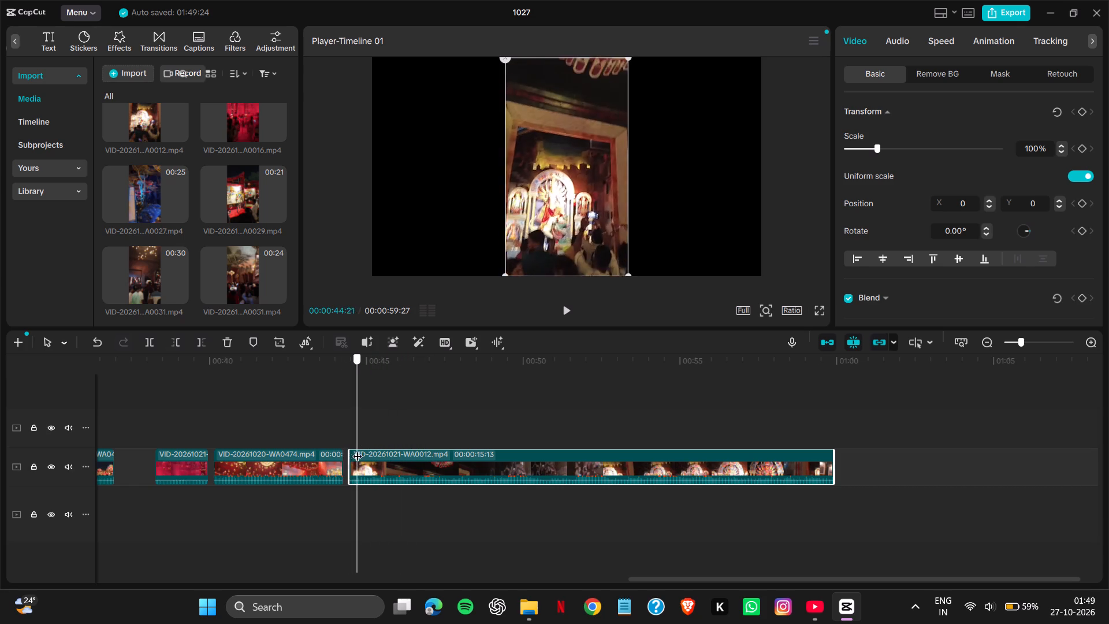
drag(358, 449, 419, 440)
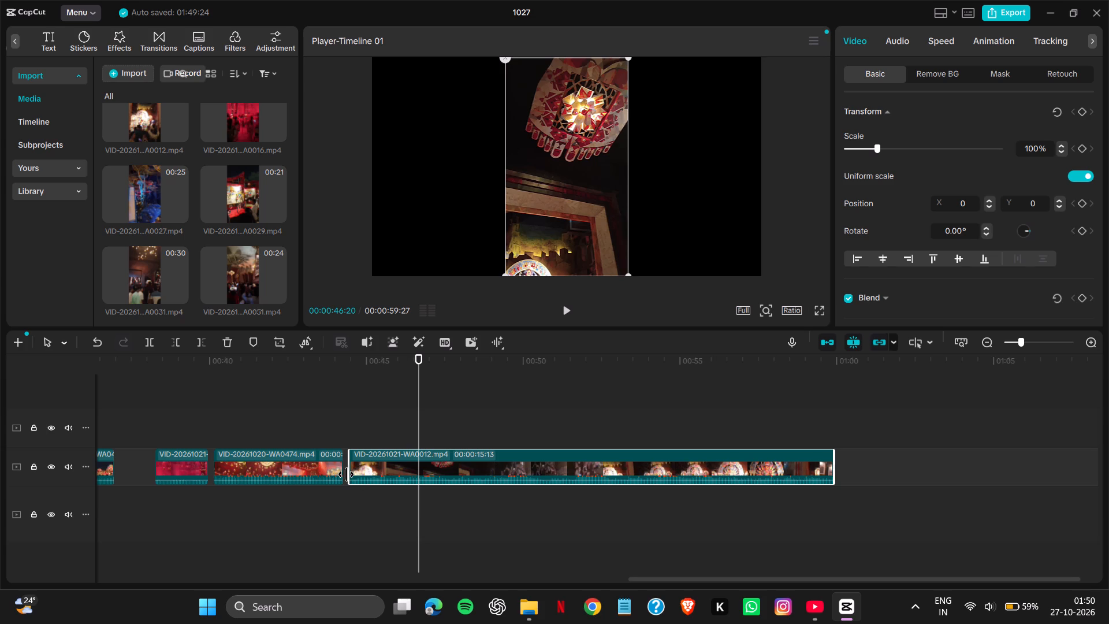
drag(346, 474, 412, 471)
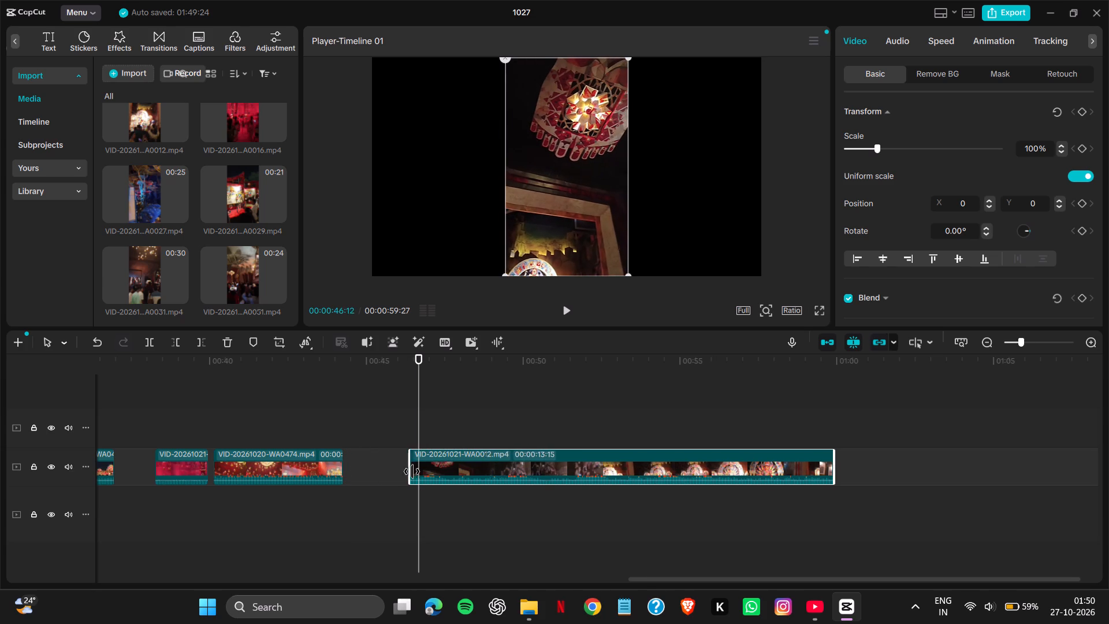
drag(412, 471, 416, 471)
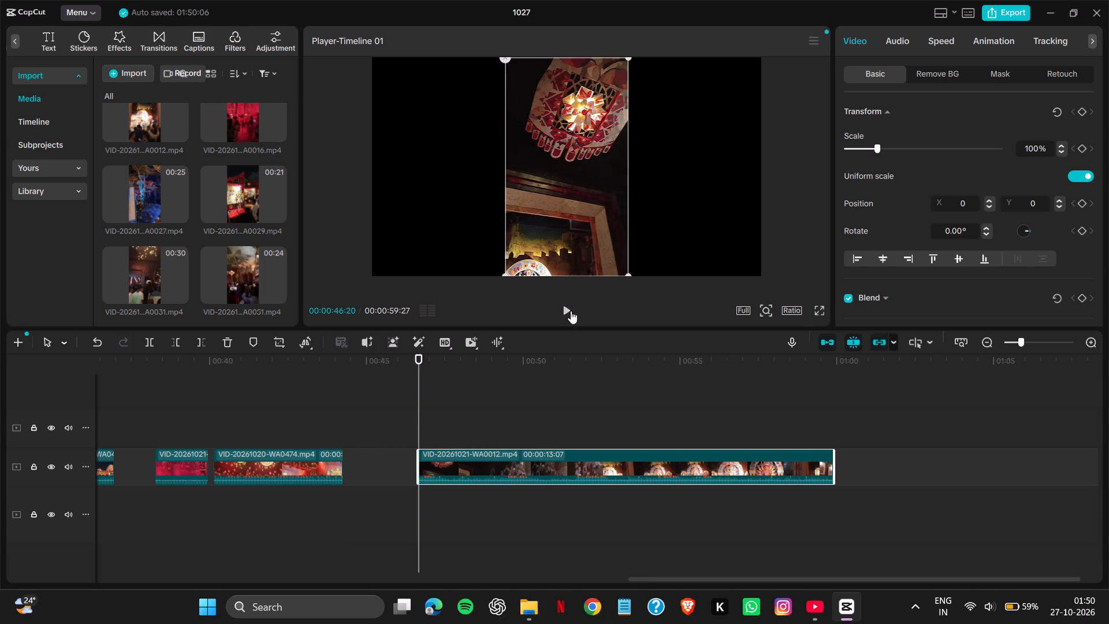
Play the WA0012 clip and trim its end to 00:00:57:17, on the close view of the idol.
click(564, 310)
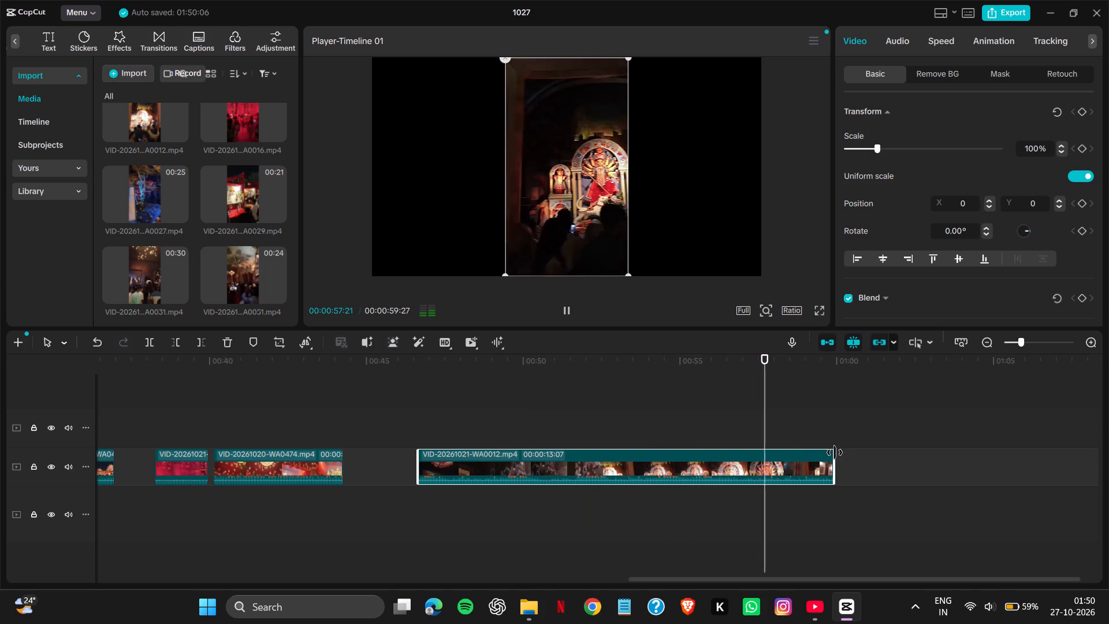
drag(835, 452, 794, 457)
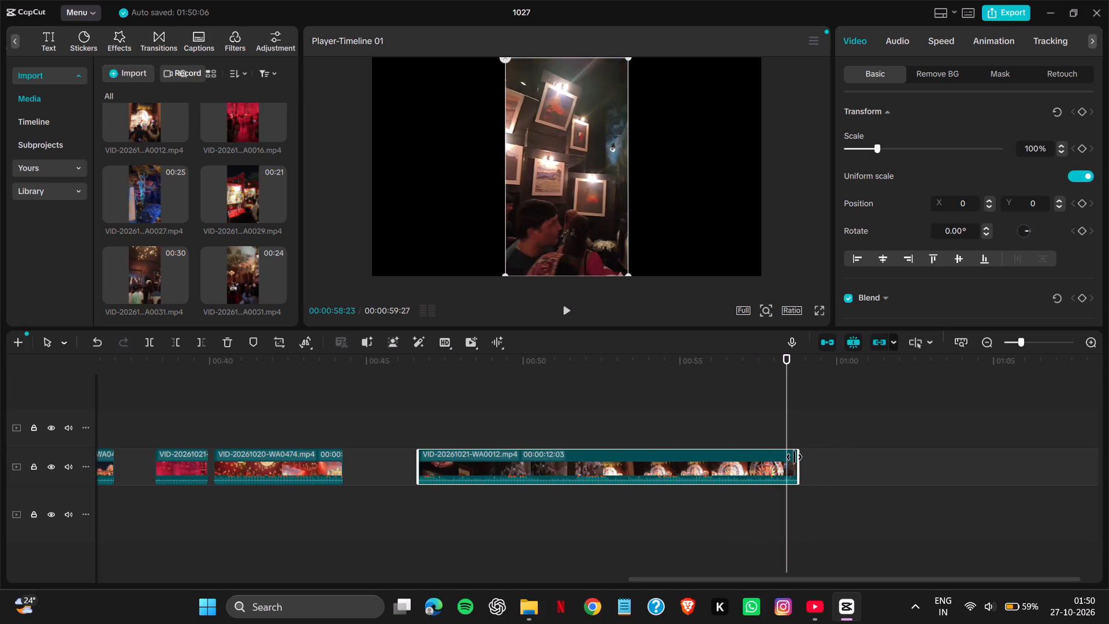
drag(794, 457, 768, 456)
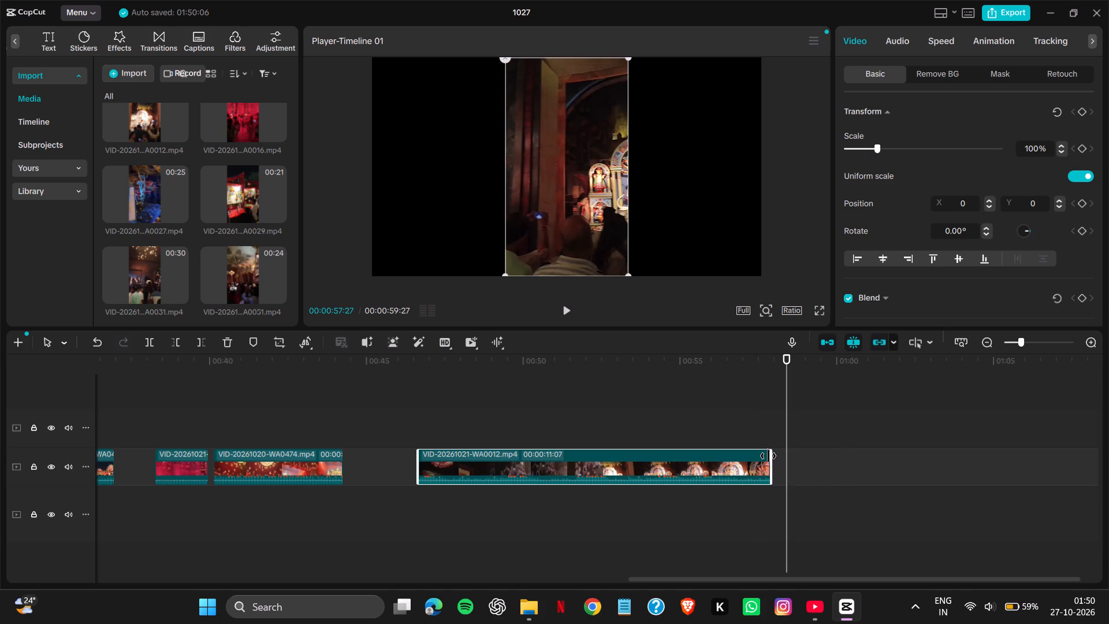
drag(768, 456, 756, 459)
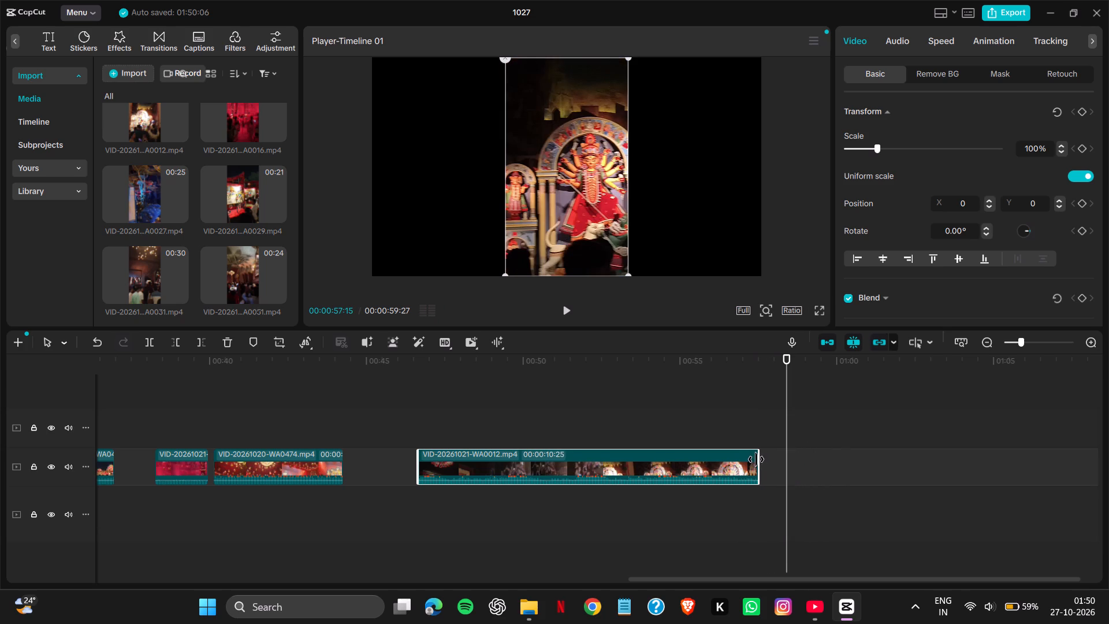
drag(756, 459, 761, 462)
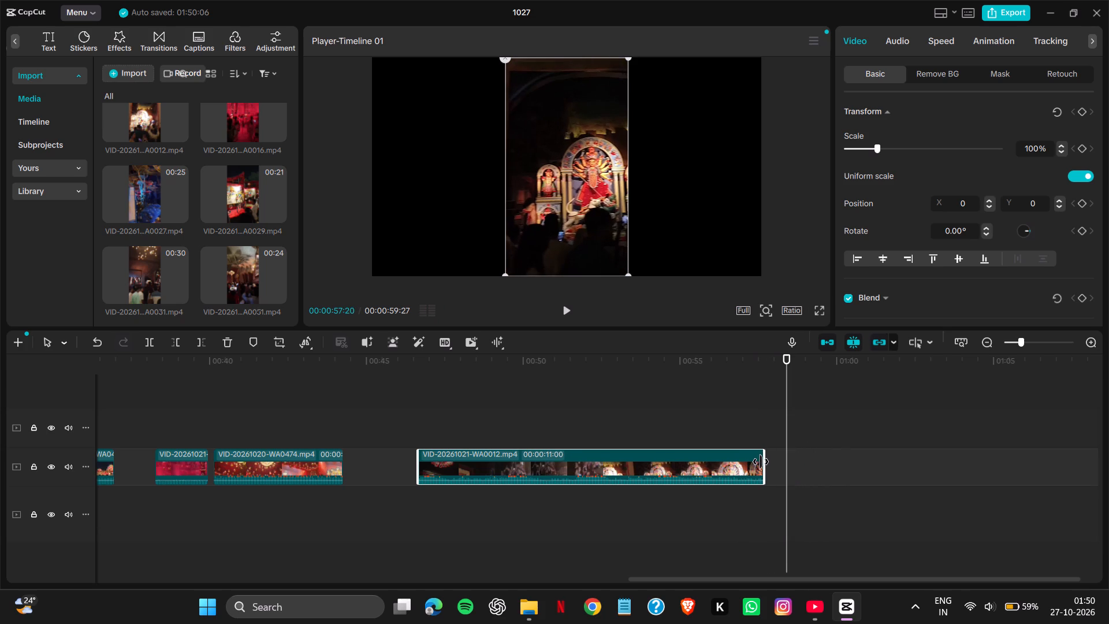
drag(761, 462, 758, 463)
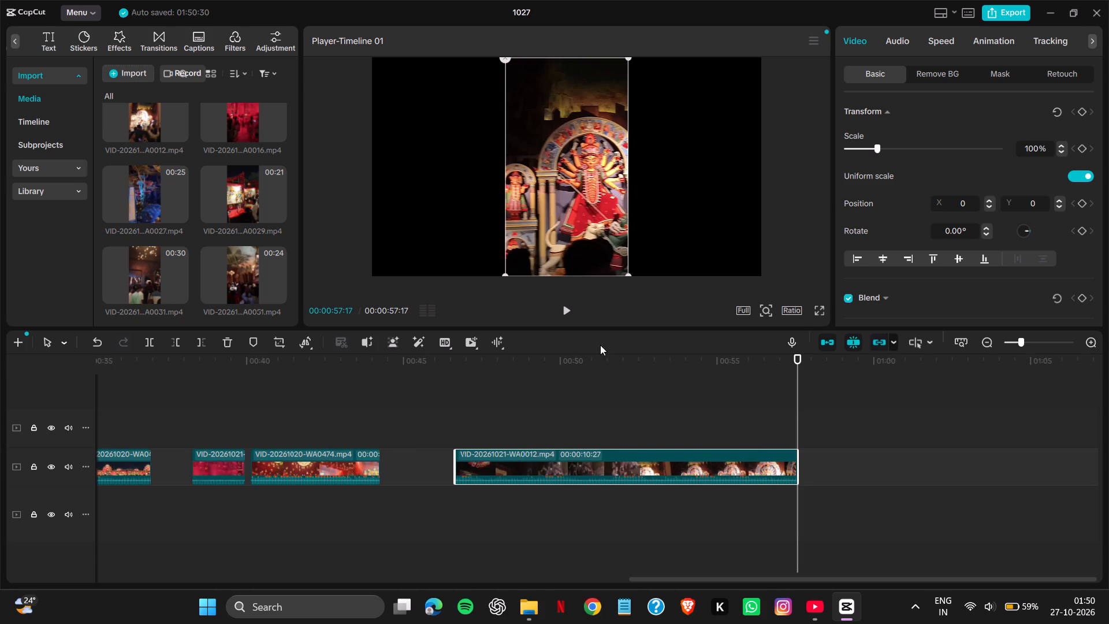
Play the whole timeline from the start and follow the clip sequence through to WA0012.
click(566, 311)
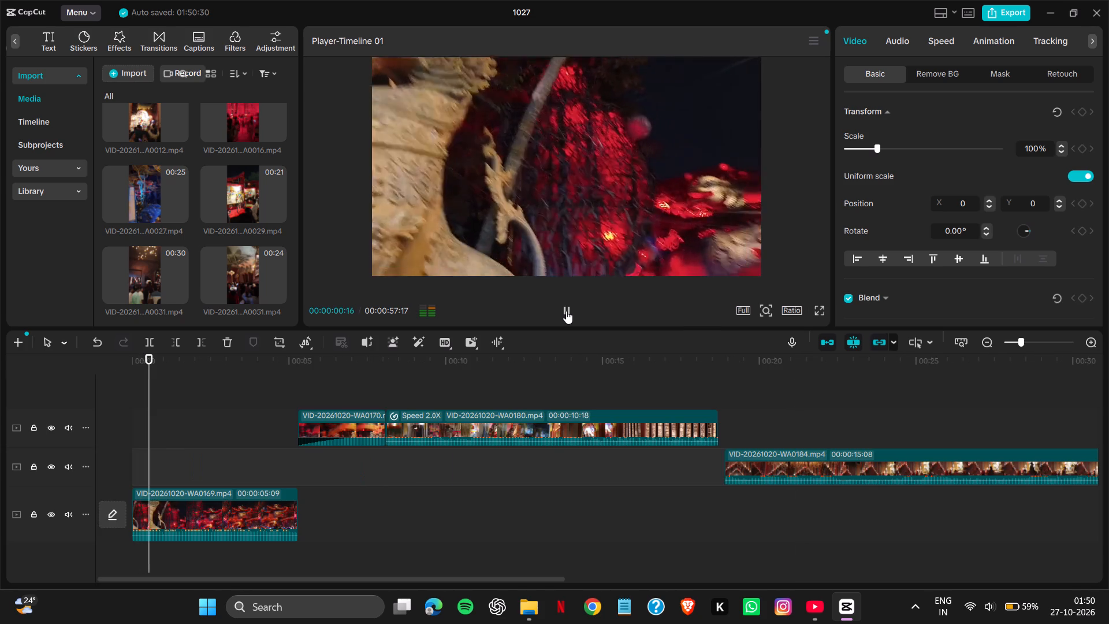
scroll(877, 462, left, 5)
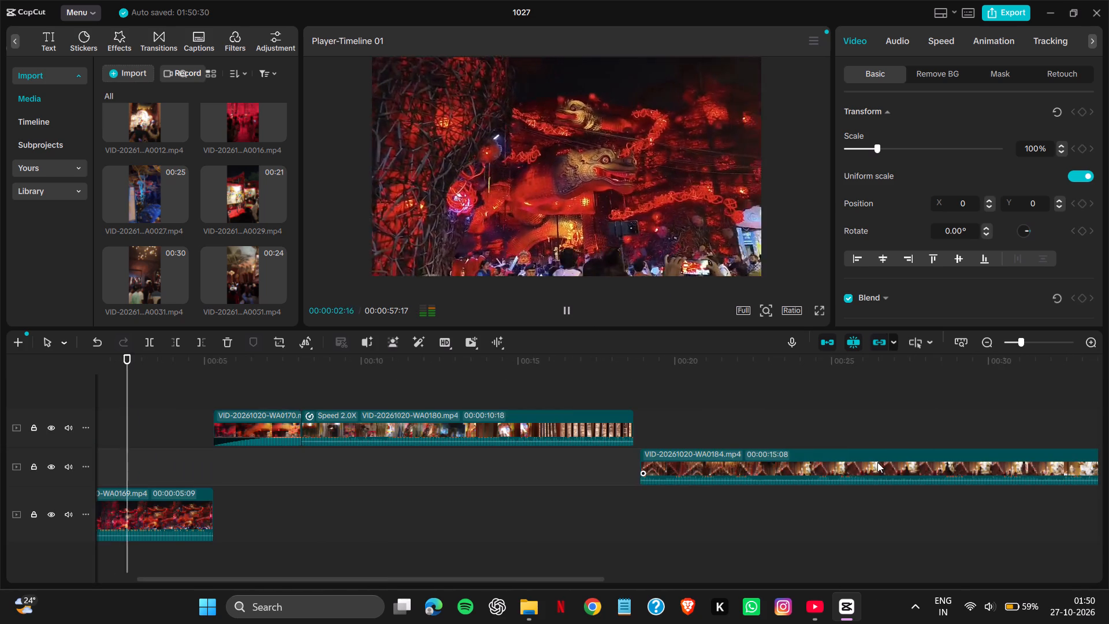
scroll(877, 462, left, 10)
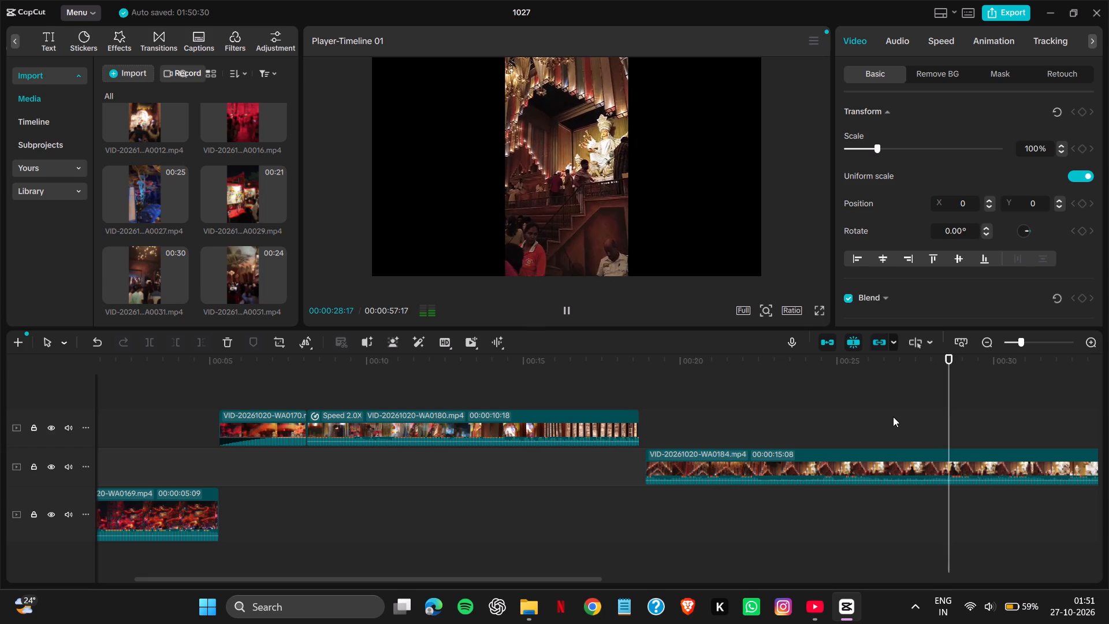
scroll(859, 415, left, 3)
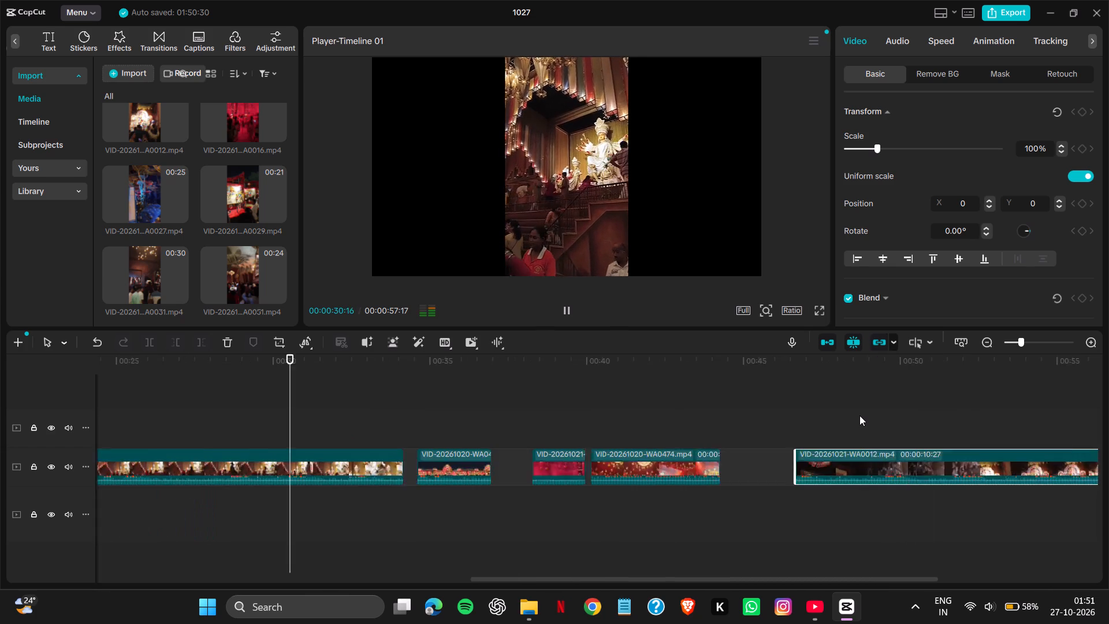
scroll(859, 415, left, 3)
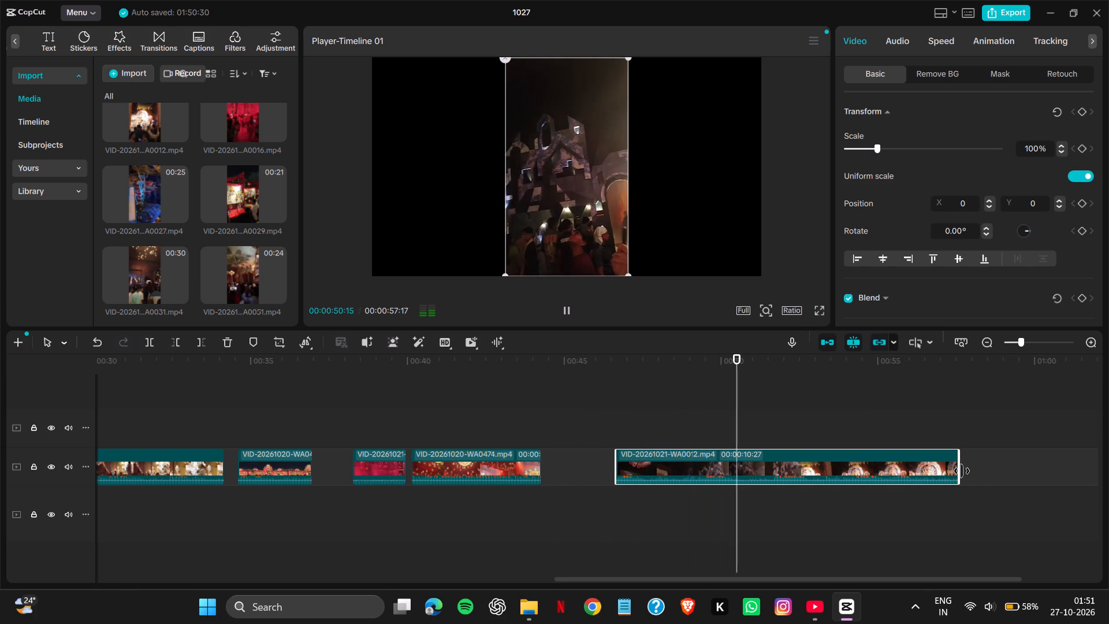
Readjust the end of the WA0012 clip to 00:00:57:23 and play back its last part.
drag(962, 471, 993, 471)
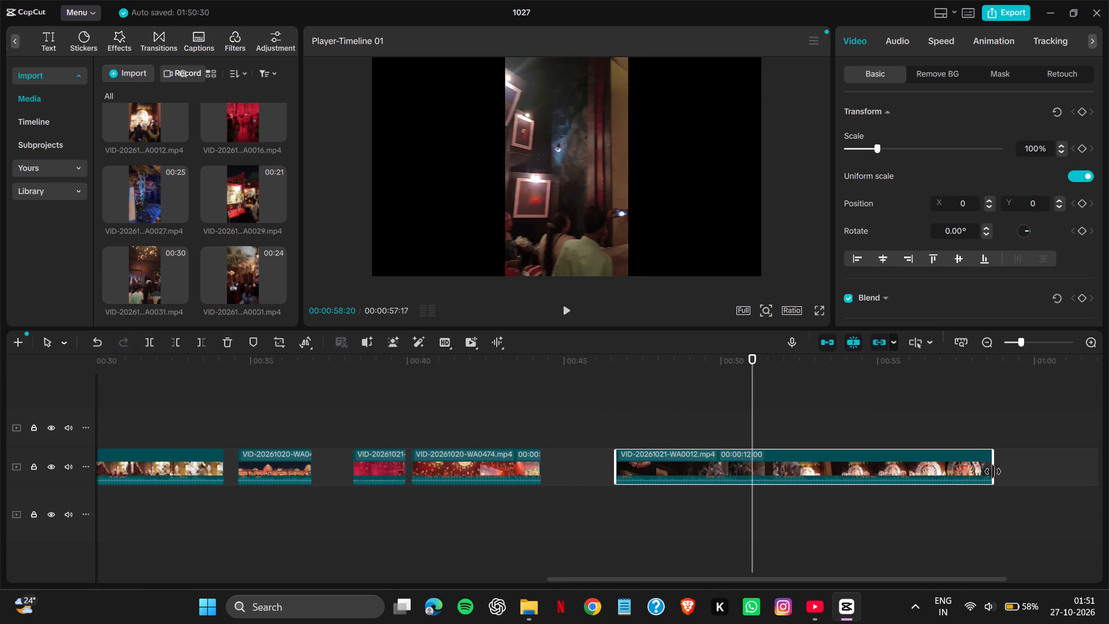
drag(993, 471, 961, 477)
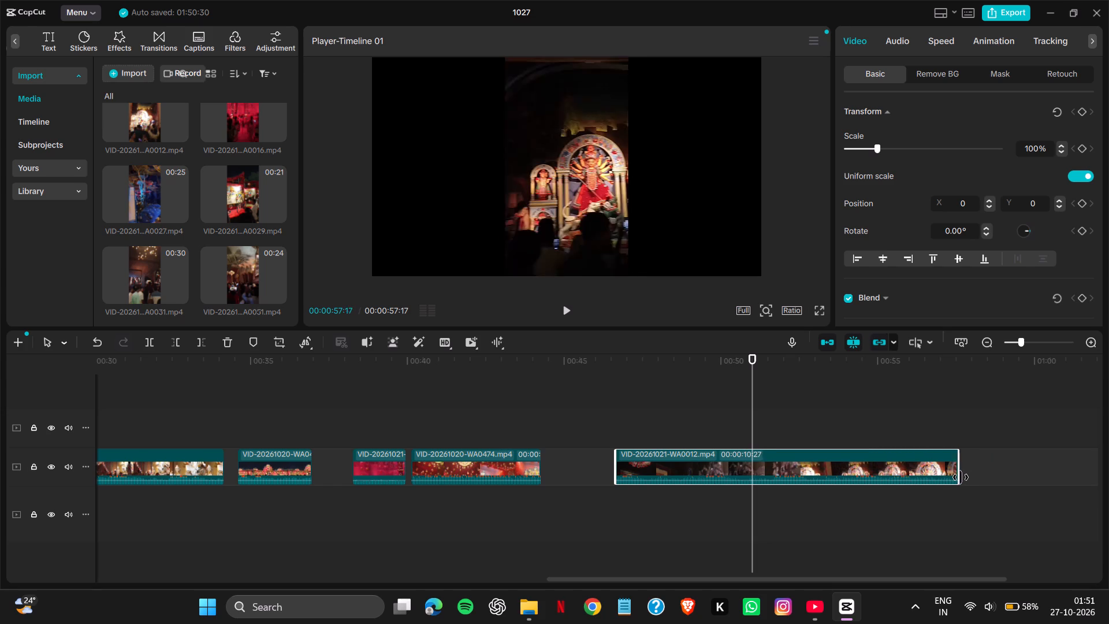
drag(961, 477, 964, 477)
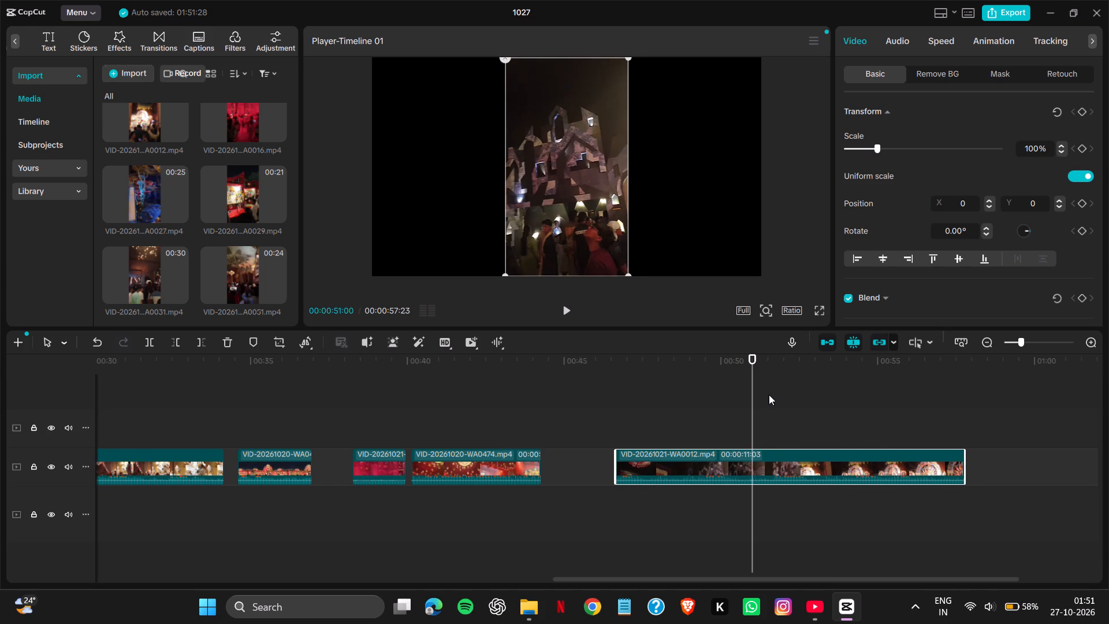
click(565, 310)
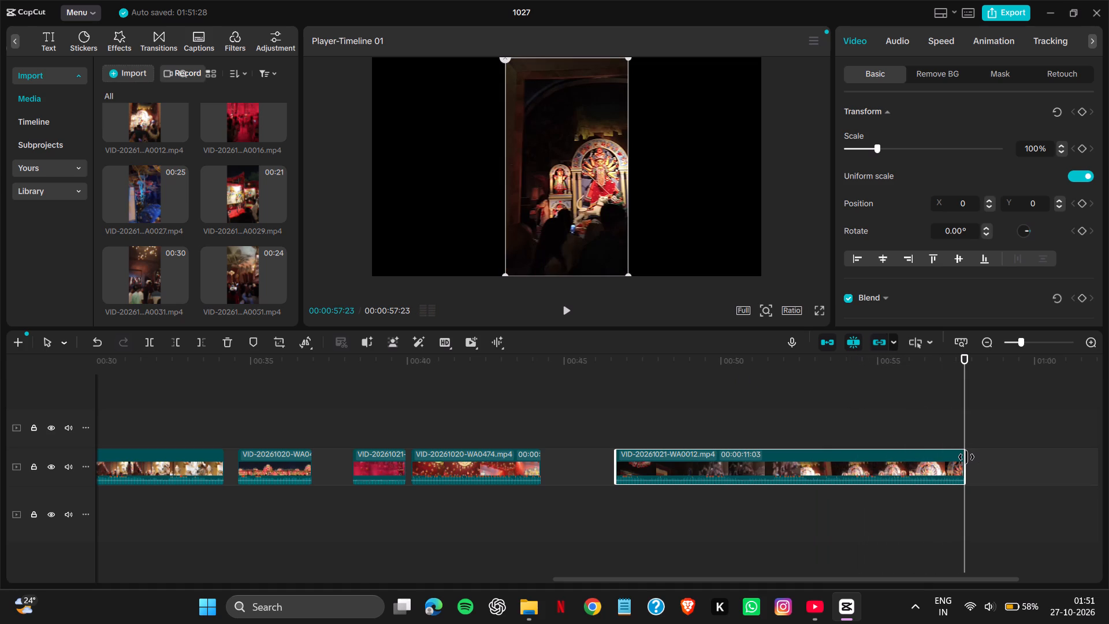
Trim the end of the WA0012 clip back to 00:00:57:06, on the centred idol, and play back its last part.
drag(967, 457, 958, 459)
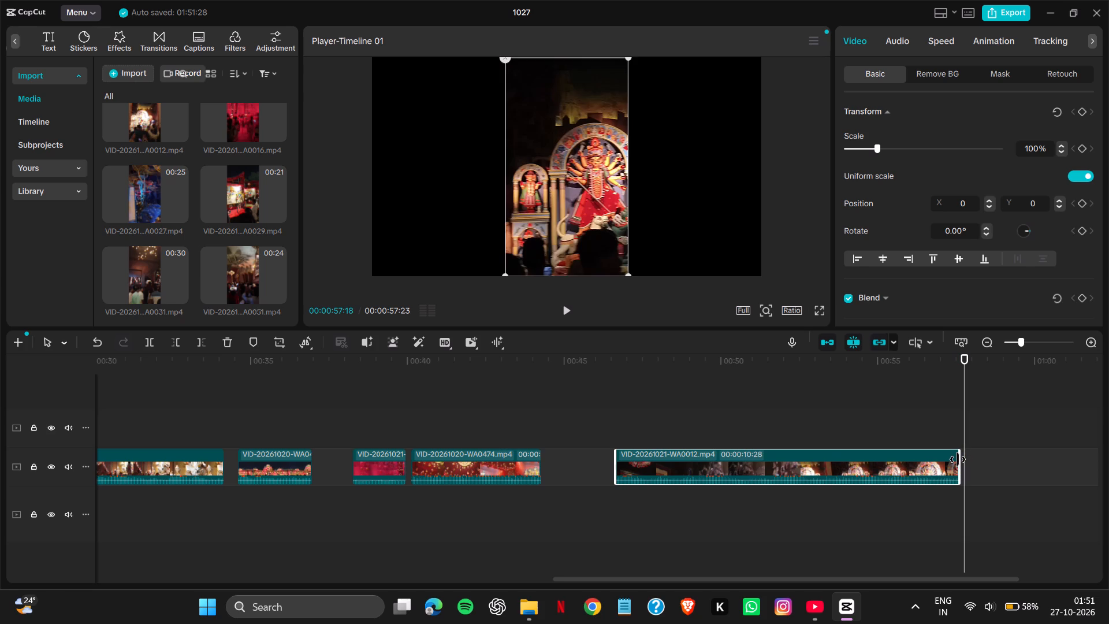
drag(958, 459, 957, 459)
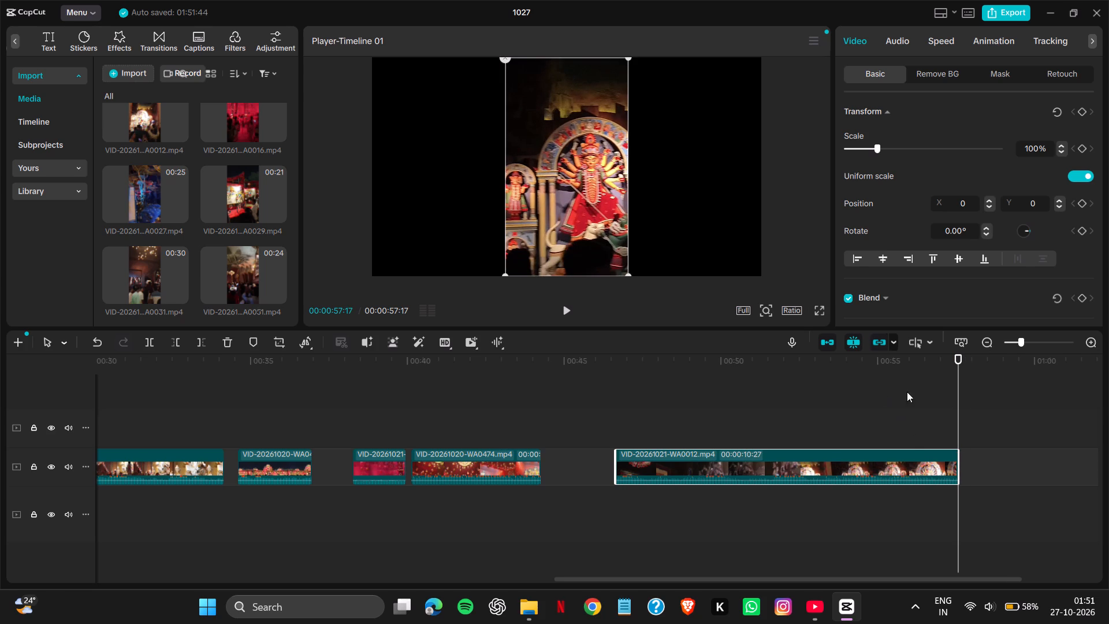
drag(958, 459, 956, 459)
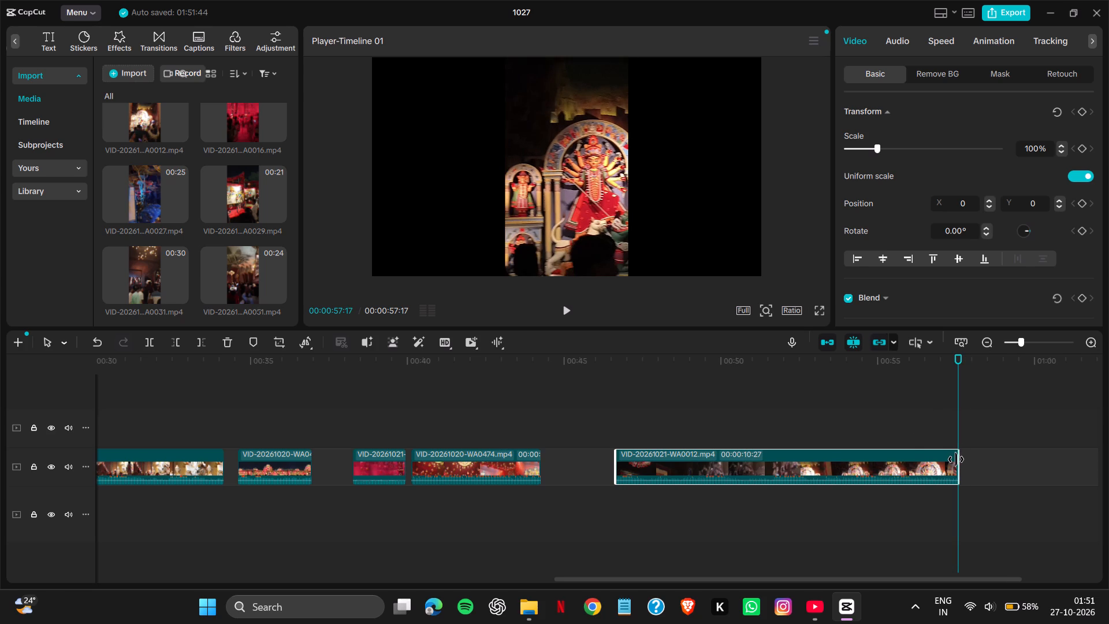
drag(956, 459, 948, 463)
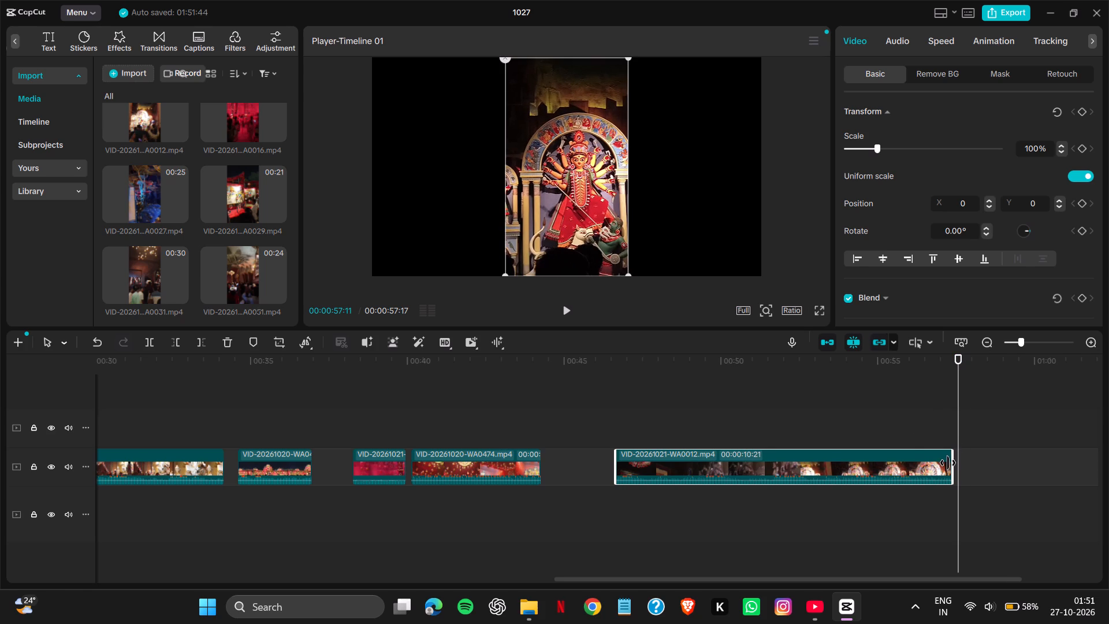
drag(948, 463, 948, 465)
drag(948, 465, 943, 467)
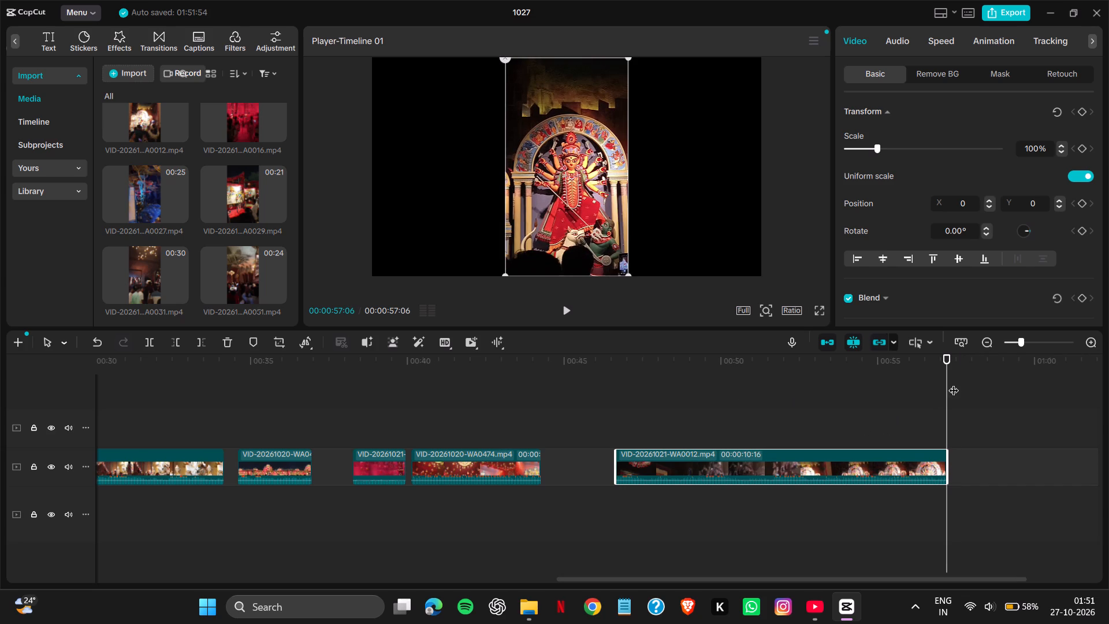
drag(947, 385, 895, 415)
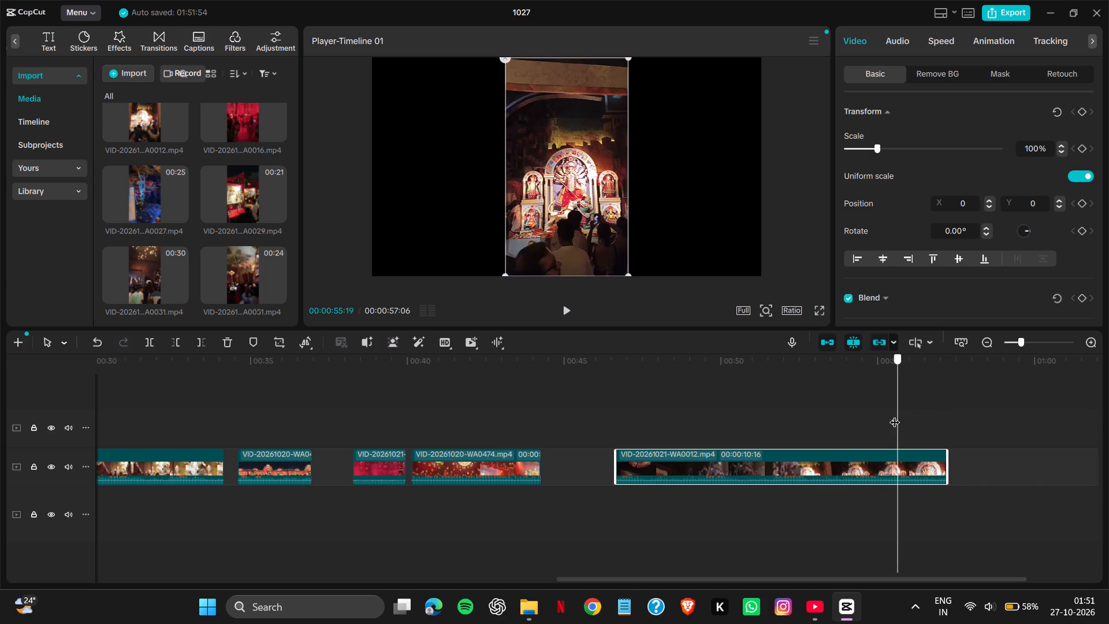
drag(895, 415, 888, 416)
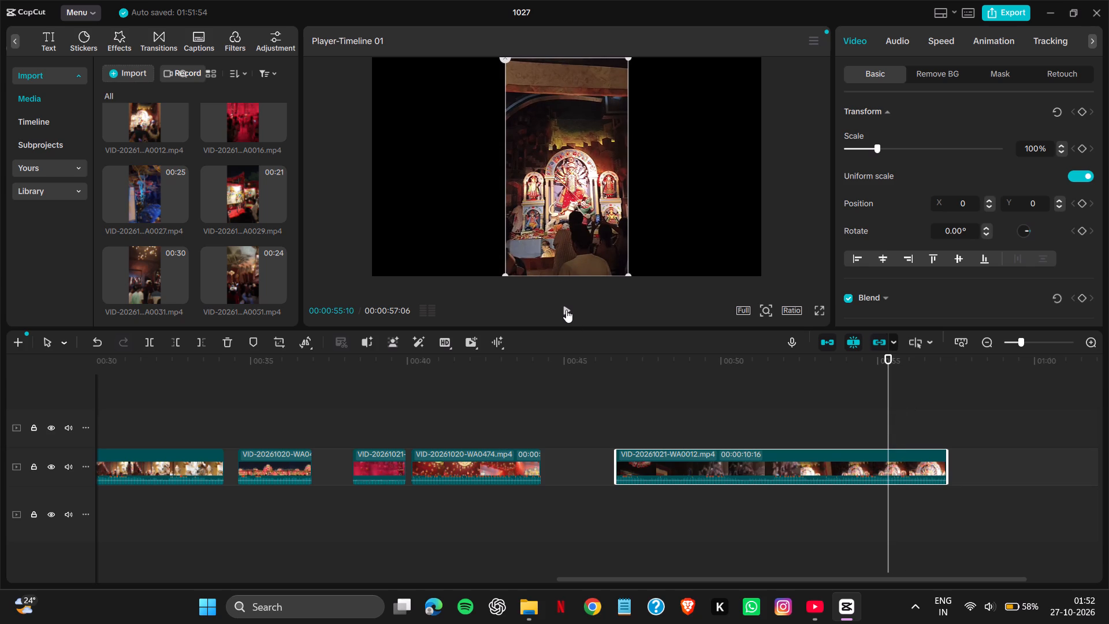
click(565, 310)
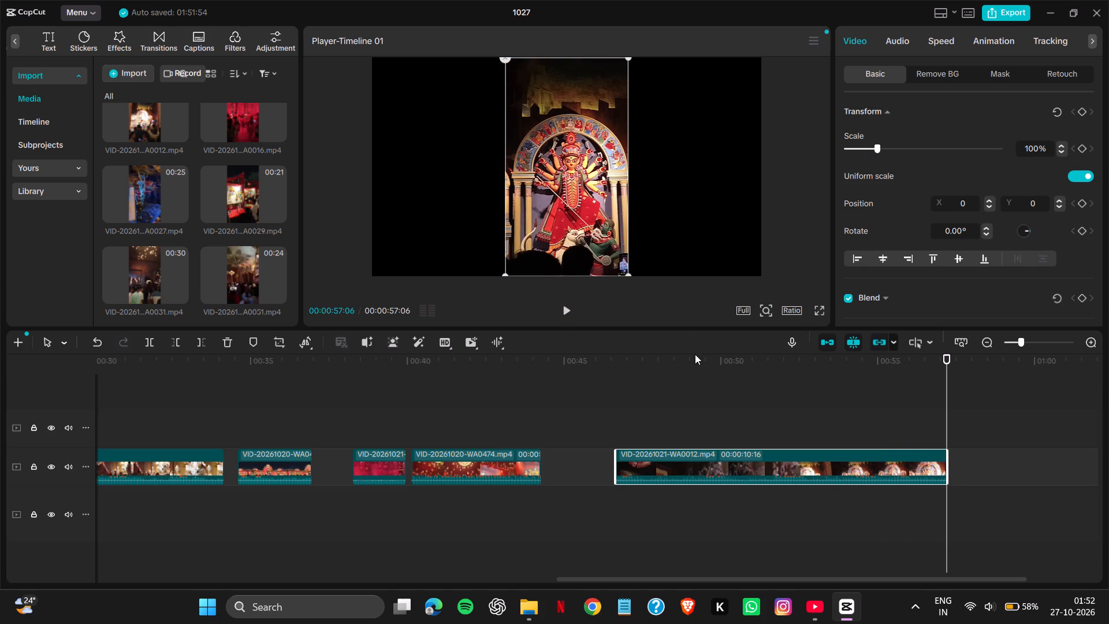
Preview the unused 16-second WA0171 clip in the media library and delete it from the project media.
scroll(224, 237, down, 1)
scroll(224, 237, up, 3)
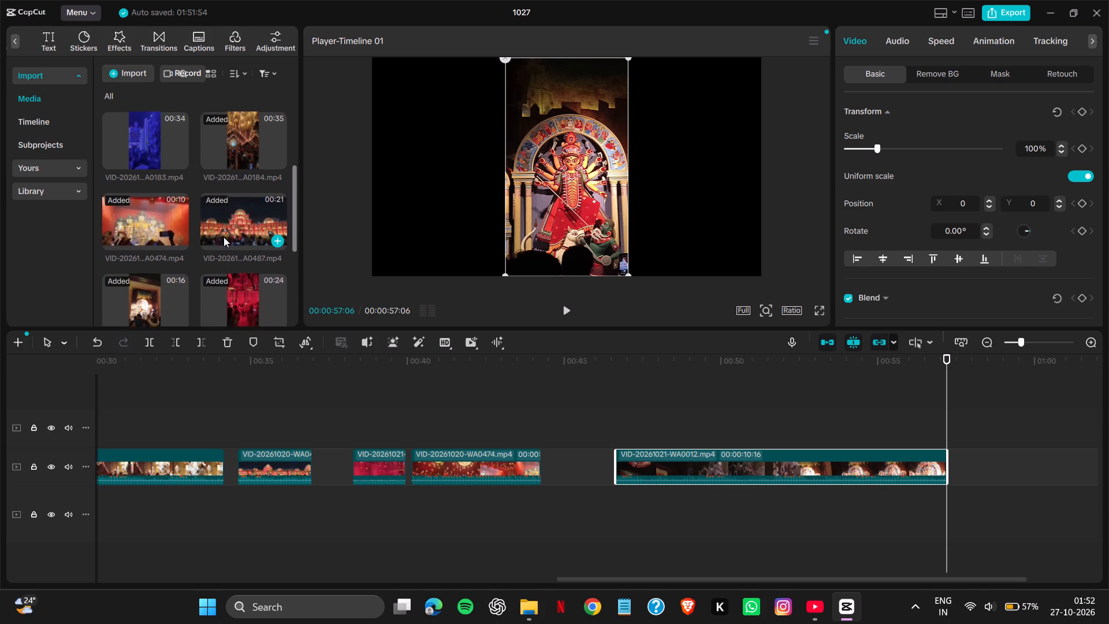
scroll(224, 237, up, 3)
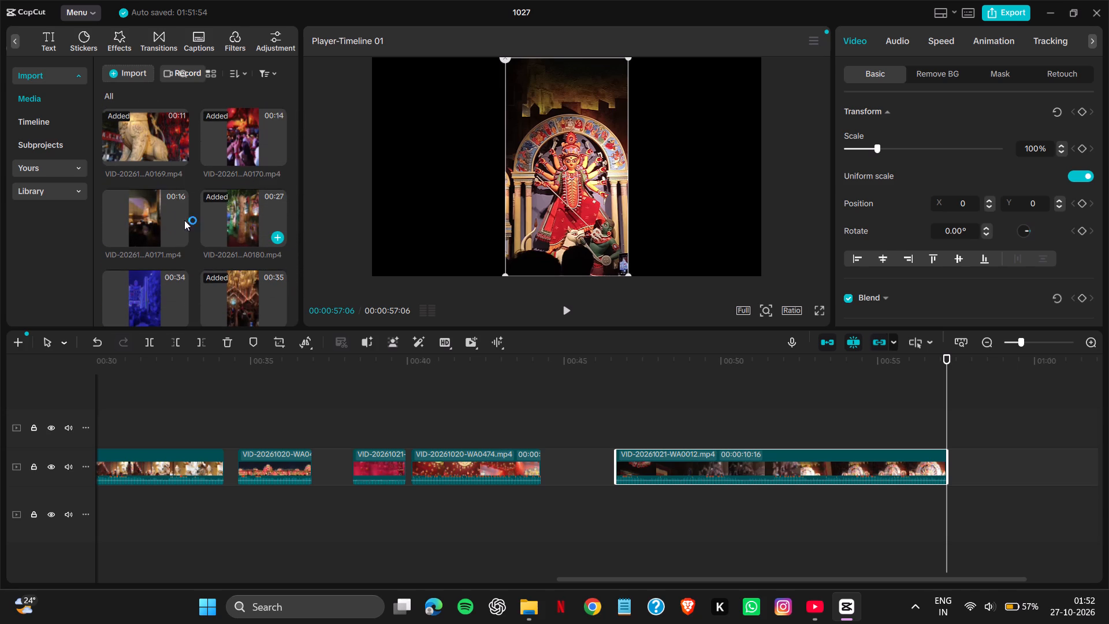
double_click(133, 218)
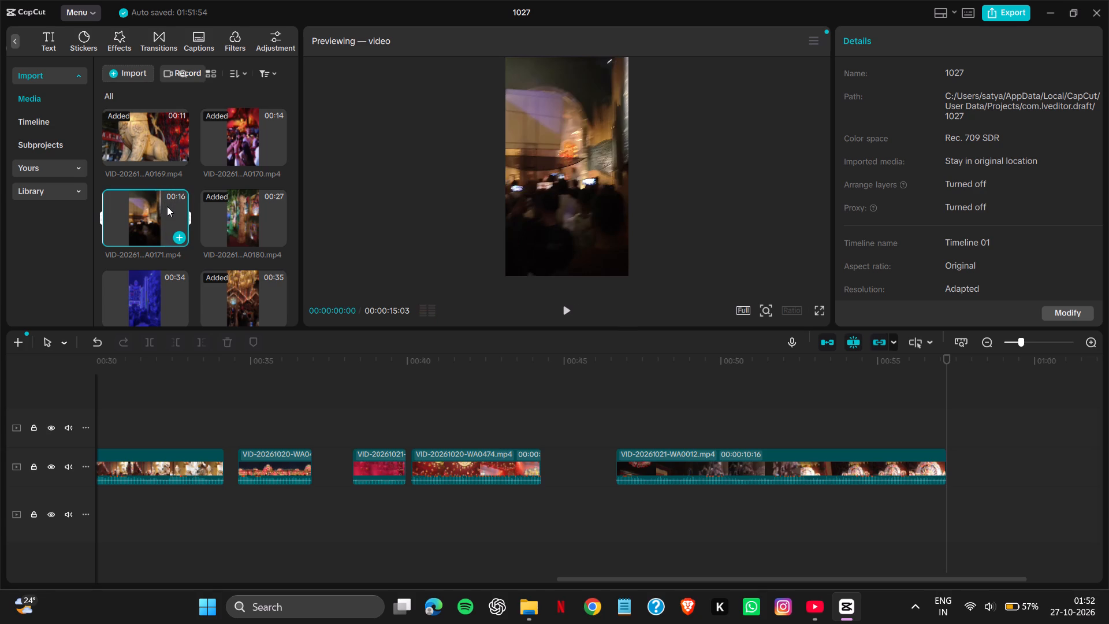
right_click(167, 206)
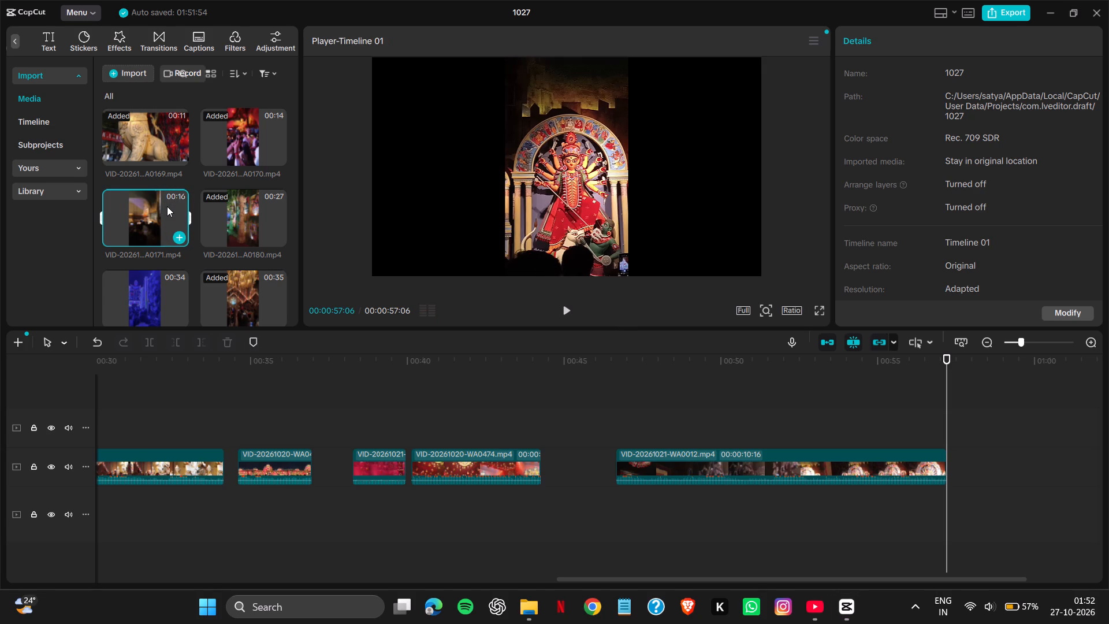
click(167, 206)
right_click(167, 206)
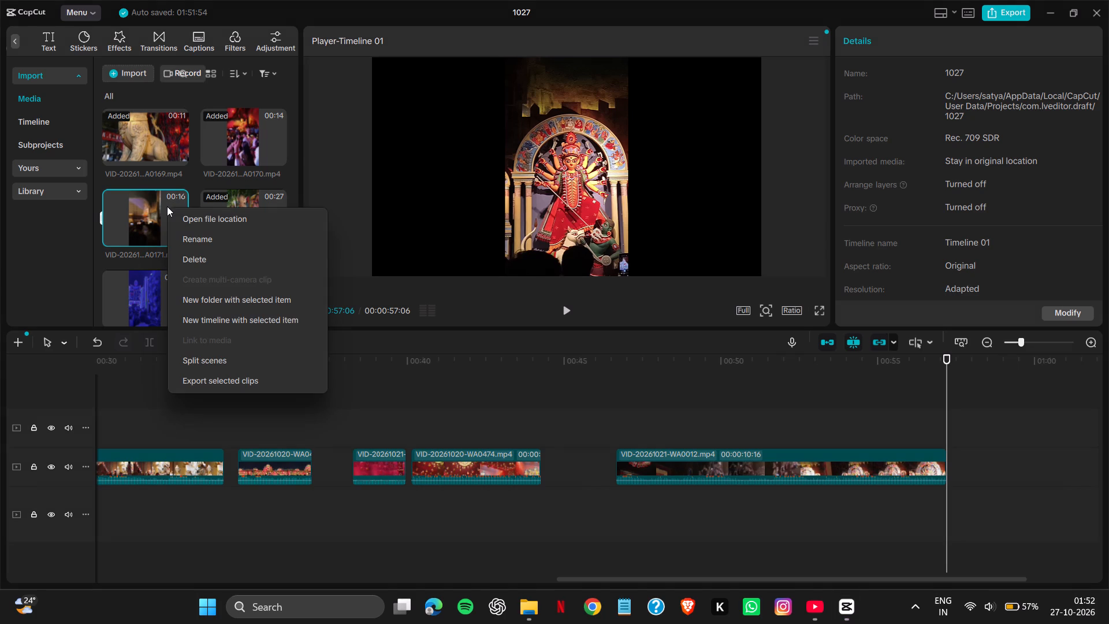
click(203, 259)
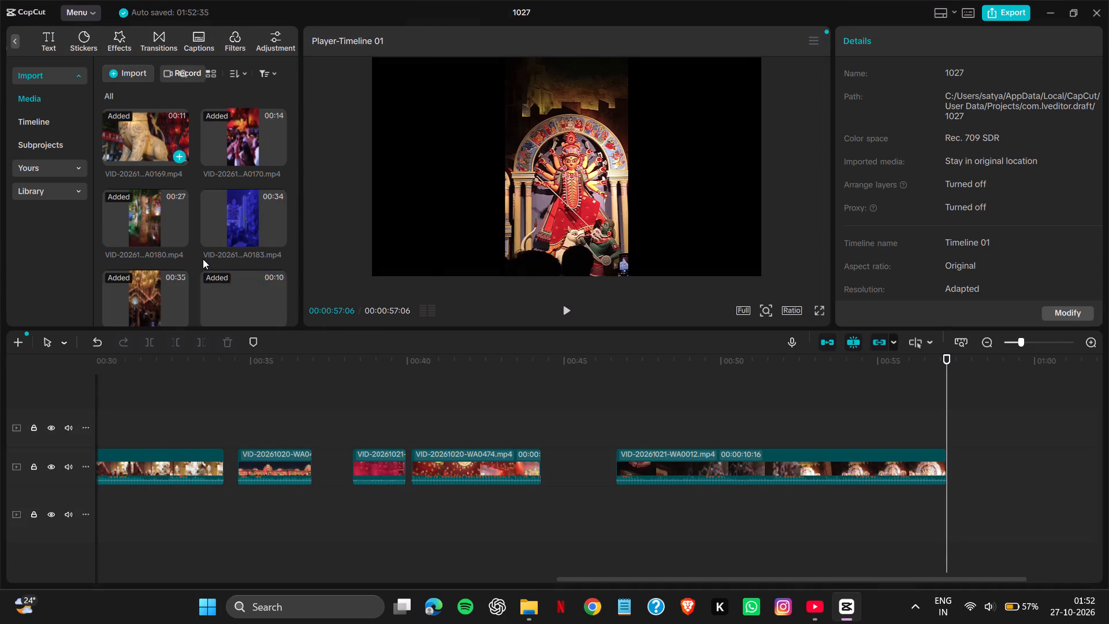
Look through the remaining media clips and preview the 24-second clip at the end of the library.
scroll(184, 215, up, 1)
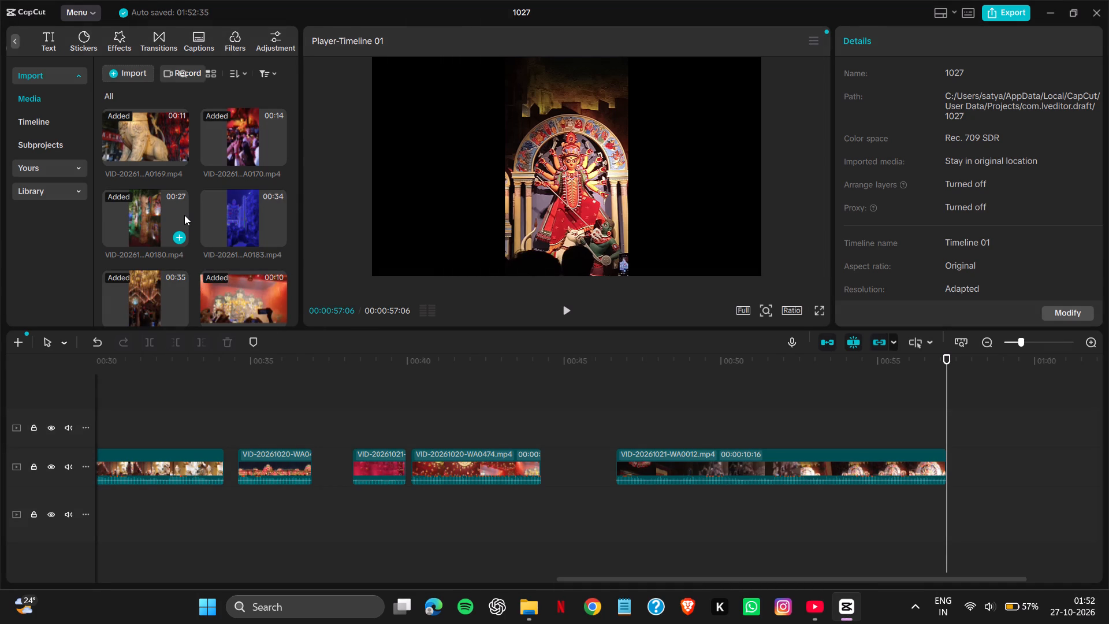
scroll(184, 215, down, 1)
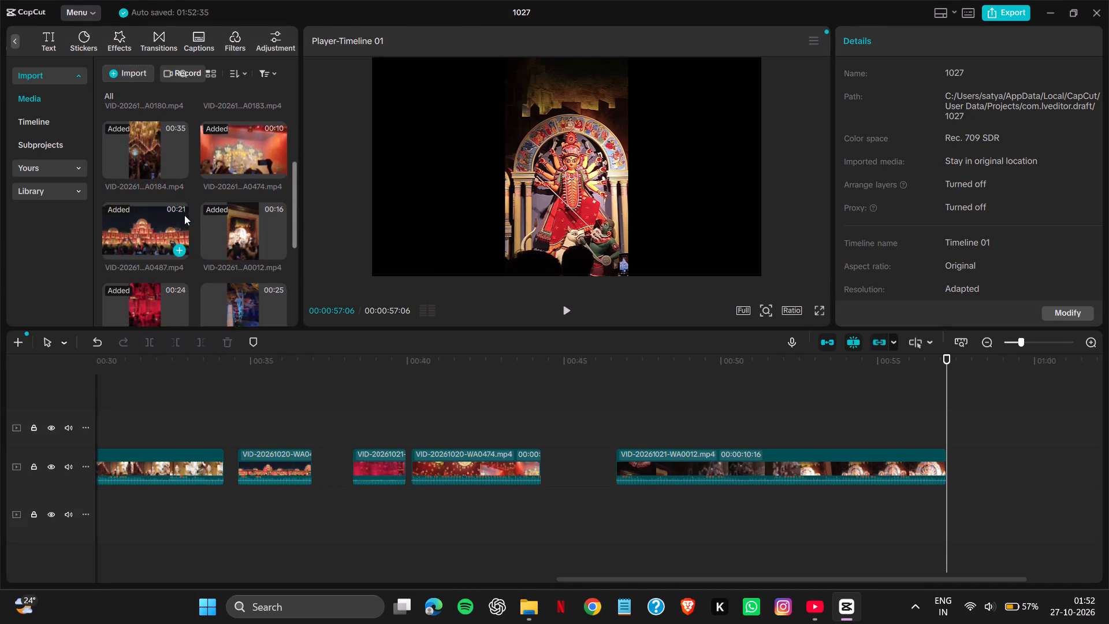
scroll(184, 215, down, 2)
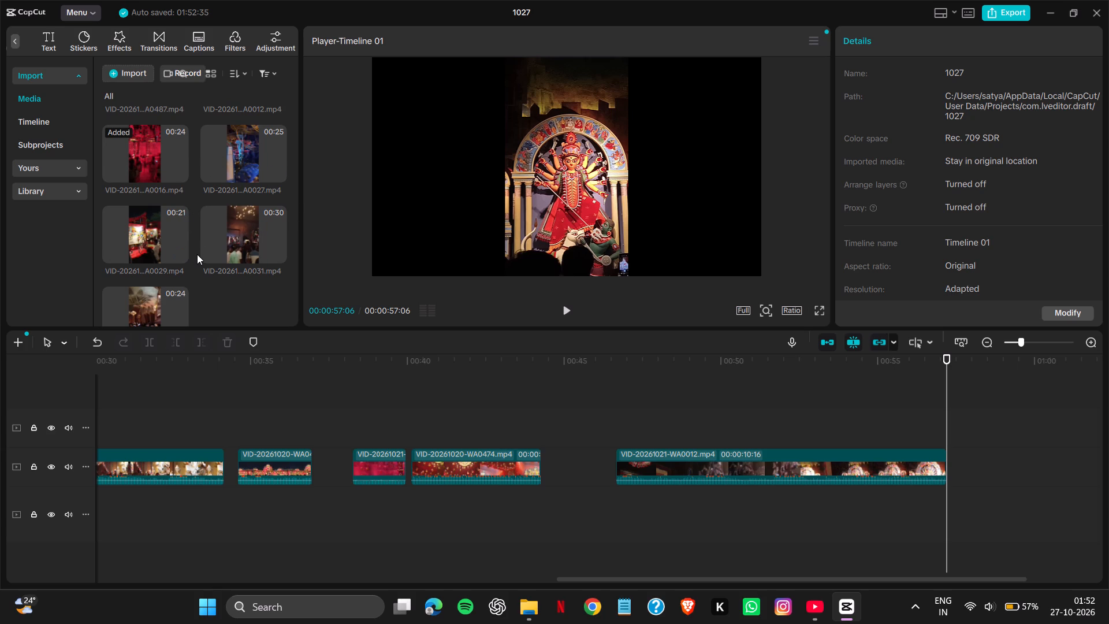
scroll(197, 254, down, 1)
double_click(128, 277)
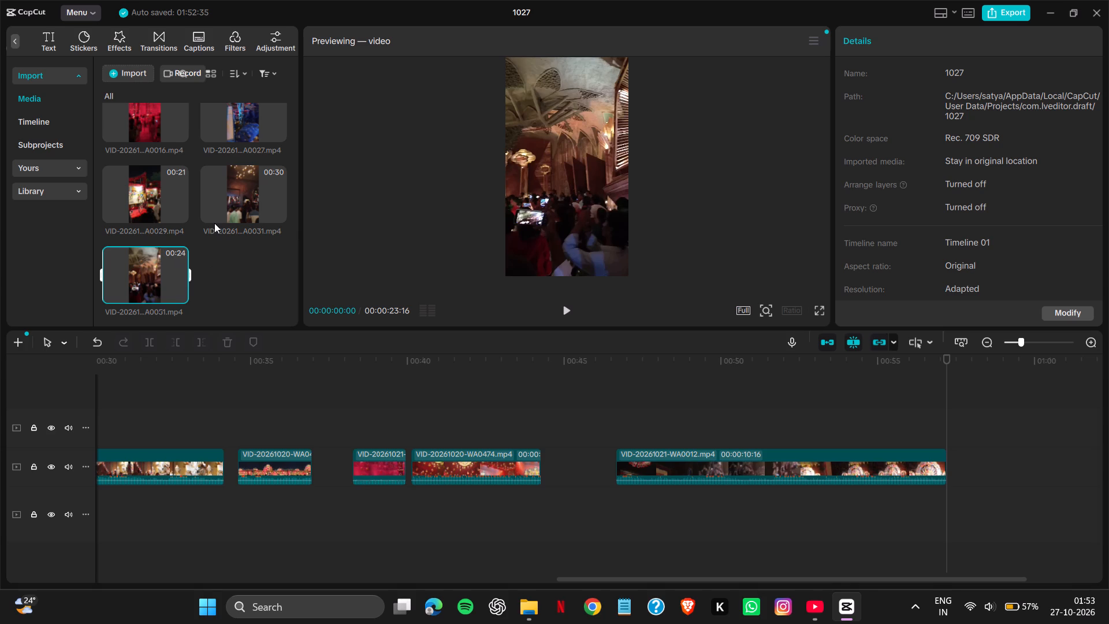
scroll(214, 222, down, 1)
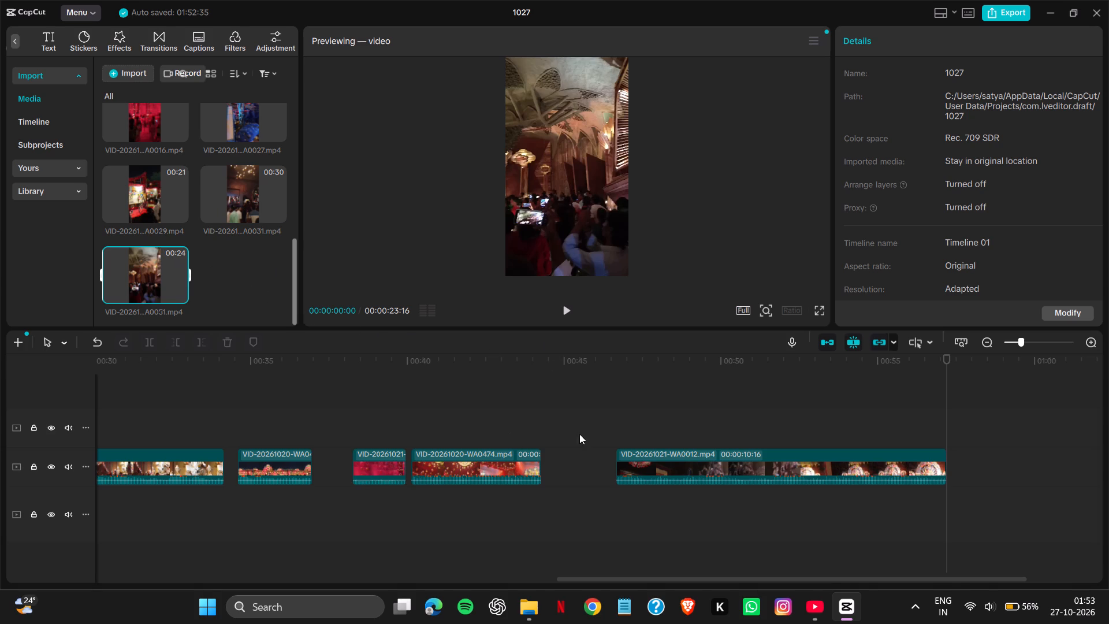
click(564, 307)
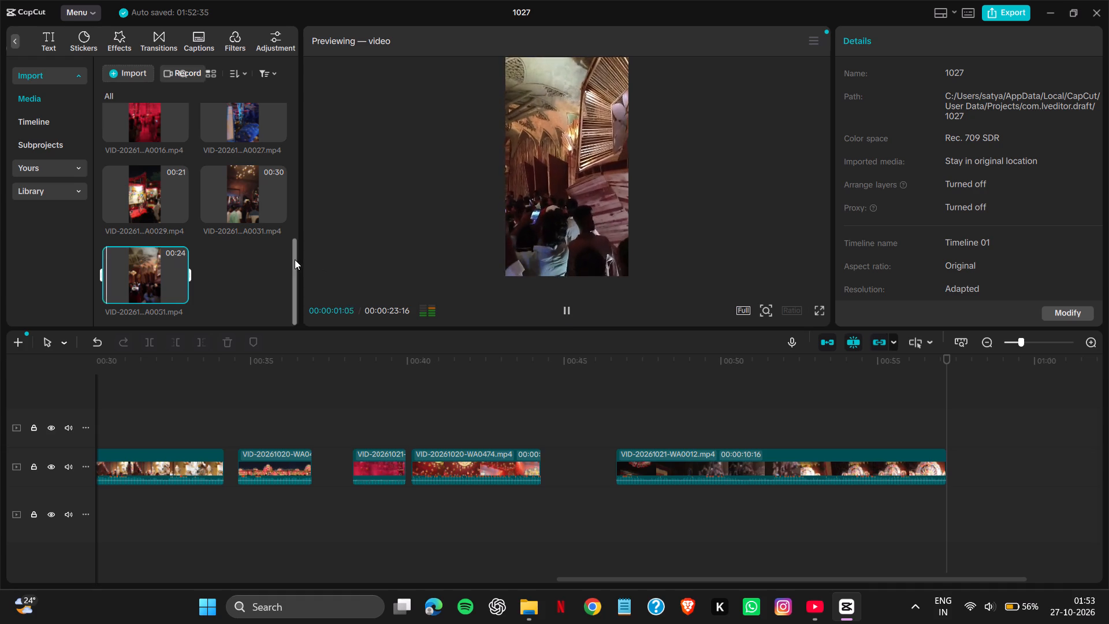
Preview the 30-second WA0031 clip and delete it from the media library.
double_click(222, 200)
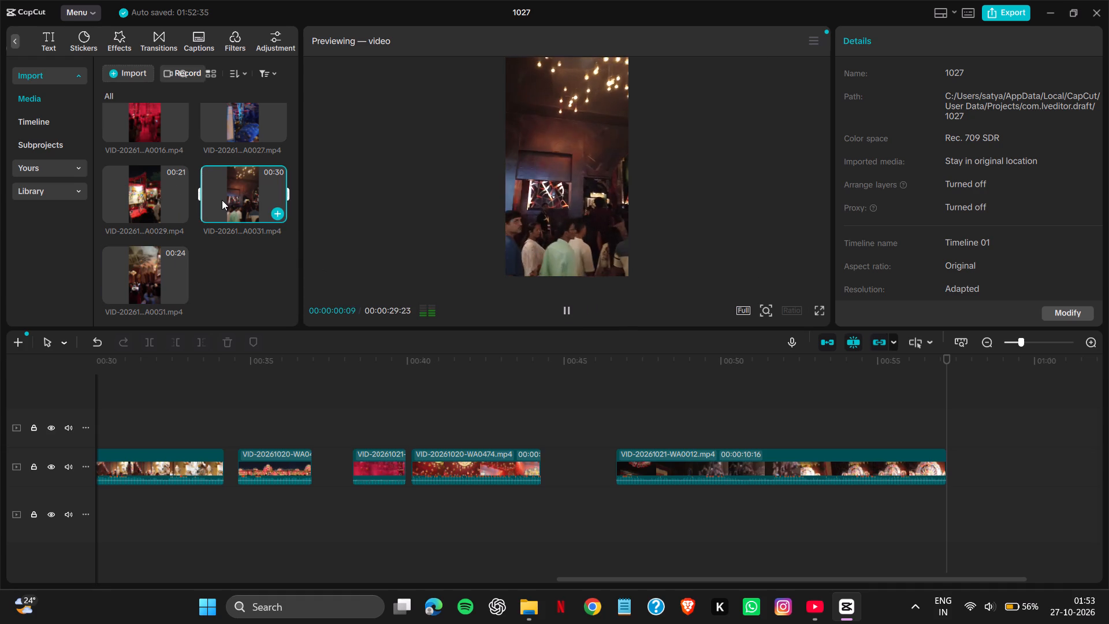
right_click(254, 194)
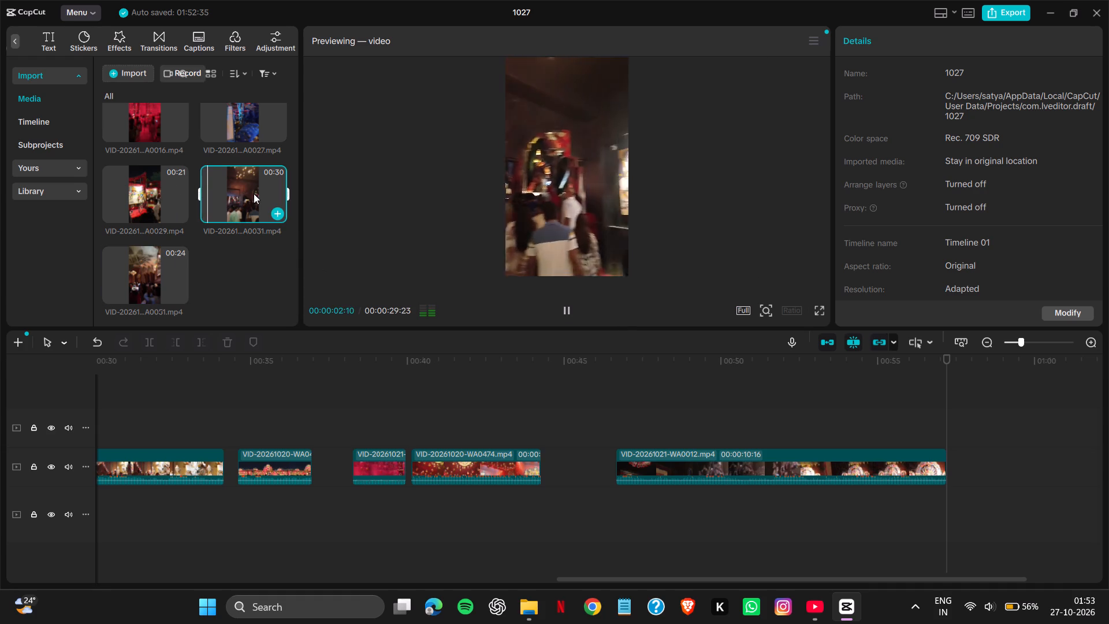
double_click(254, 194)
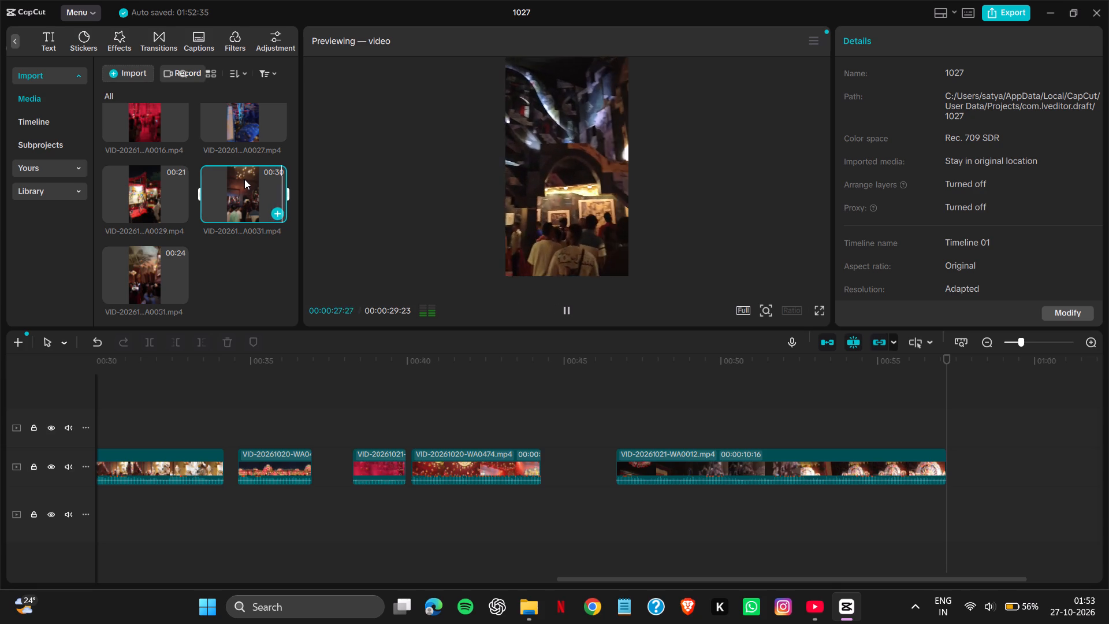
right_click(244, 179)
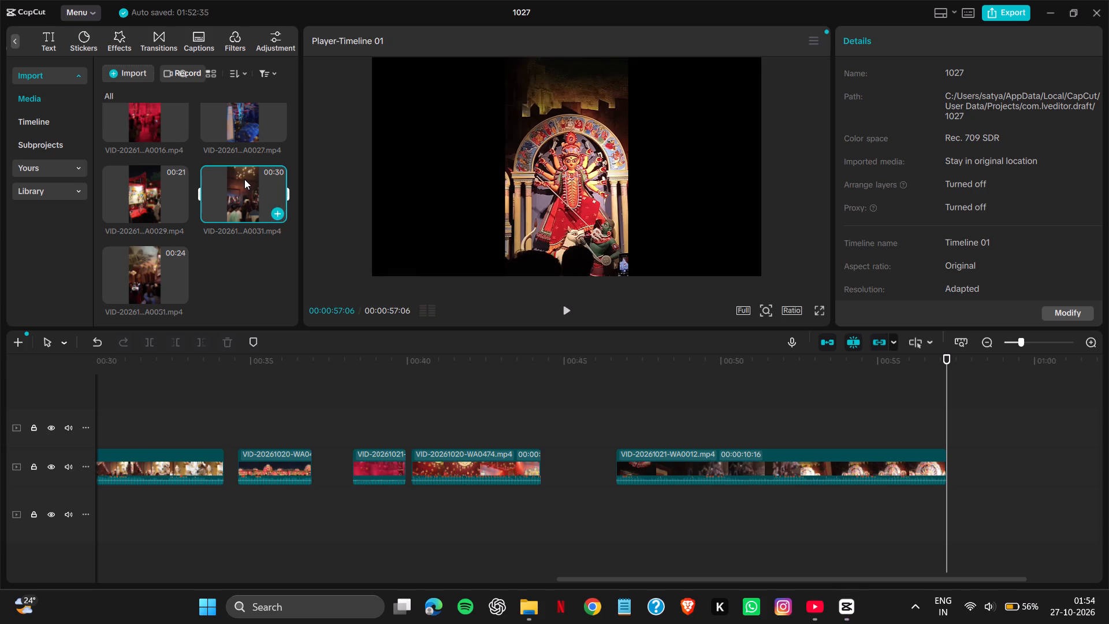
right_click(244, 179)
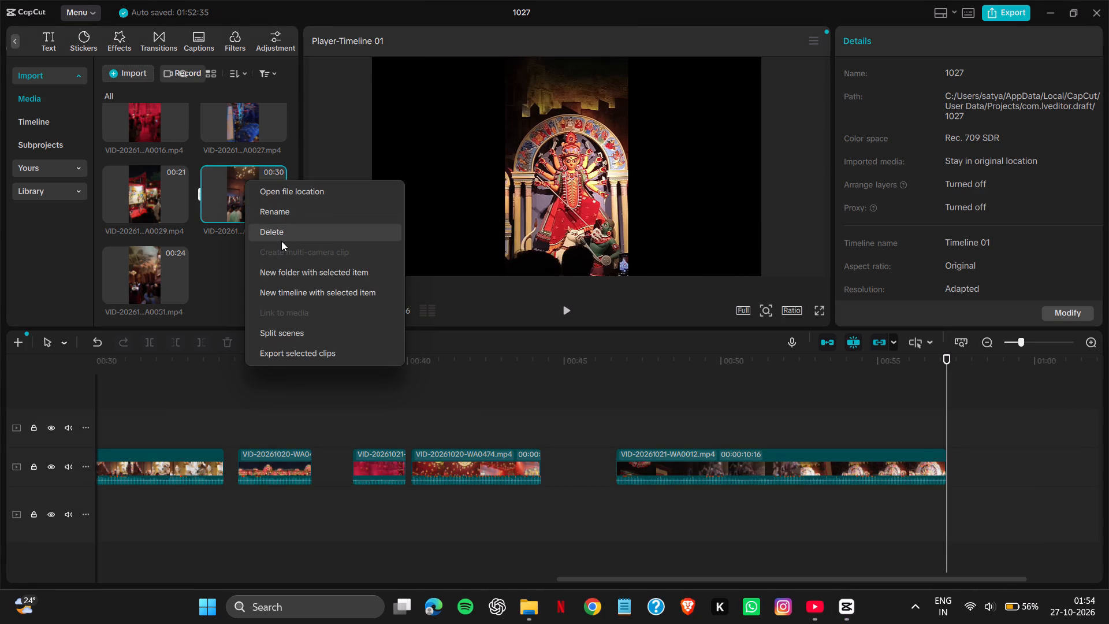
click(281, 241)
Preview the 24-second WA0051 clip through to its end and look over the remaining clips in the media library.
scroll(245, 210, down, 1)
click(250, 287)
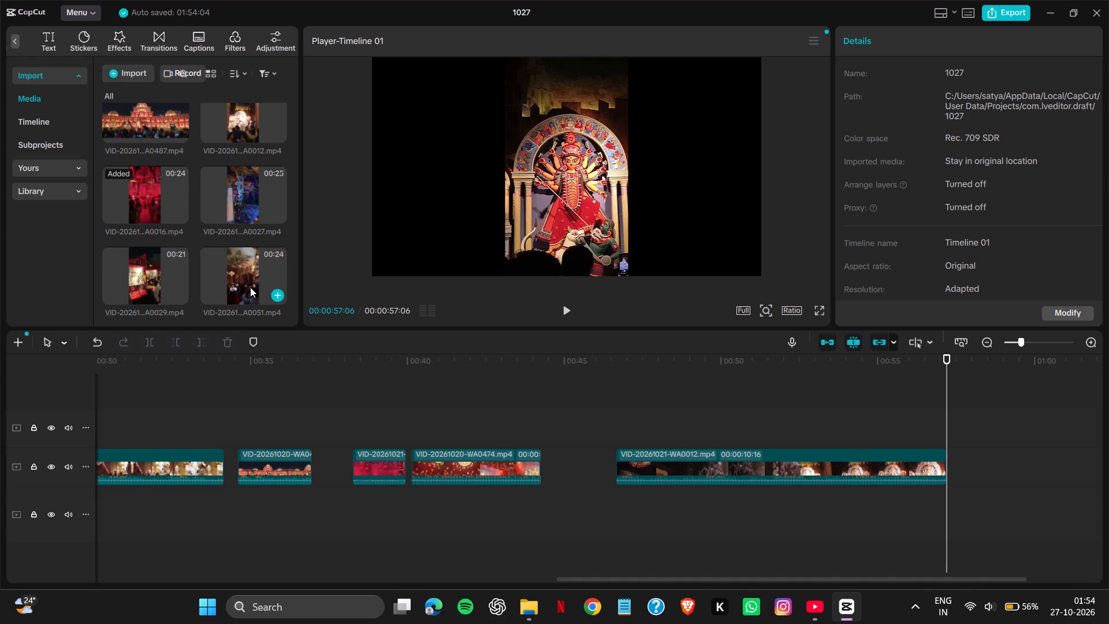
double_click(250, 287)
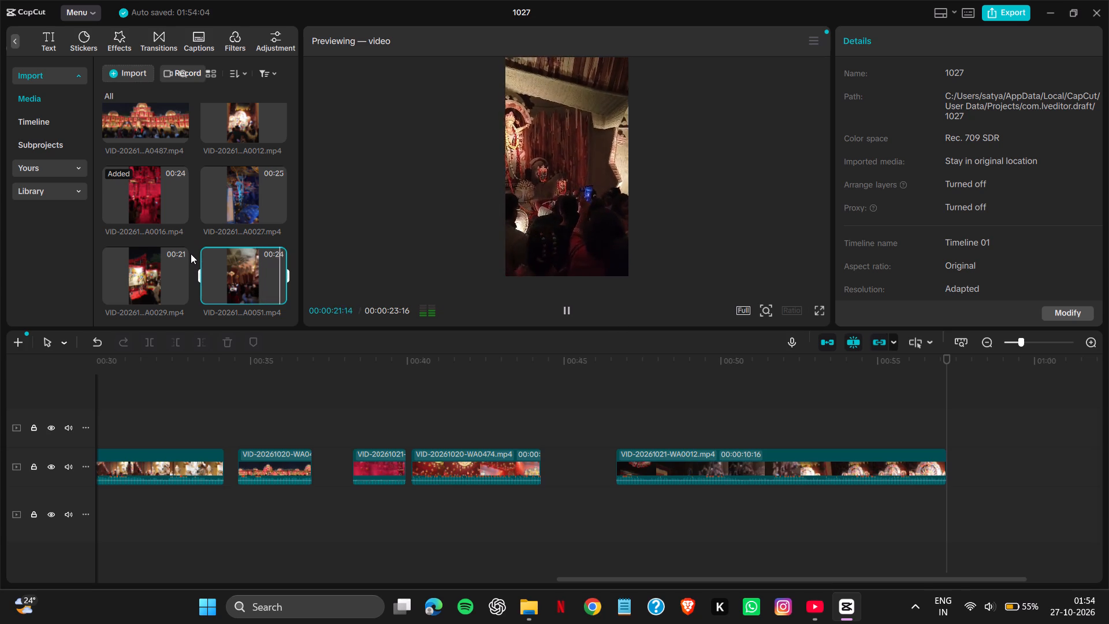
click(161, 267)
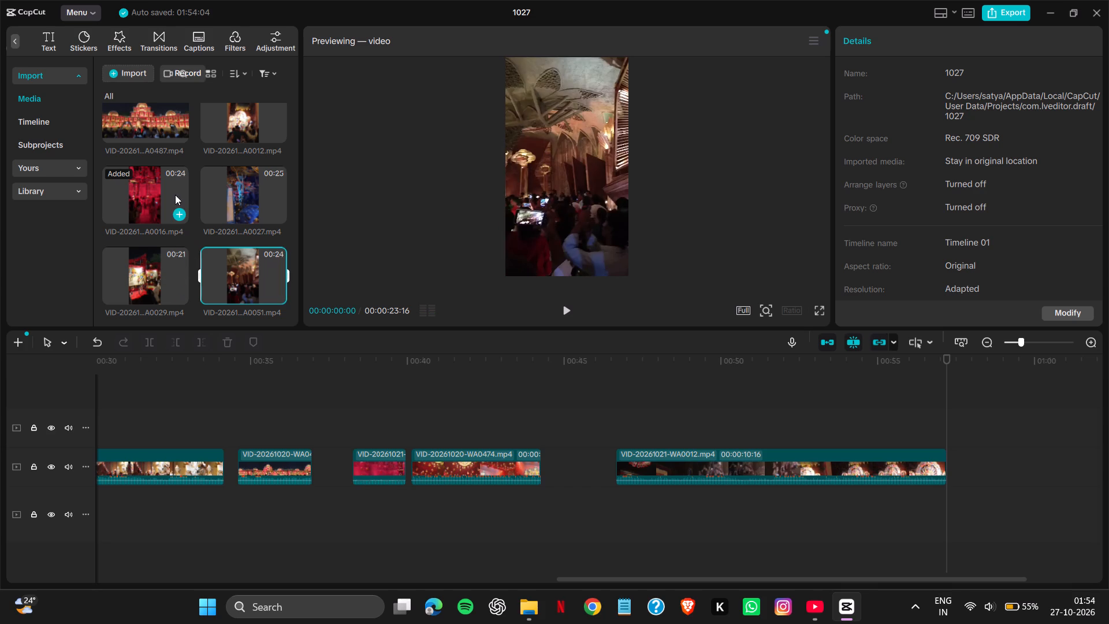
scroll(201, 177, up, 1)
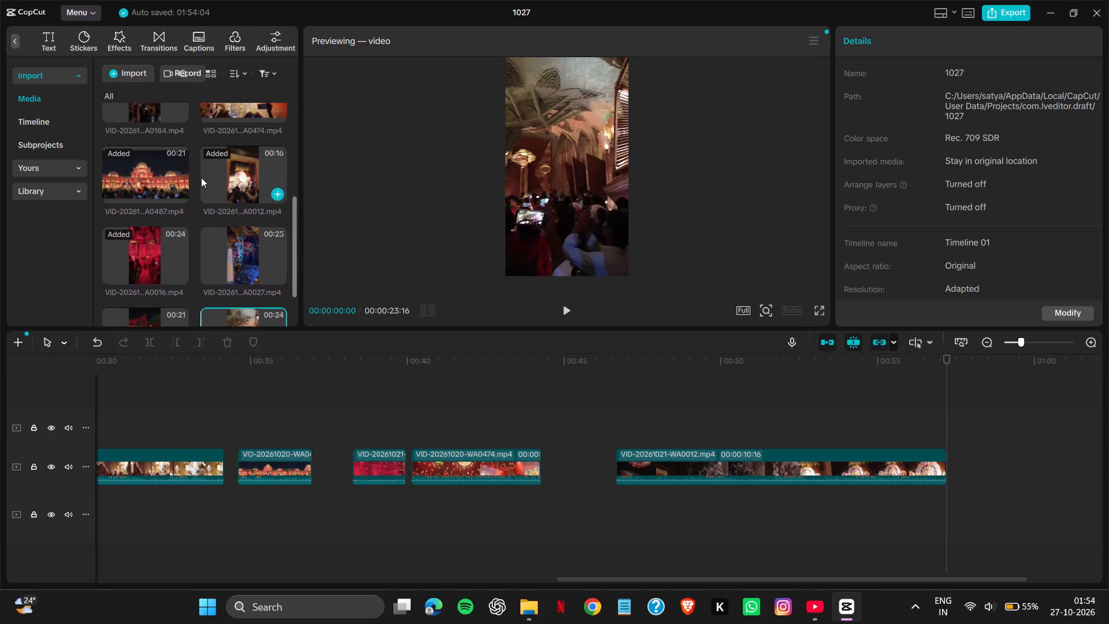
scroll(201, 177, up, 1)
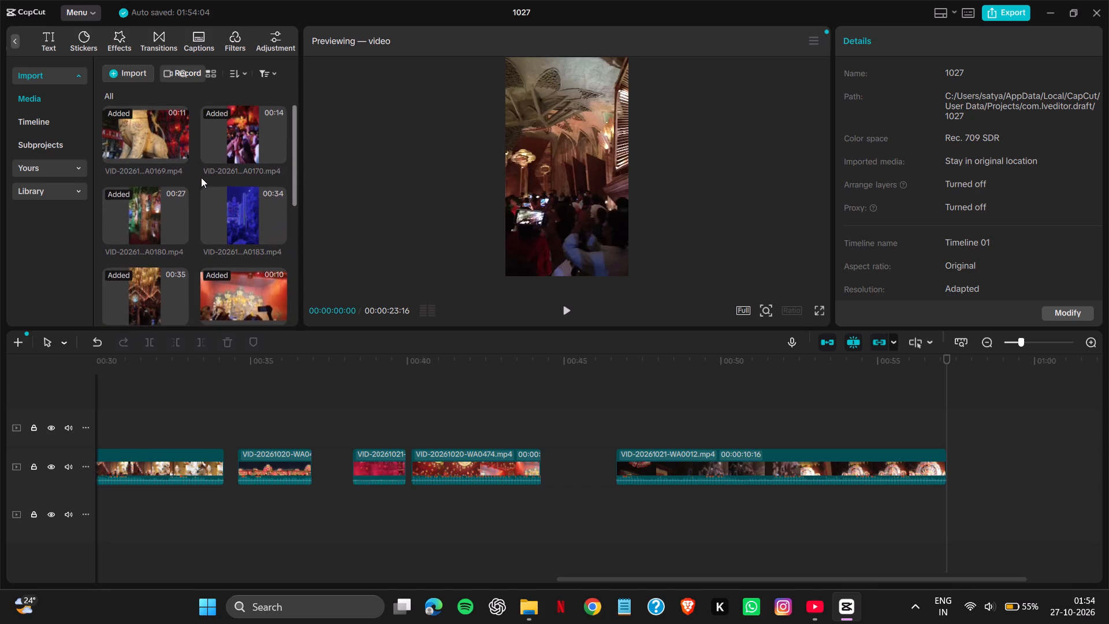
scroll(201, 177, up, 1)
scroll(201, 177, down, 1)
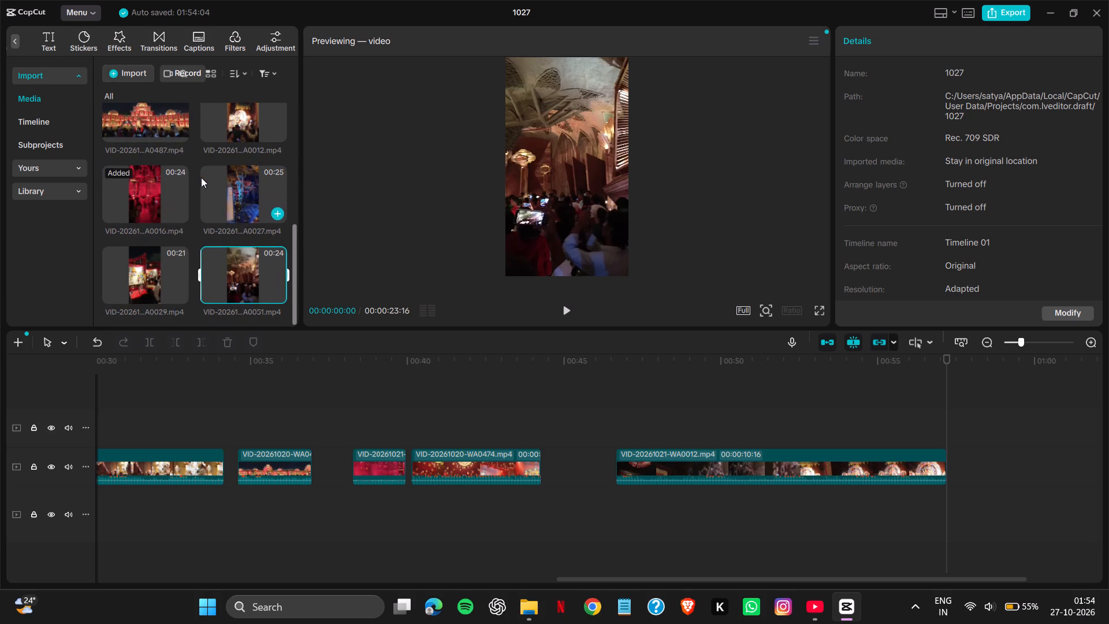
scroll(201, 177, down, 1)
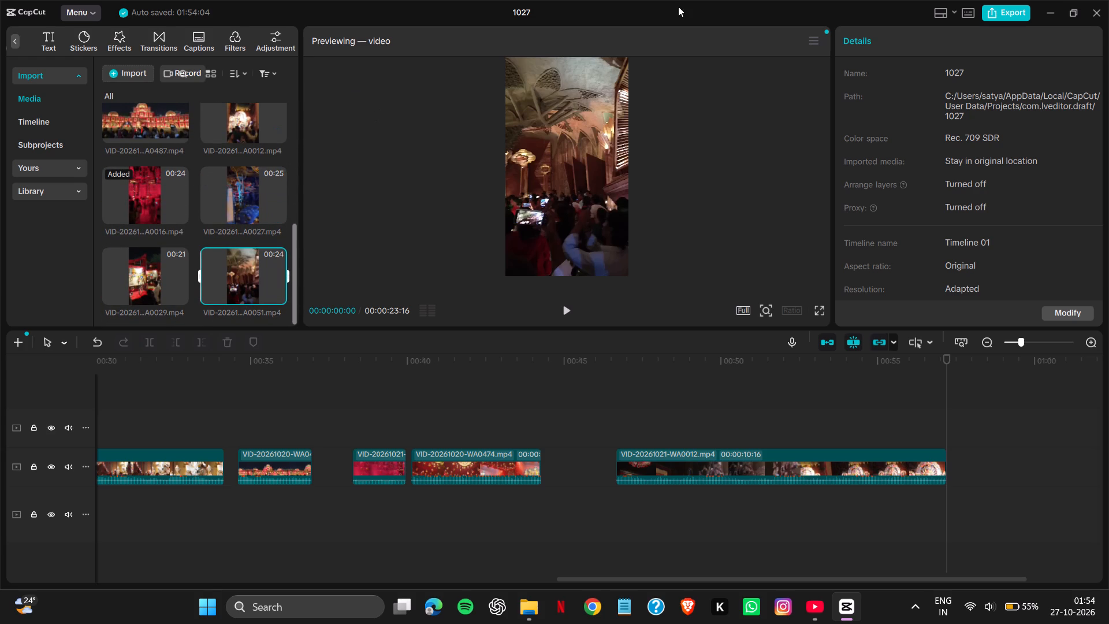
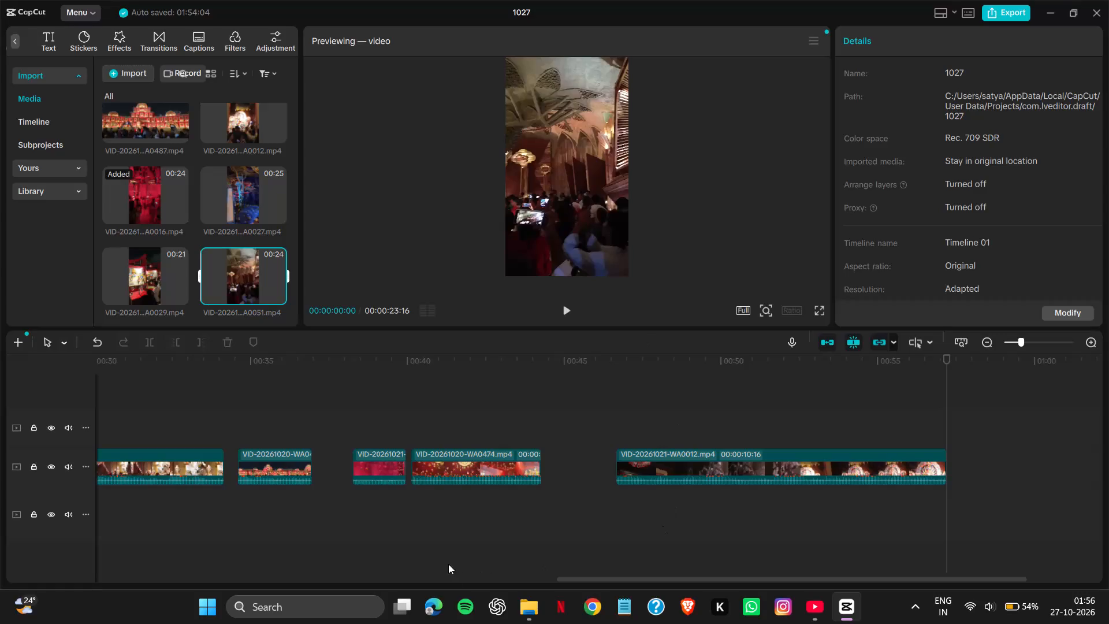
Switch to File Explorer, open the Mobile Devices folder in Downloads and play the VID-20261020-WA0175 video in Media Player.
click(522, 599)
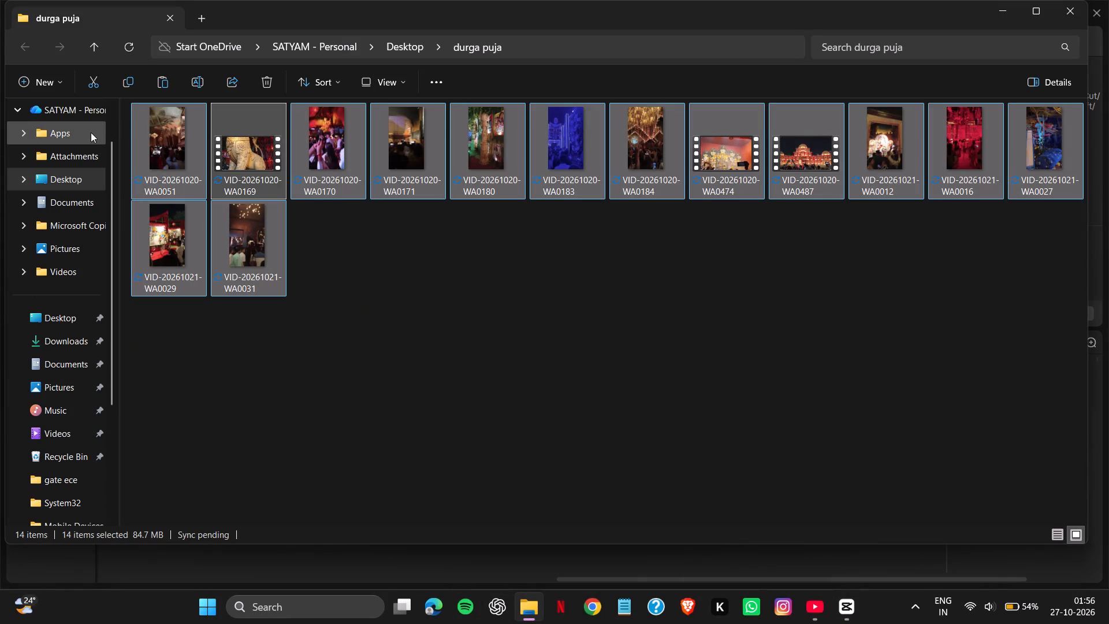
scroll(91, 132, up, 1)
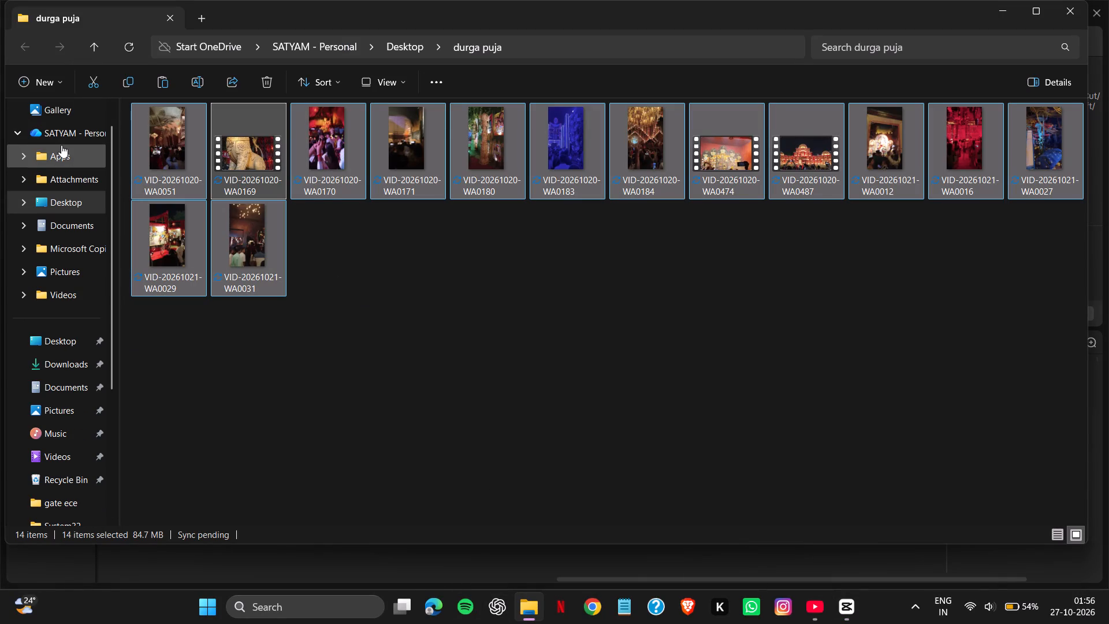
scroll(61, 145, up, 1)
double_click(64, 118)
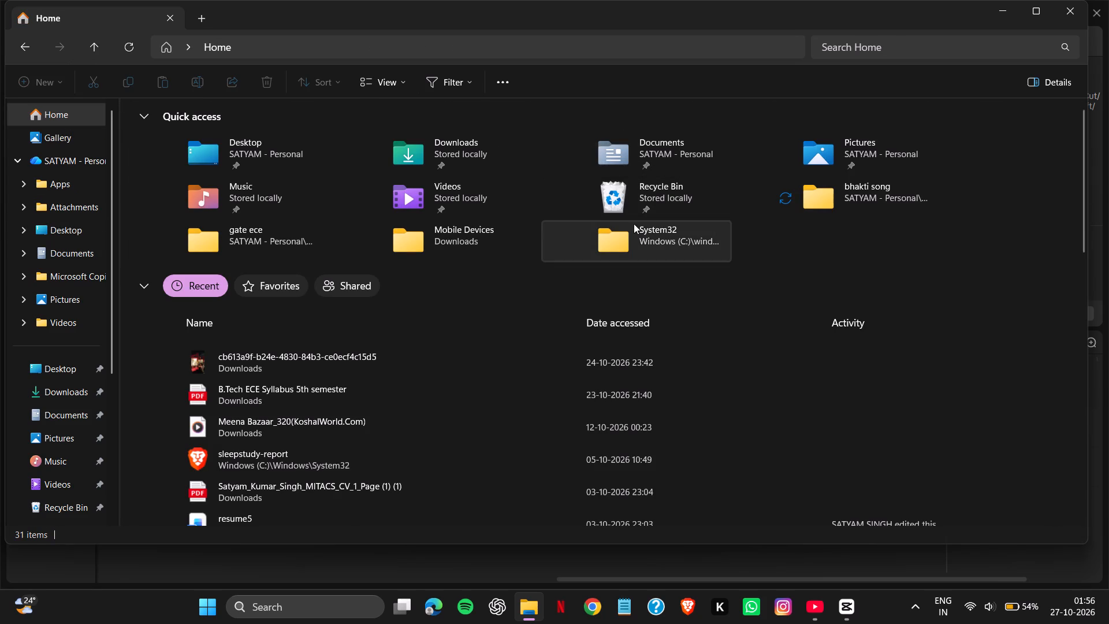
double_click(499, 239)
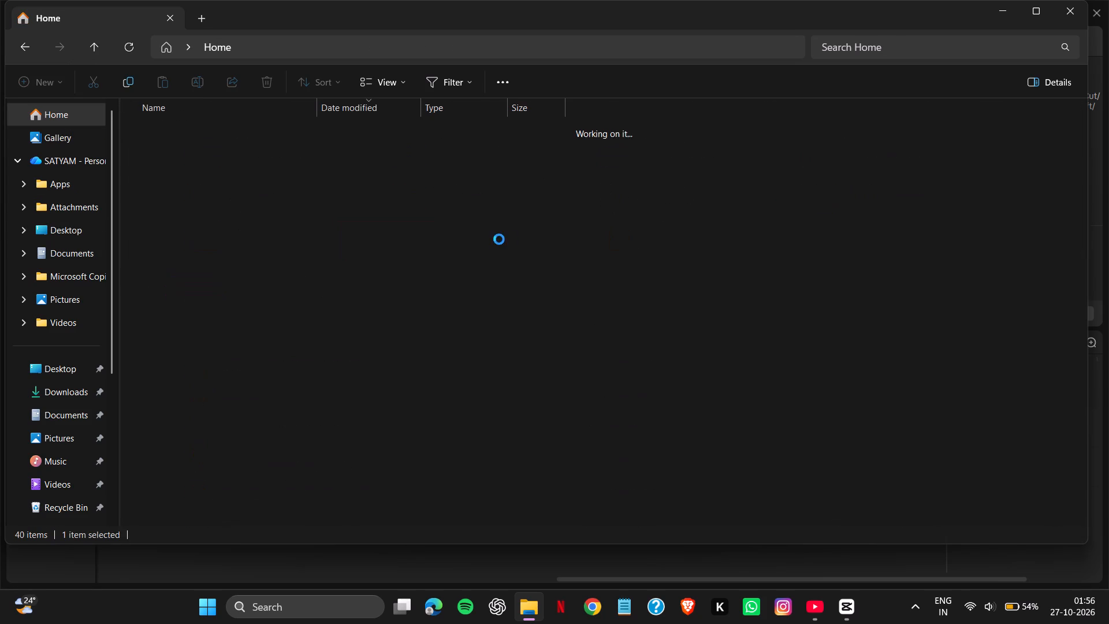
double_click(407, 154)
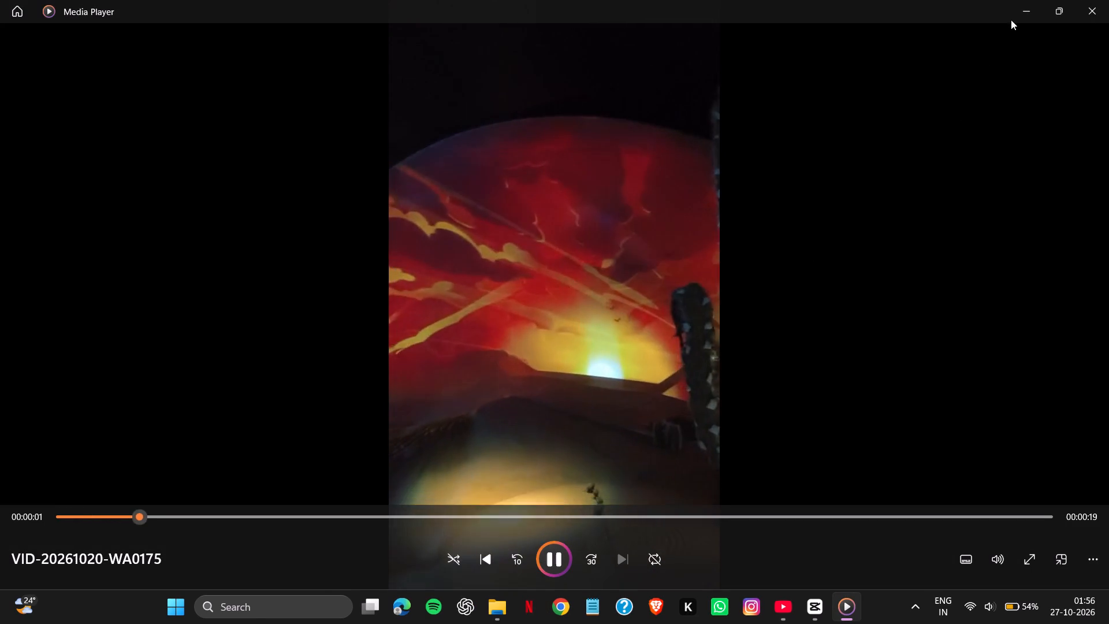
click(1037, 1)
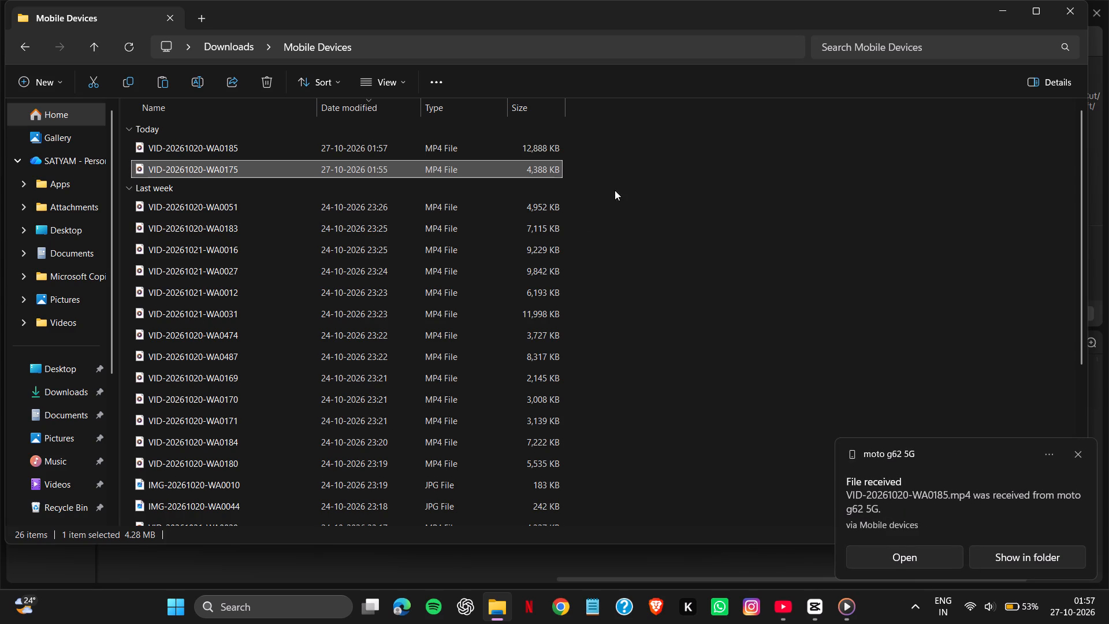
Import VID-20261020-WA0185 from the Mobile Devices folder into the CapCut project's media library.
click(733, 121)
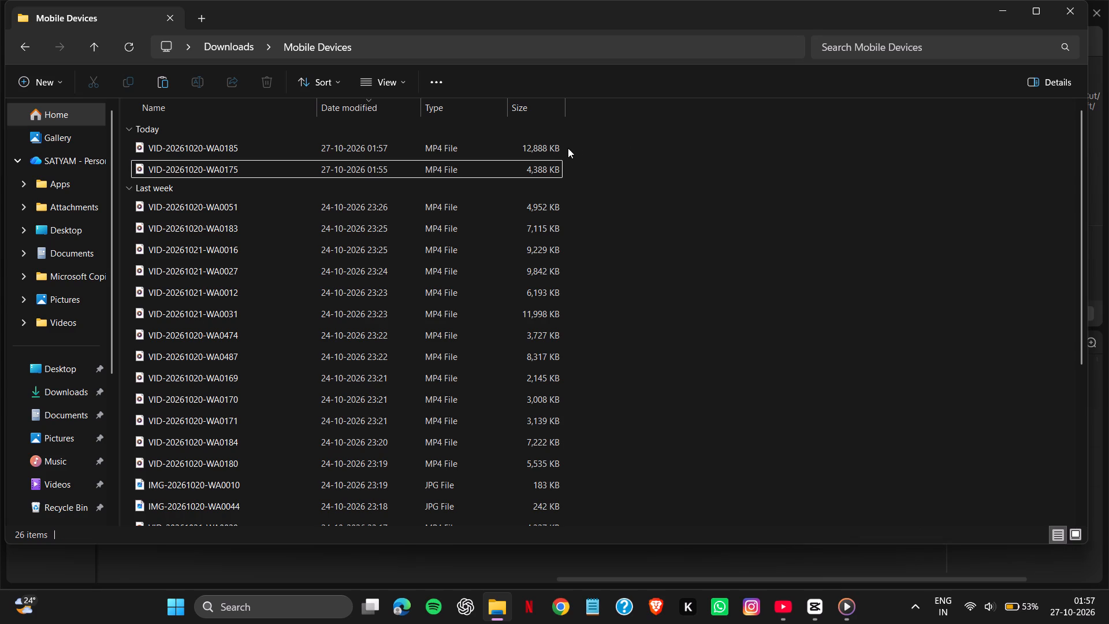
click(553, 148)
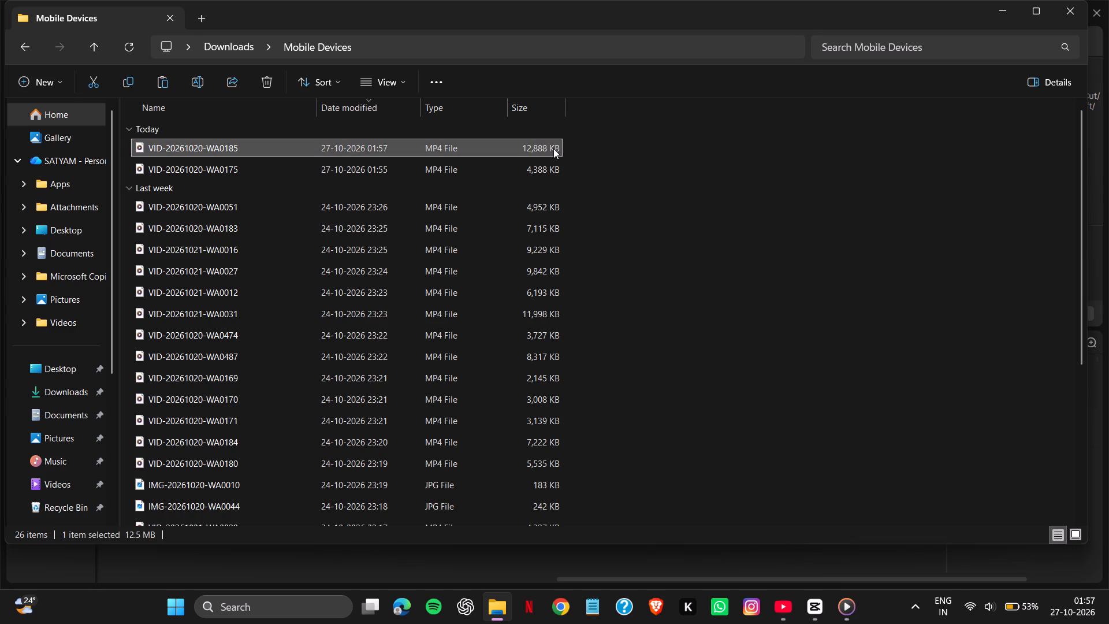
right_click(553, 148)
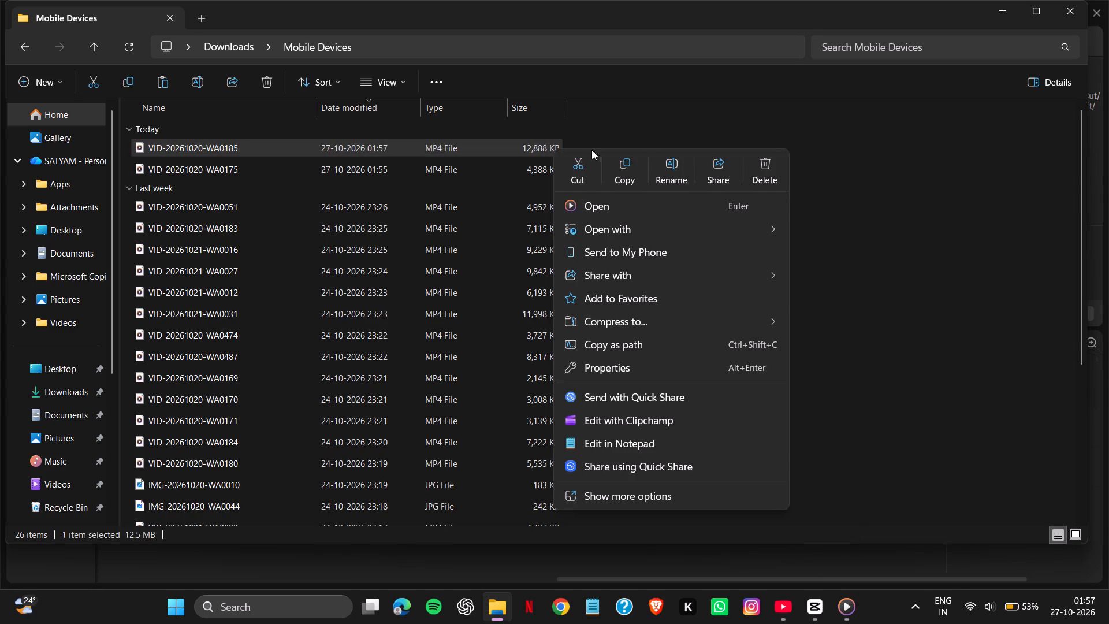
click(617, 159)
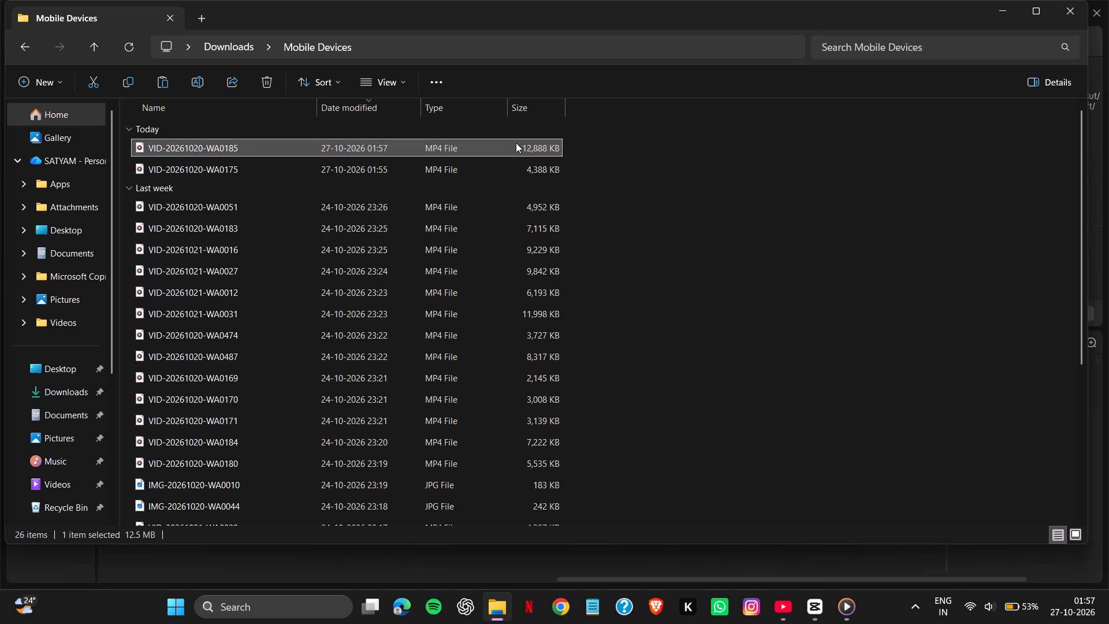
drag(515, 142, 817, 623)
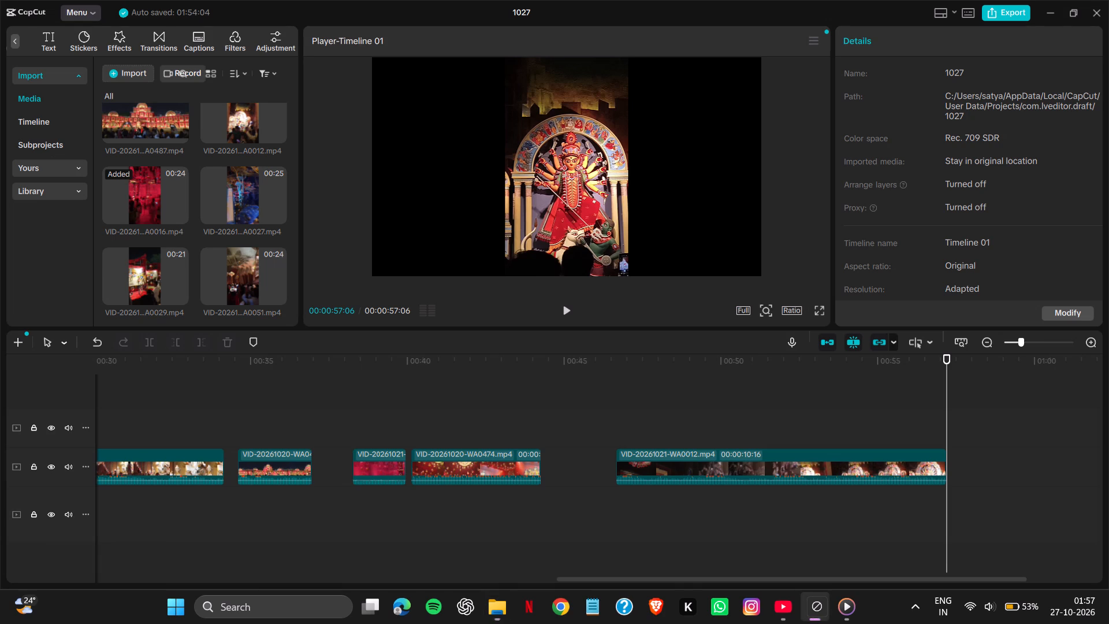
drag(817, 623, 126, 131)
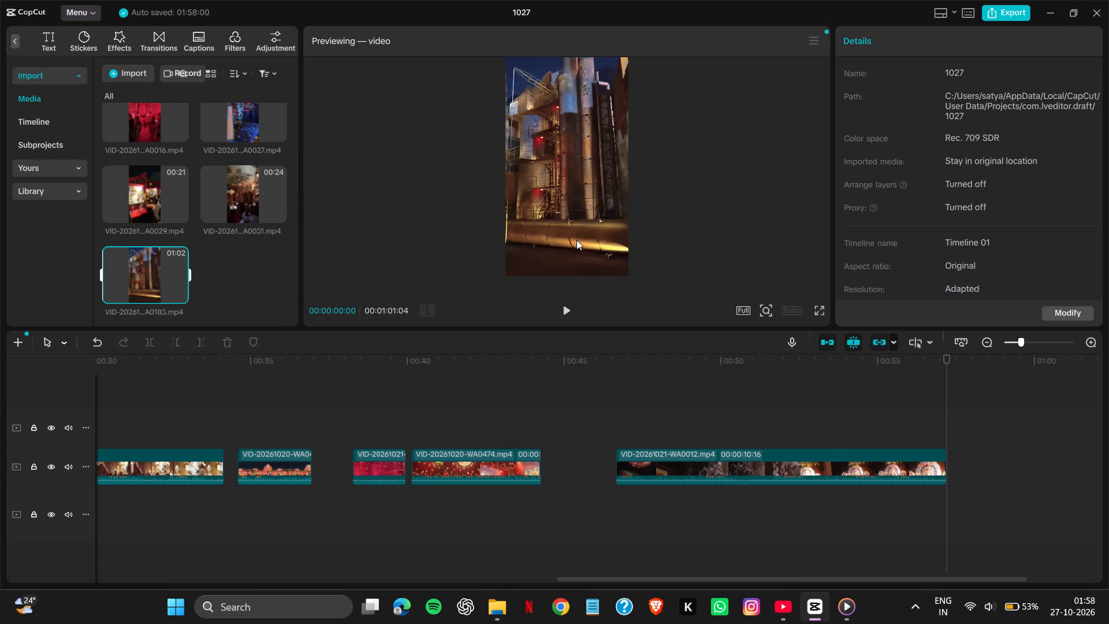
Preview the WA0185 clip briefly and place it on the track above the main clips, starting where the WA0012 clip ends at 00:00:57:06.
click(569, 310)
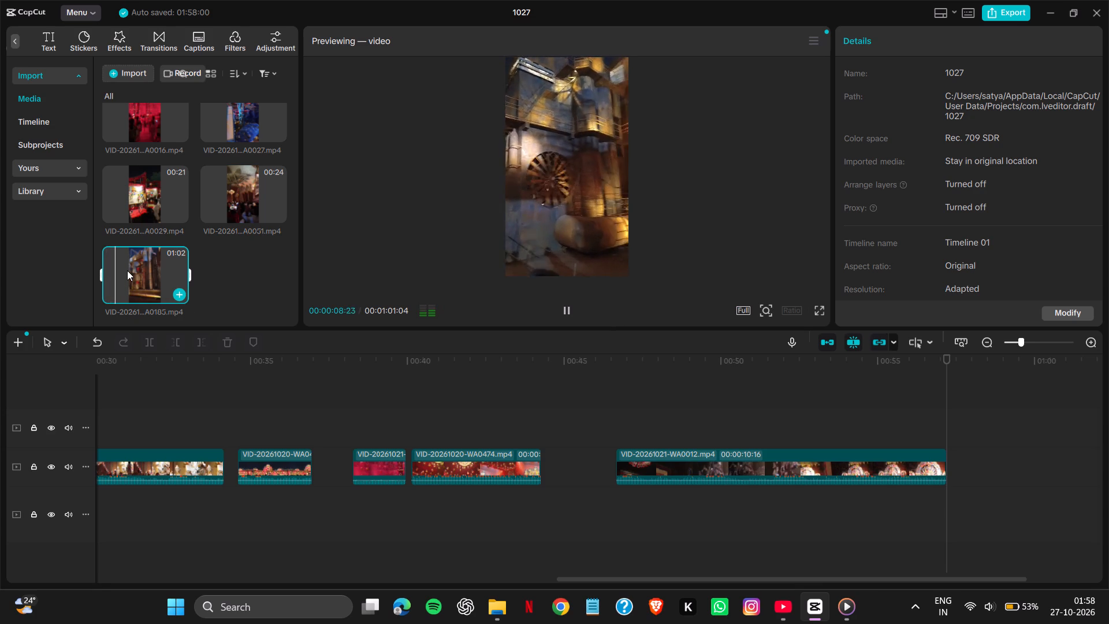
drag(137, 269, 340, 330)
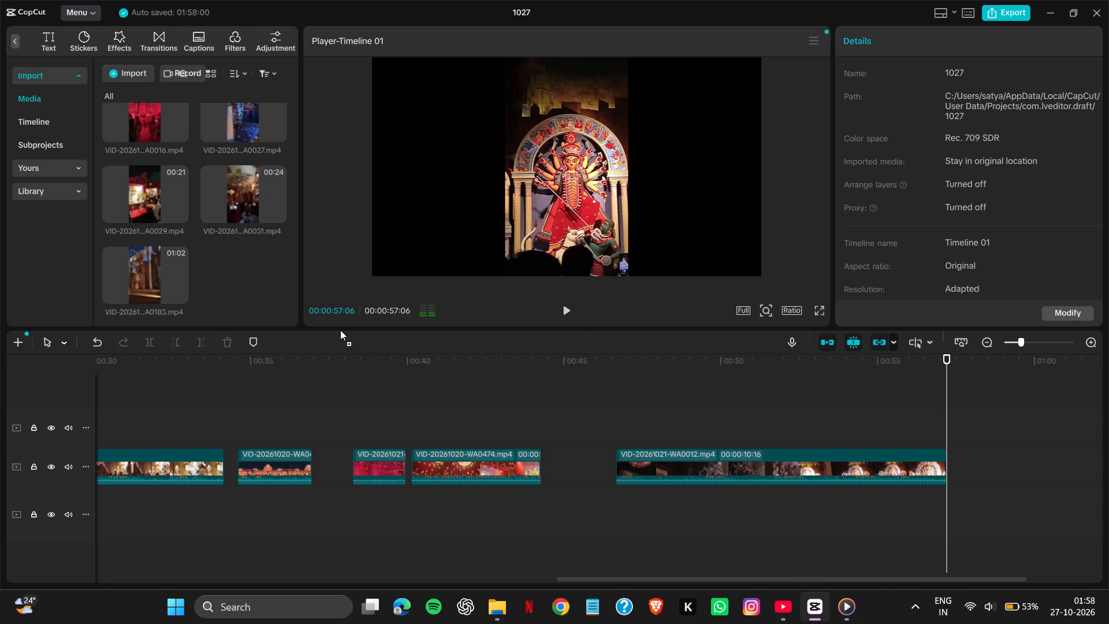
drag(340, 330, 799, 418)
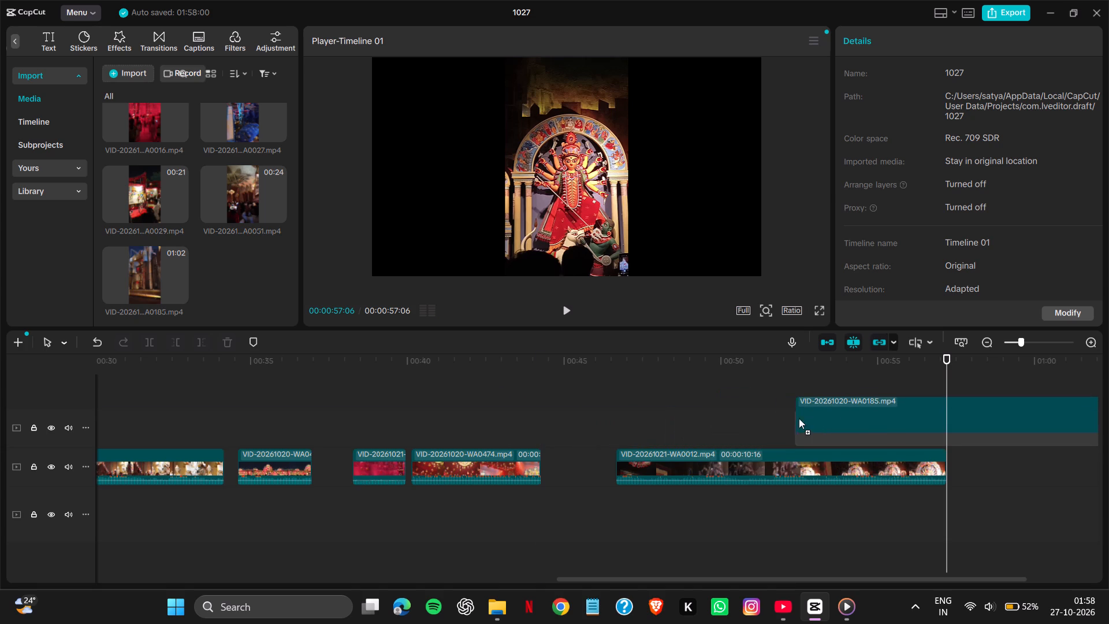
drag(799, 418, 981, 436)
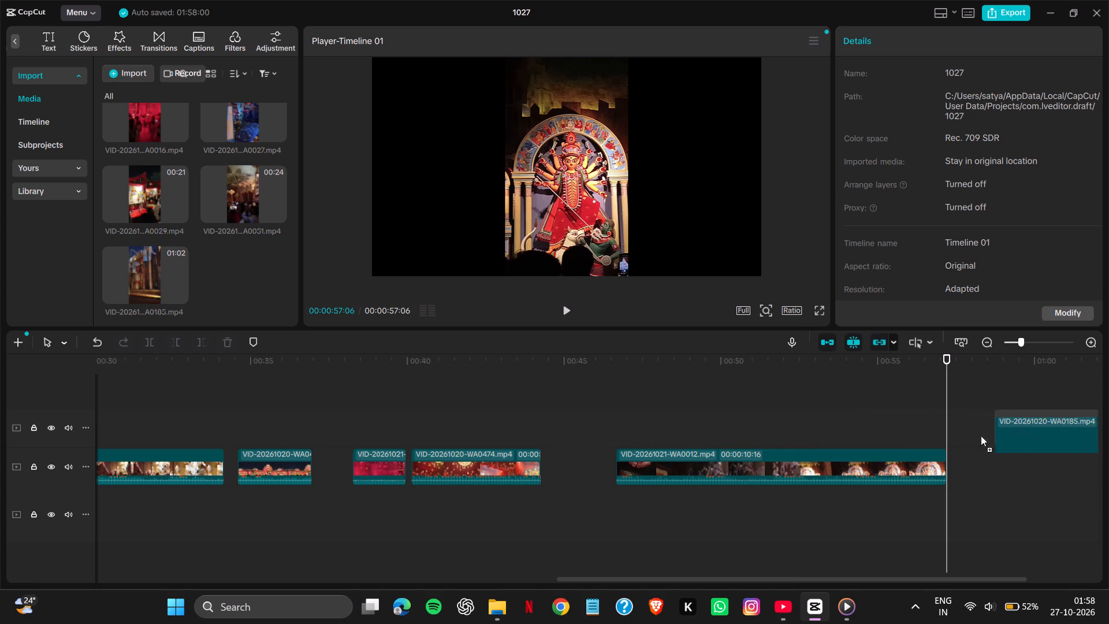
drag(981, 436, 947, 434)
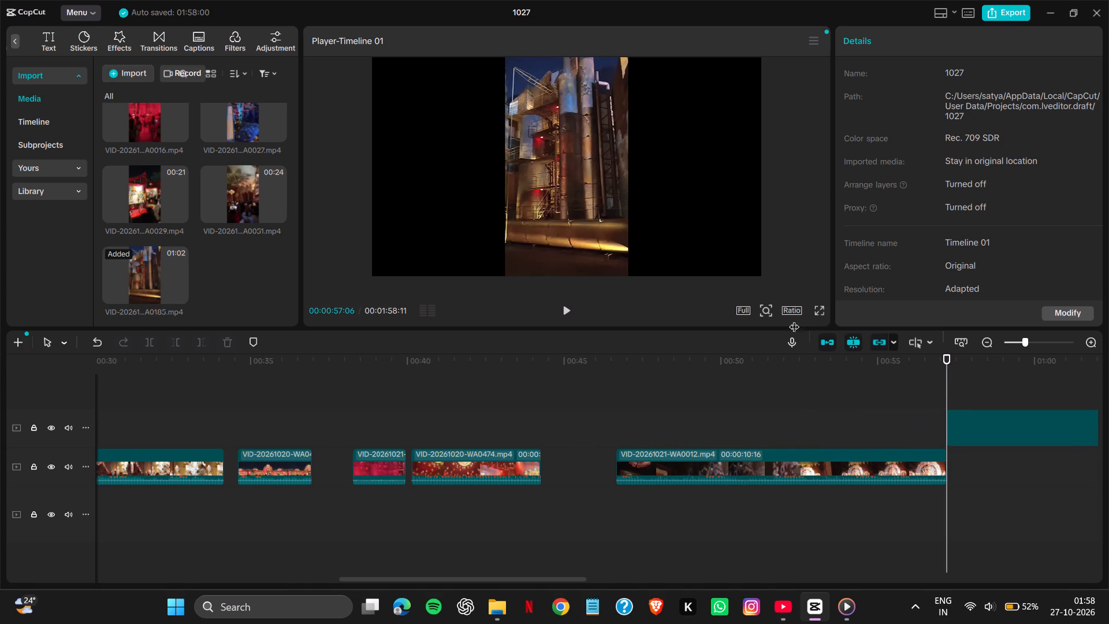
Play the WA0185 clip on the timeline from its start to near its end to examine which footage to keep.
scroll(675, 121, up, 1)
scroll(570, 294, up, 1)
click(565, 308)
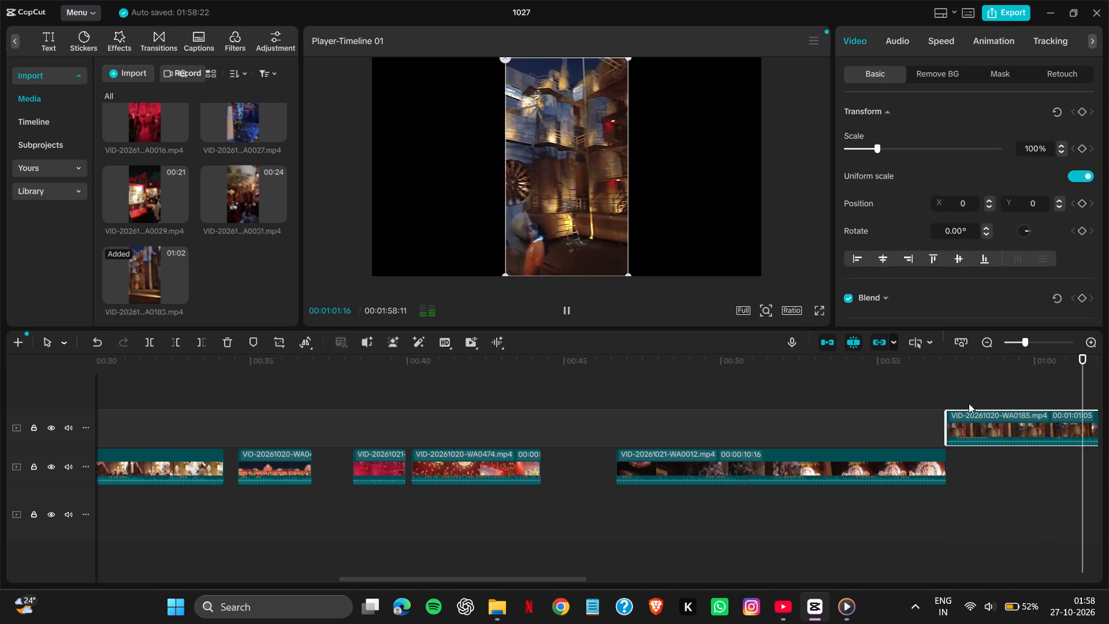
scroll(906, 413, left, 2)
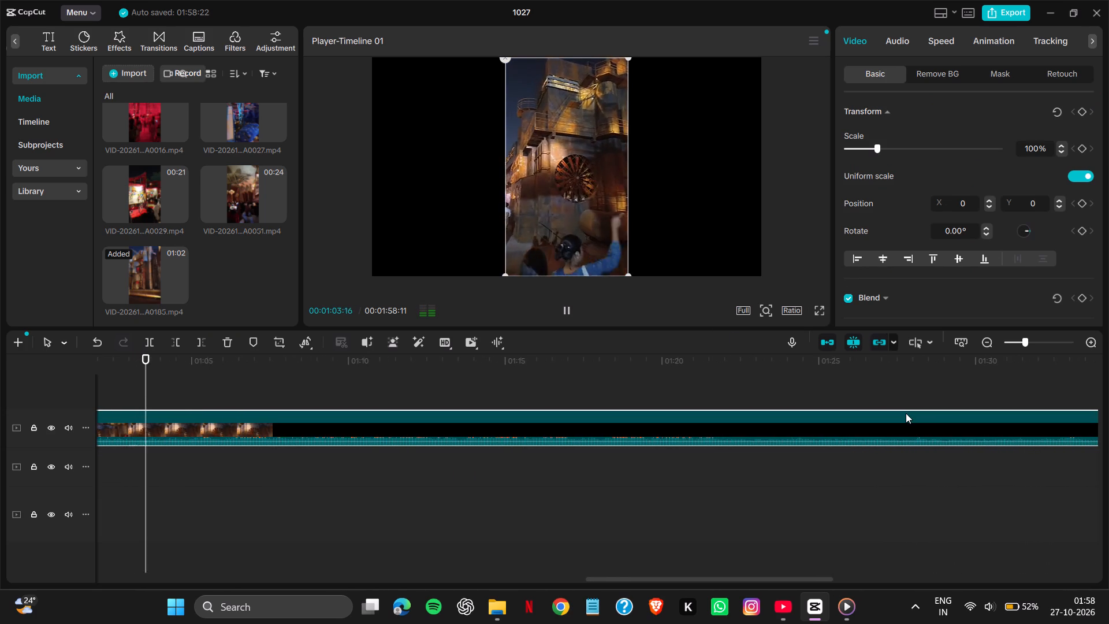
scroll(906, 413, left, 2)
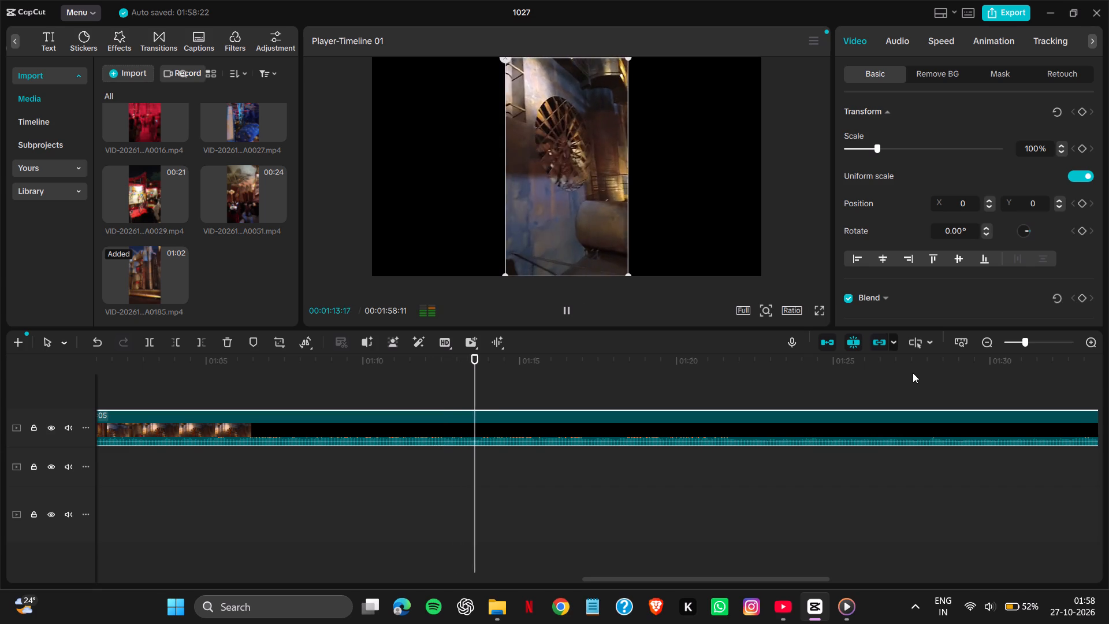
scroll(791, 374, left, 1)
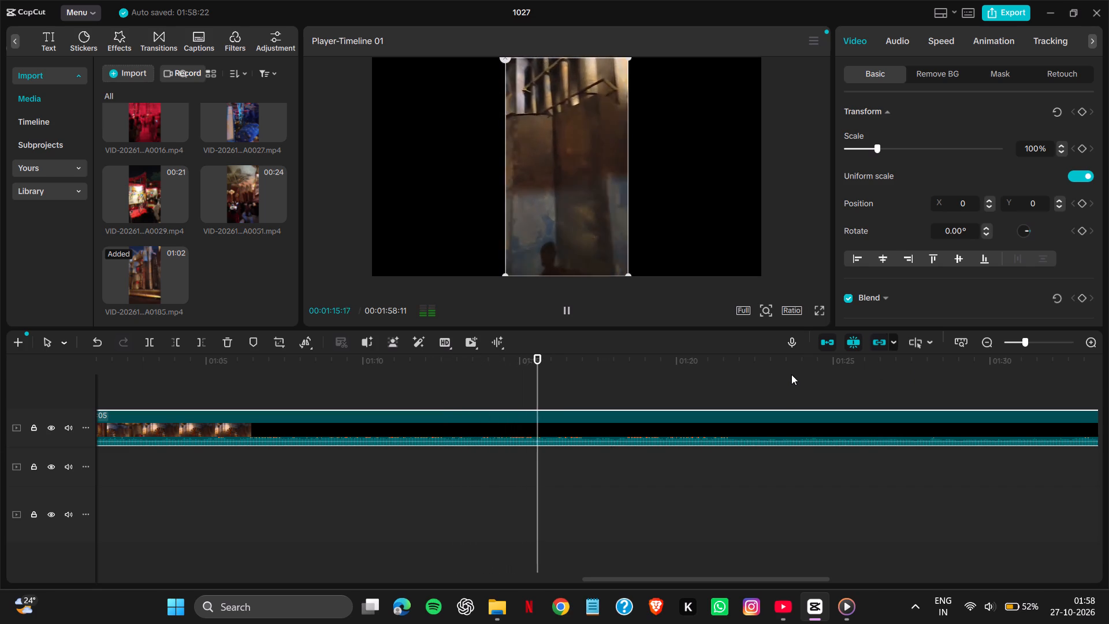
scroll(791, 374, left, 1)
scroll(695, 381, left, 1)
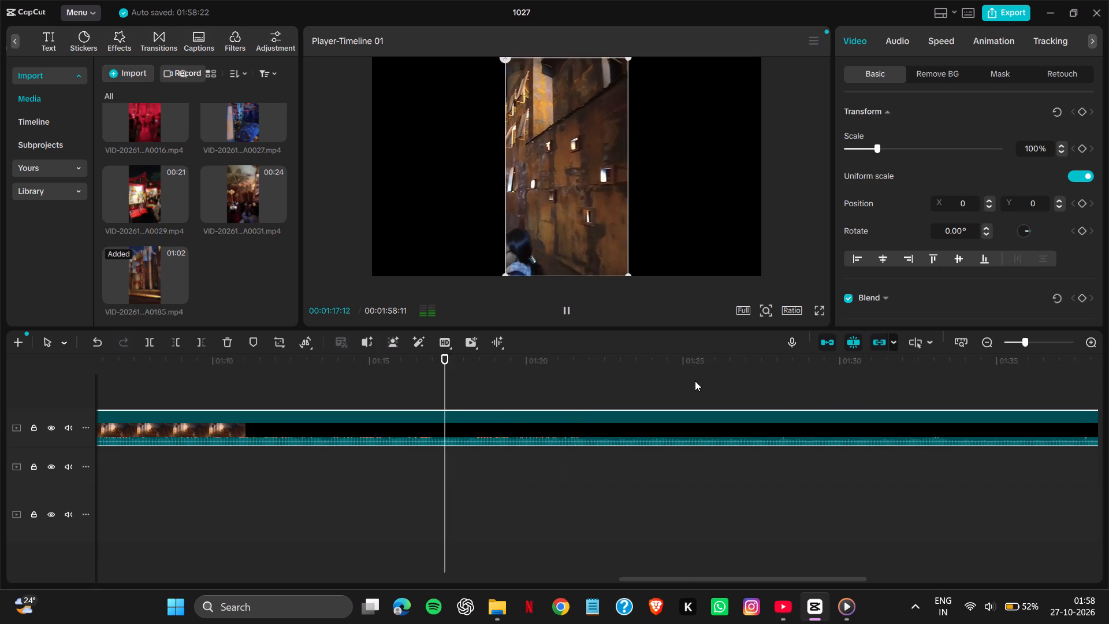
scroll(695, 381, left, 2)
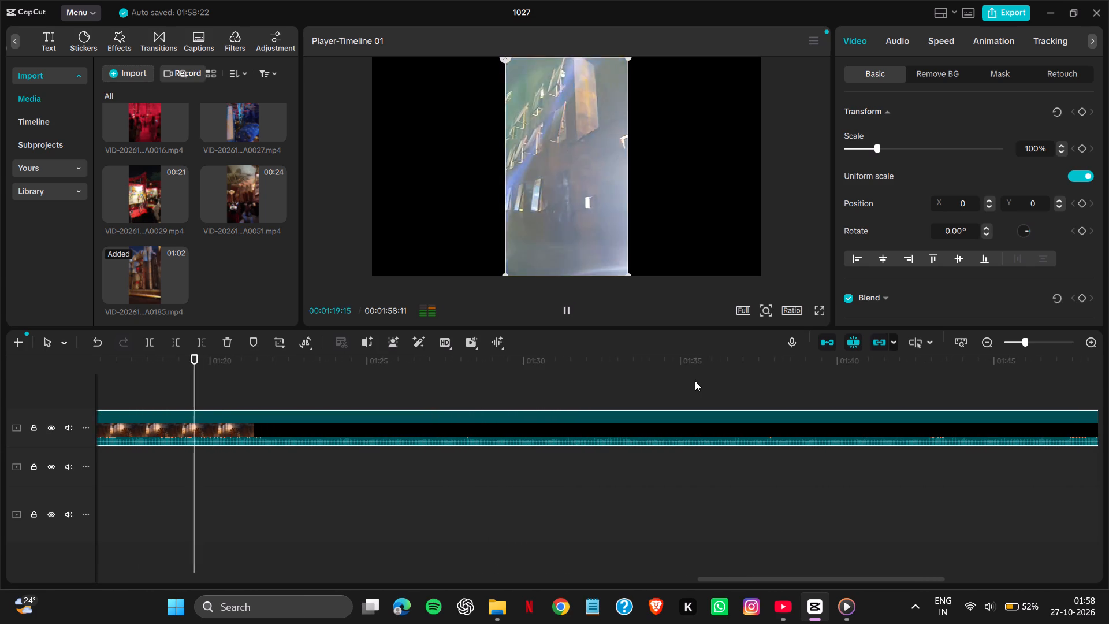
scroll(695, 381, left, 2)
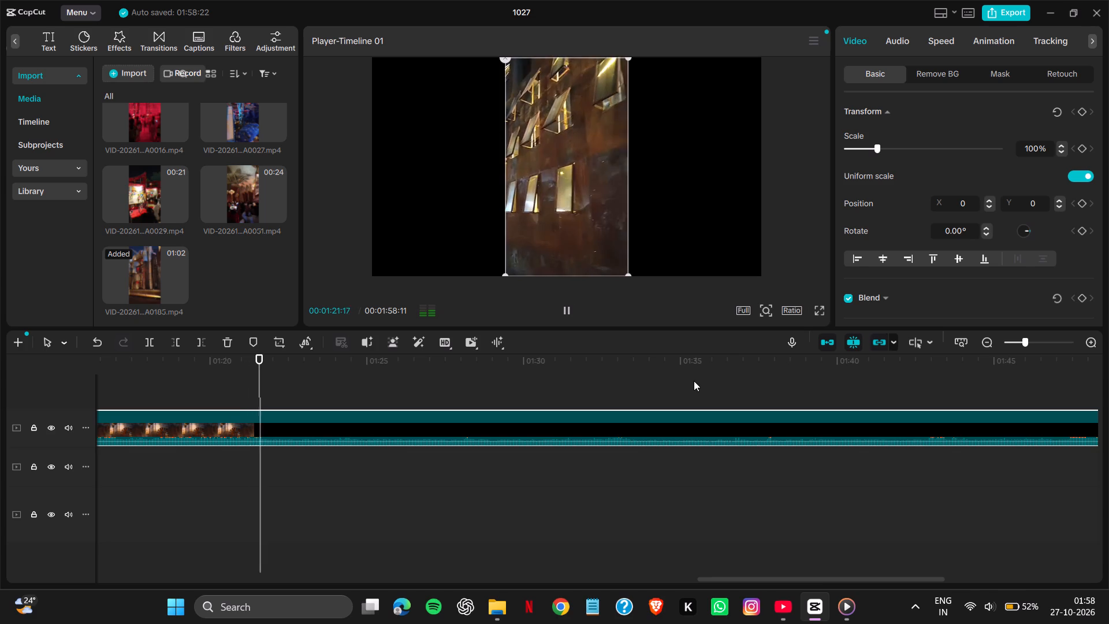
scroll(694, 381, left, 1)
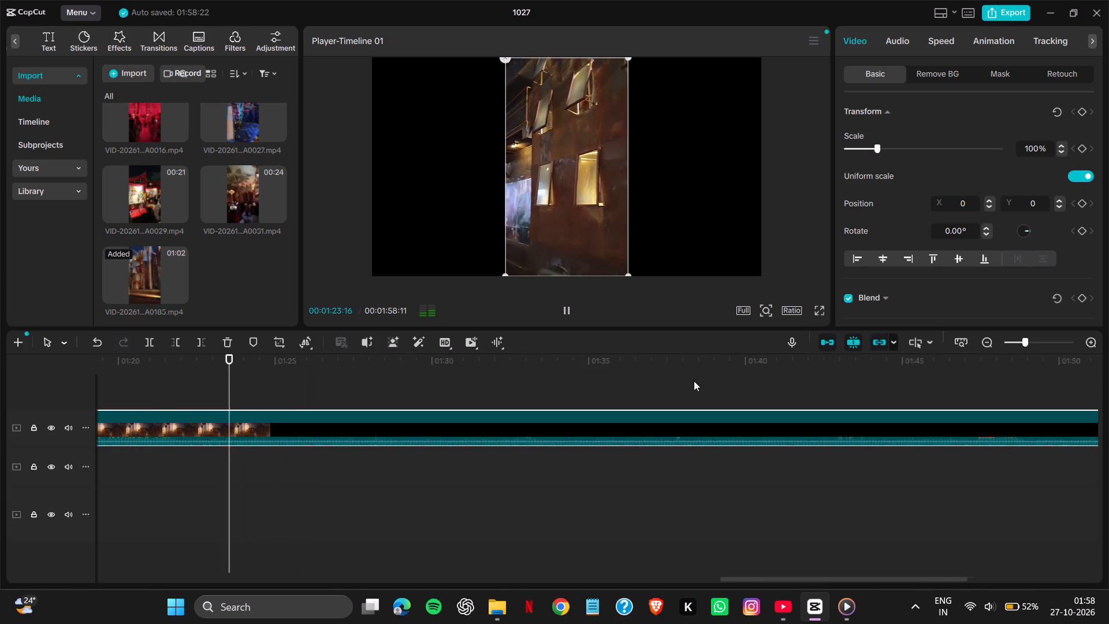
scroll(694, 381, left, 2)
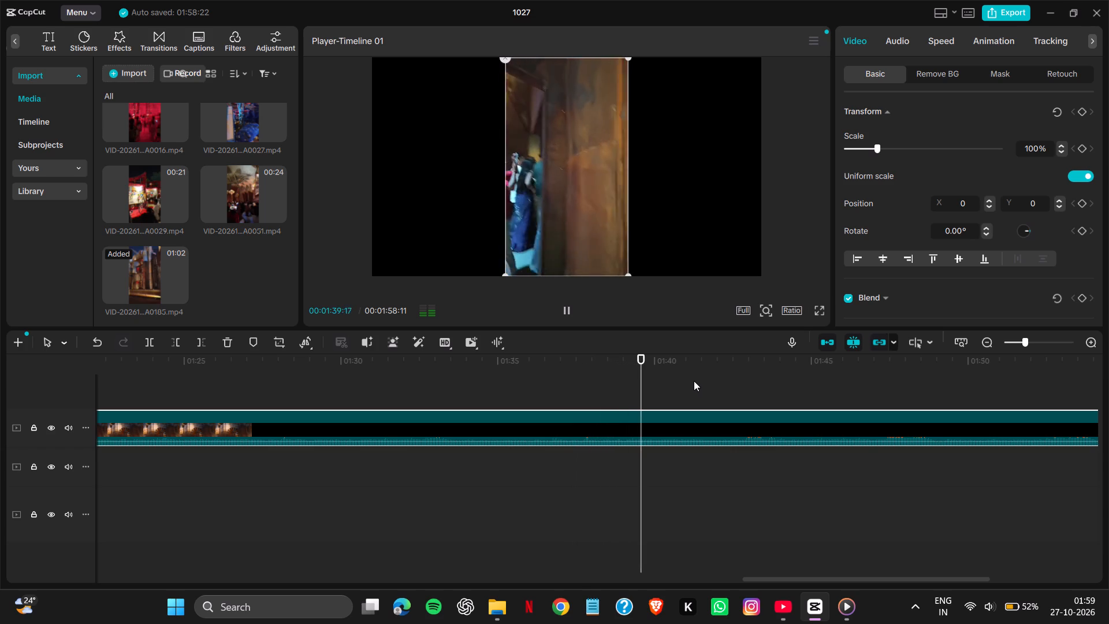
scroll(694, 381, left, 2)
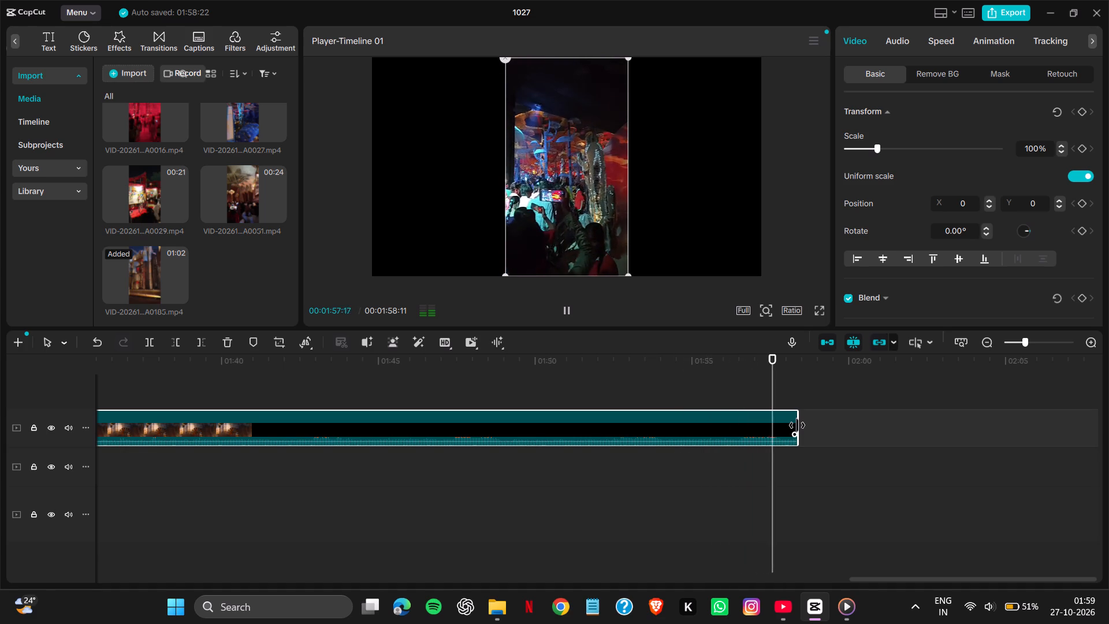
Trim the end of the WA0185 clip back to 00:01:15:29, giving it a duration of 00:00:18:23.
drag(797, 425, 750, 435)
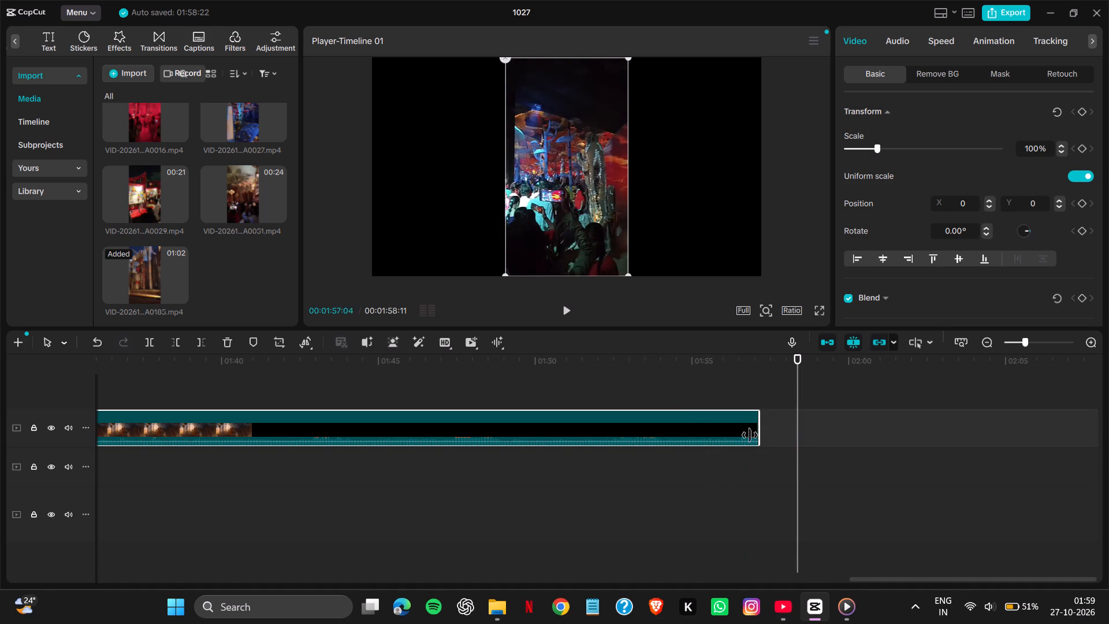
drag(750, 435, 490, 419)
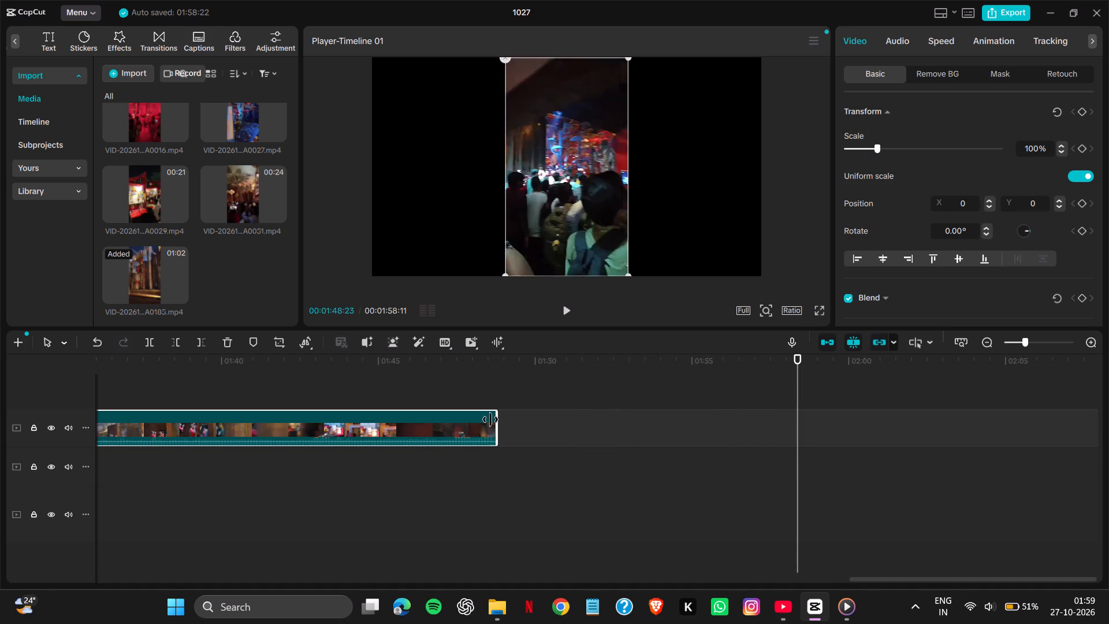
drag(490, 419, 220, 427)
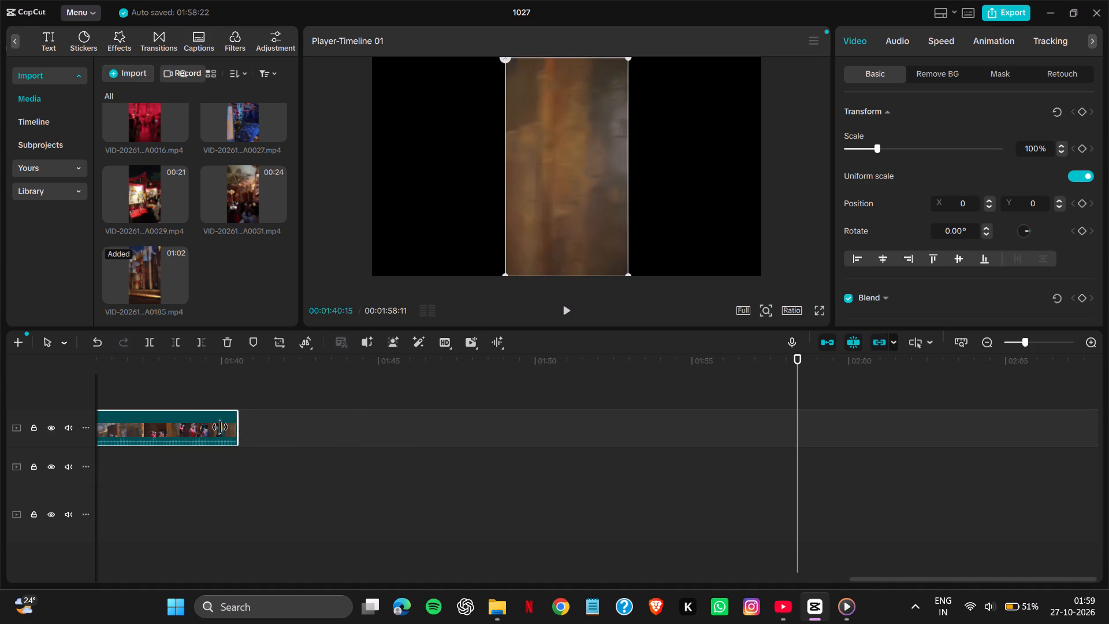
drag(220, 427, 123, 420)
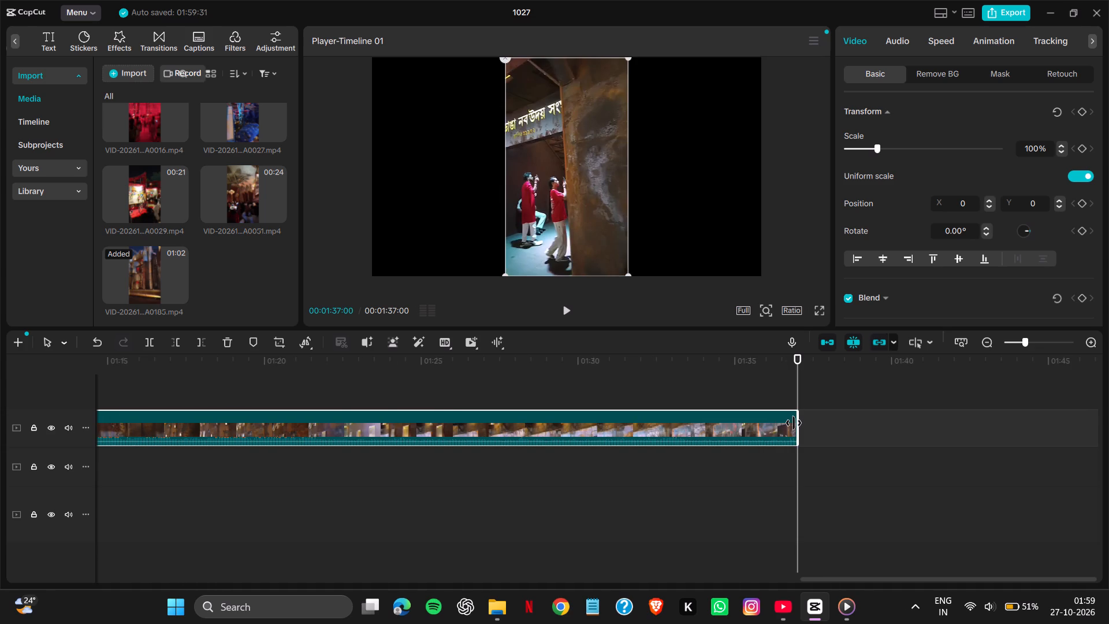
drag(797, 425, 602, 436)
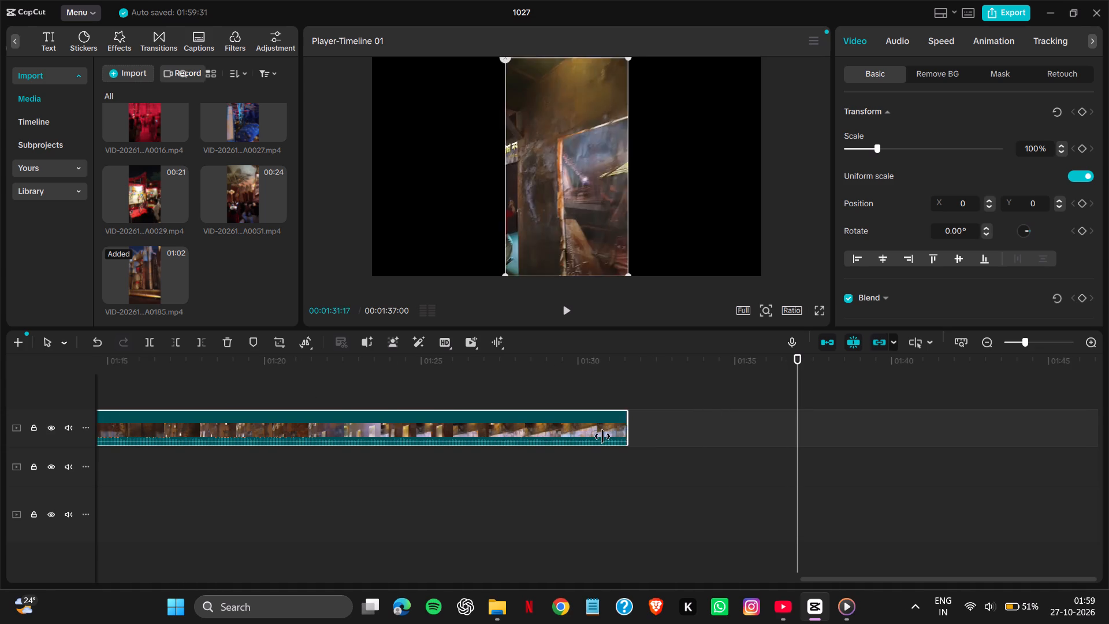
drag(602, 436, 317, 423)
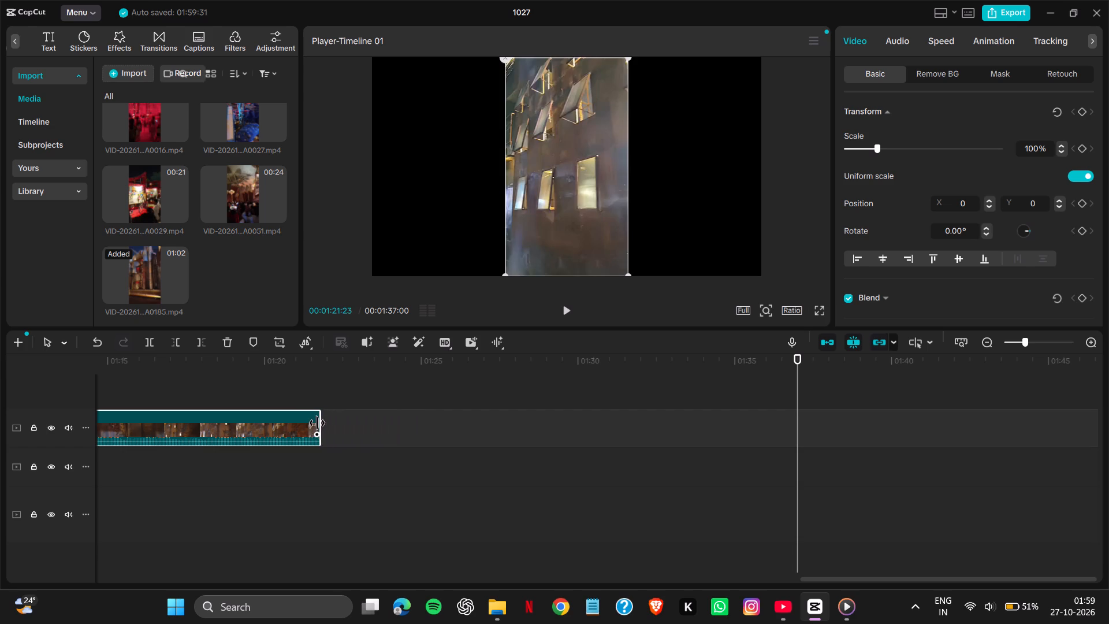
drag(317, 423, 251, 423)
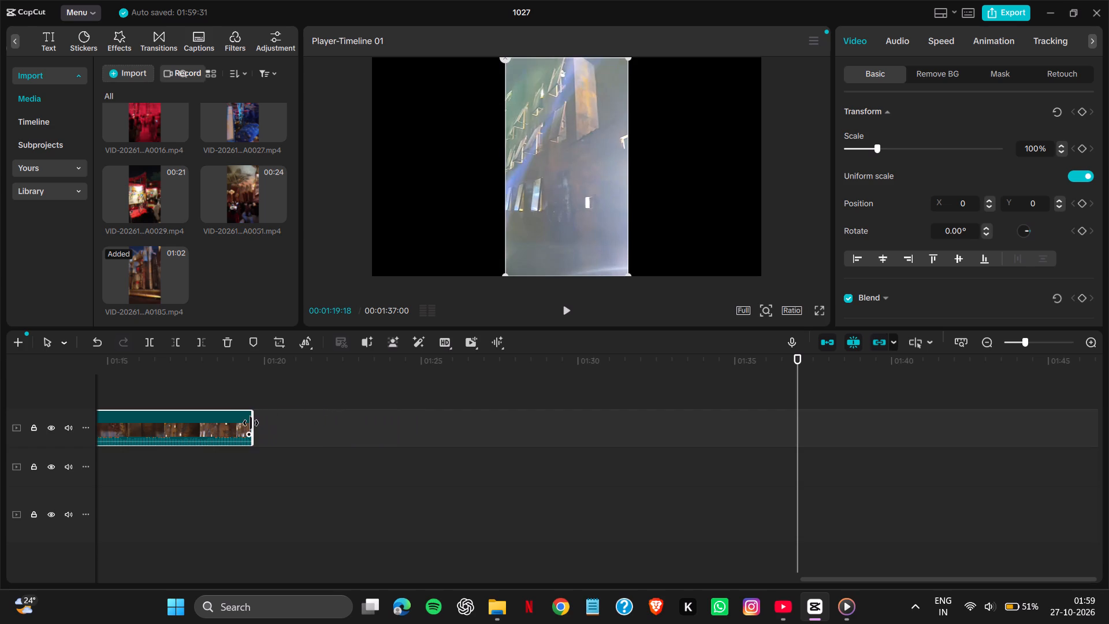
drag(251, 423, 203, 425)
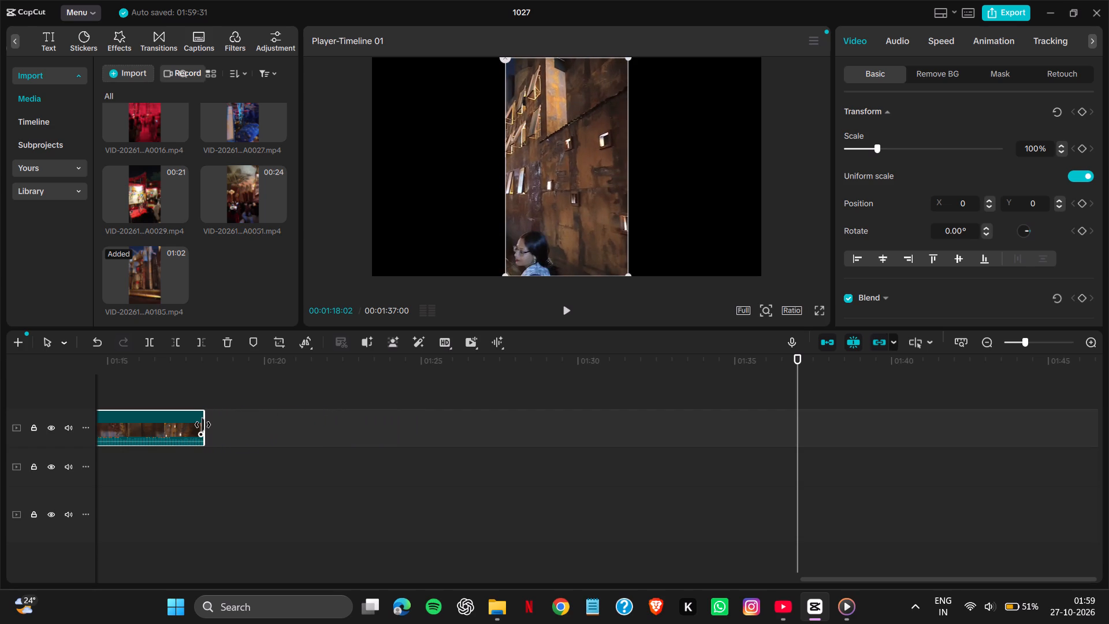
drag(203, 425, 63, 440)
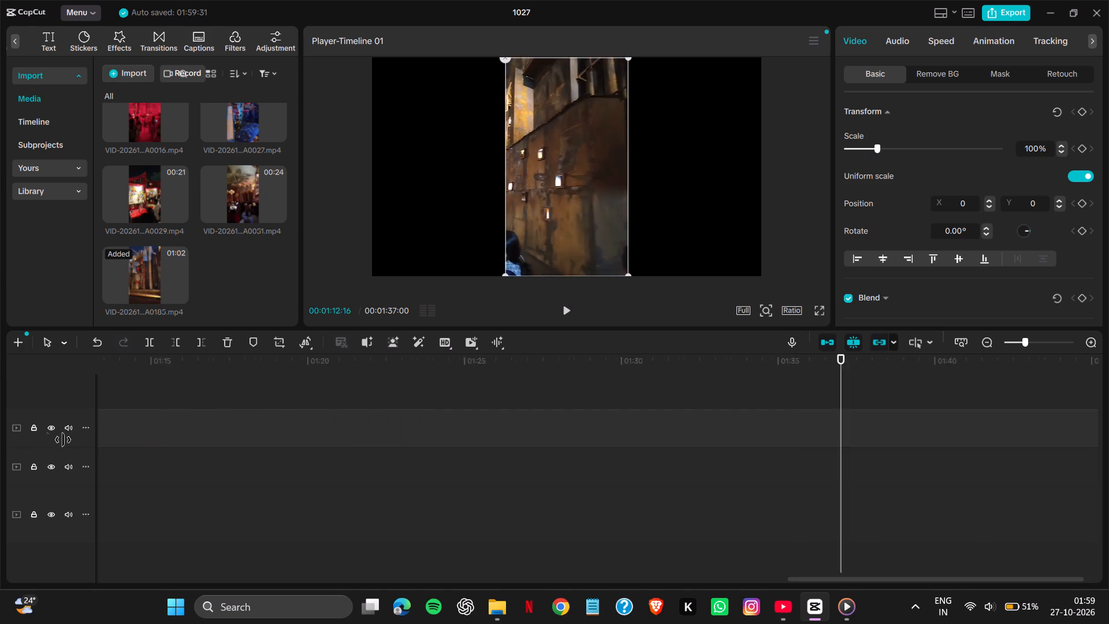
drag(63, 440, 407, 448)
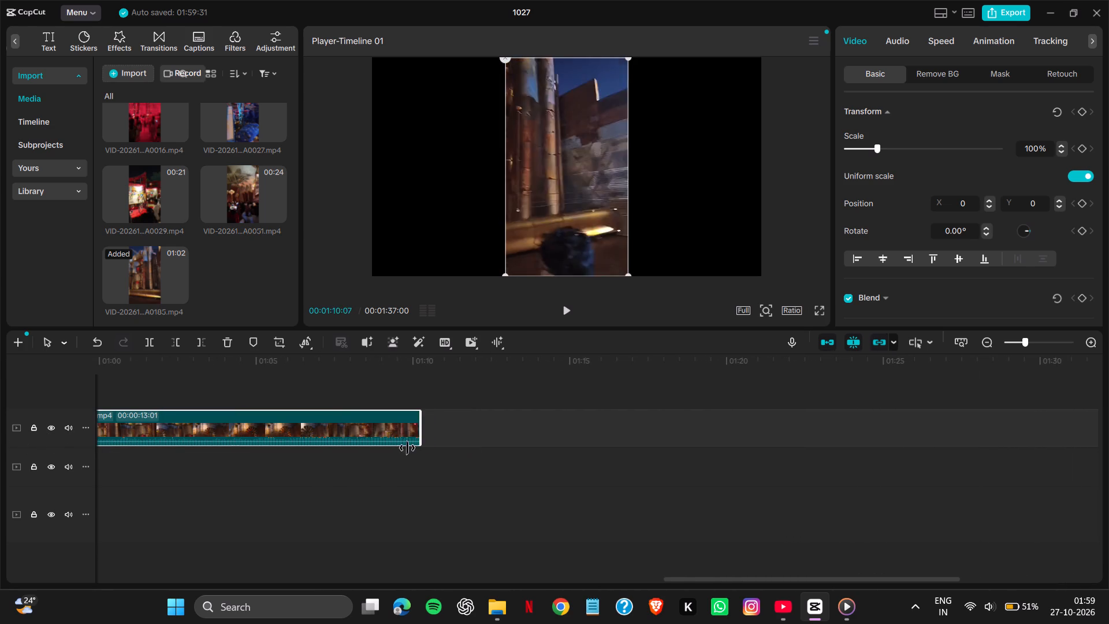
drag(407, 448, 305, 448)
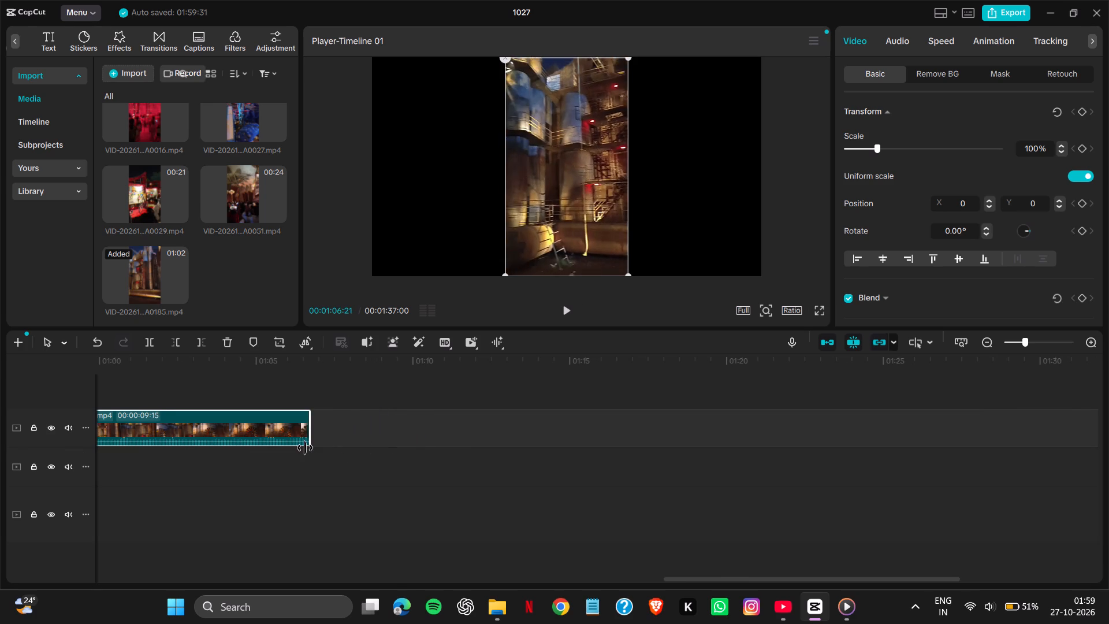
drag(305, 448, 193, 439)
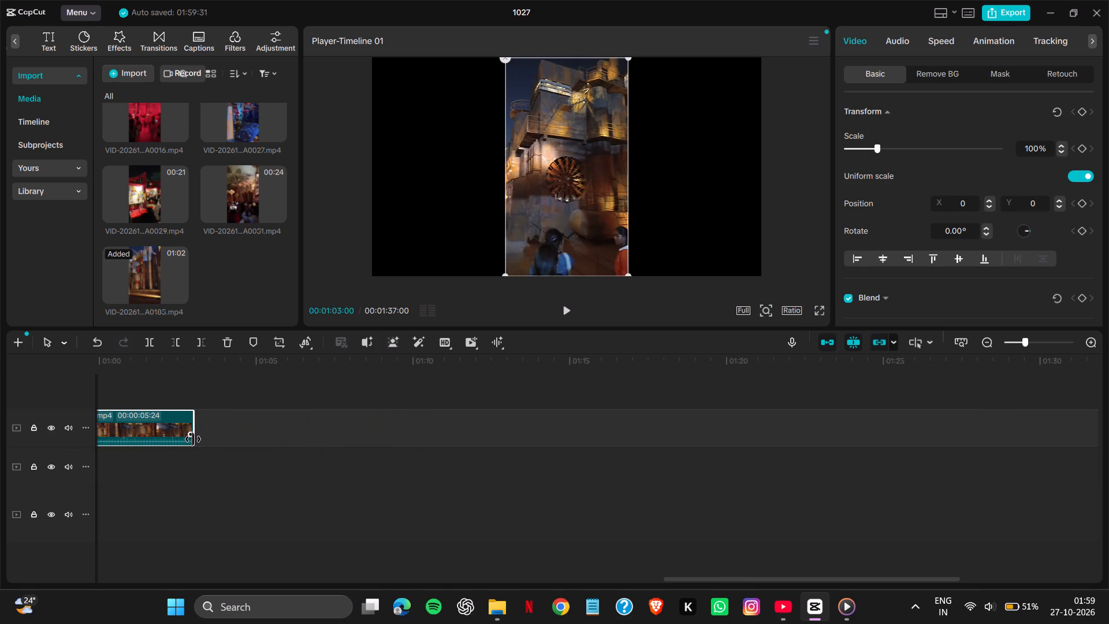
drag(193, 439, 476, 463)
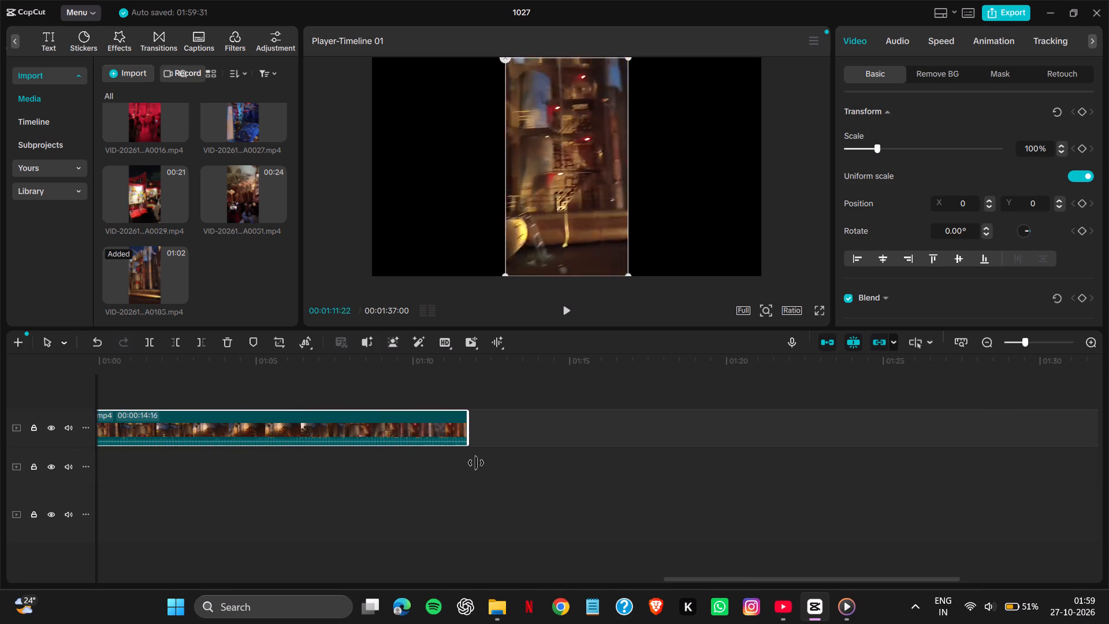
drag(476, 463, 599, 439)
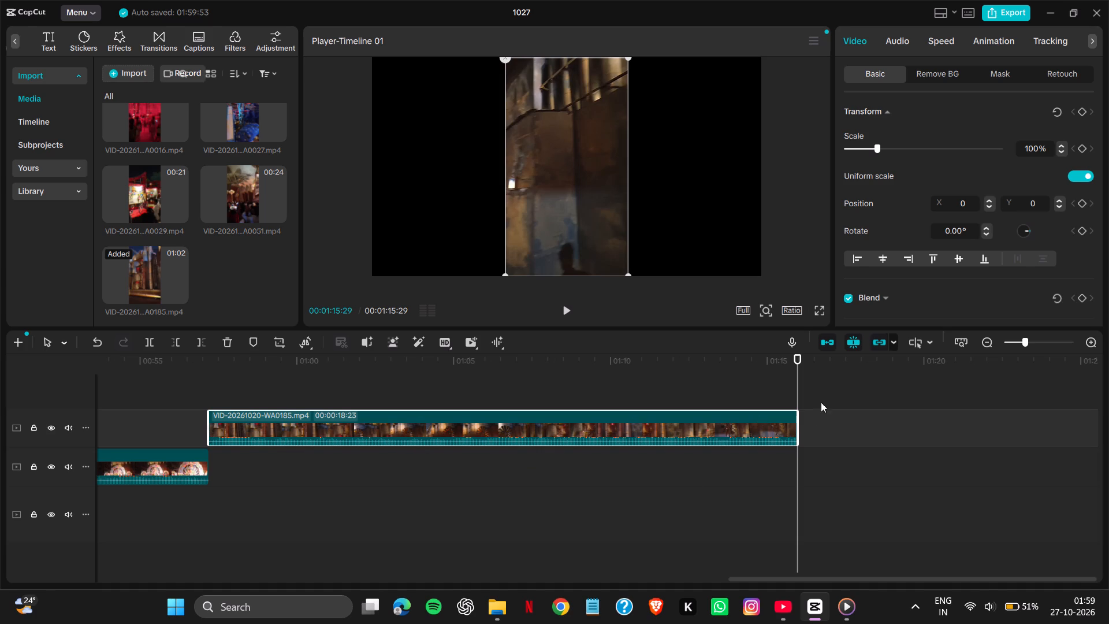
Play the WA0185 clip from its start and trim its end back to 00:01:05:23, for a duration of 00:00:08:17.
drag(798, 354, 607, 419)
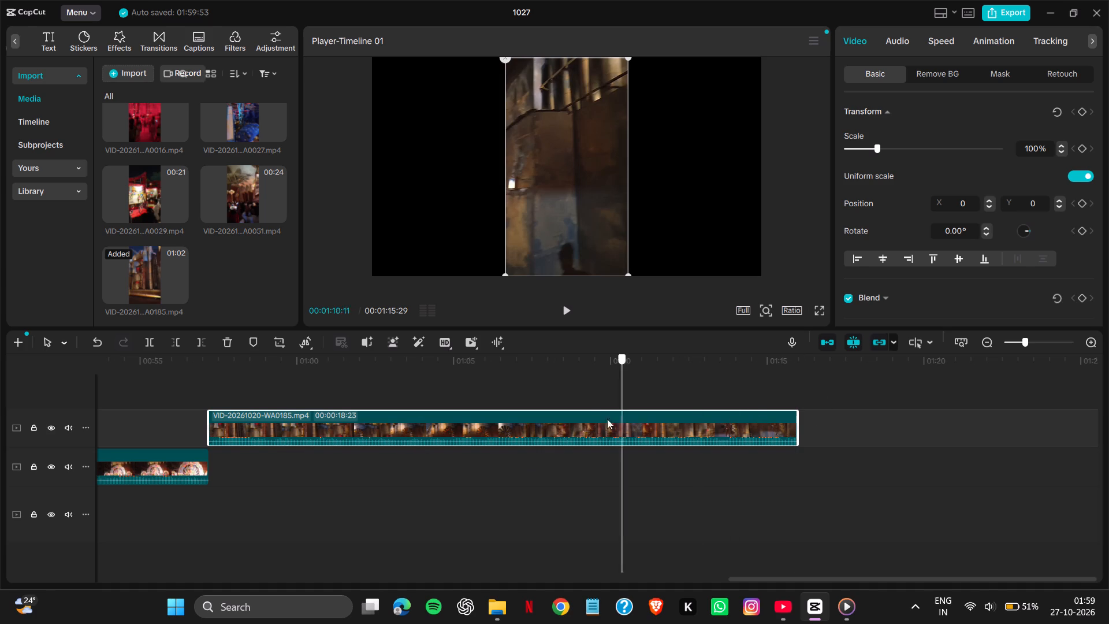
drag(607, 419, 229, 510)
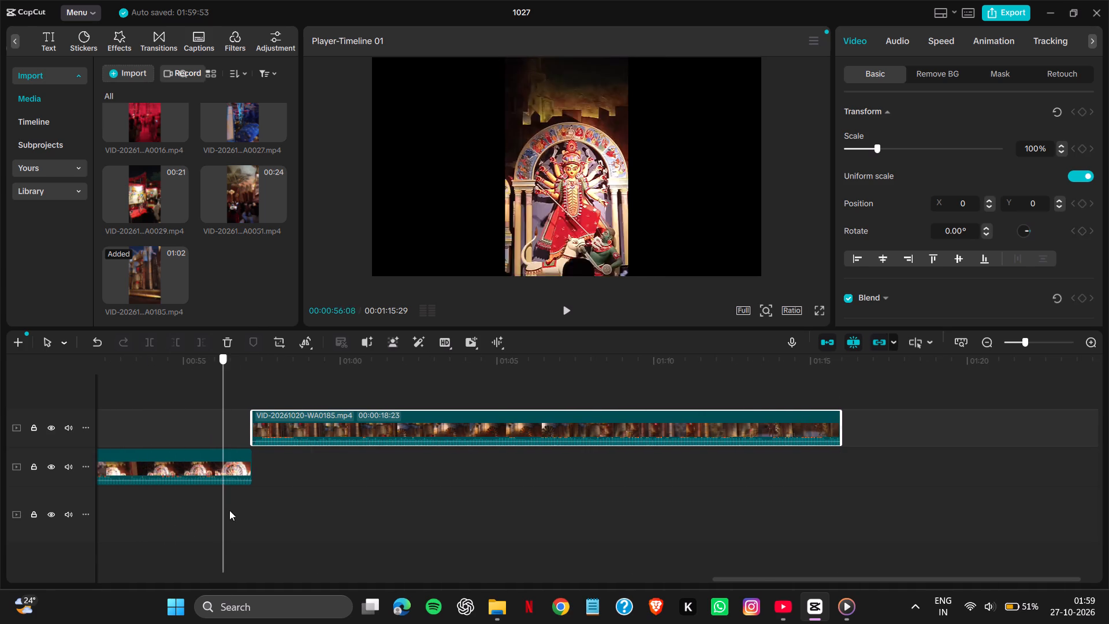
drag(229, 510, 252, 512)
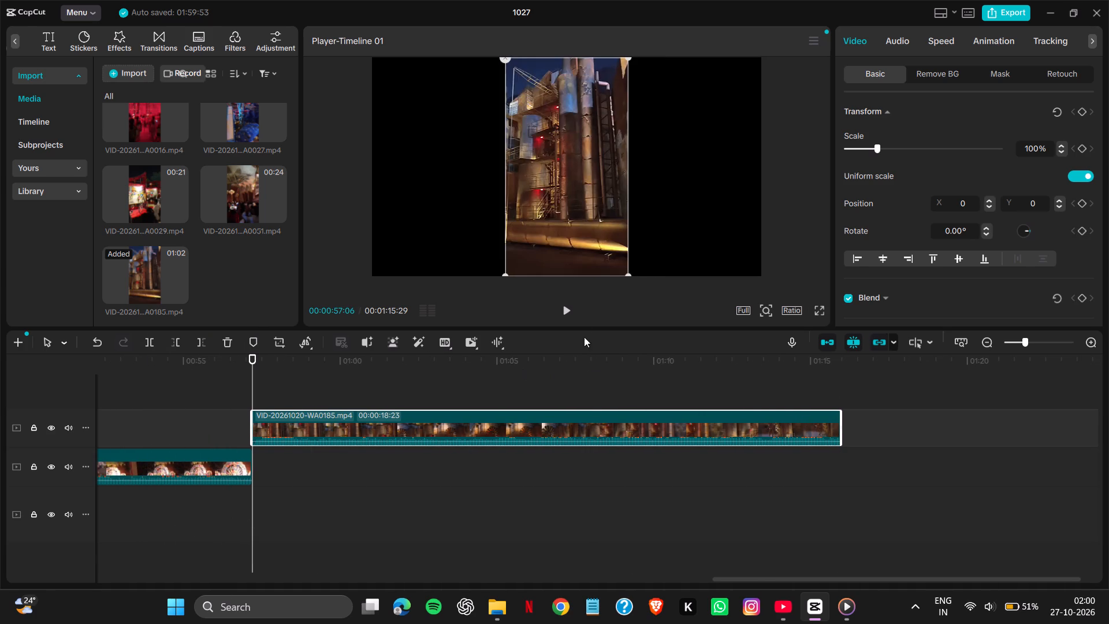
click(568, 311)
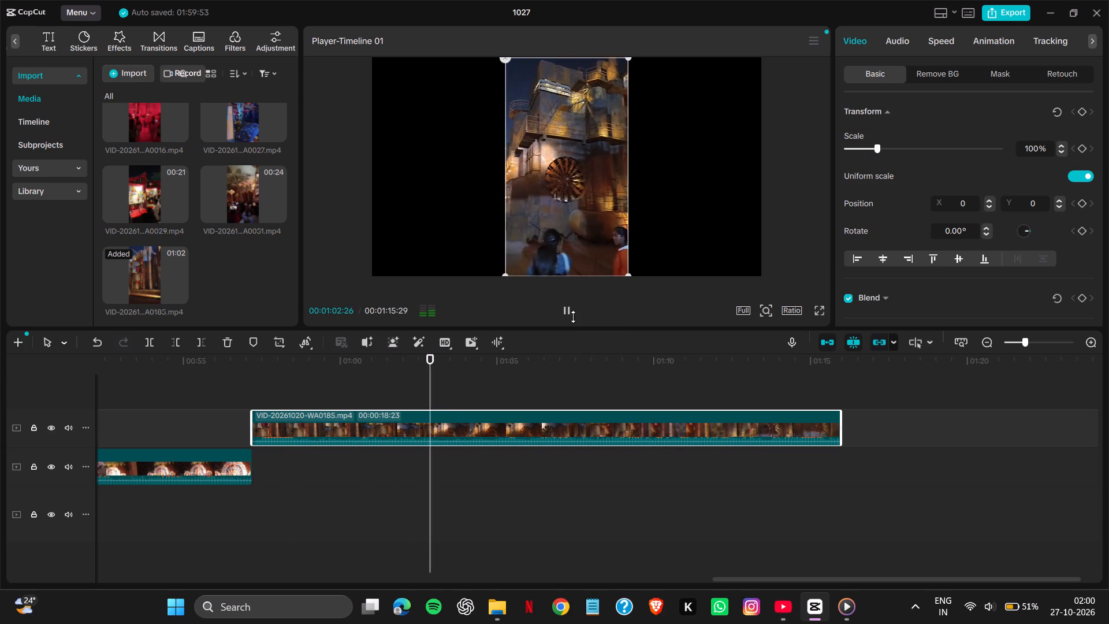
click(499, 428)
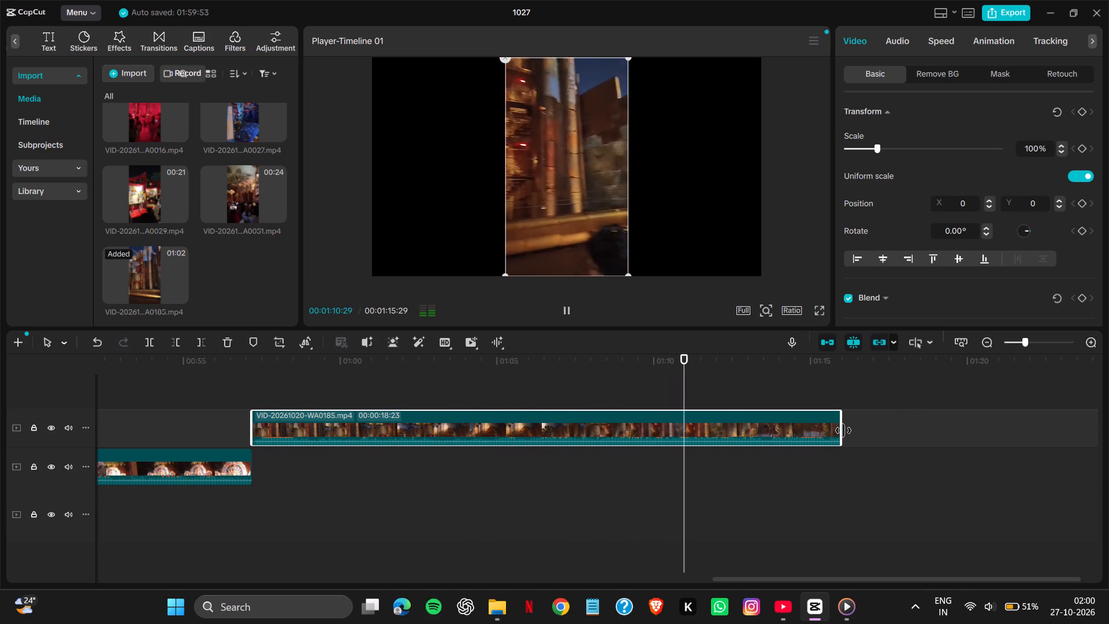
drag(843, 430, 775, 448)
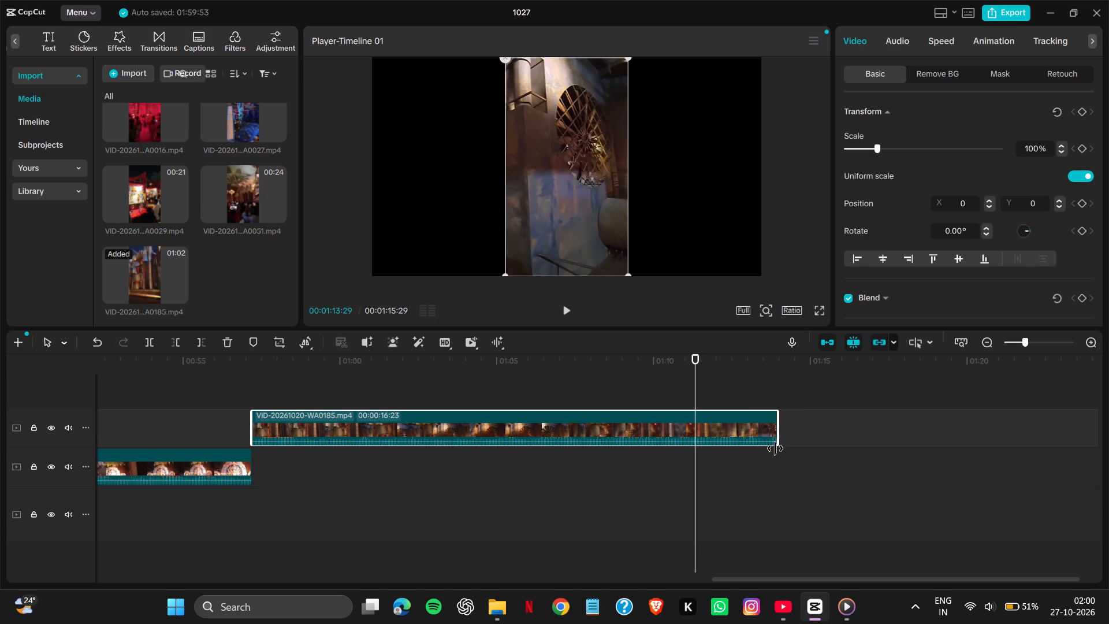
drag(775, 448, 602, 454)
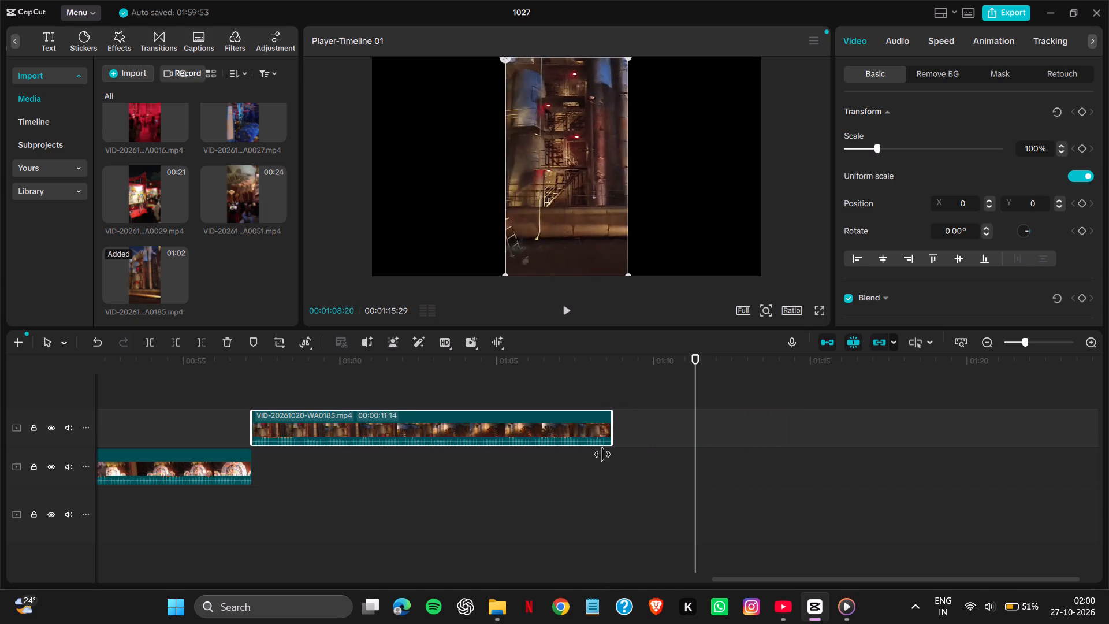
drag(602, 454, 458, 455)
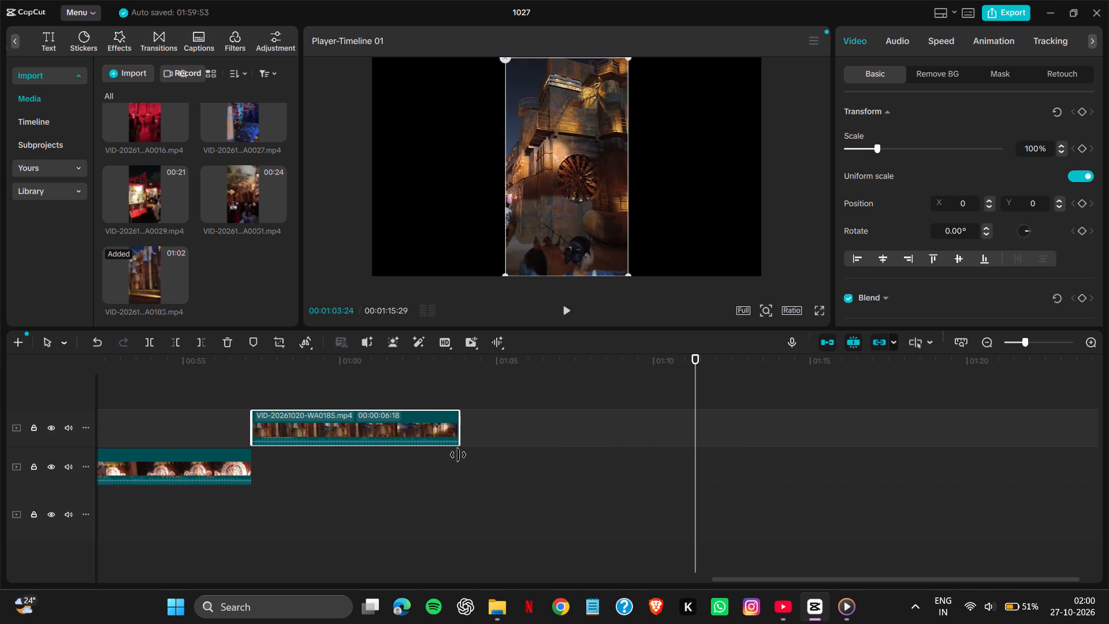
drag(458, 455, 490, 455)
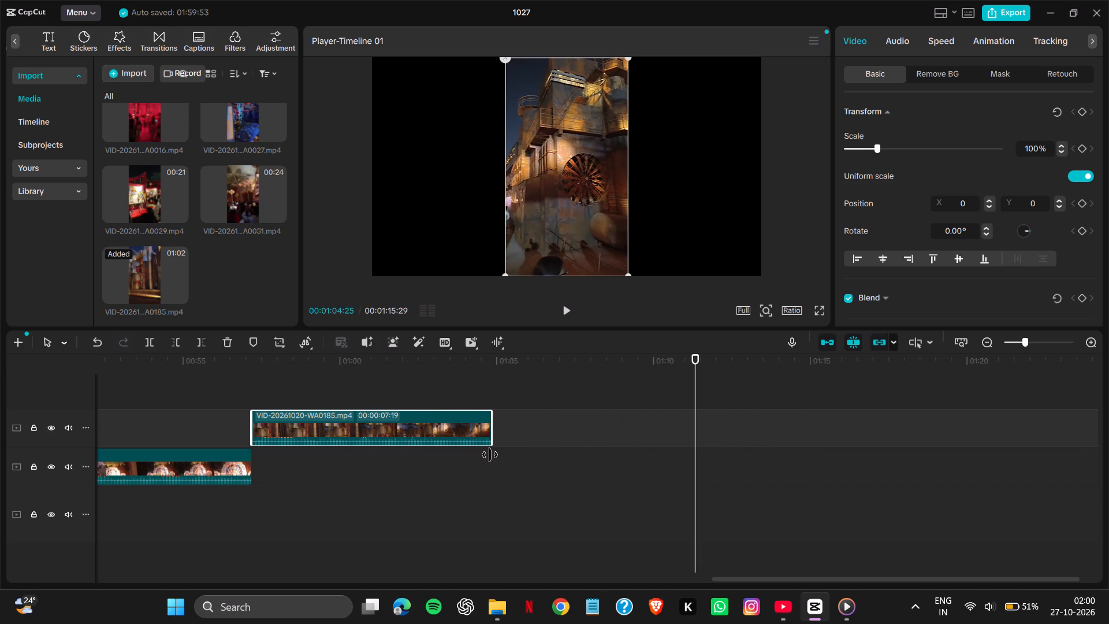
drag(490, 455, 506, 456)
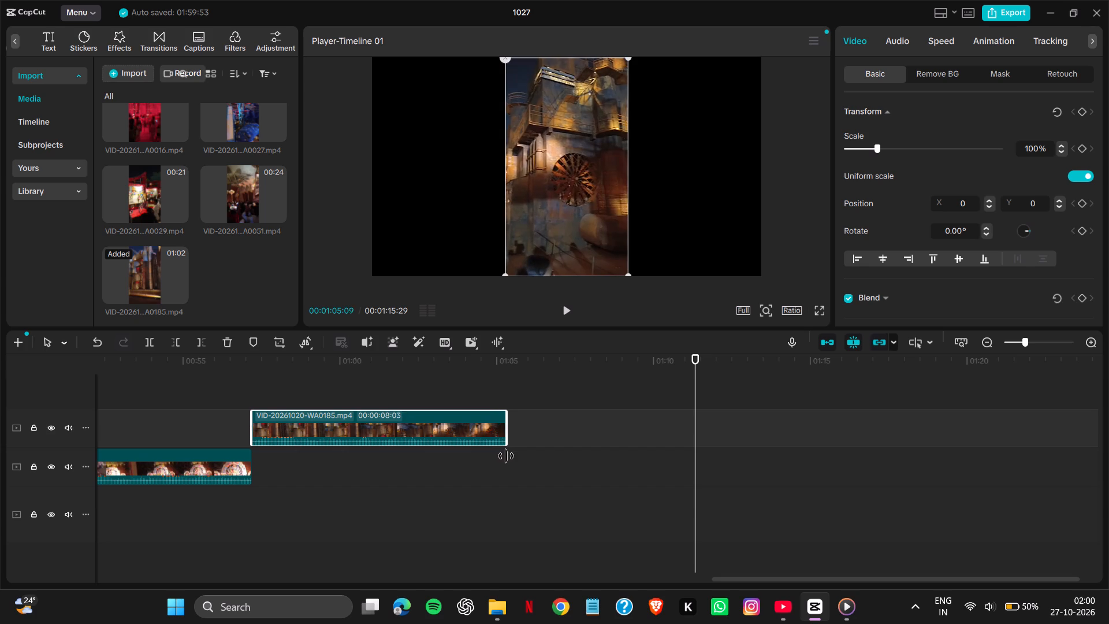
drag(506, 456, 518, 458)
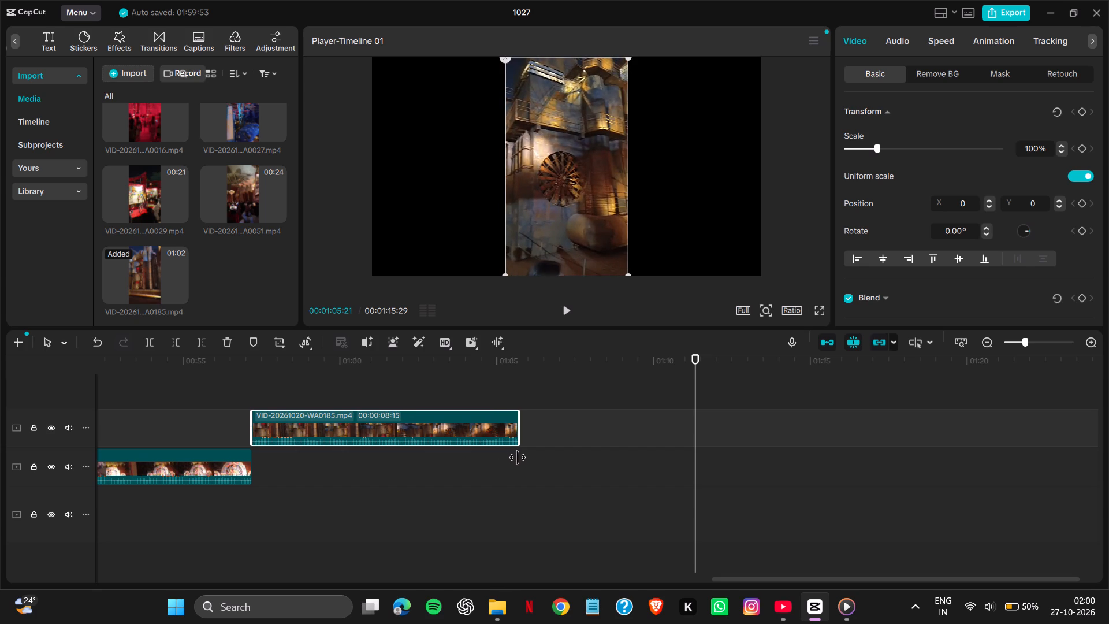
drag(518, 458, 520, 457)
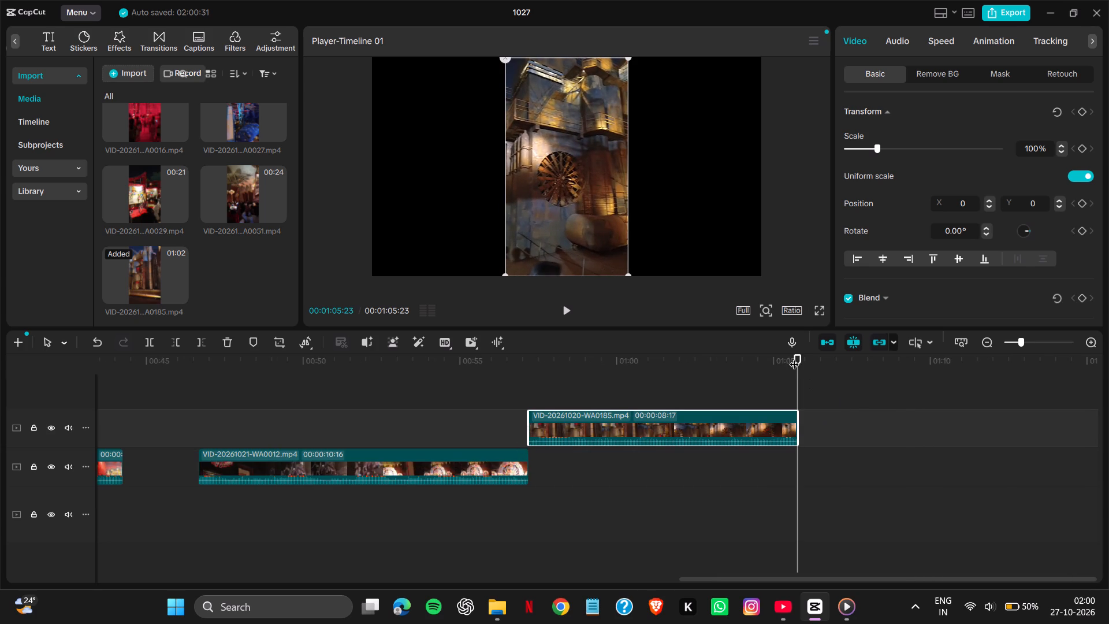
Replay the trimmed WA0185 clip from its start at 00:00:57:06 to check the cut.
drag(799, 358, 525, 419)
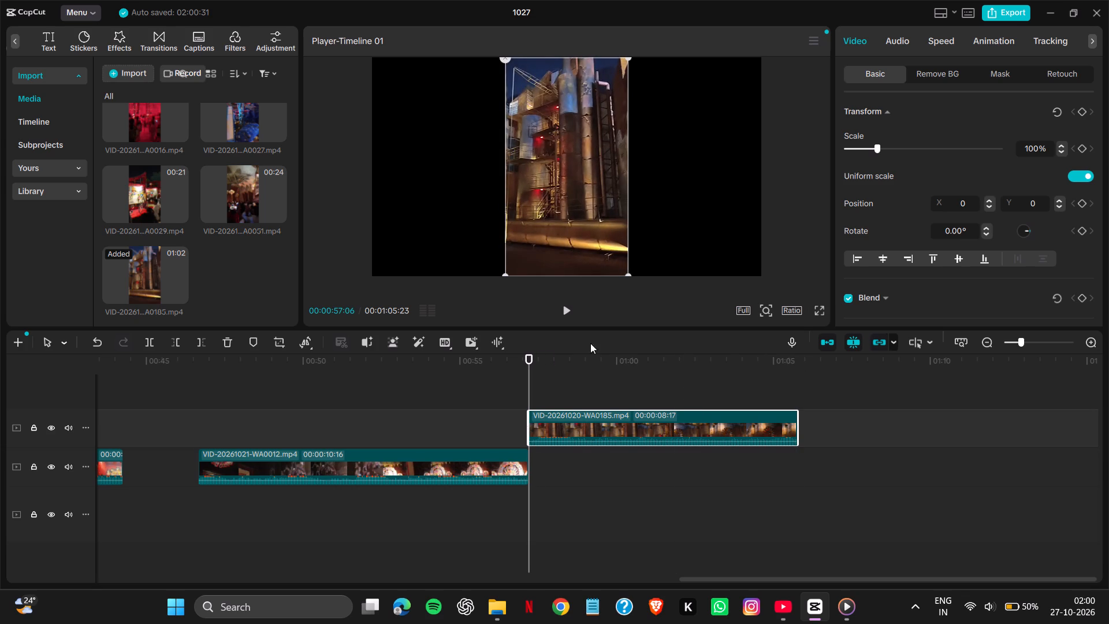
click(563, 308)
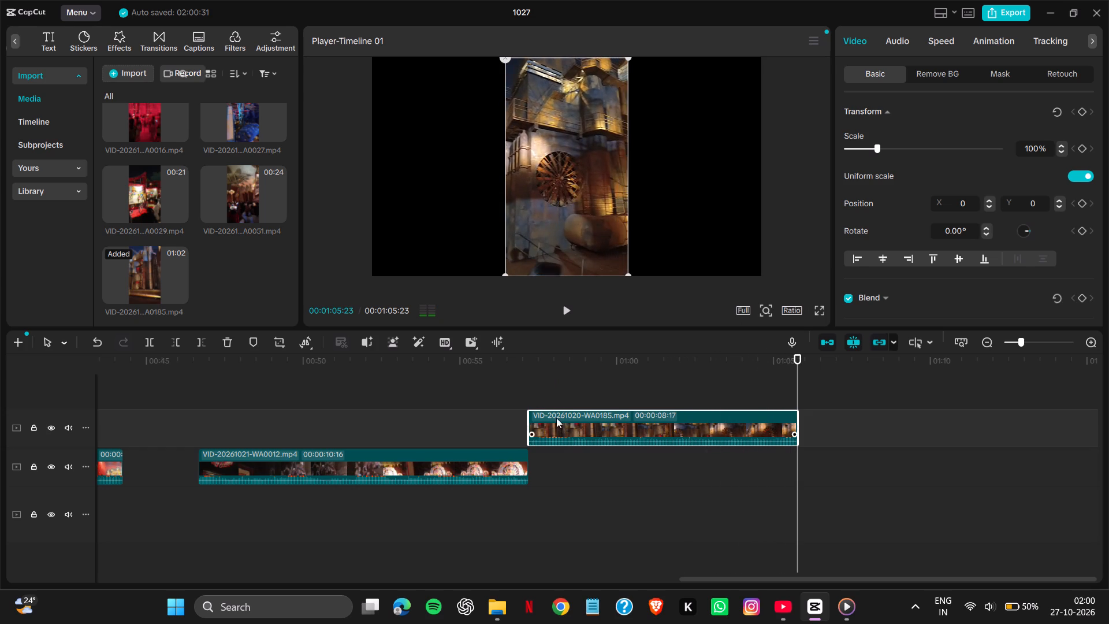
drag(797, 357, 692, 361)
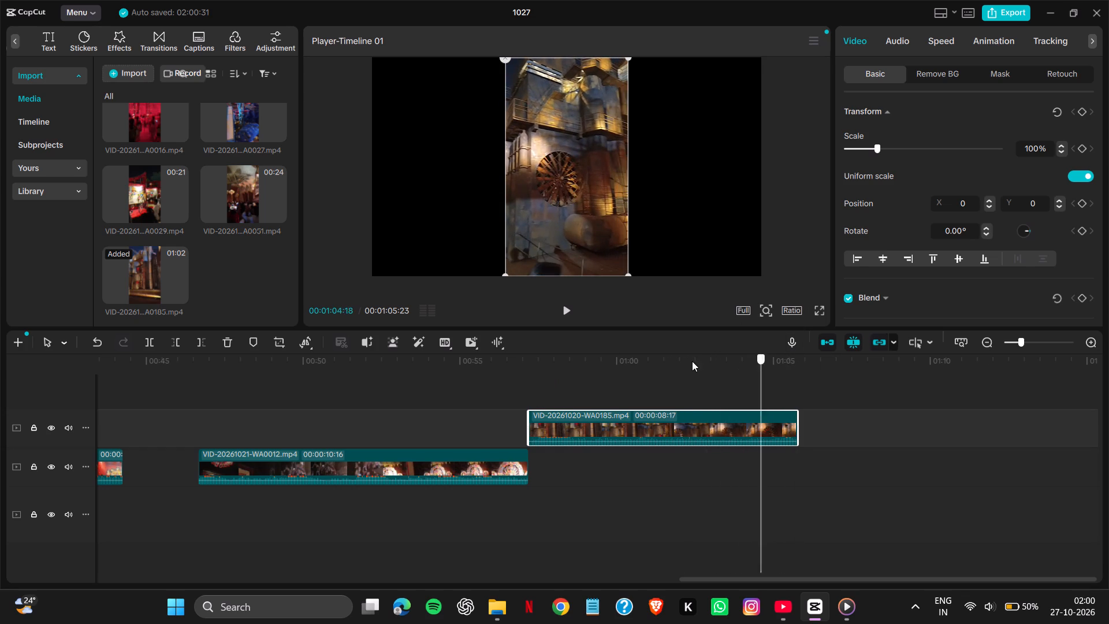
drag(692, 361, 529, 390)
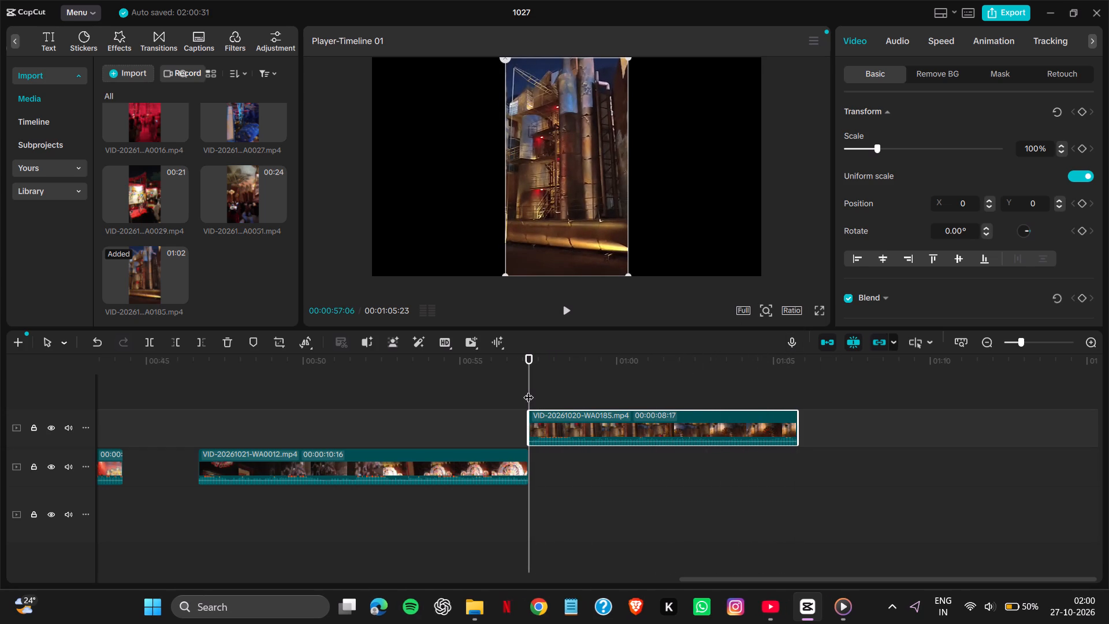
click(565, 310)
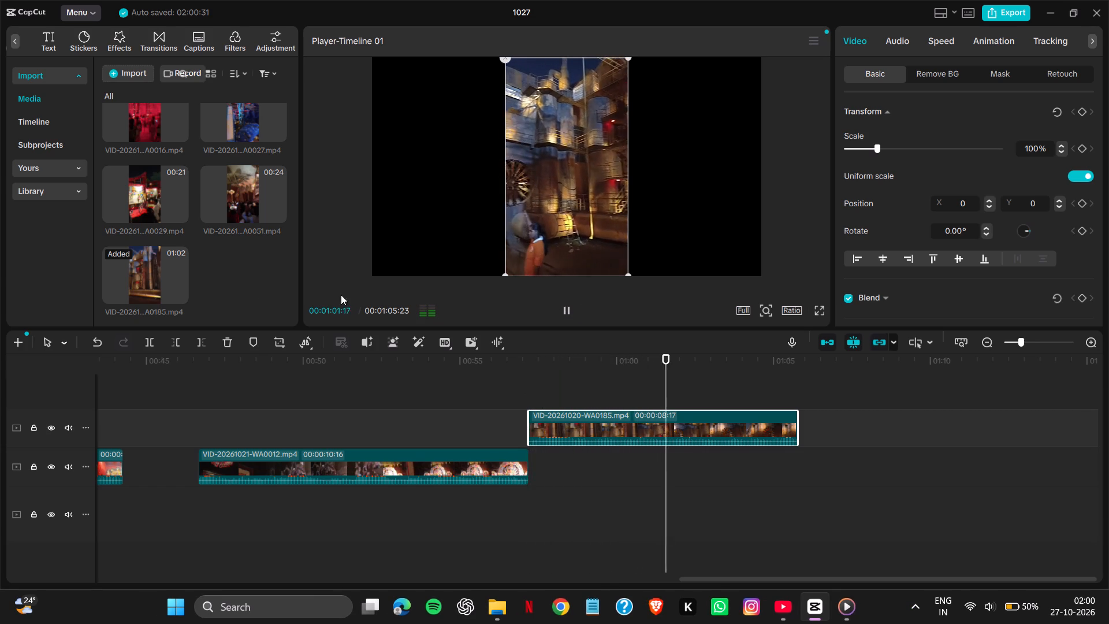
Preview the WA0027 clip from the media library and place it after the WA0185 clip on the same track, starting at about 00:01:06.
scroll(239, 272, up, 1)
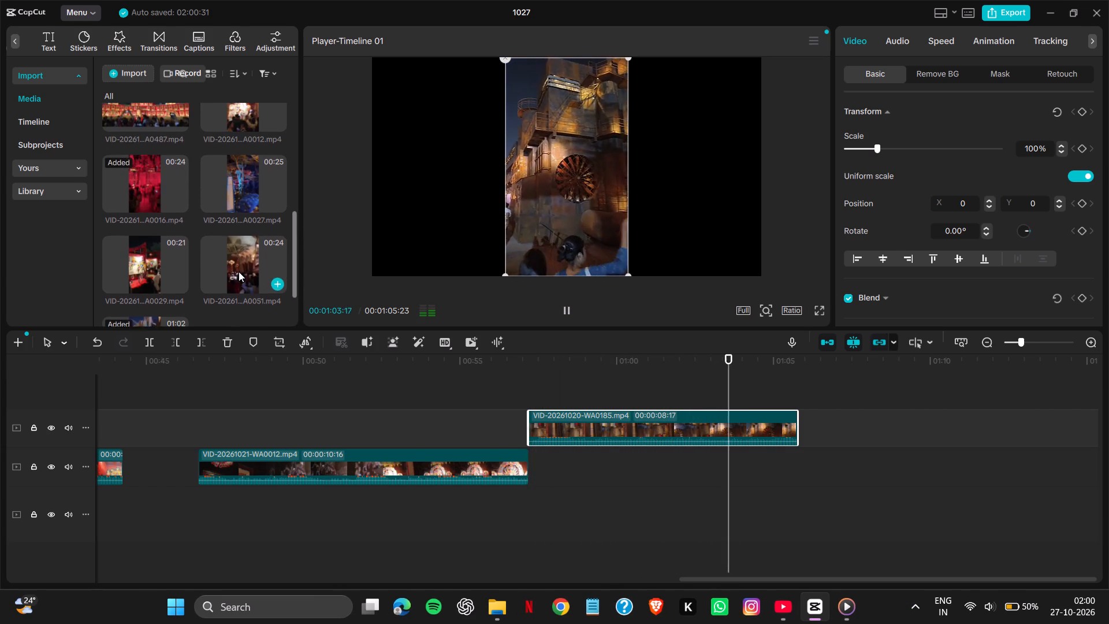
scroll(239, 272, up, 1)
double_click(244, 226)
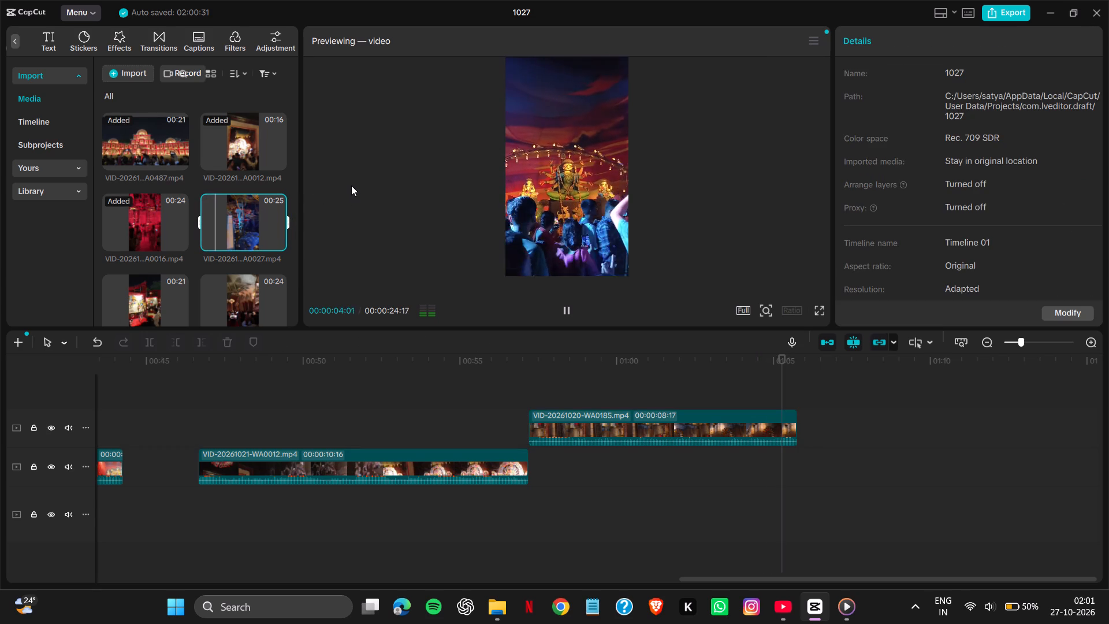
drag(248, 226, 505, 249)
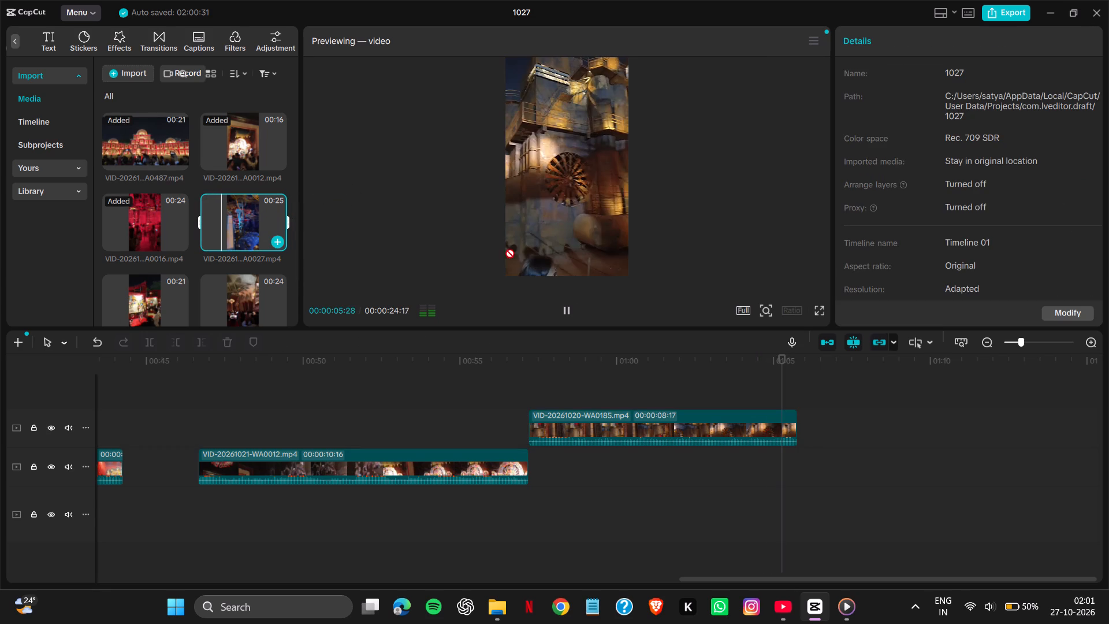
drag(505, 249, 815, 420)
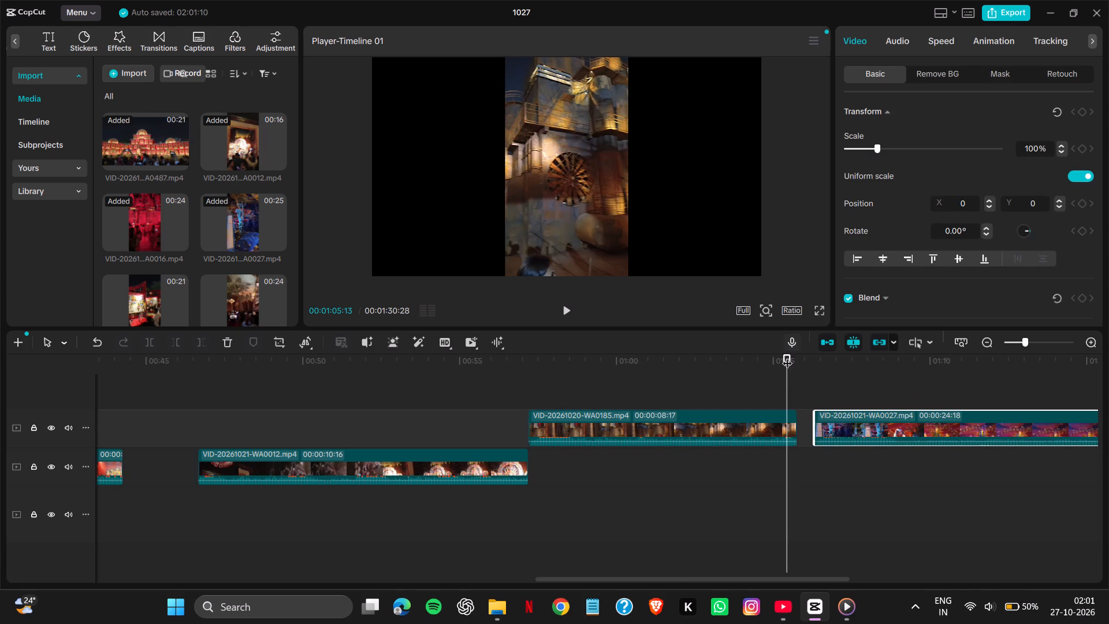
Play the WA0027 clip on the timeline from its start at 00:01:06:10.
drag(787, 360, 816, 365)
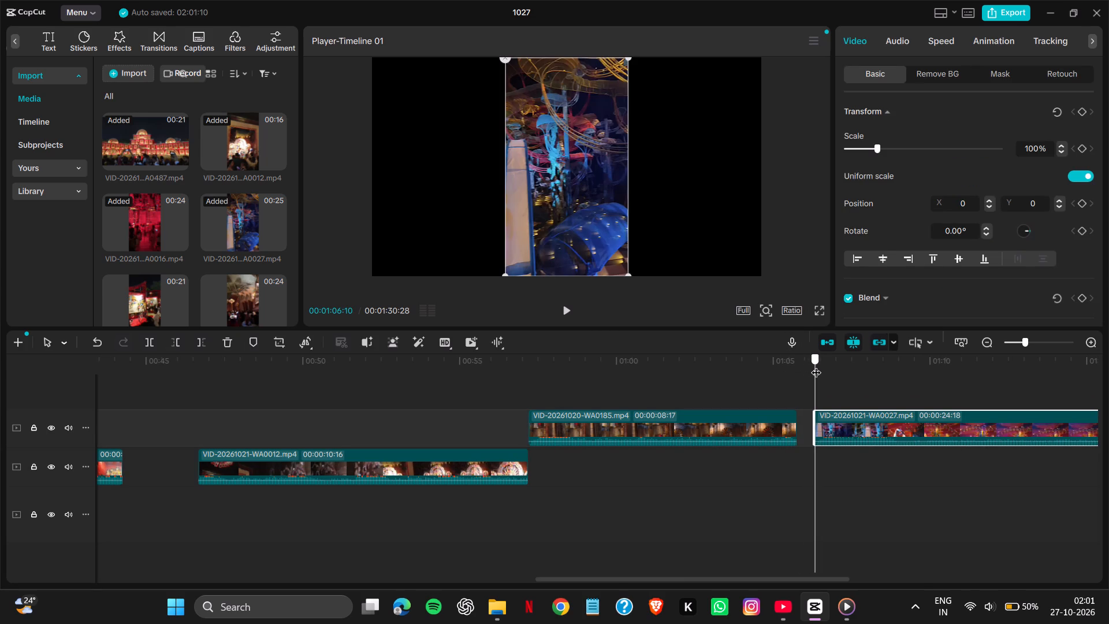
drag(816, 365, 814, 365)
scroll(925, 510, left, 1)
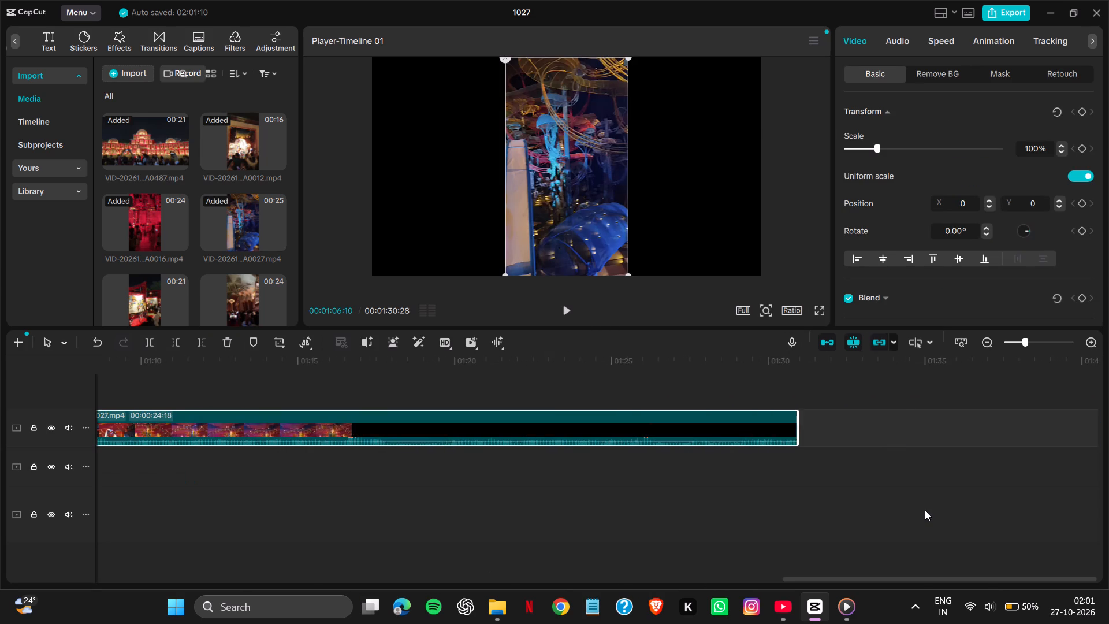
scroll(925, 510, left, 3)
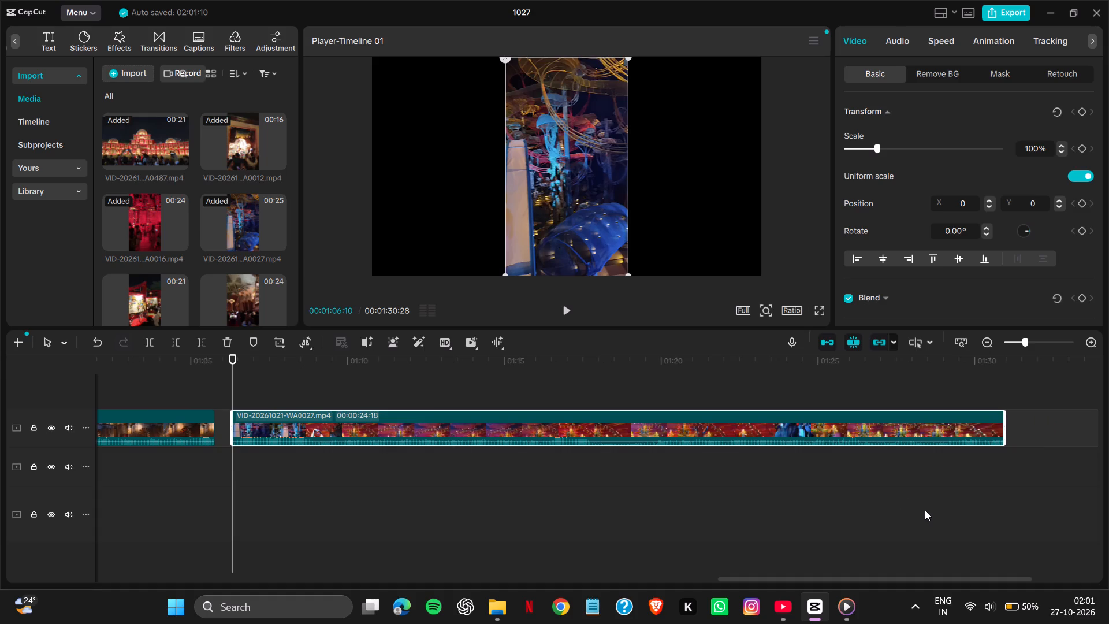
click(568, 310)
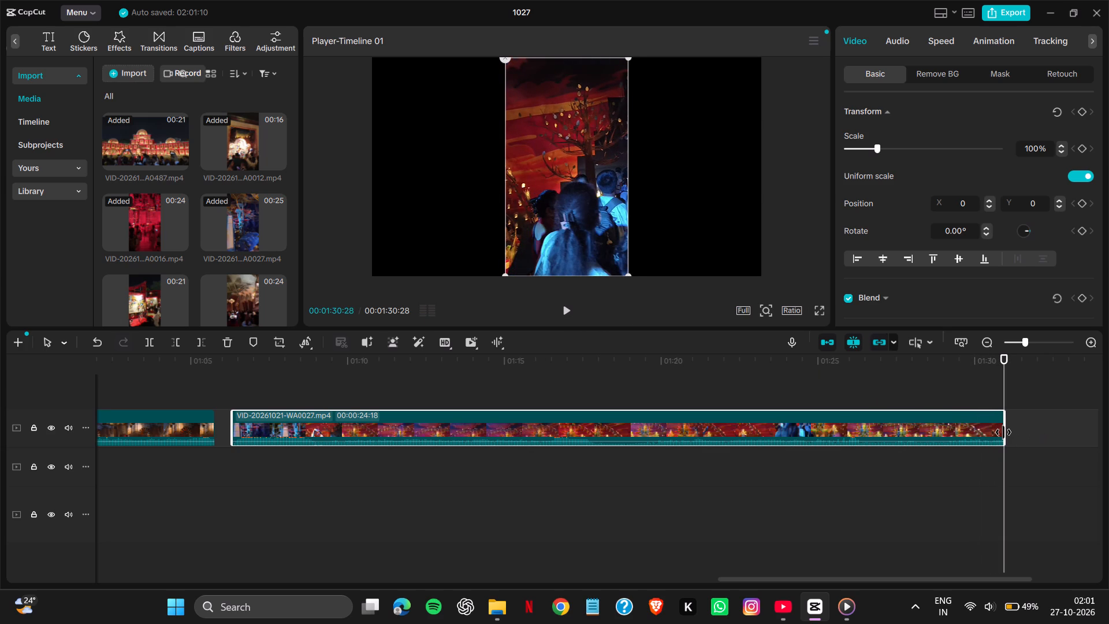
Trim the end of the WA0027 clip back to 00:01:10:27.
drag(1003, 432, 859, 437)
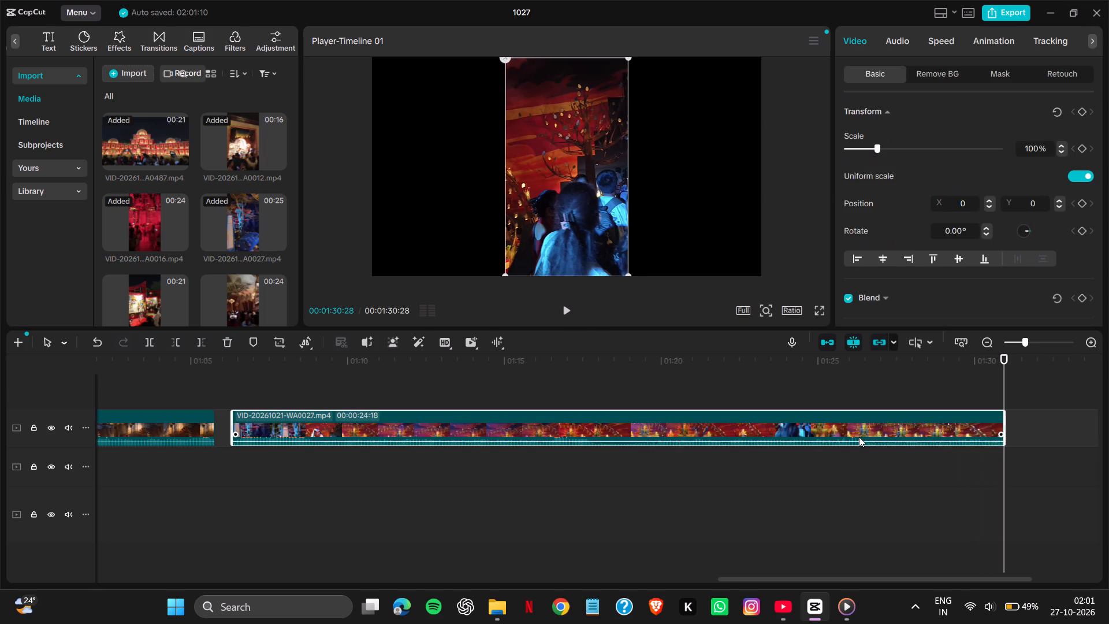
drag(1005, 429, 983, 430)
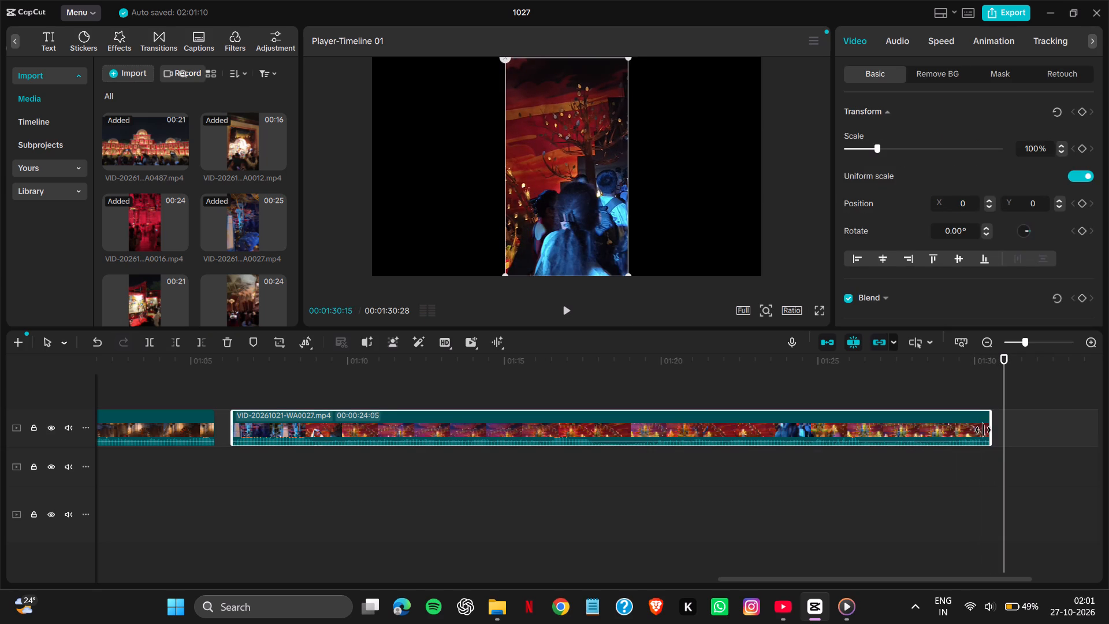
drag(983, 430, 525, 412)
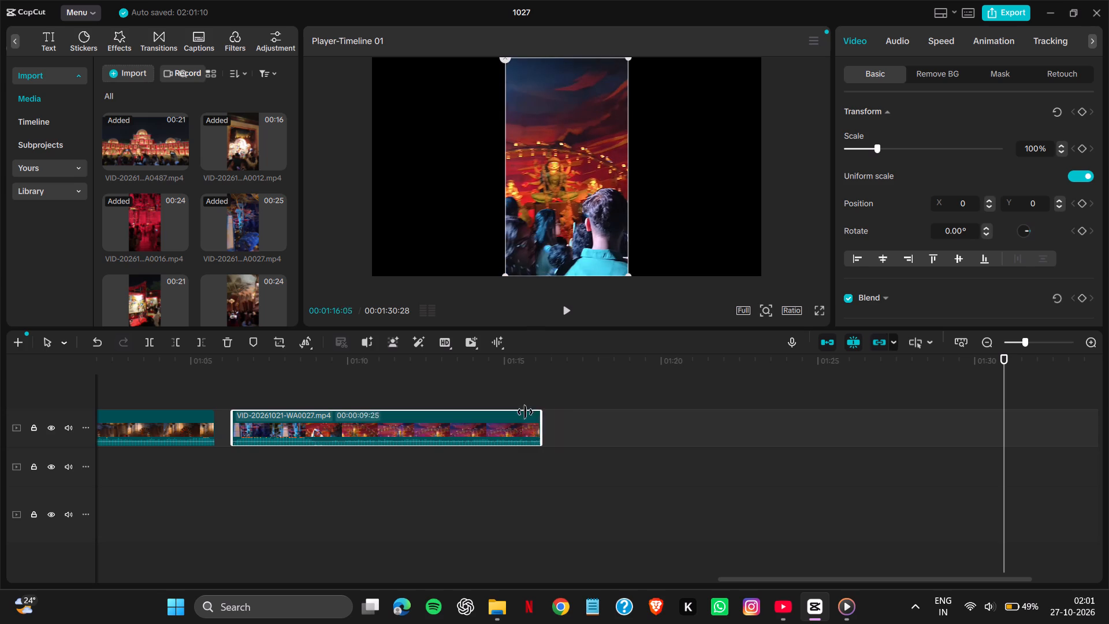
drag(525, 412, 285, 423)
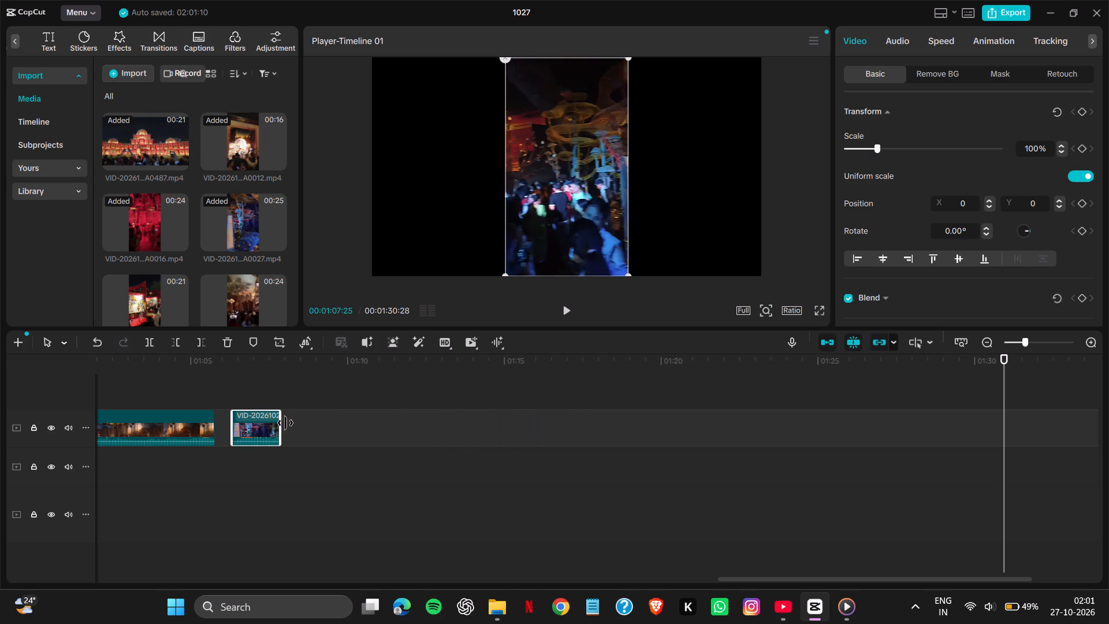
drag(285, 423, 338, 432)
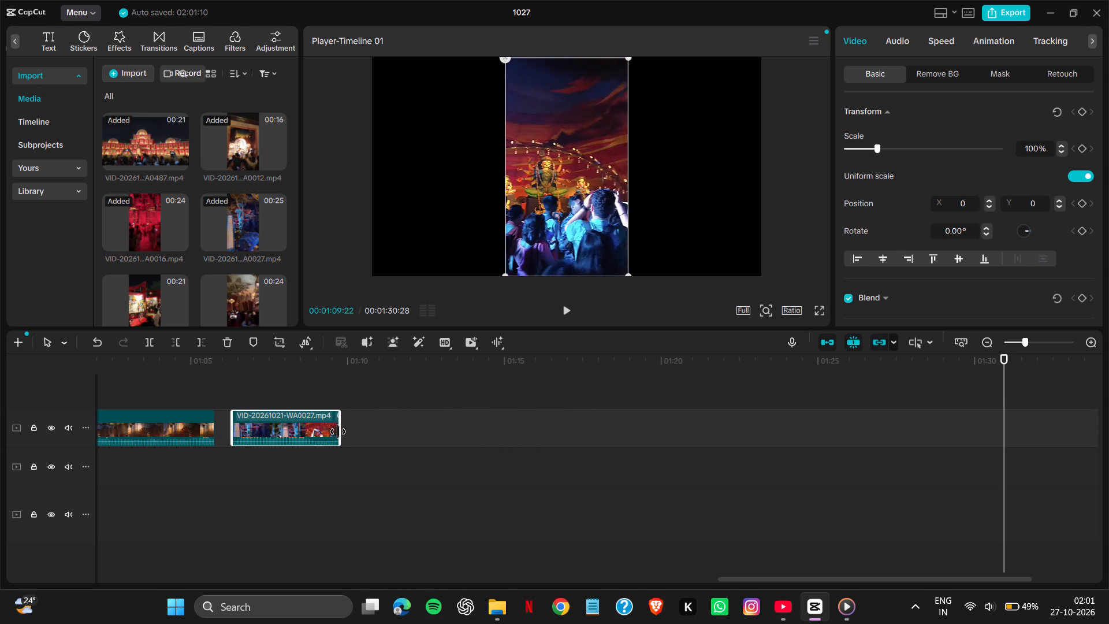
drag(338, 432, 403, 438)
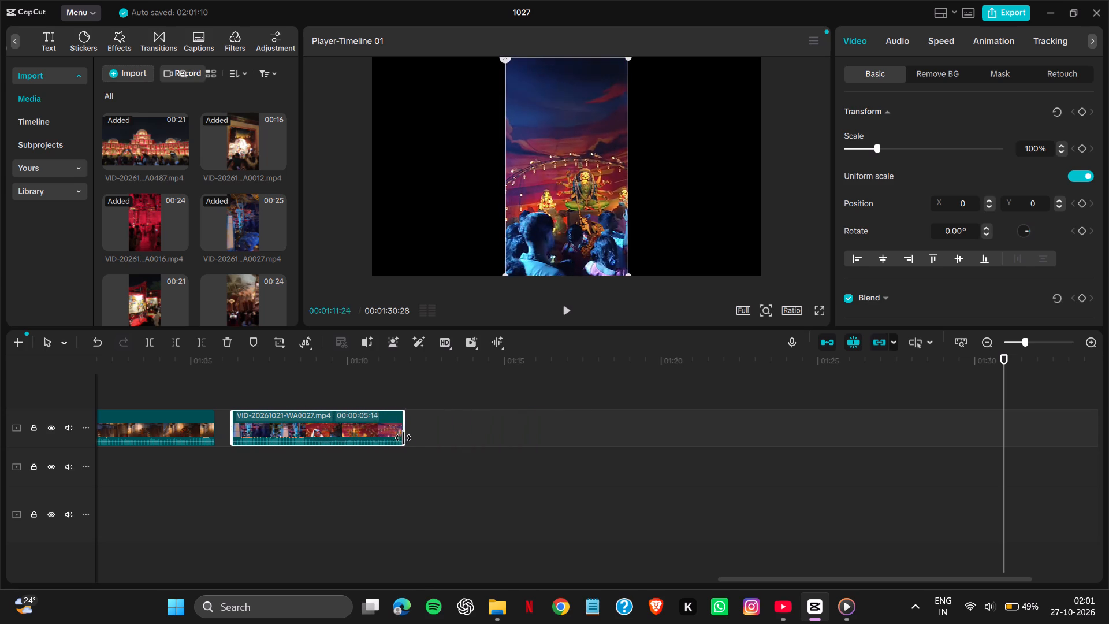
drag(403, 438, 450, 436)
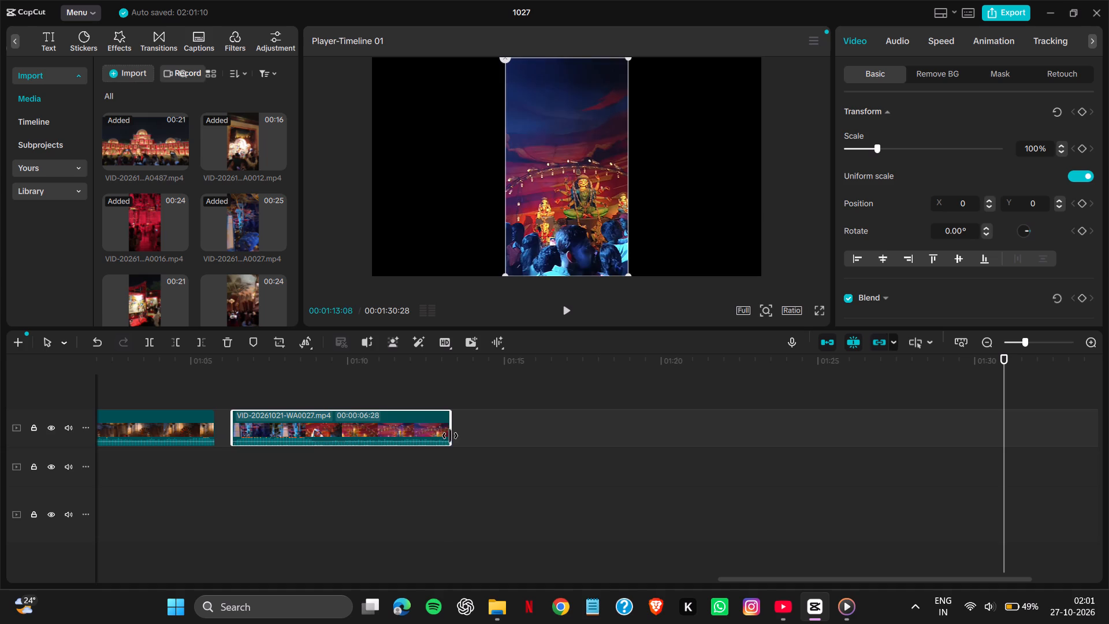
drag(450, 436, 680, 414)
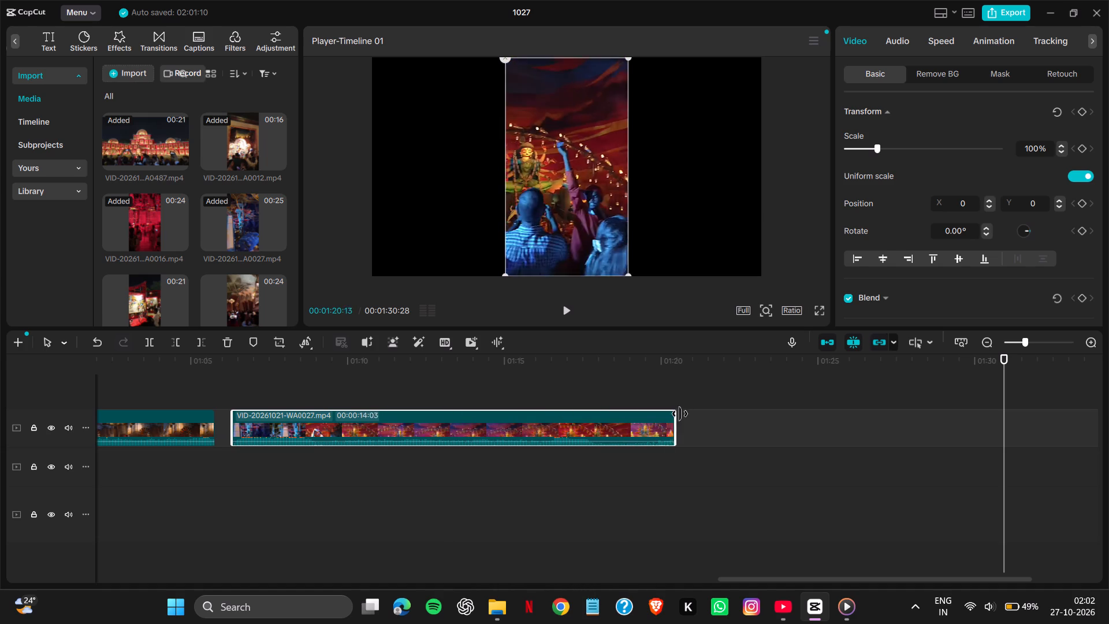
drag(680, 414, 889, 406)
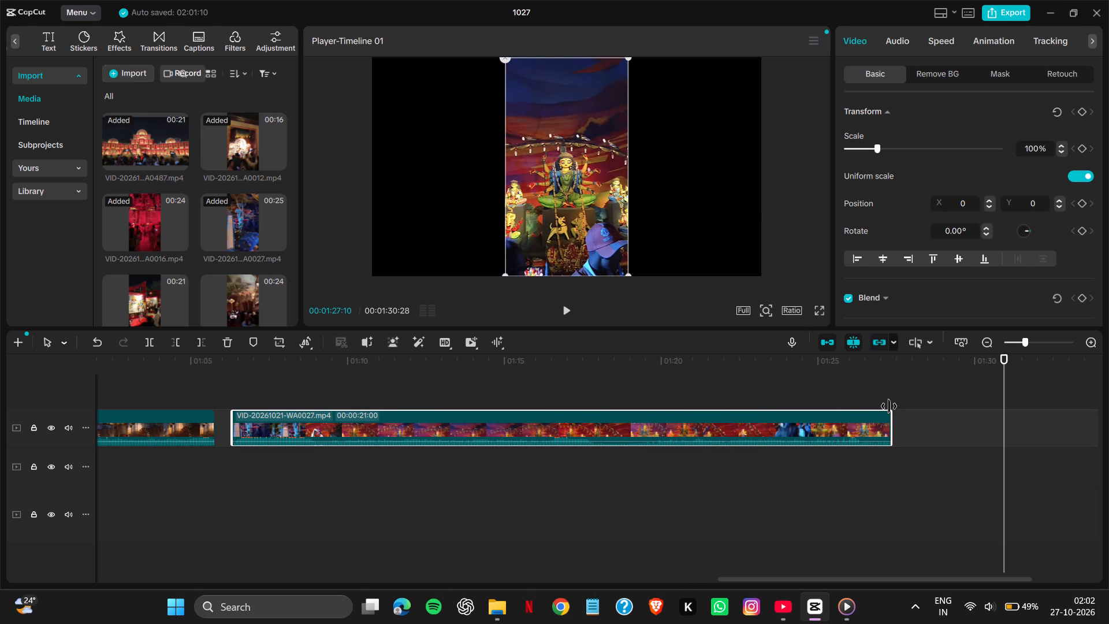
drag(889, 406, 509, 451)
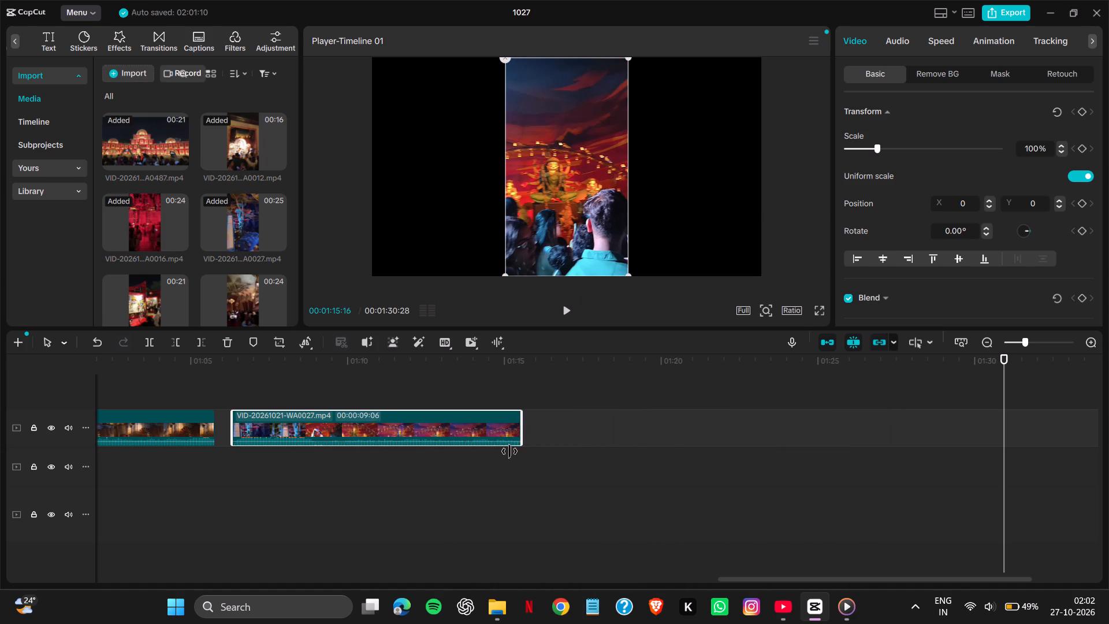
drag(509, 451, 438, 448)
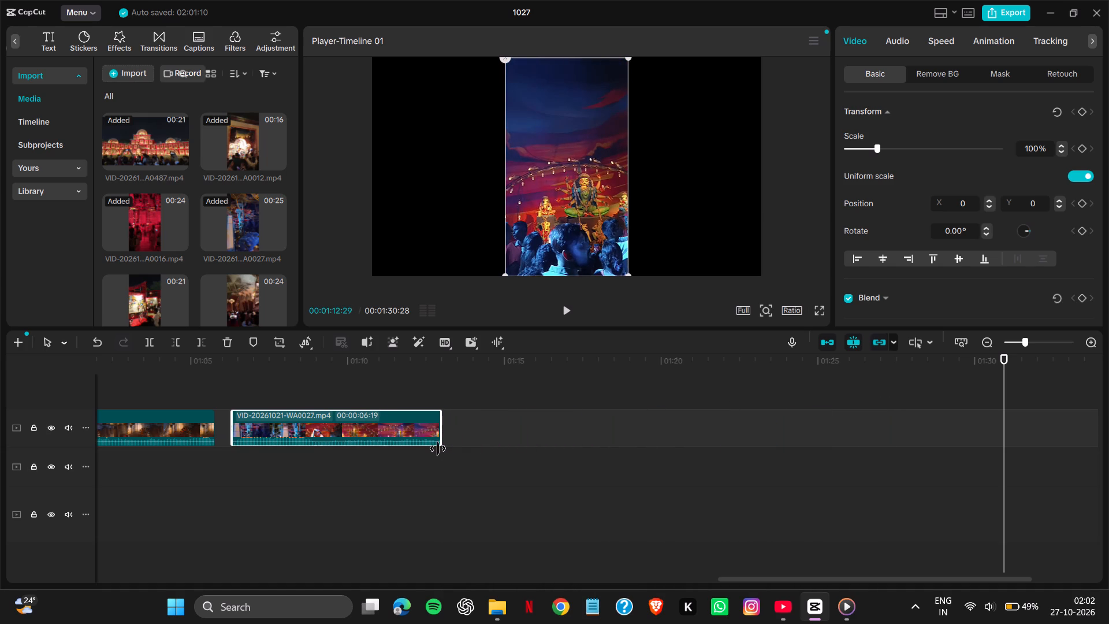
drag(438, 448, 353, 448)
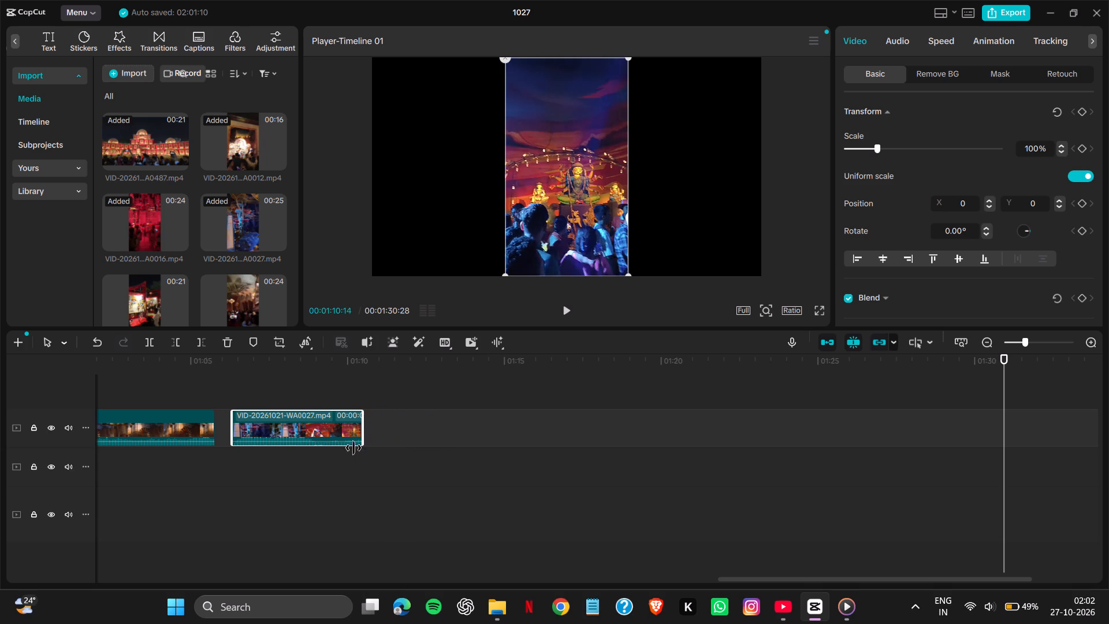
drag(353, 448, 289, 440)
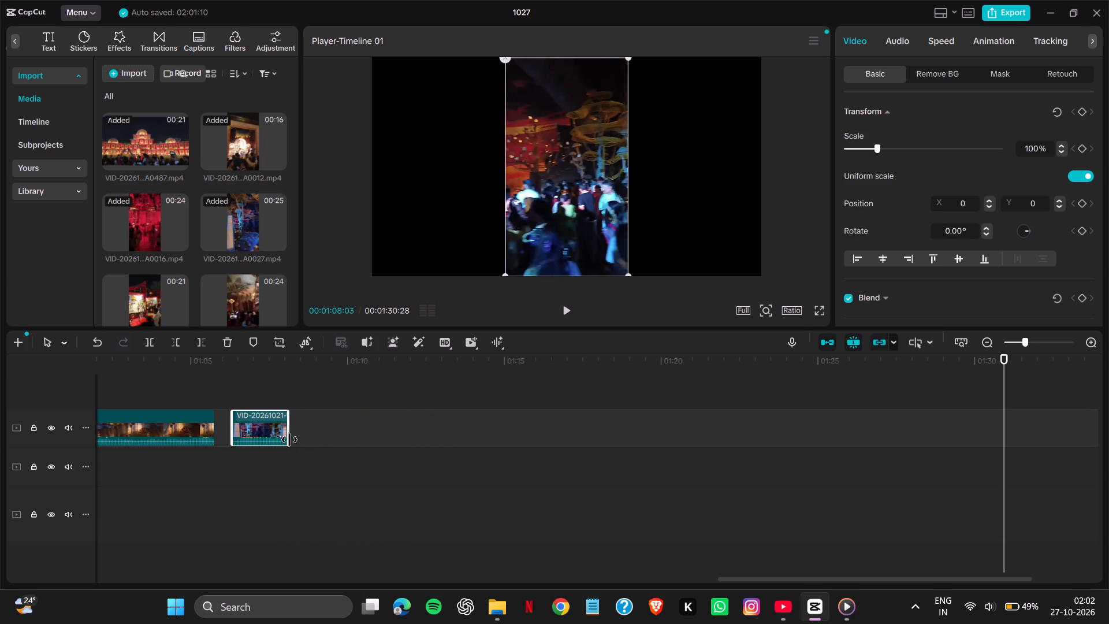
drag(289, 440, 227, 432)
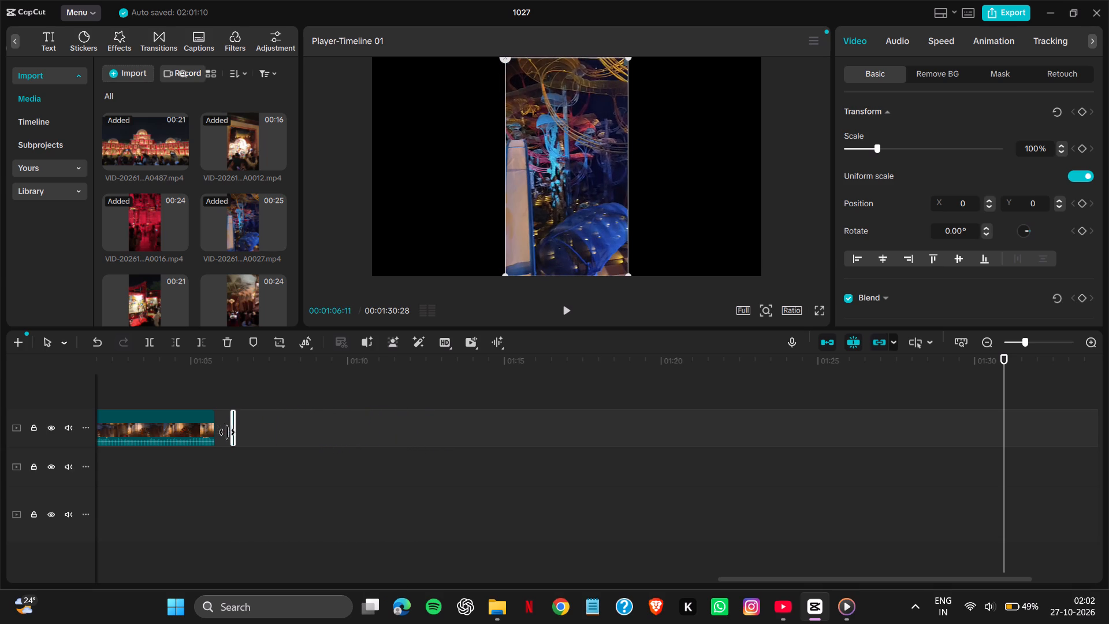
drag(227, 432, 263, 421)
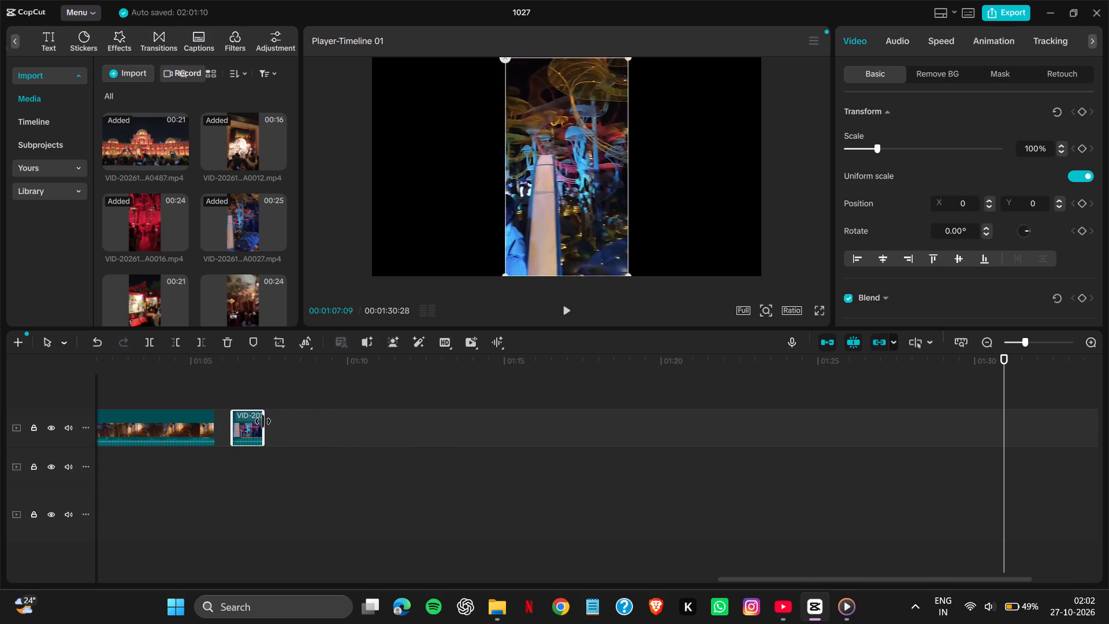
drag(263, 421, 336, 404)
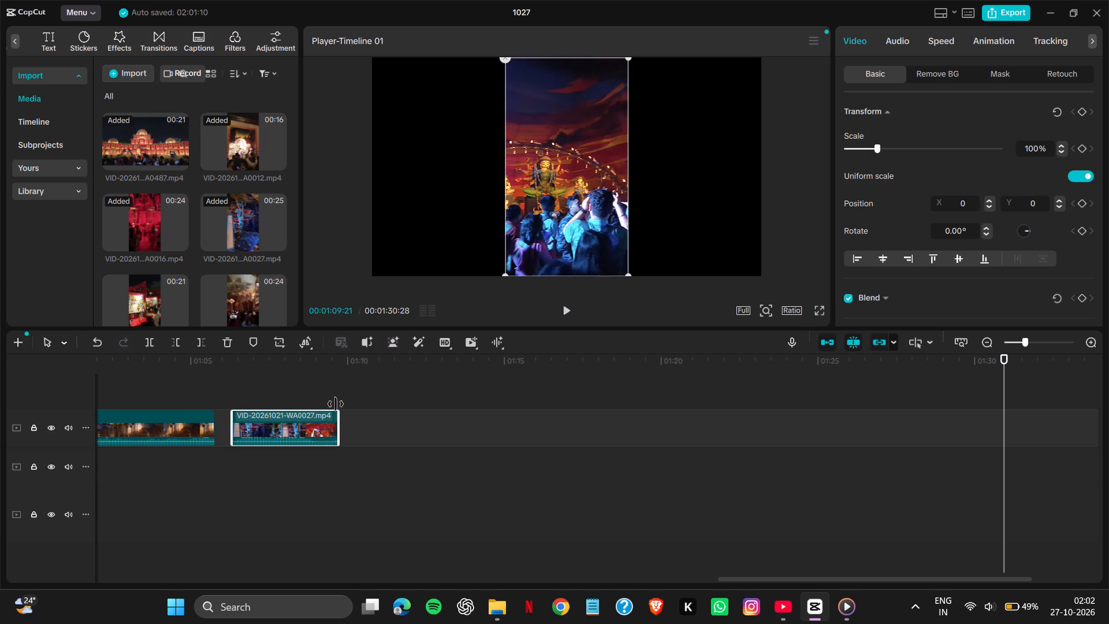
drag(336, 404, 356, 404)
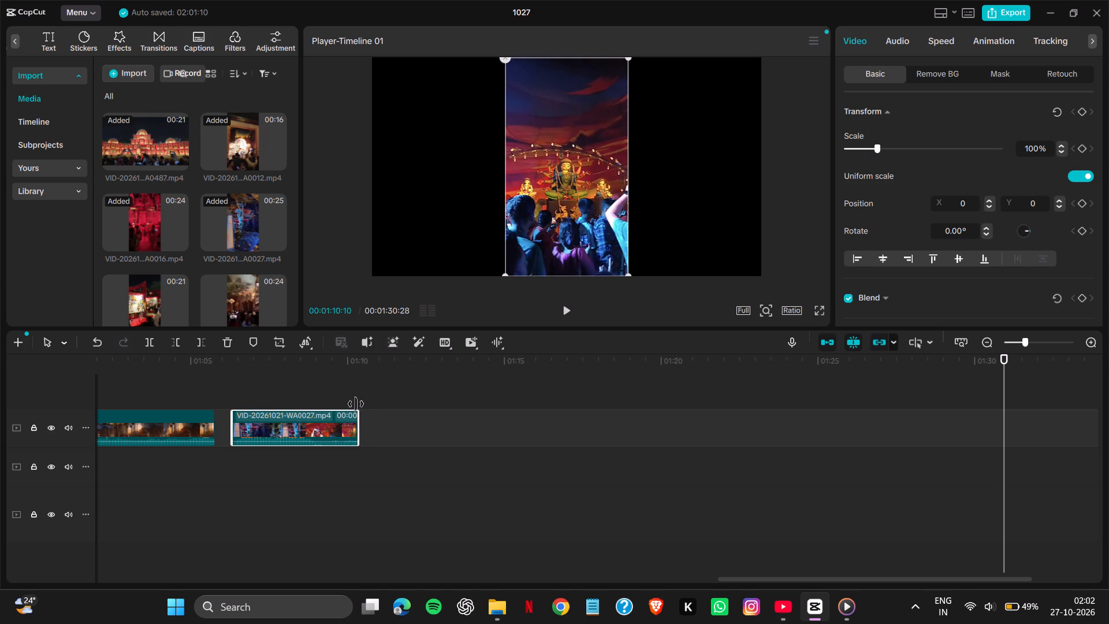
drag(356, 404, 374, 402)
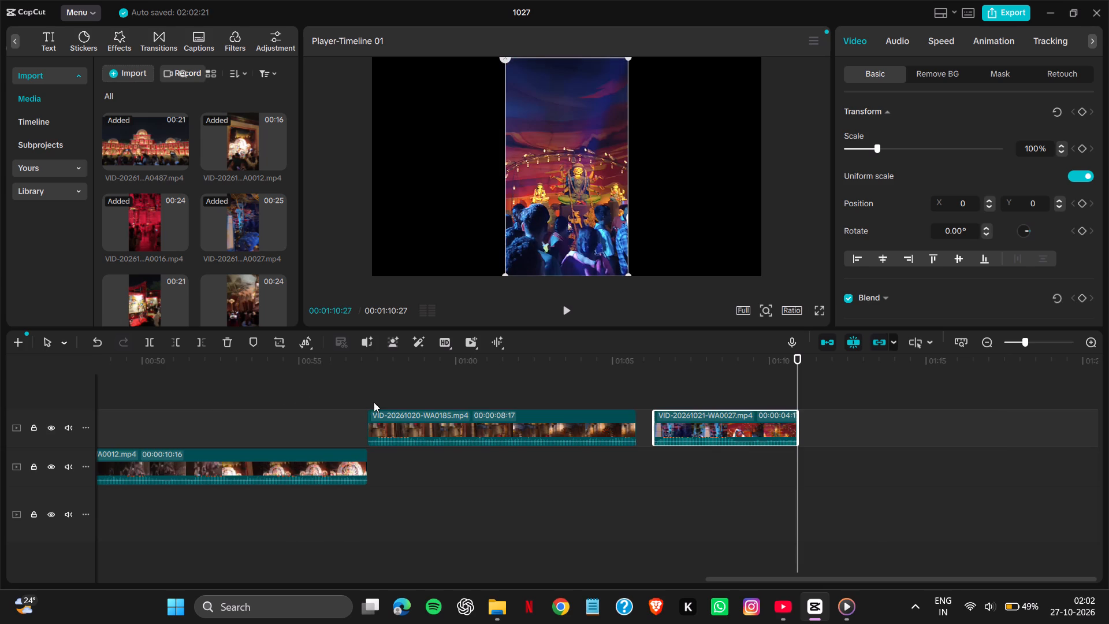
Play the assembled timeline from the beginning to review the clip sequence.
click(567, 308)
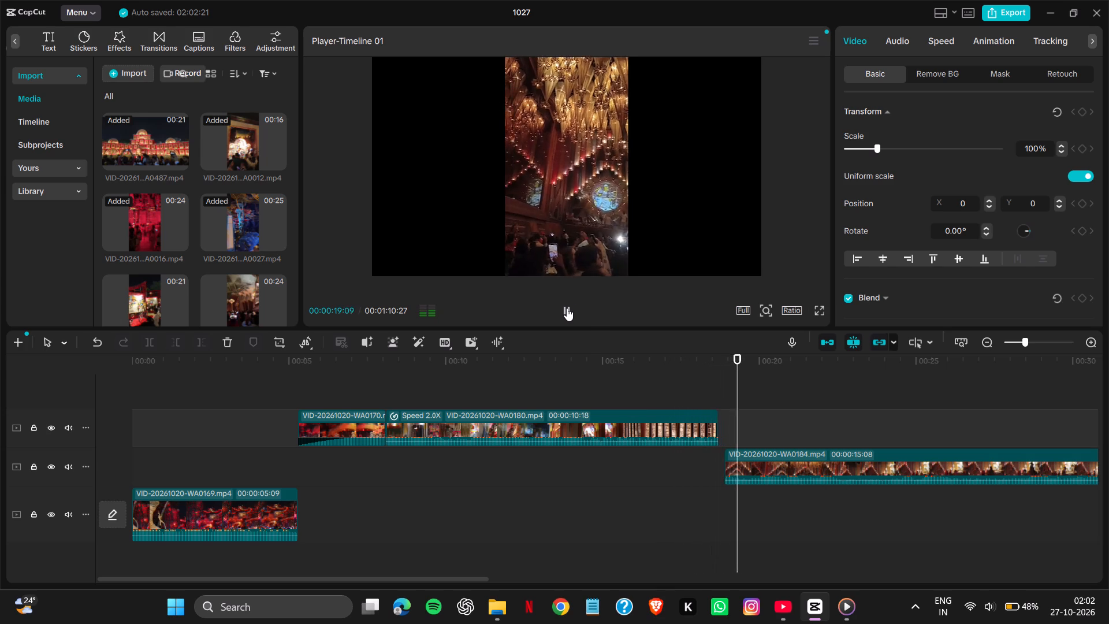
Preview the unused 24-second clip and the WA0029 clip in the media library.
scroll(235, 214, down, 1)
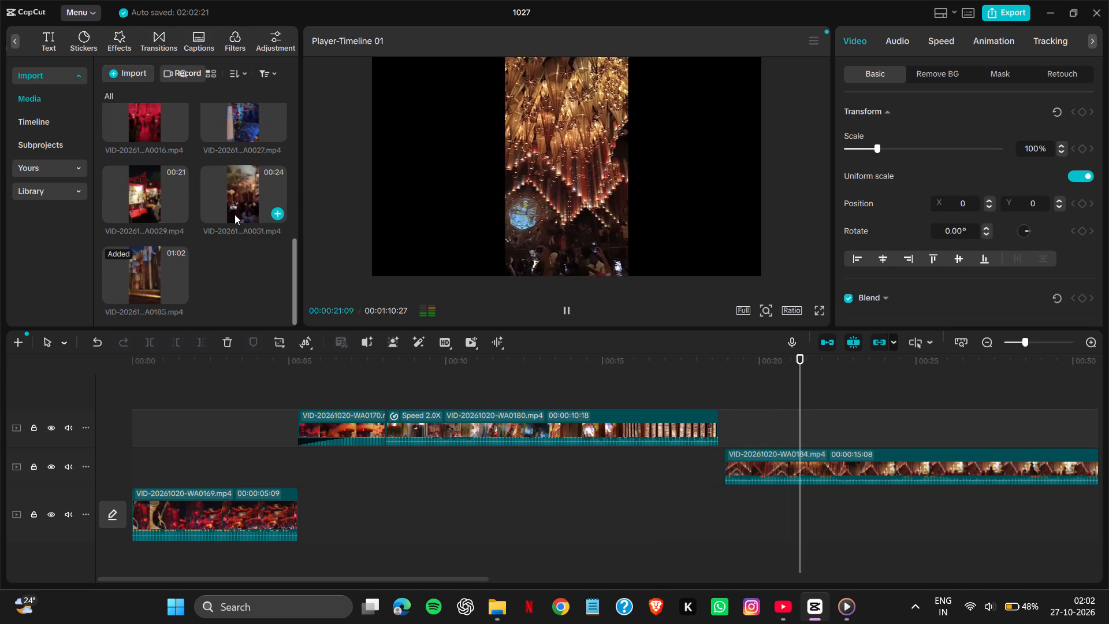
scroll(235, 214, down, 1)
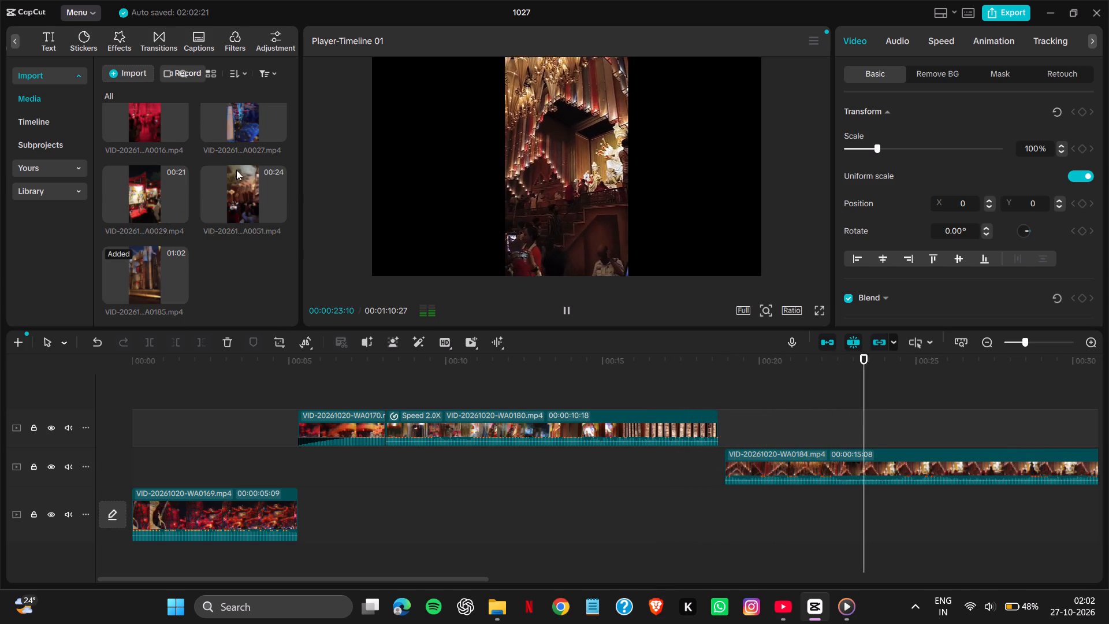
double_click(237, 193)
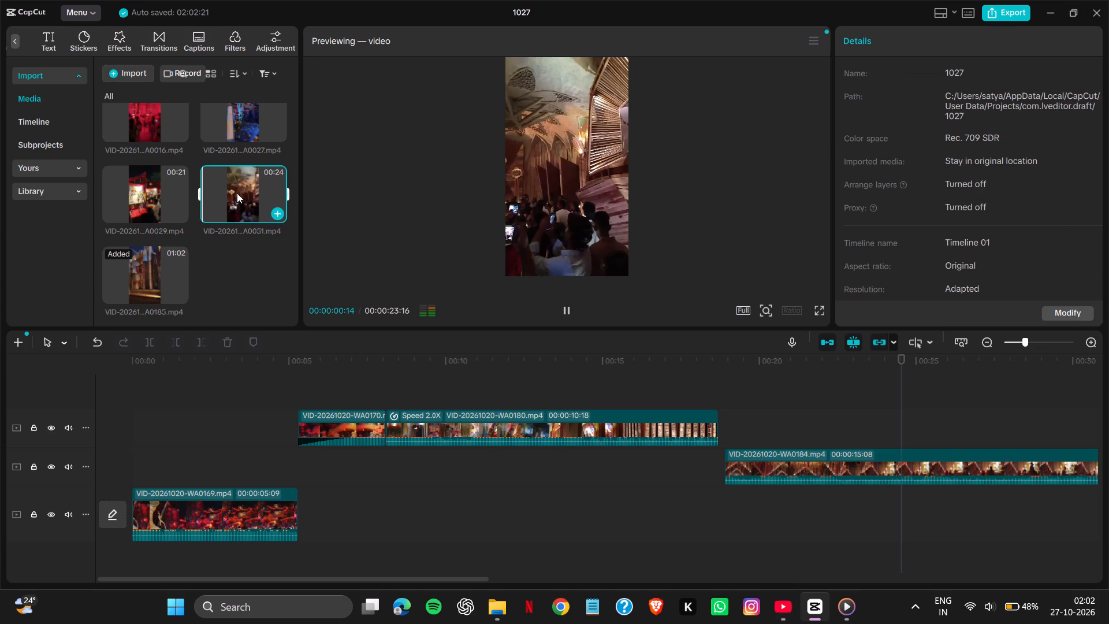
double_click(159, 184)
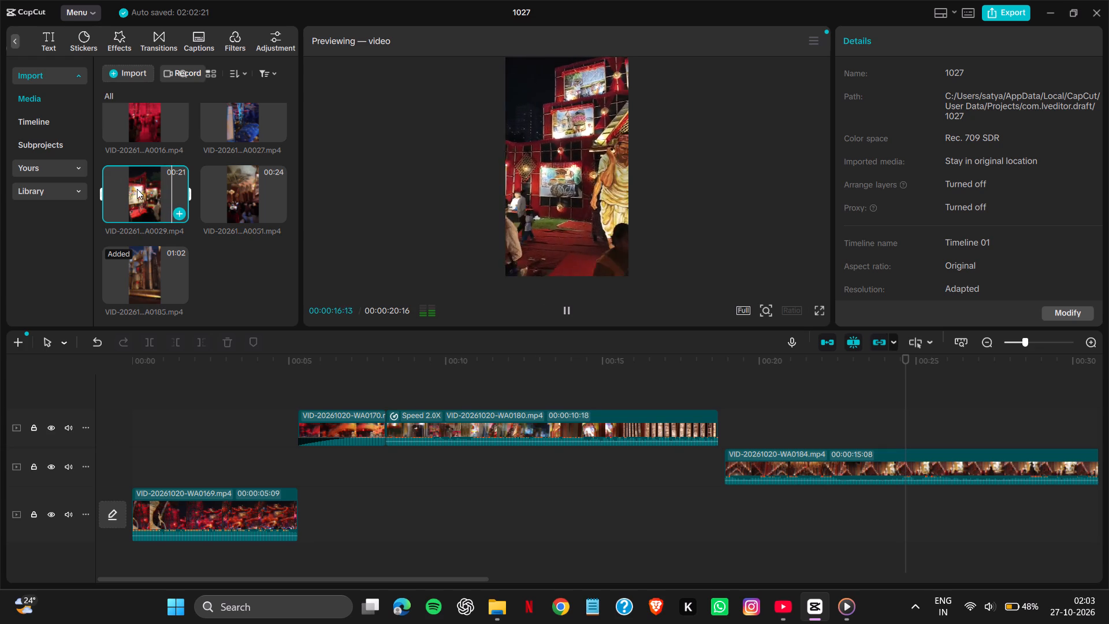
Place the WA0029 clip on the middle track just after the end of the WA0027 clip, starting at about 00:01:11.
drag(137, 189, 470, 521)
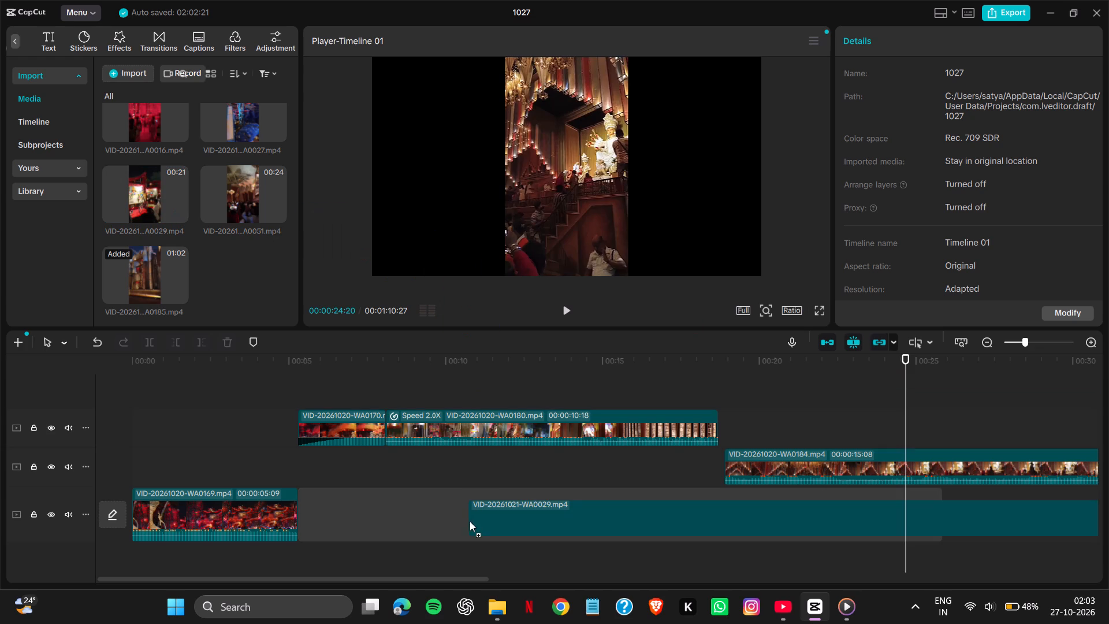
drag(470, 521, 813, 491)
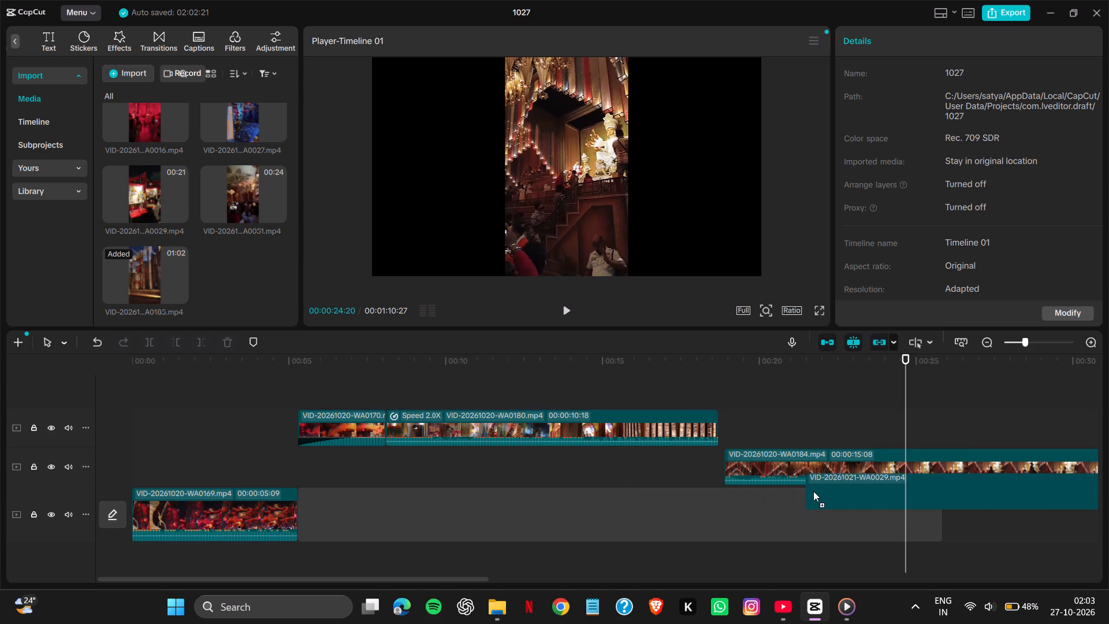
drag(813, 491, 1108, 491)
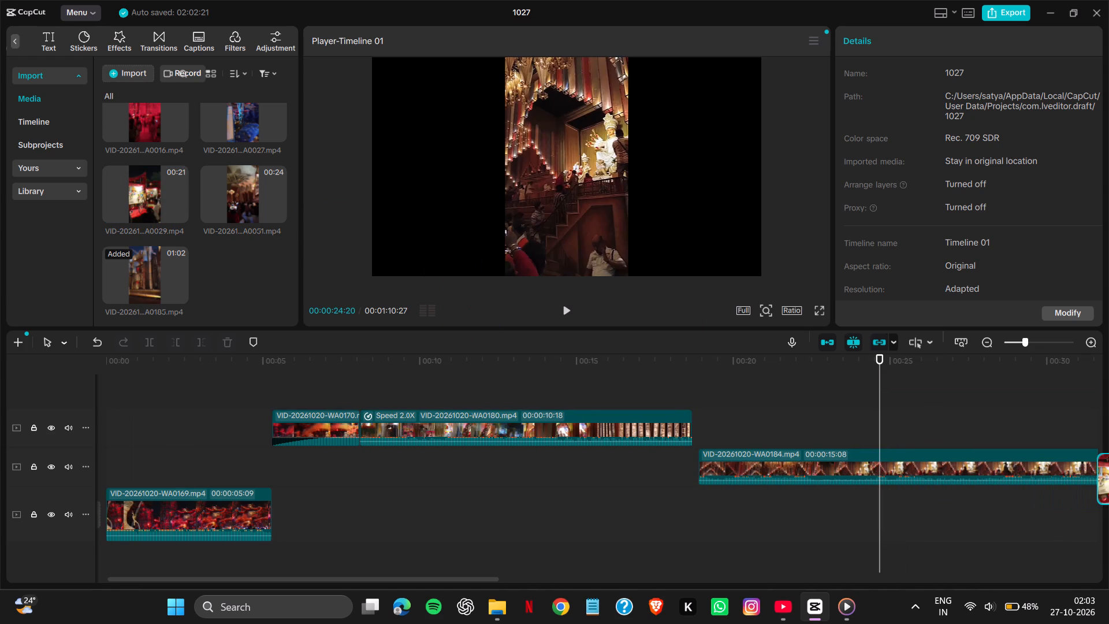
drag(1108, 491, 1092, 508)
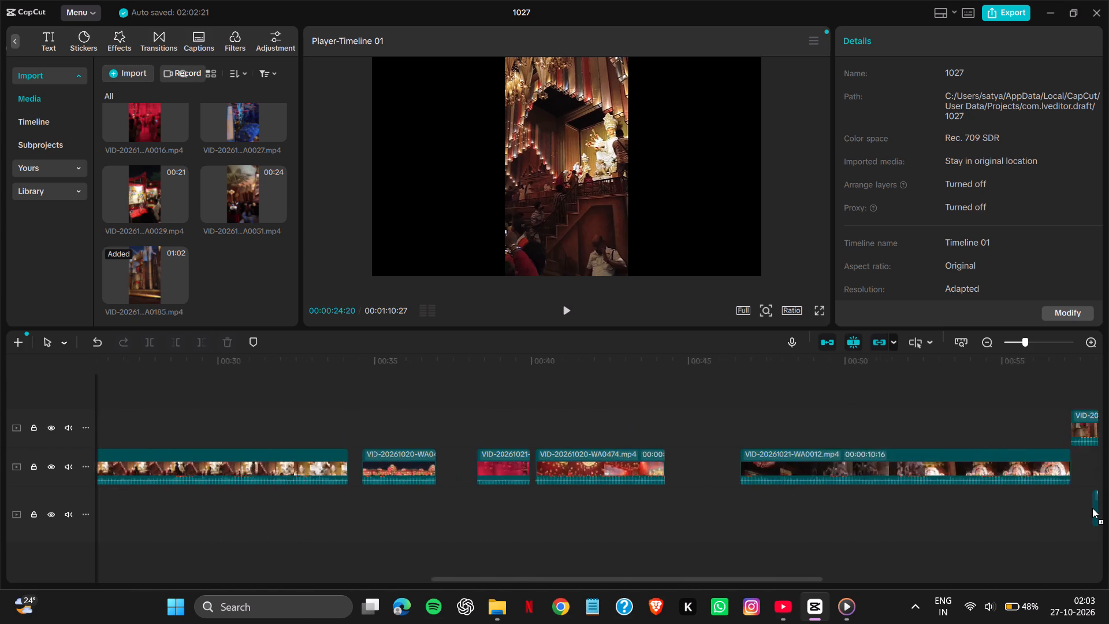
drag(1092, 508, 826, 417)
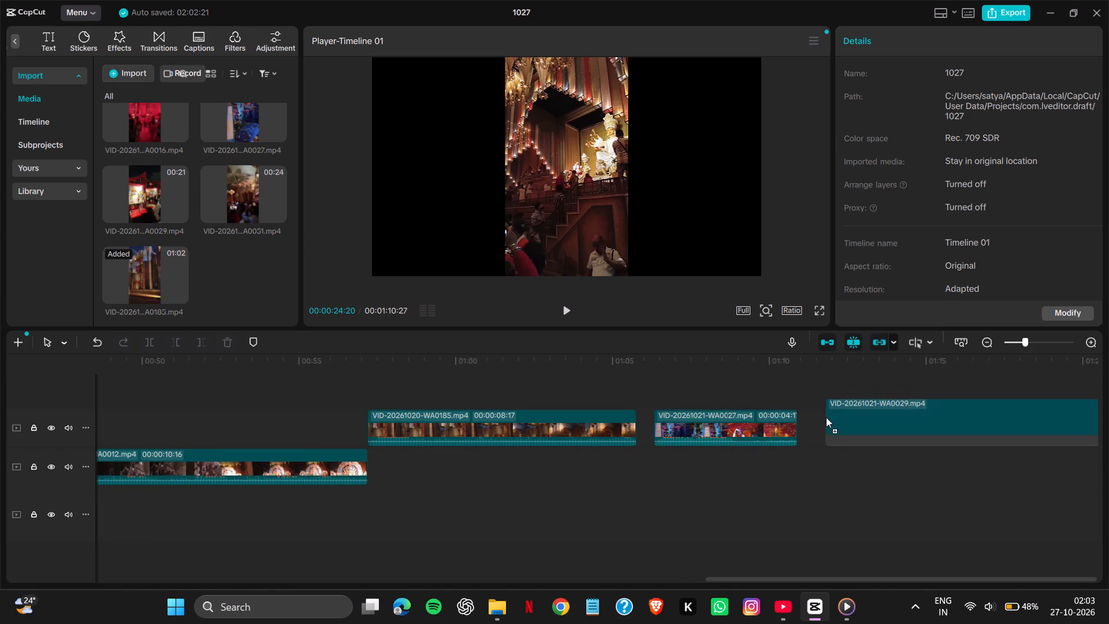
drag(826, 417, 807, 459)
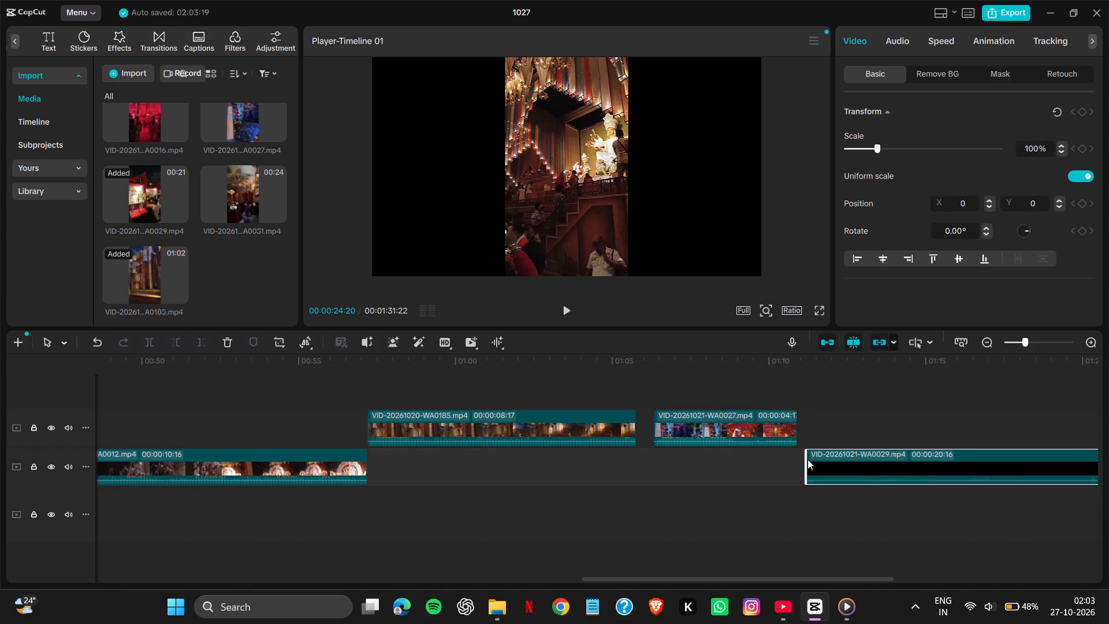
Scrub through the full WA0029 clip on the timeline and back to its start to review its footage.
click(803, 463)
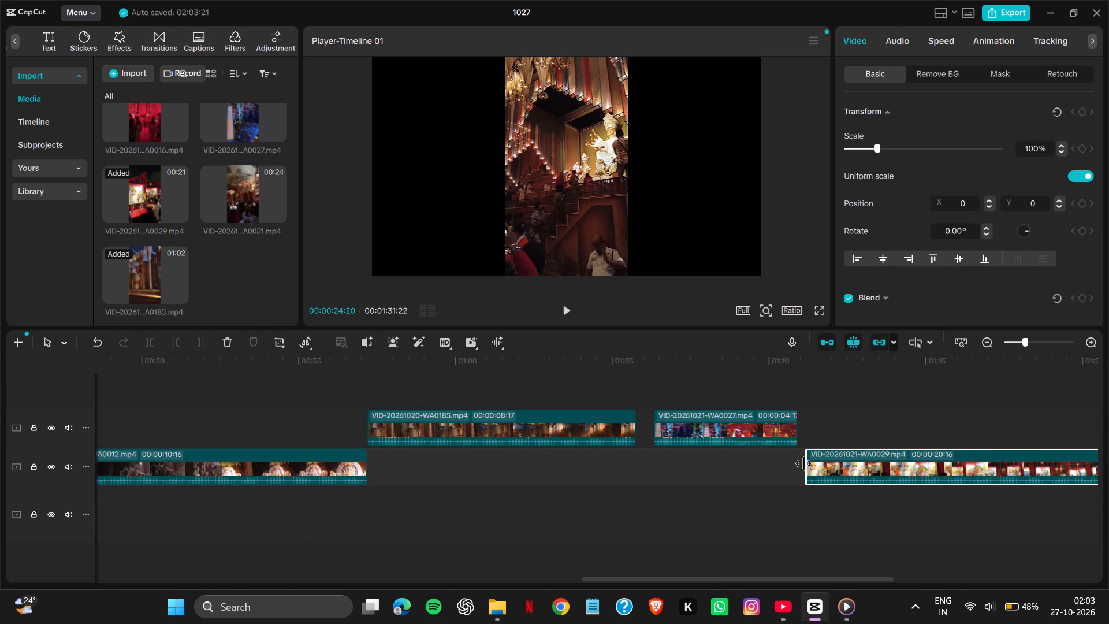
click(795, 465)
click(795, 465)
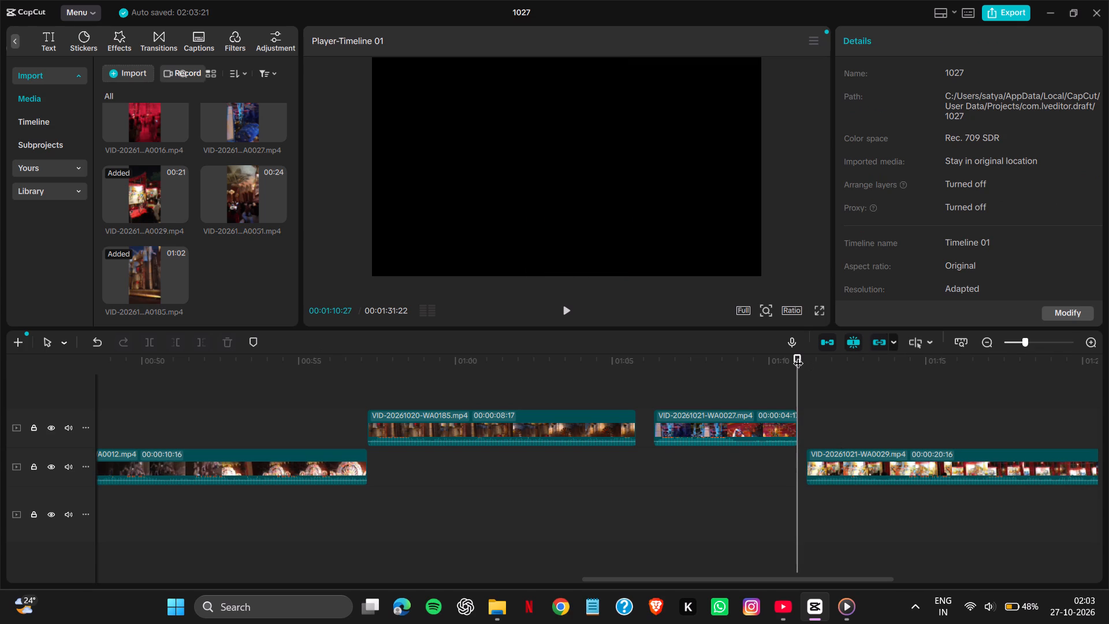
drag(798, 356, 807, 362)
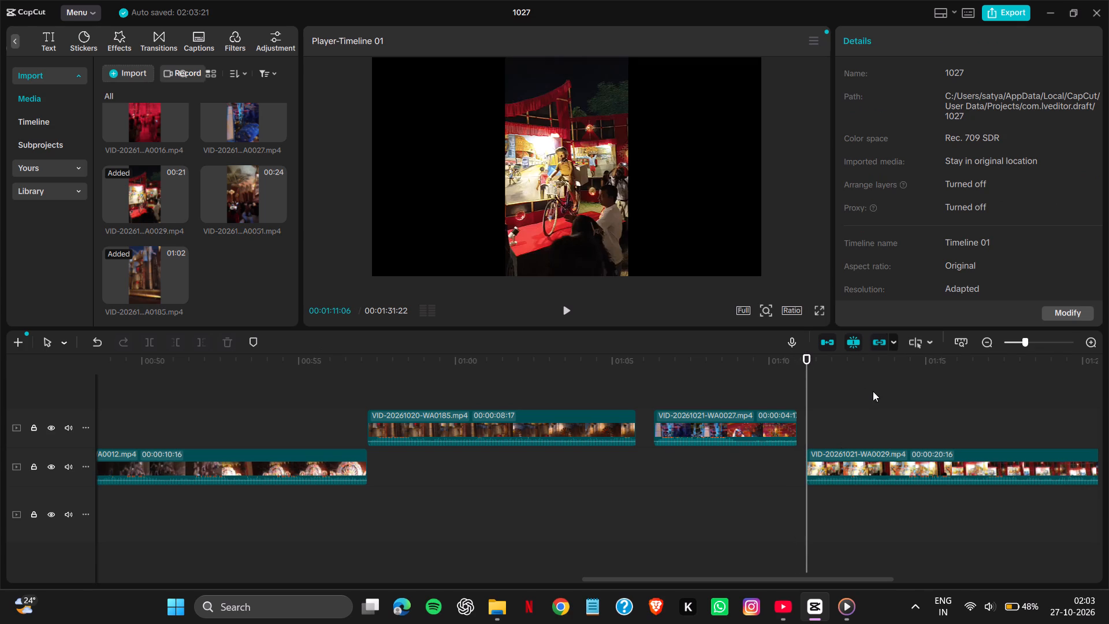
scroll(873, 391, left, 4)
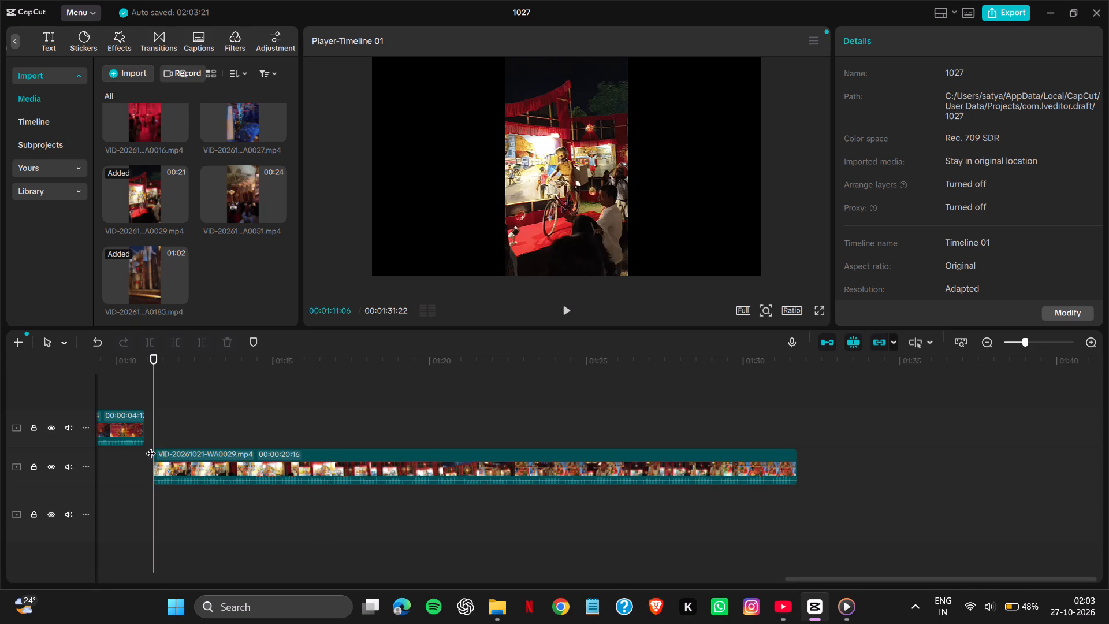
drag(151, 446, 345, 454)
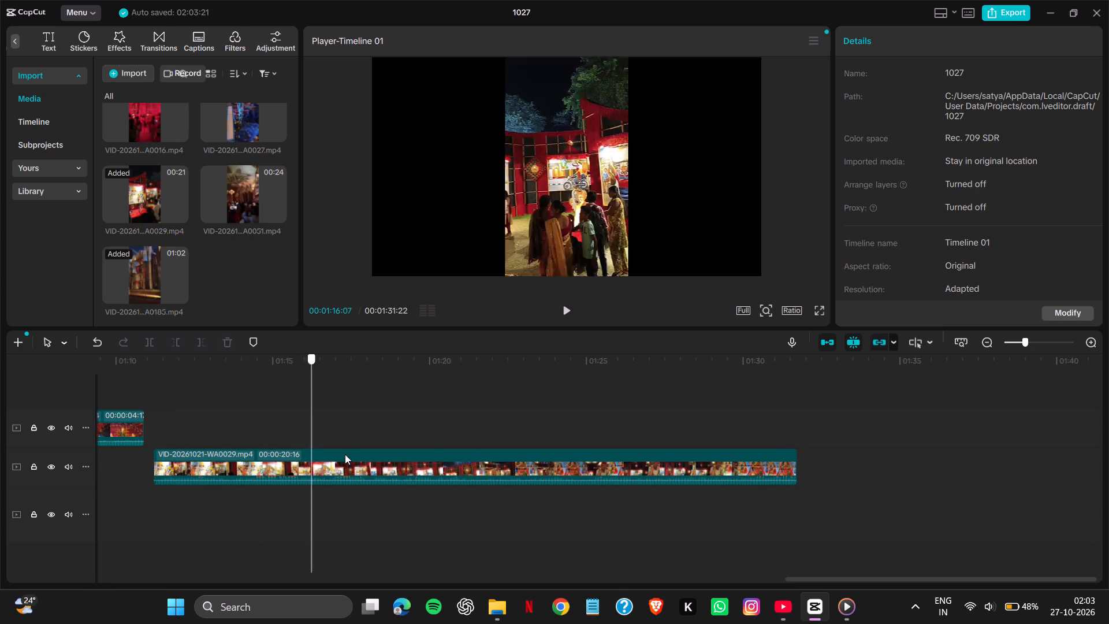
drag(345, 454, 765, 463)
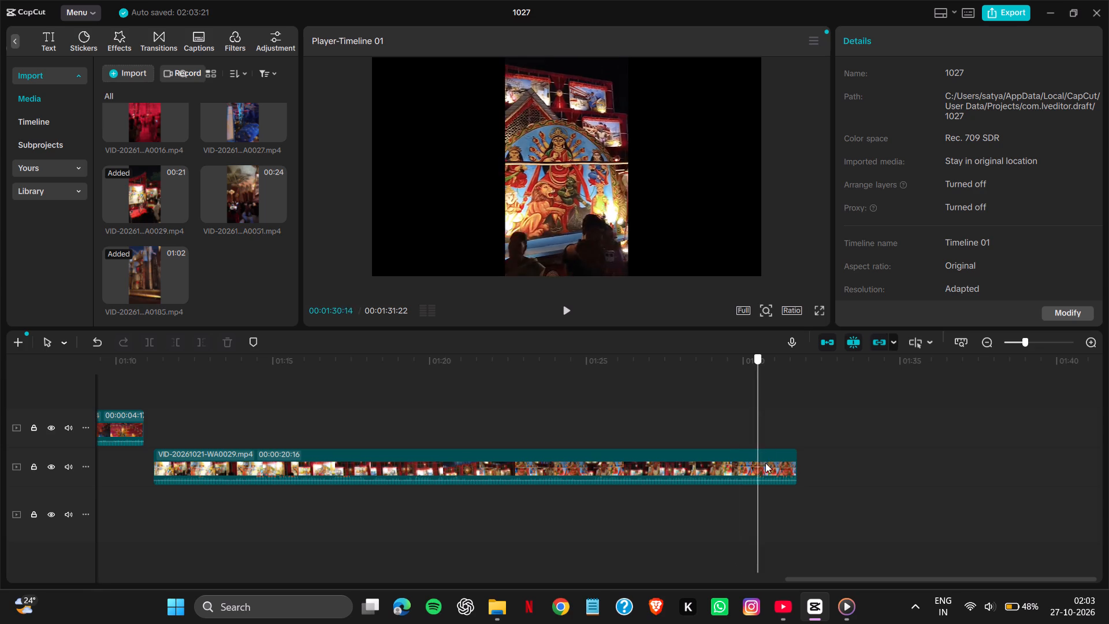
drag(765, 463, 631, 503)
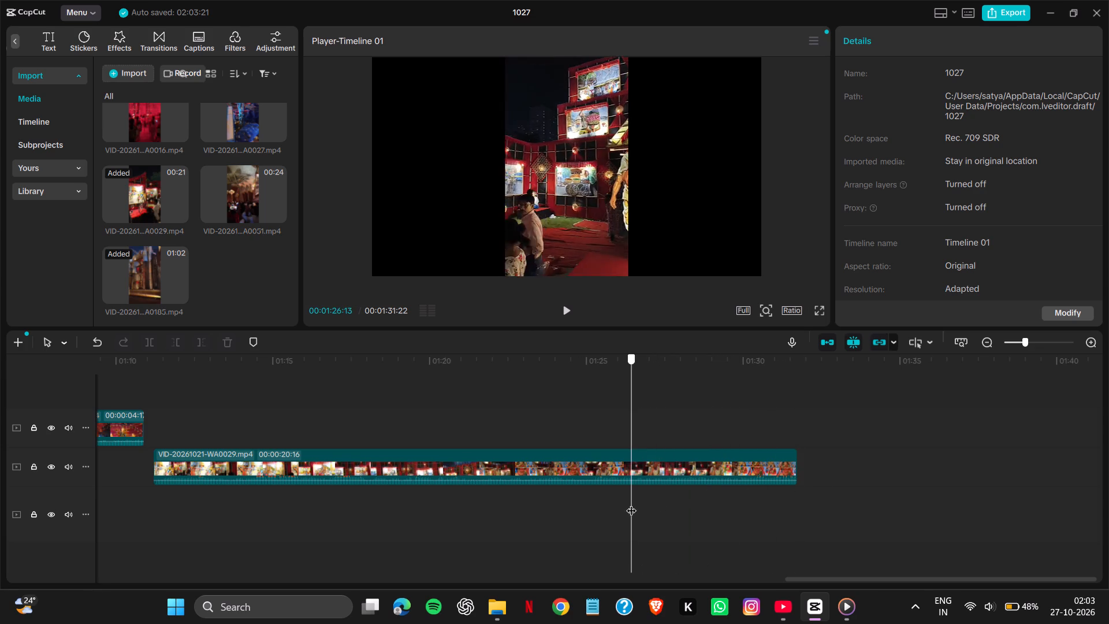
drag(631, 503, 641, 504)
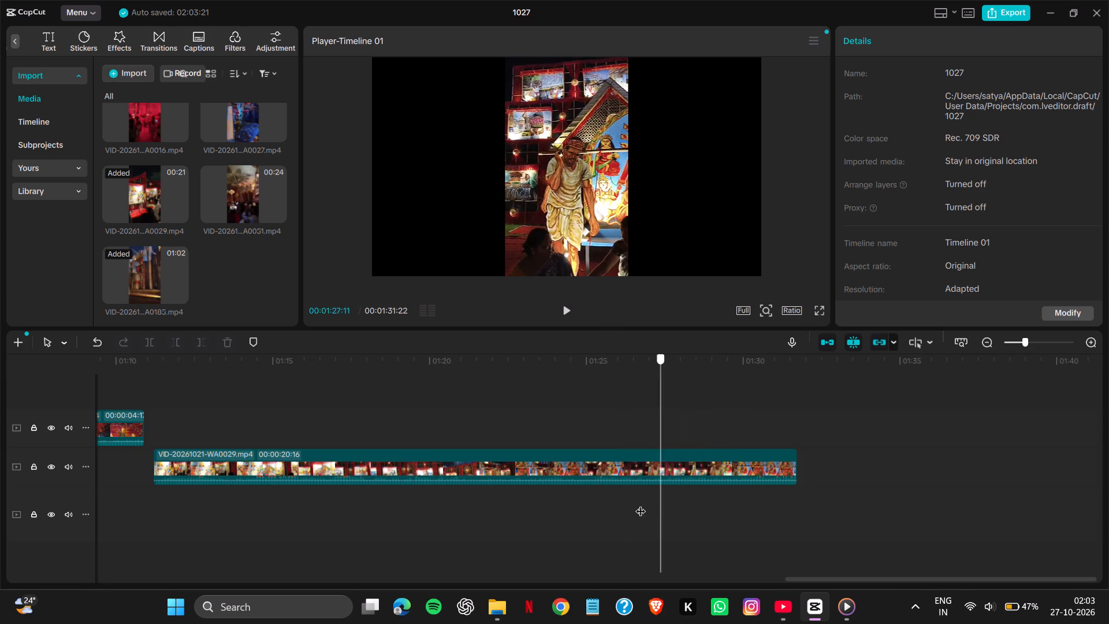
drag(641, 504, 475, 530)
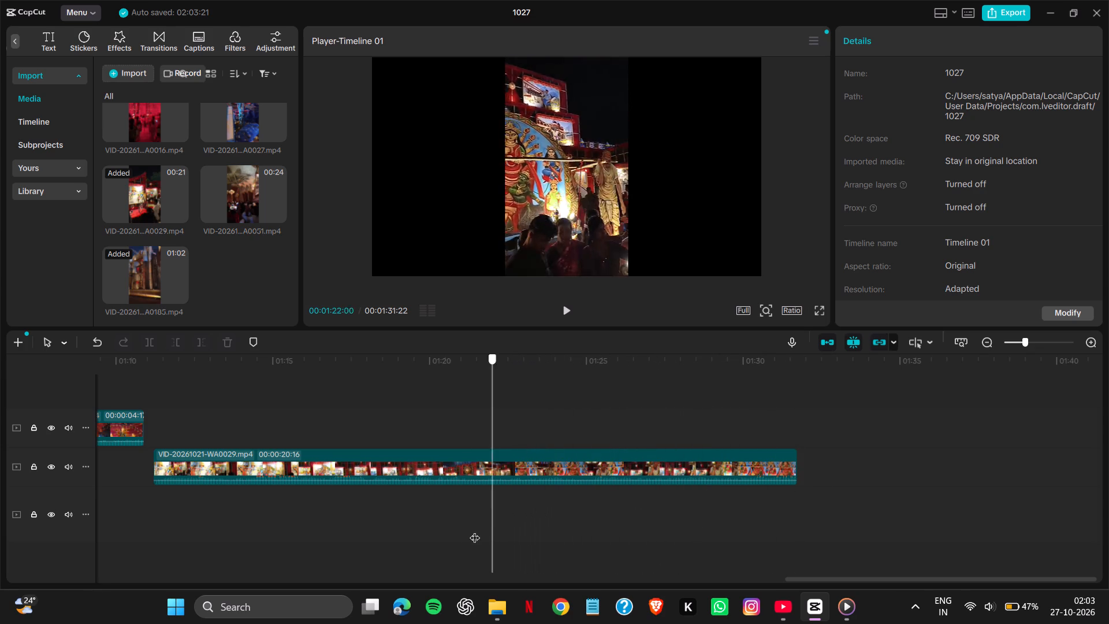
drag(475, 530, 256, 495)
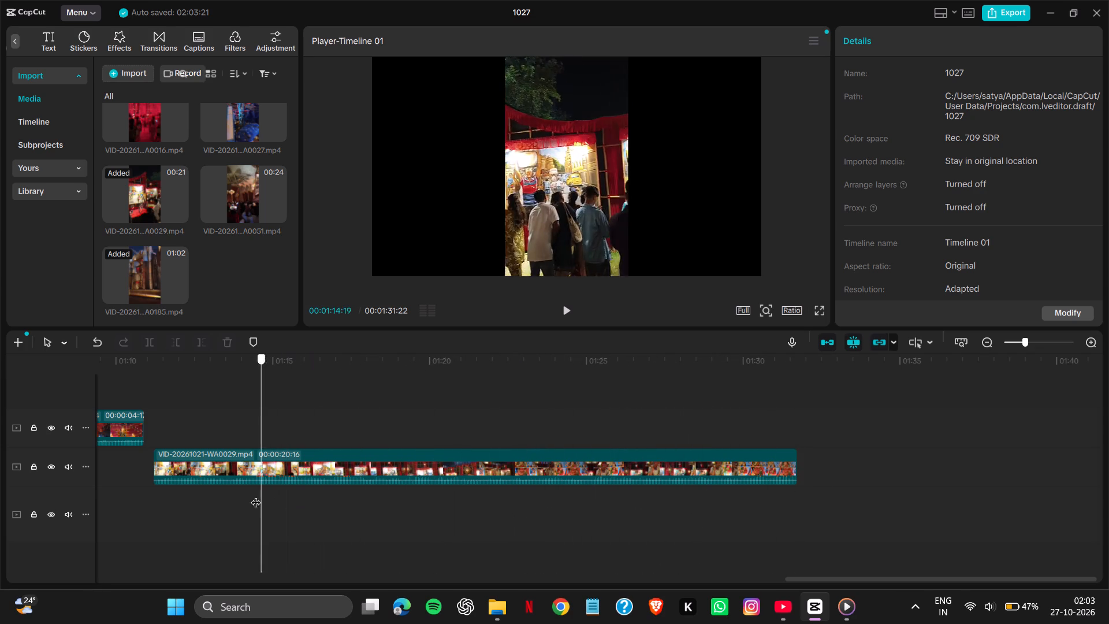
drag(256, 495, 150, 489)
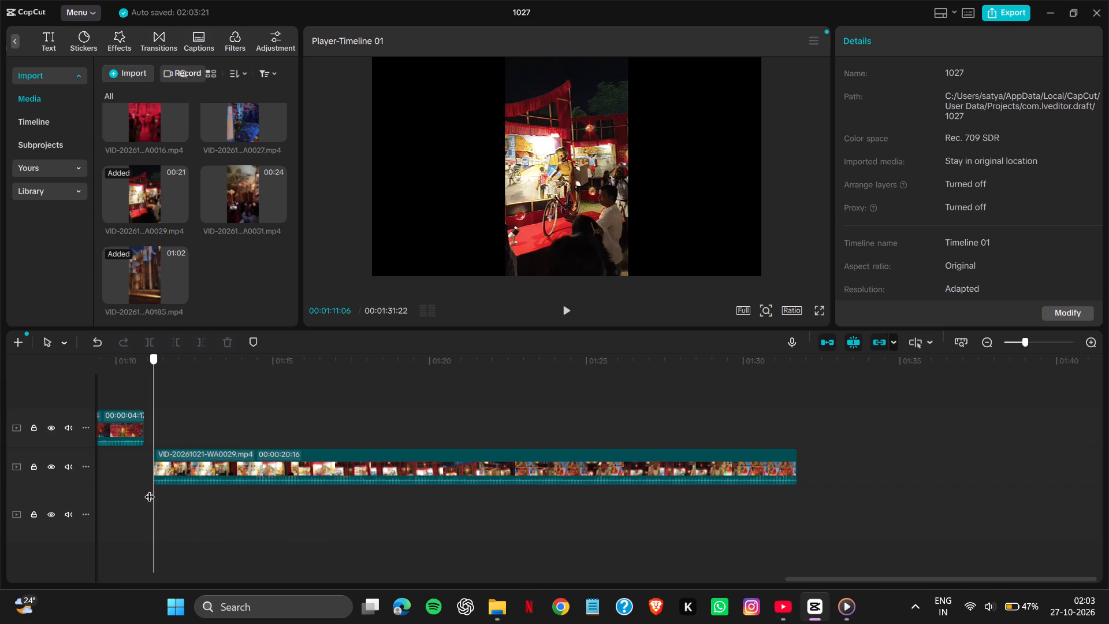
Scrub through the WA0029 clip again and examine the frames around 00:01:27 for a suitable end point.
drag(150, 489, 344, 462)
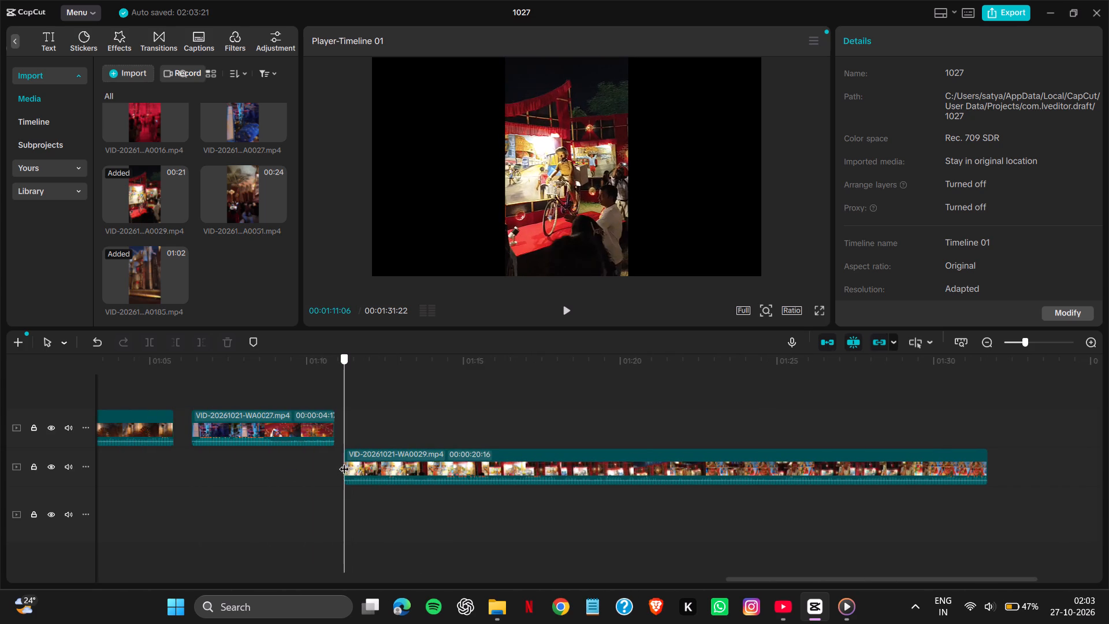
drag(344, 462, 473, 440)
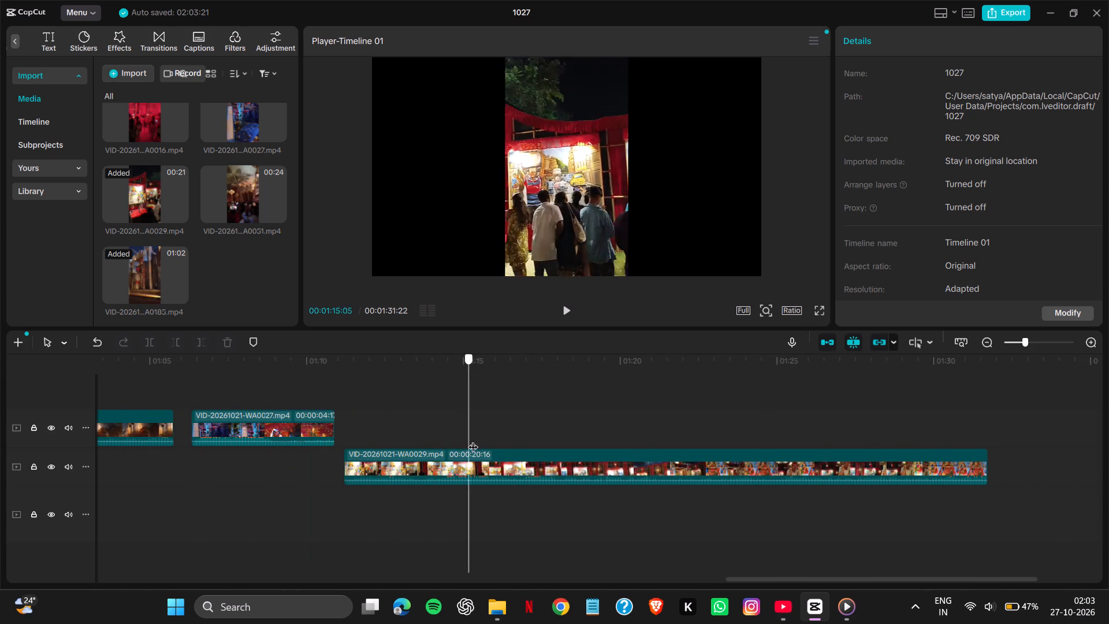
drag(473, 440, 705, 418)
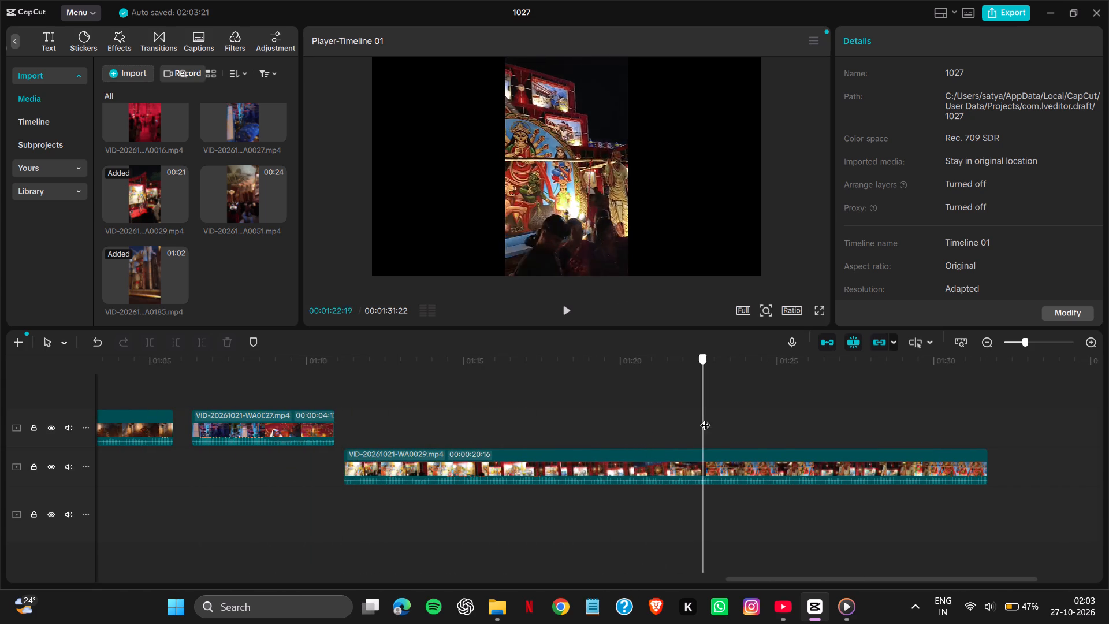
drag(705, 418, 848, 413)
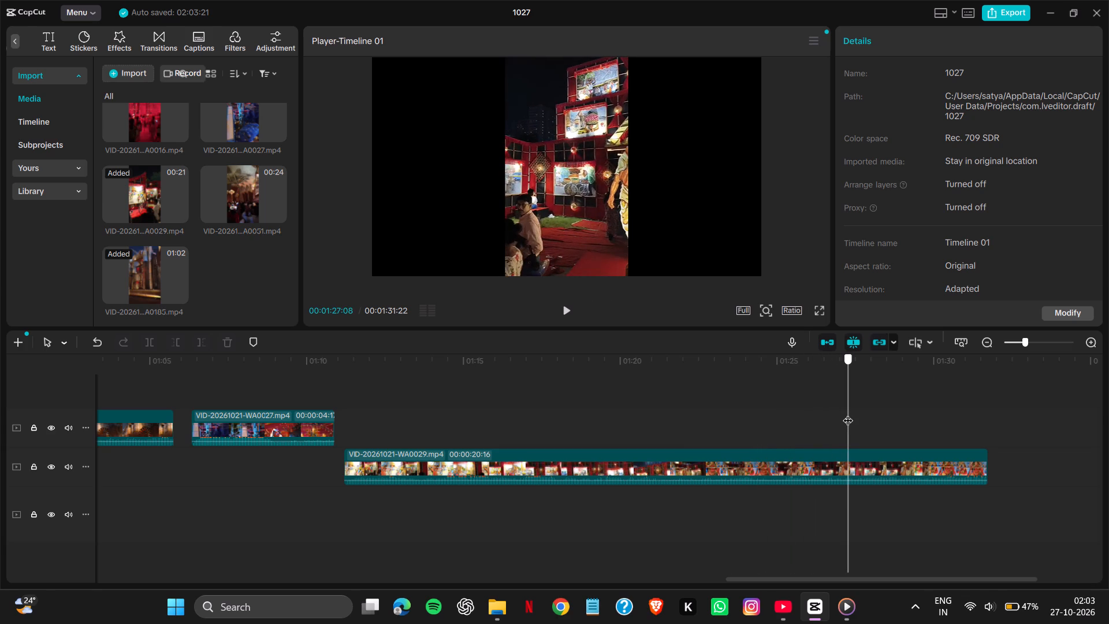
drag(848, 413, 831, 425)
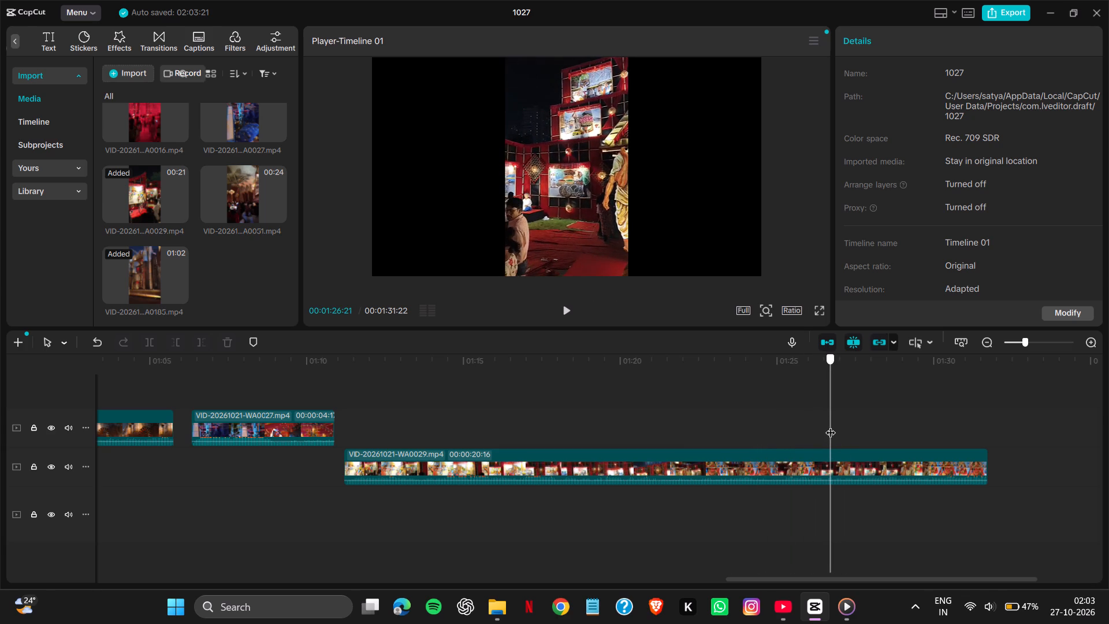
drag(831, 425, 822, 428)
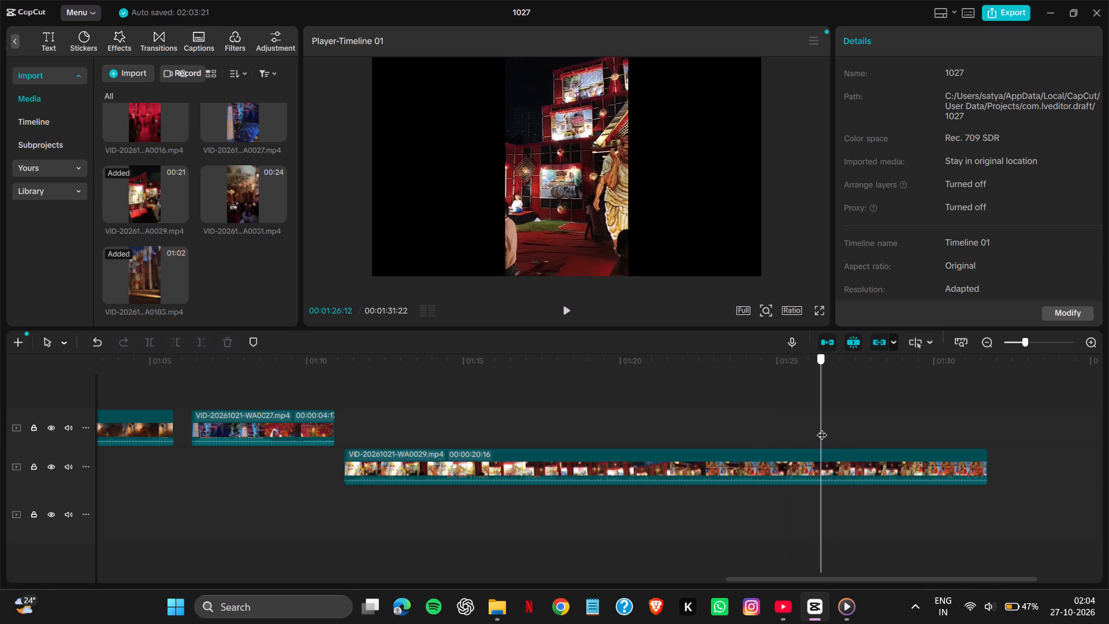
drag(822, 428, 846, 423)
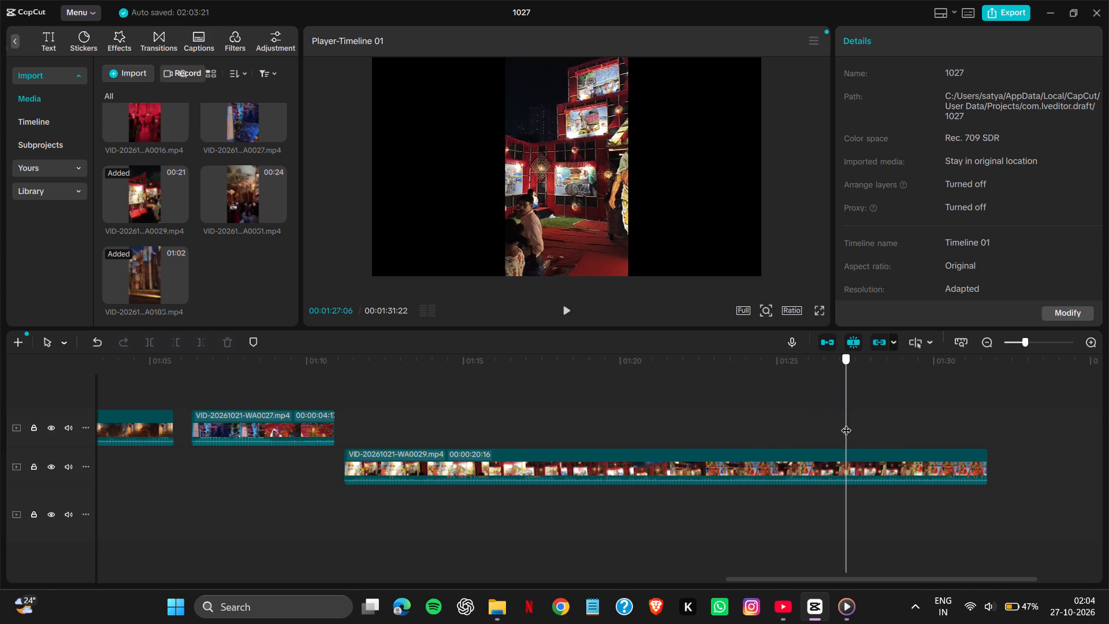
drag(846, 423, 847, 423)
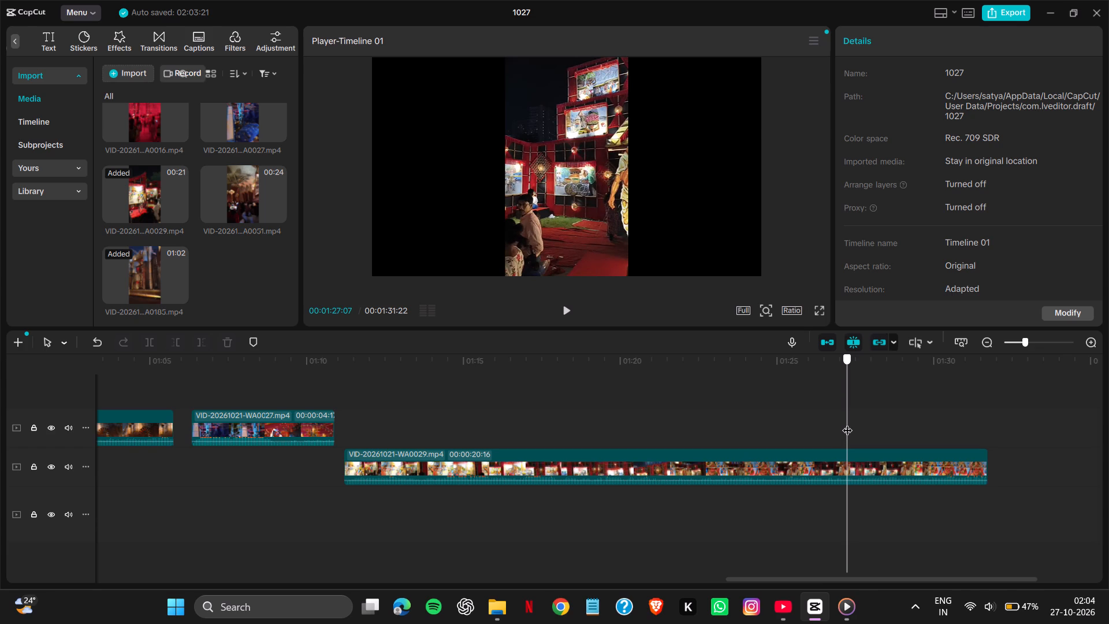
drag(847, 423, 839, 426)
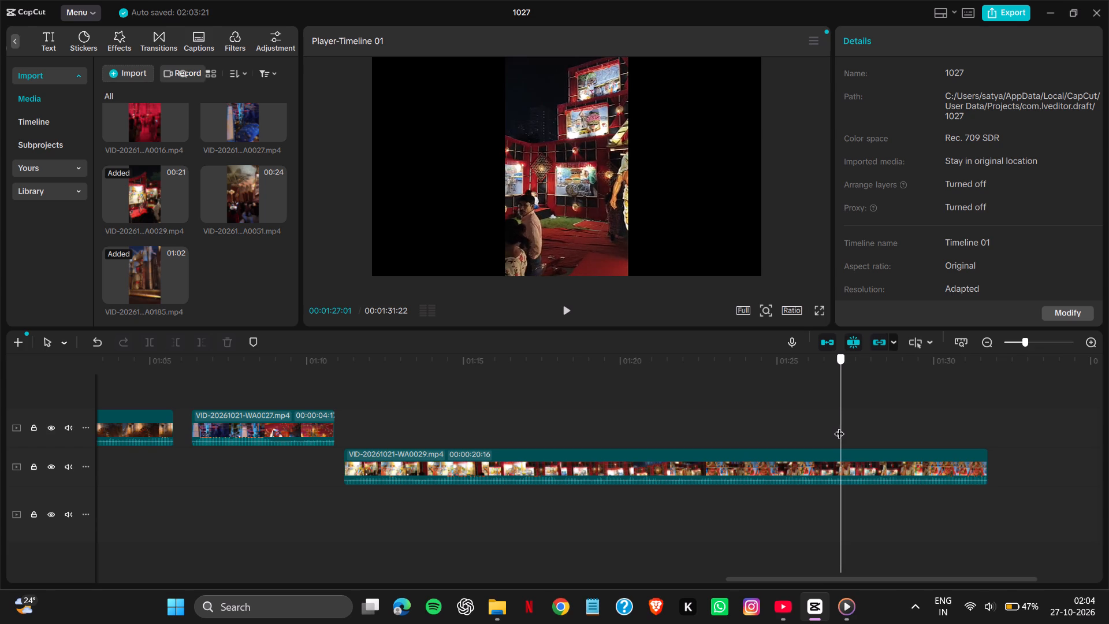
drag(839, 426, 840, 424)
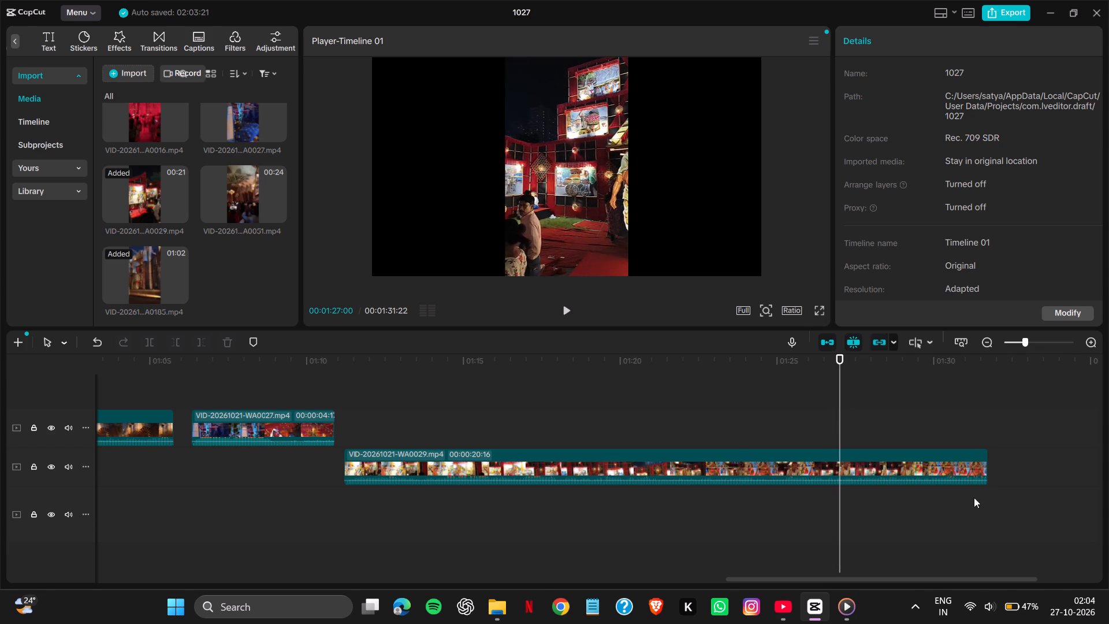
Add a short audio fade-out at the end of the WA0029 clip.
drag(985, 473, 967, 469)
drag(967, 469, 967, 469)
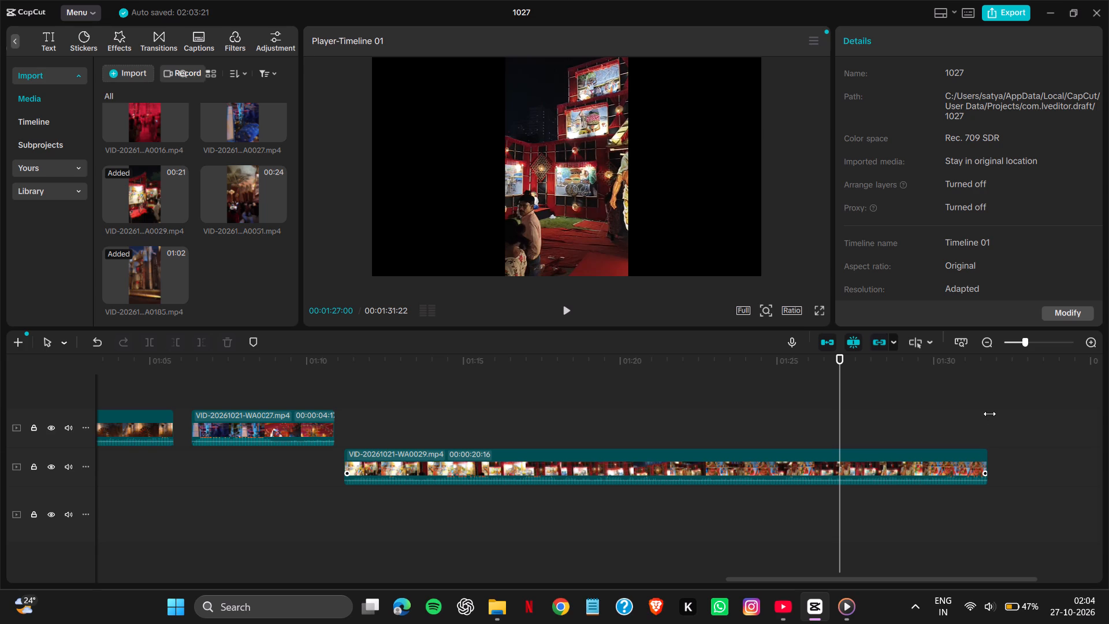
click(989, 414)
right_click(989, 414)
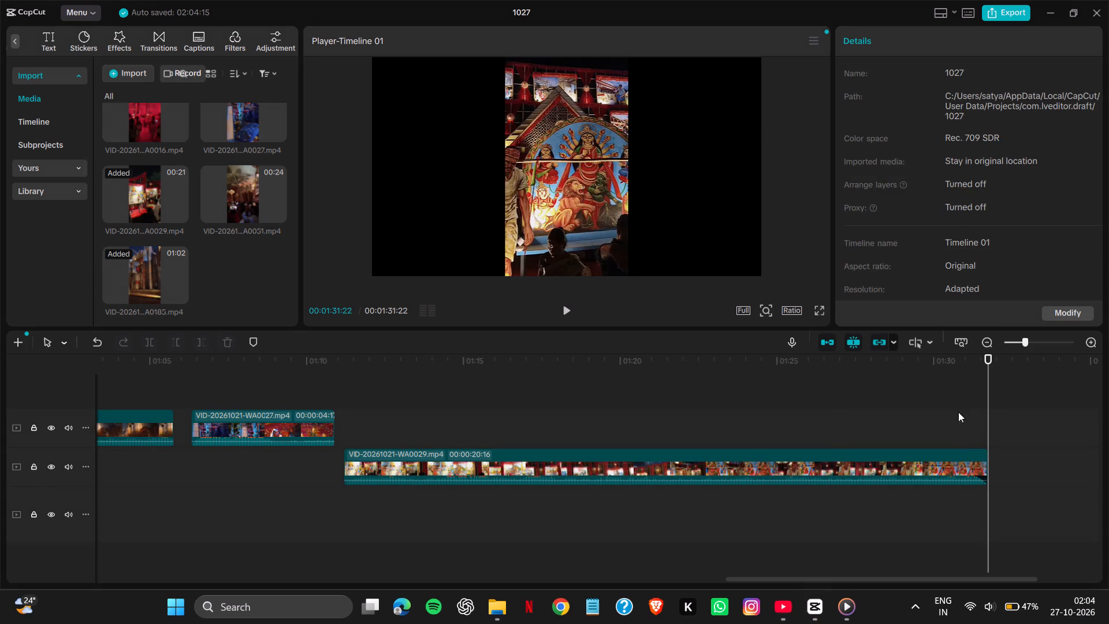
Trim the end of the WA0029 clip back to 00:01:27:03, making the clip 00:00:15:27 long.
click(817, 469)
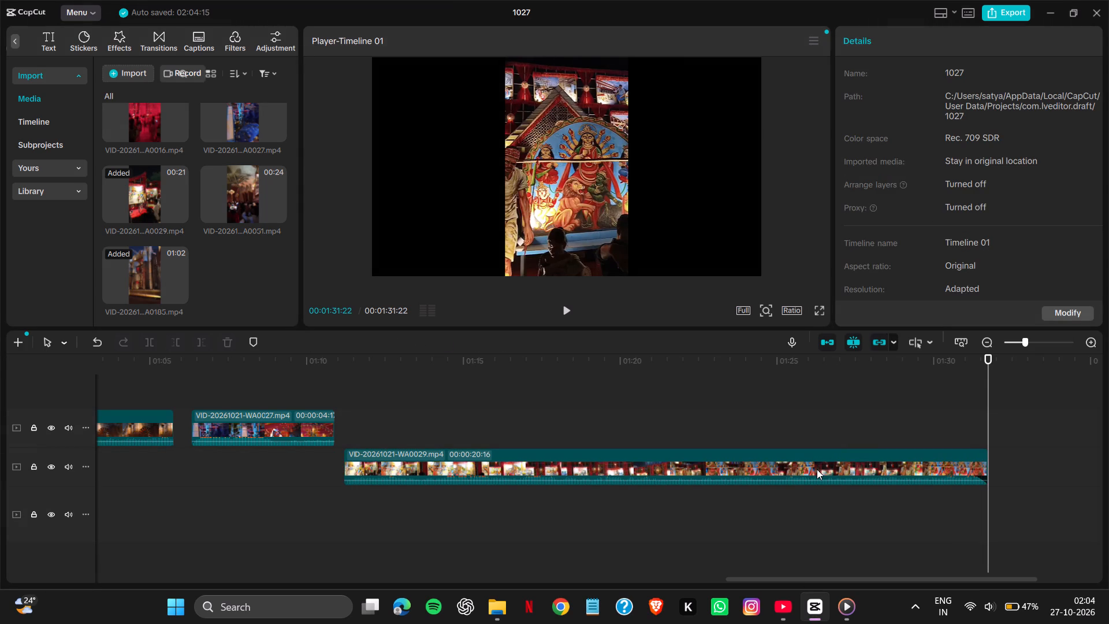
click(817, 469)
click(817, 469)
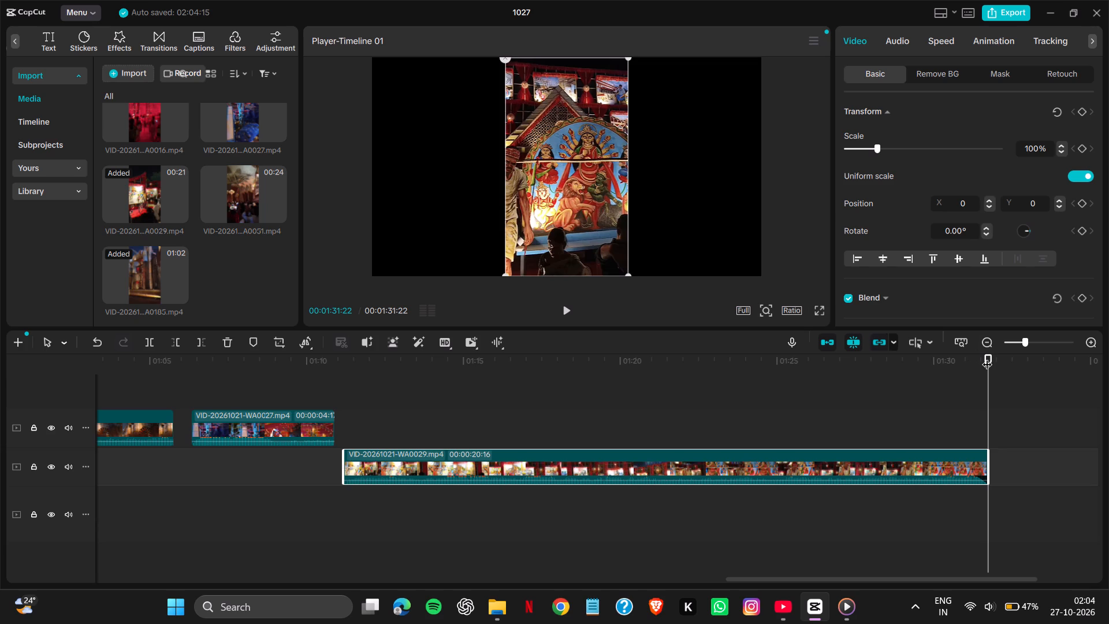
drag(987, 357, 794, 367)
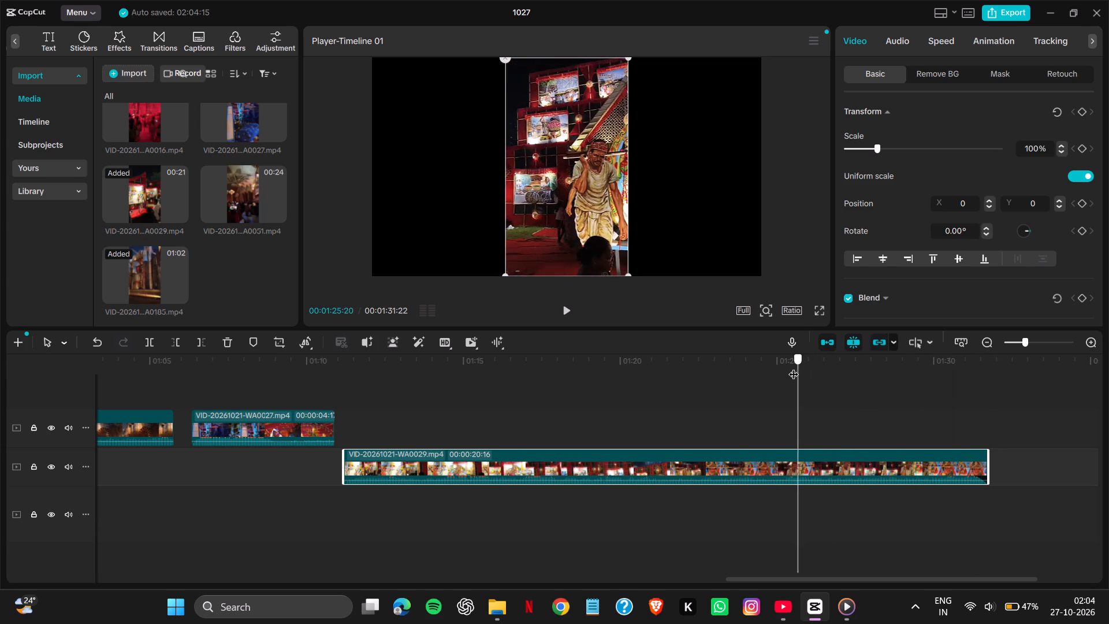
drag(794, 367, 756, 370)
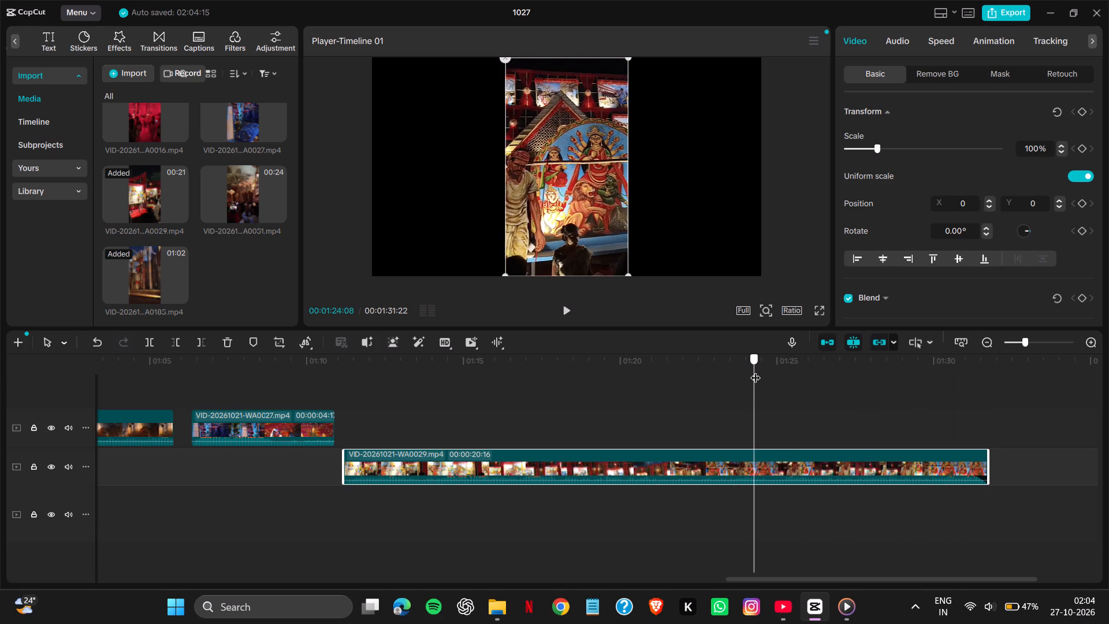
drag(756, 370, 829, 369)
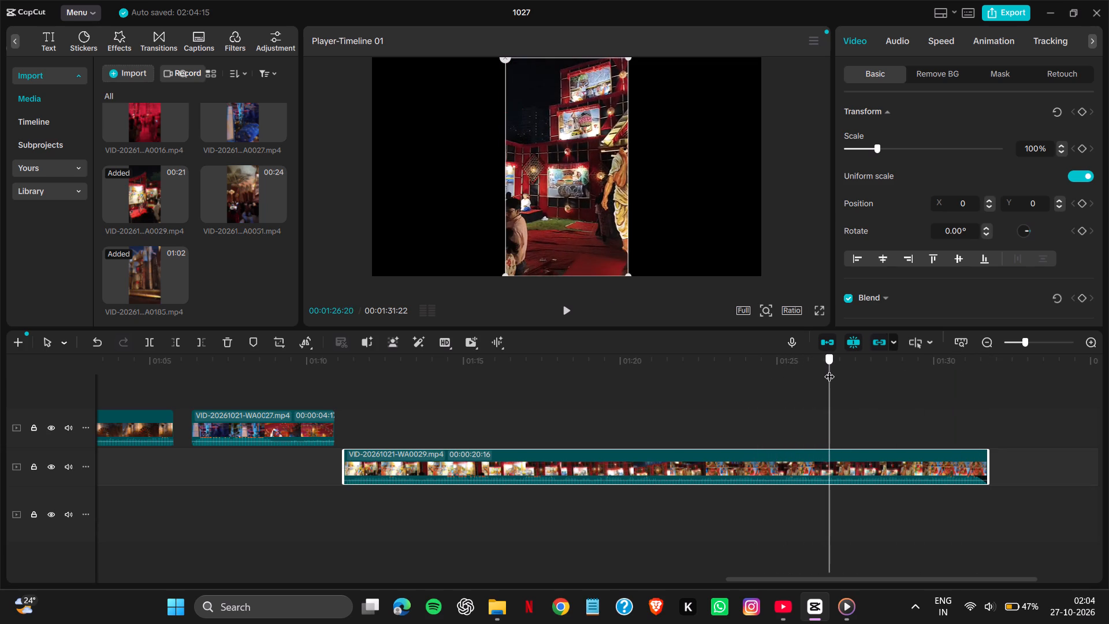
drag(829, 369, 847, 372)
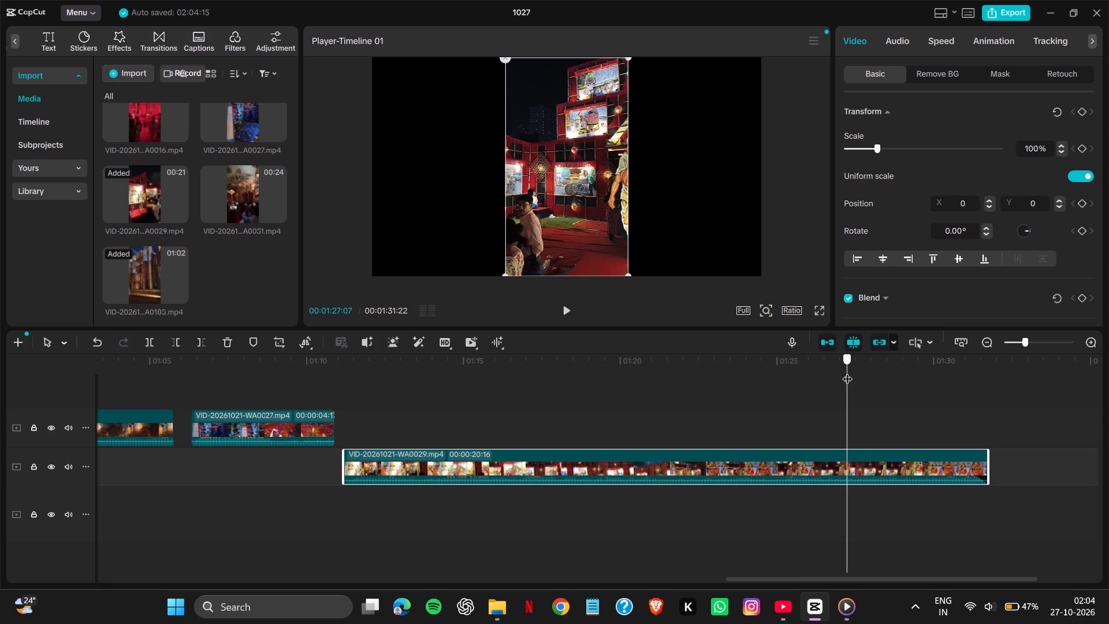
drag(847, 372, 836, 374)
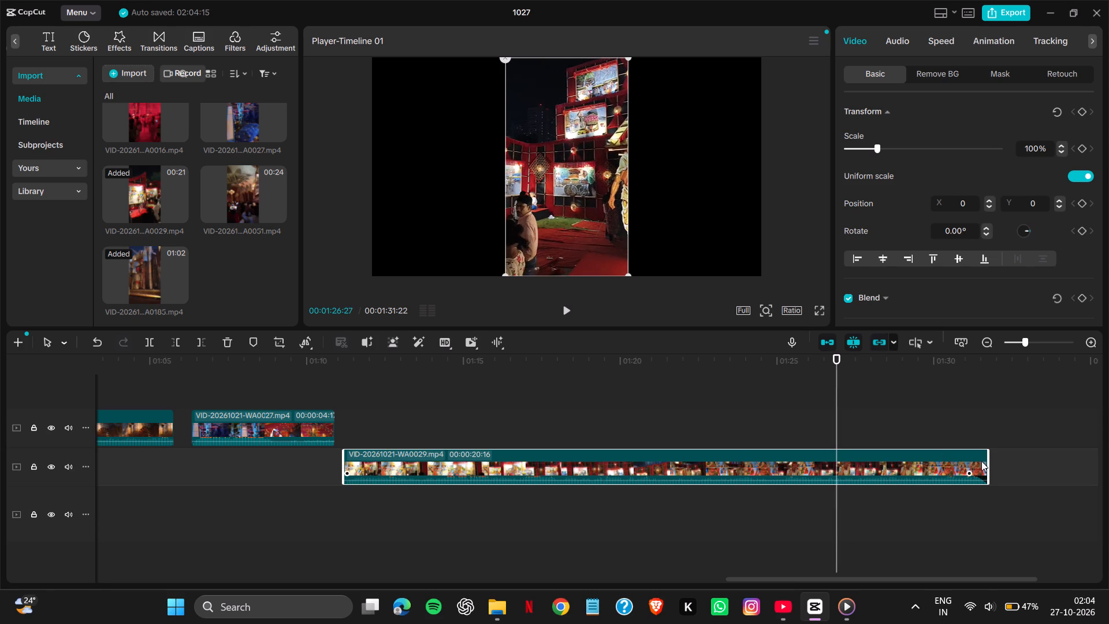
drag(988, 463, 849, 470)
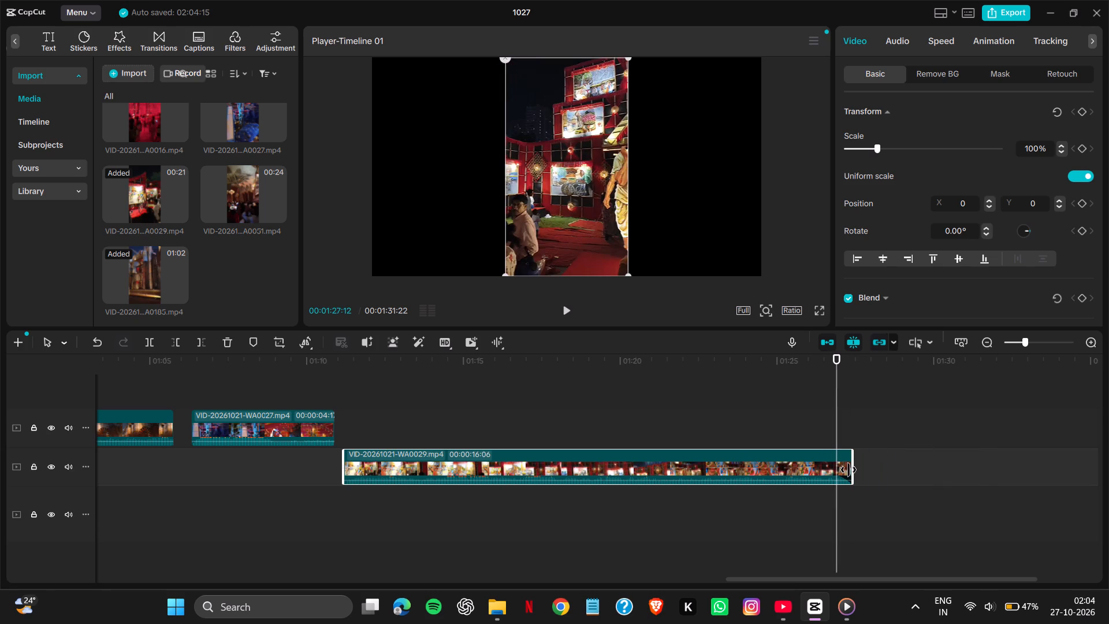
drag(849, 470, 842, 470)
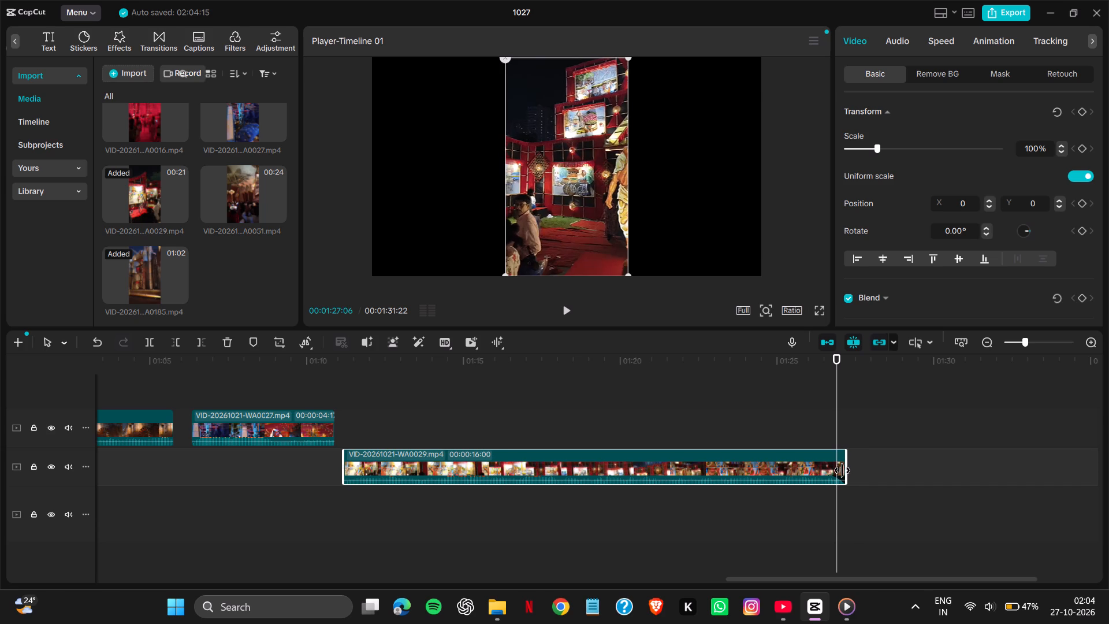
drag(842, 470, 835, 470)
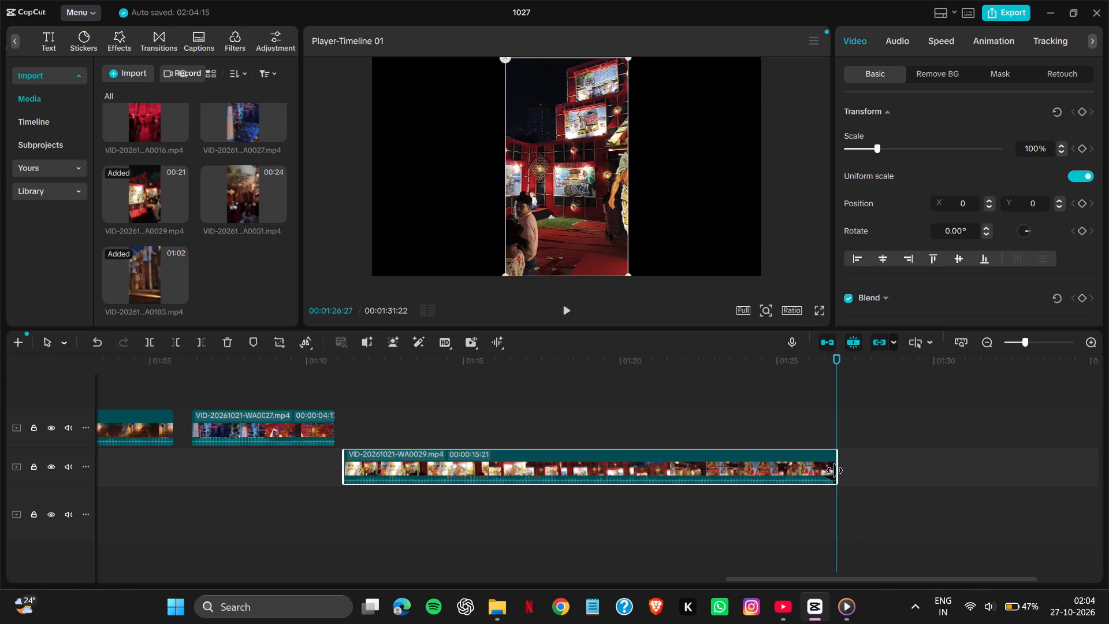
drag(835, 470, 840, 470)
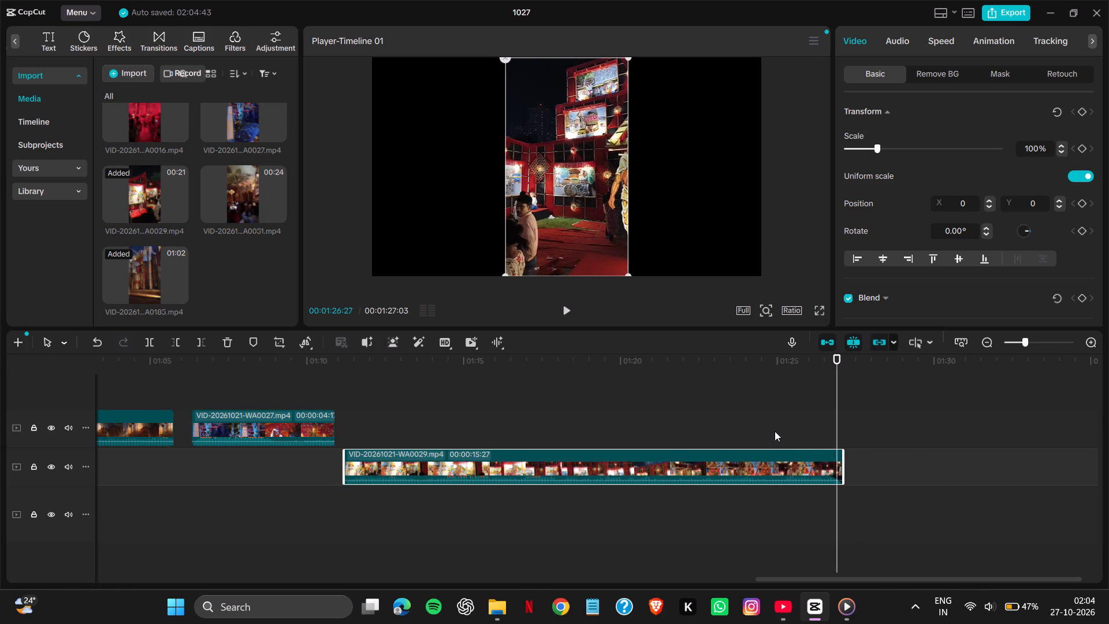
Preview the VID-20261020-WA0183 clip from the imported media and place it just after the WA0029 clip on the same track.
click(773, 431)
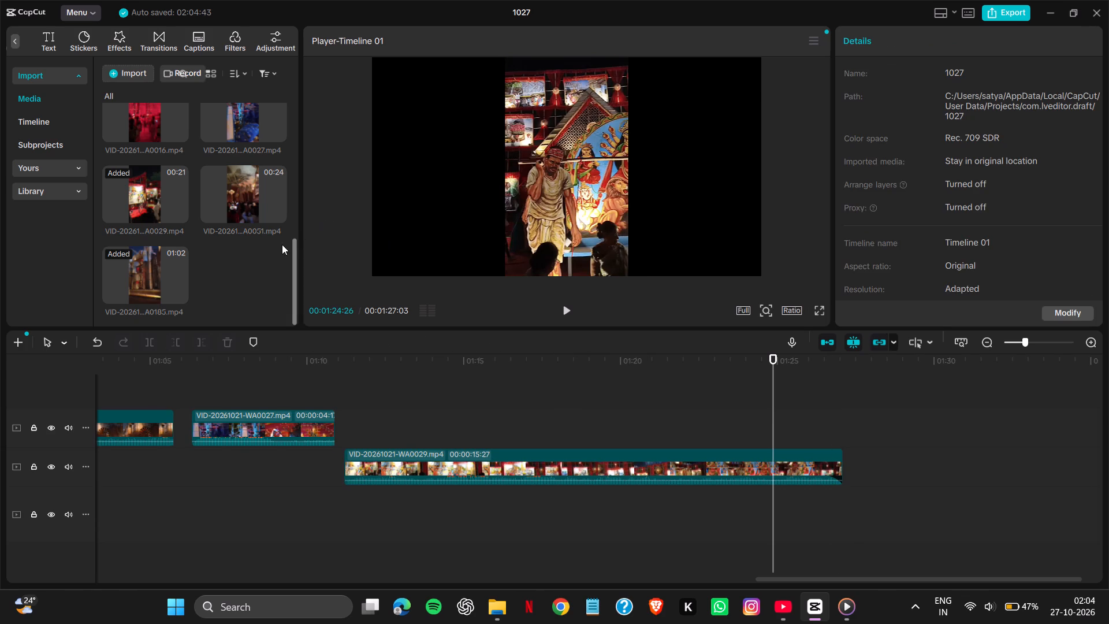
scroll(228, 211, up, 2)
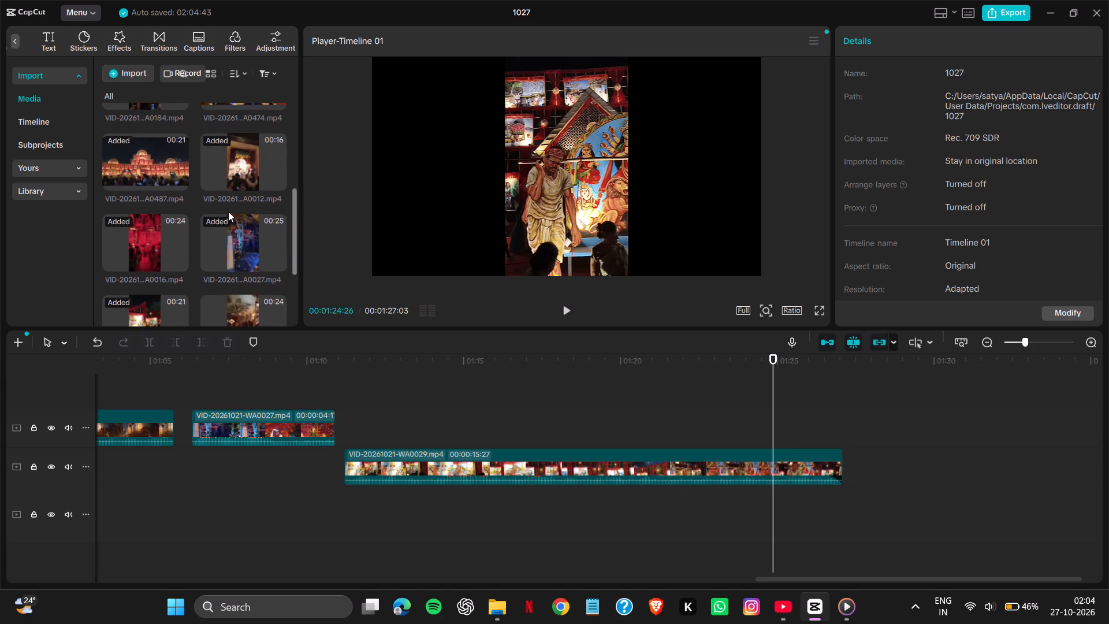
scroll(228, 211, up, 1)
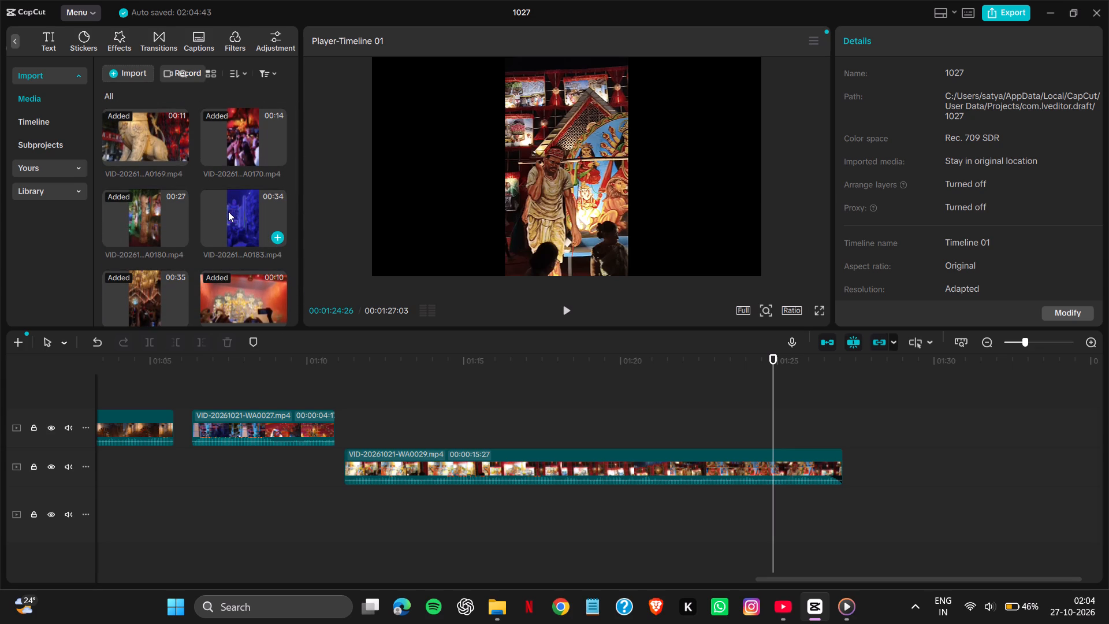
click(228, 211)
click(228, 211)
double_click(228, 211)
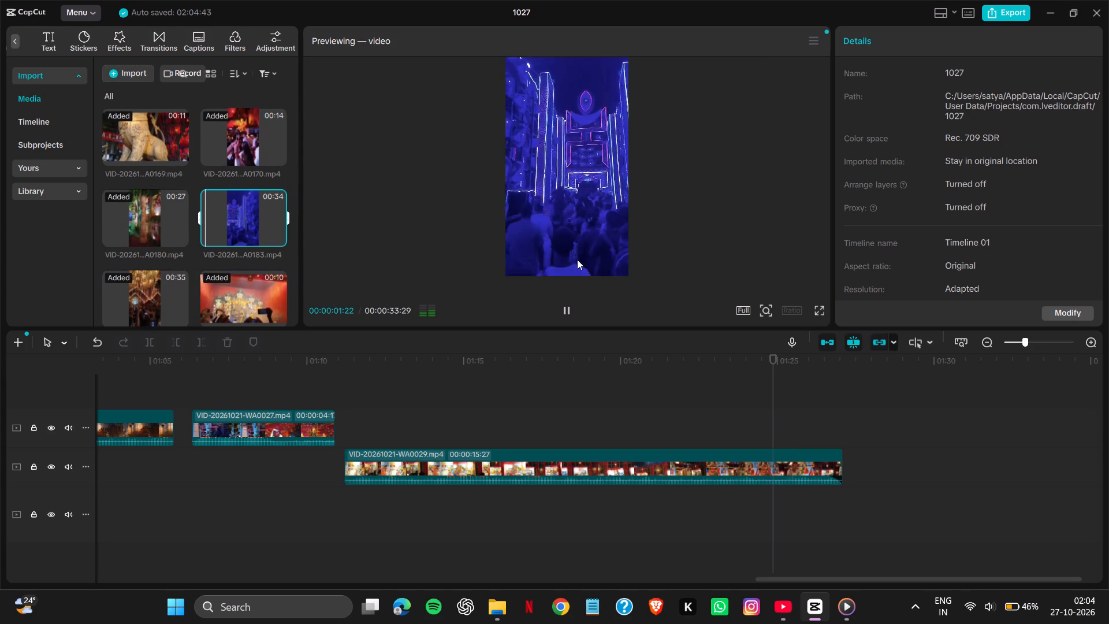
drag(225, 209, 810, 421)
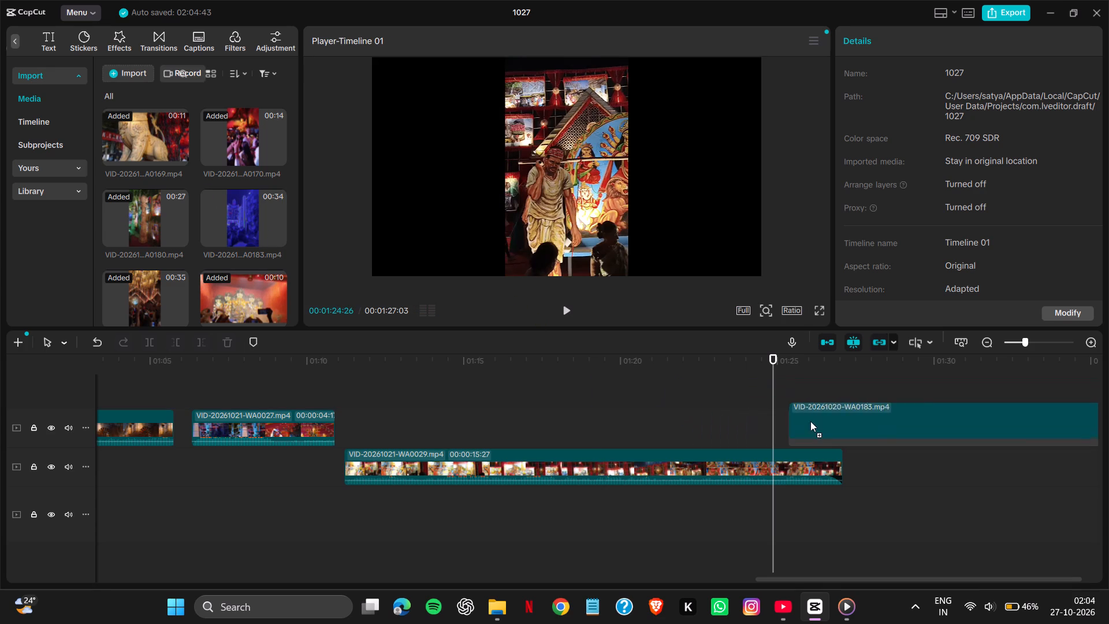
drag(810, 421, 854, 466)
click(862, 465)
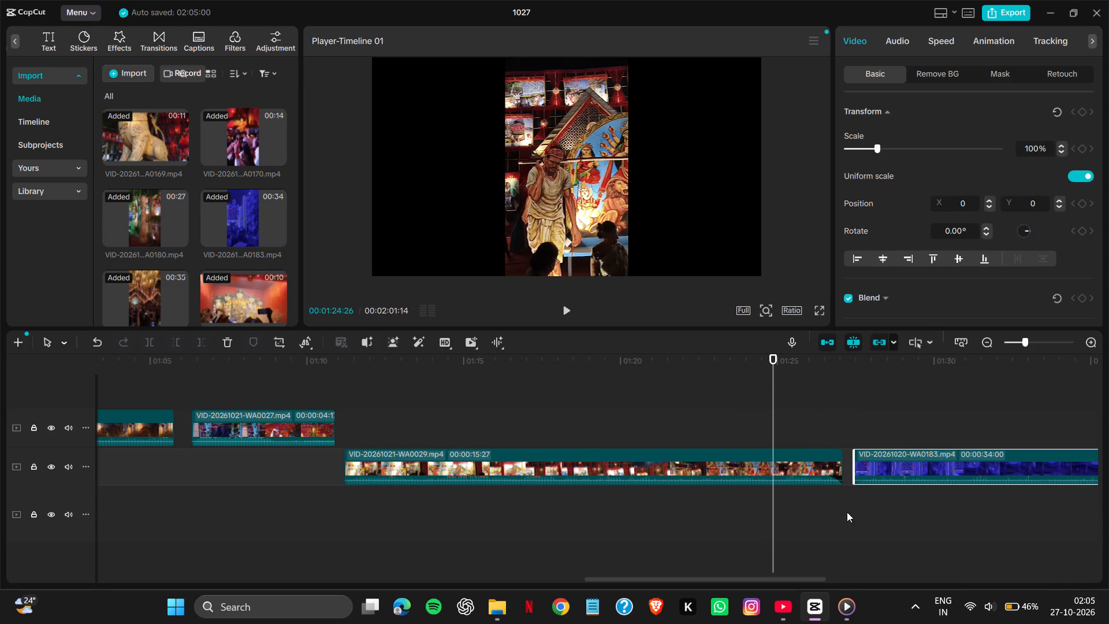
Scrub through the opening part of the WA0183 clip and examine the frames around 00:01:35 for a suitable start point.
scroll(843, 521, left, 1)
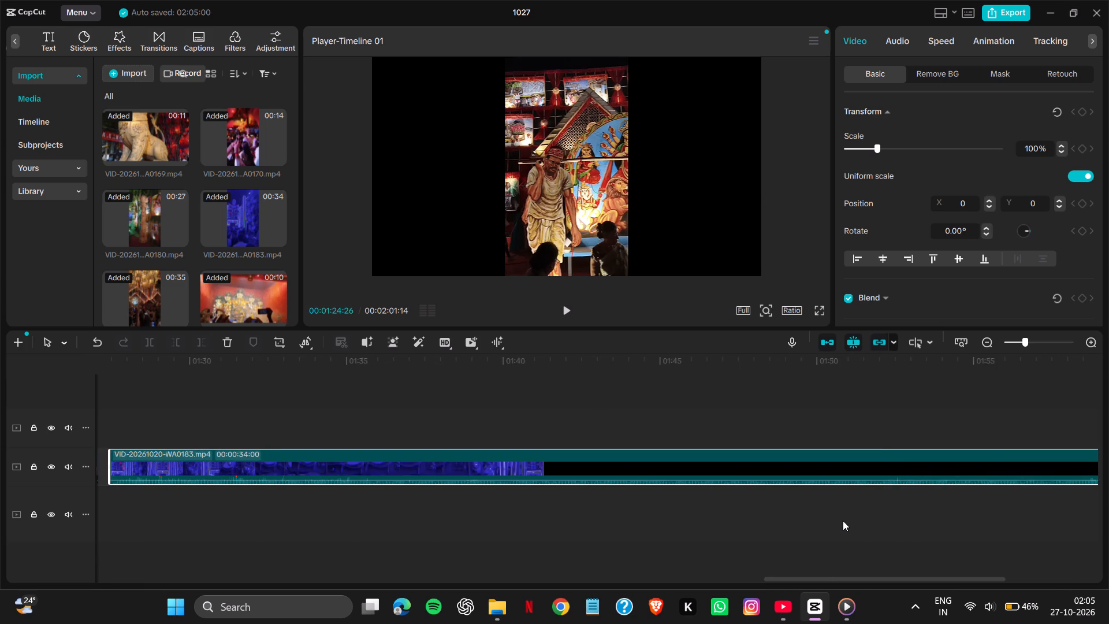
scroll(843, 521, left, 1)
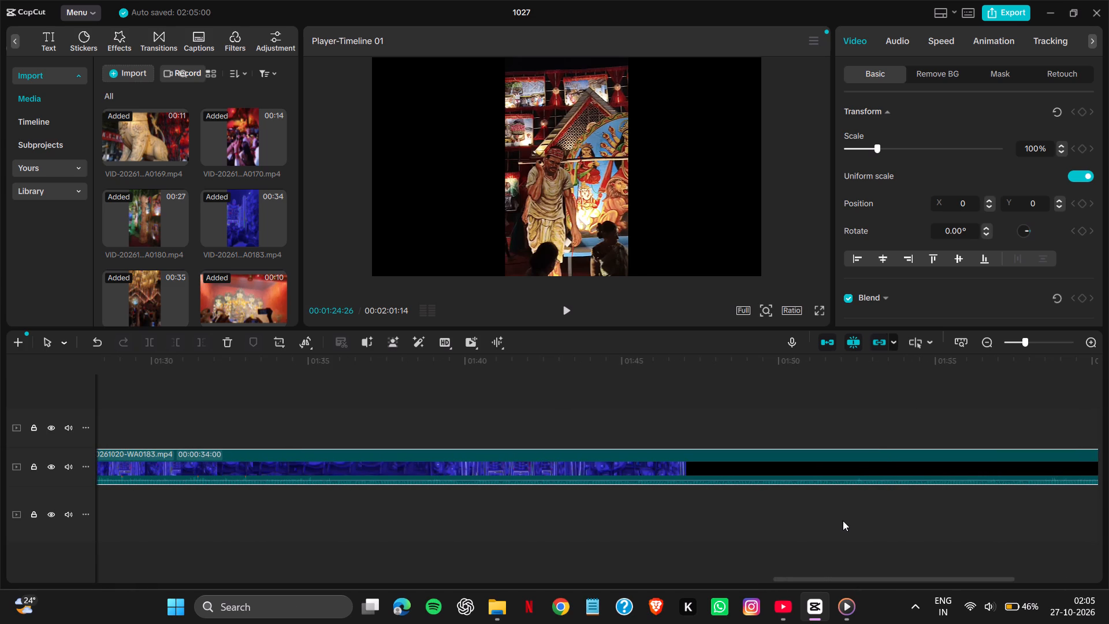
click(632, 471)
triple_click(632, 471)
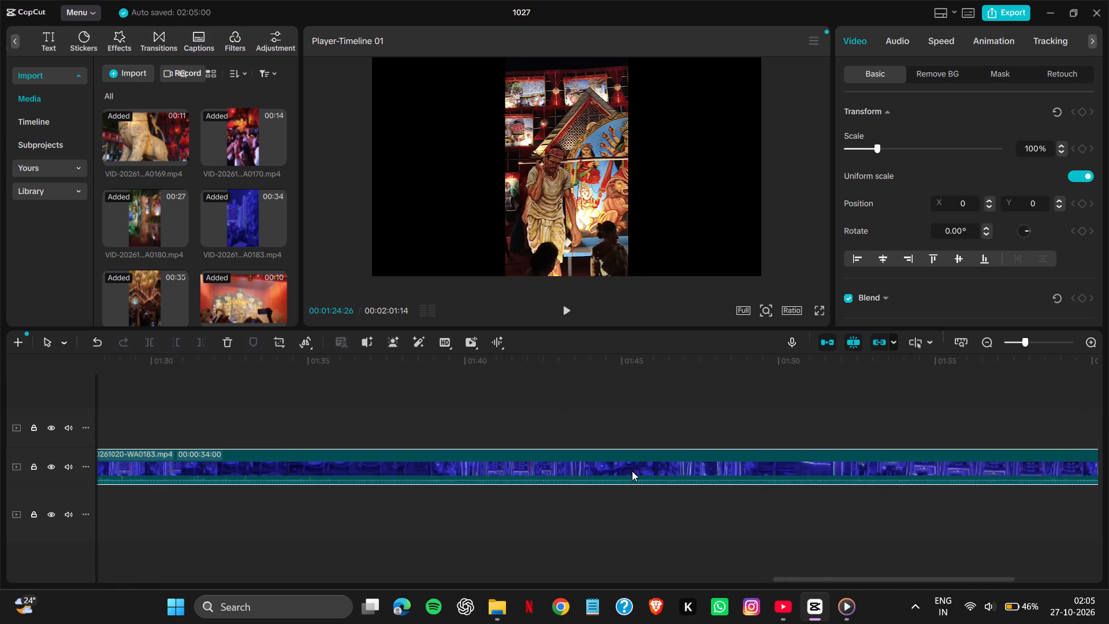
double_click(620, 463)
scroll(443, 460, right, 1)
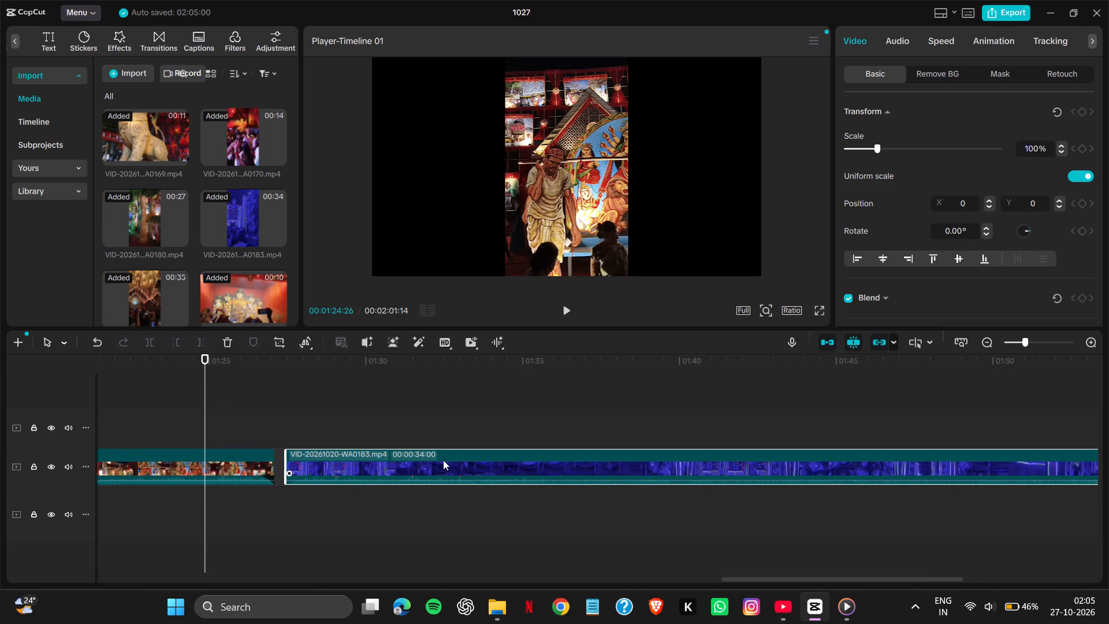
scroll(443, 460, right, 1)
drag(197, 359, 283, 374)
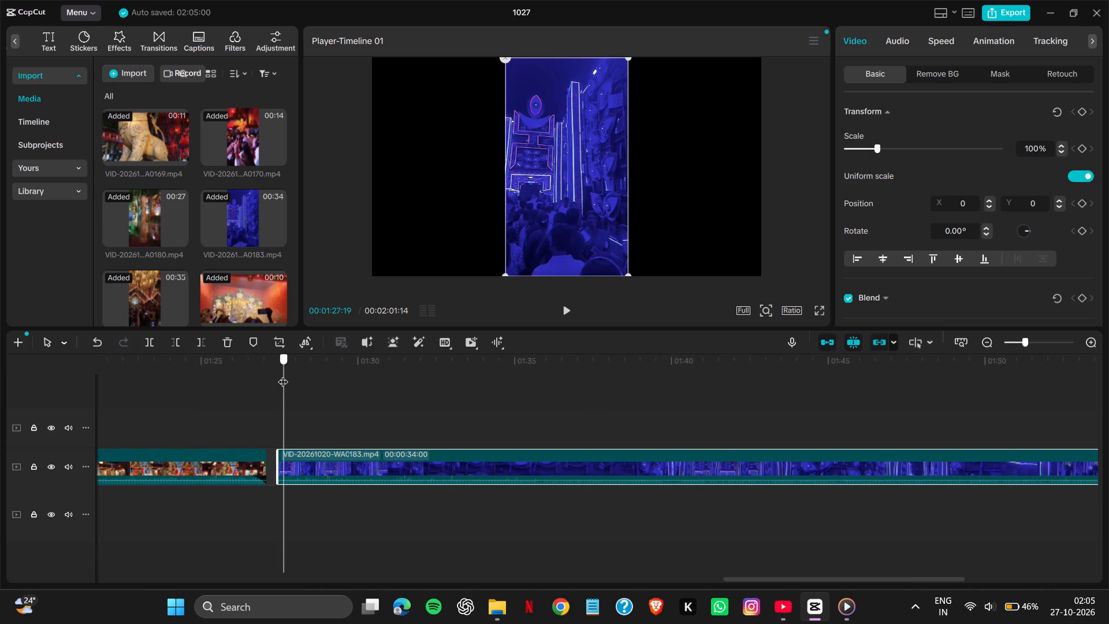
drag(283, 374, 593, 396)
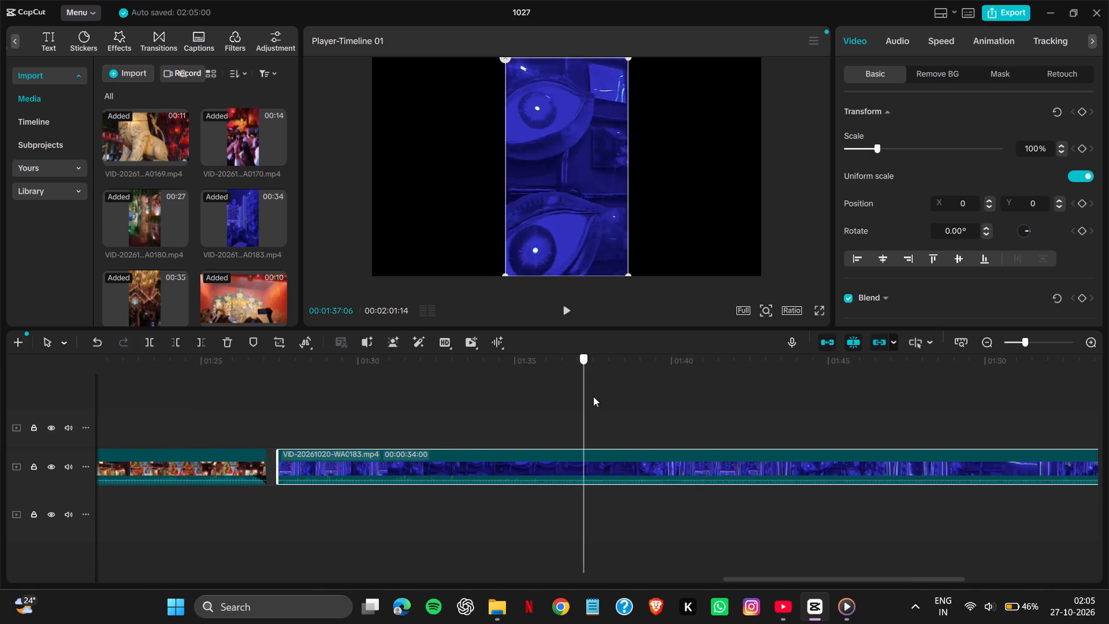
drag(593, 396, 547, 414)
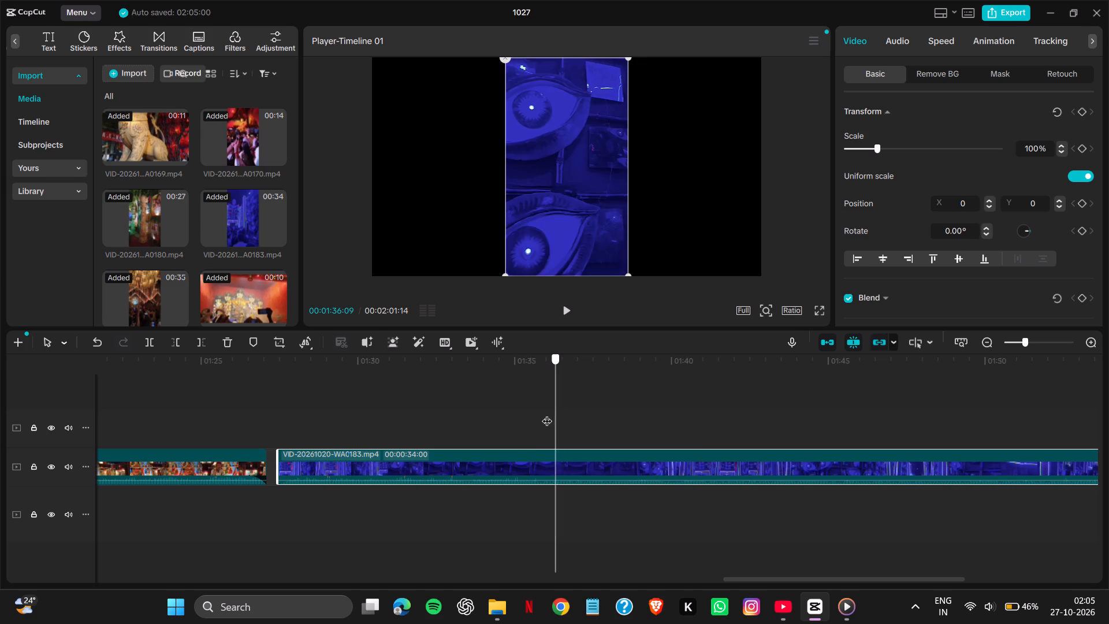
drag(547, 414, 498, 412)
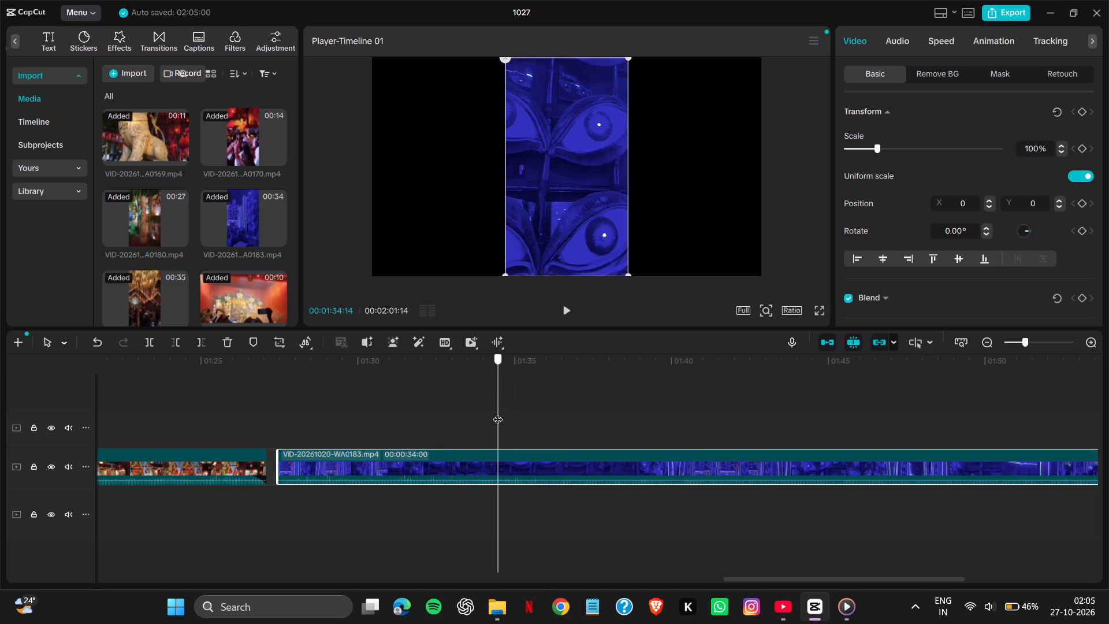
drag(498, 412, 516, 414)
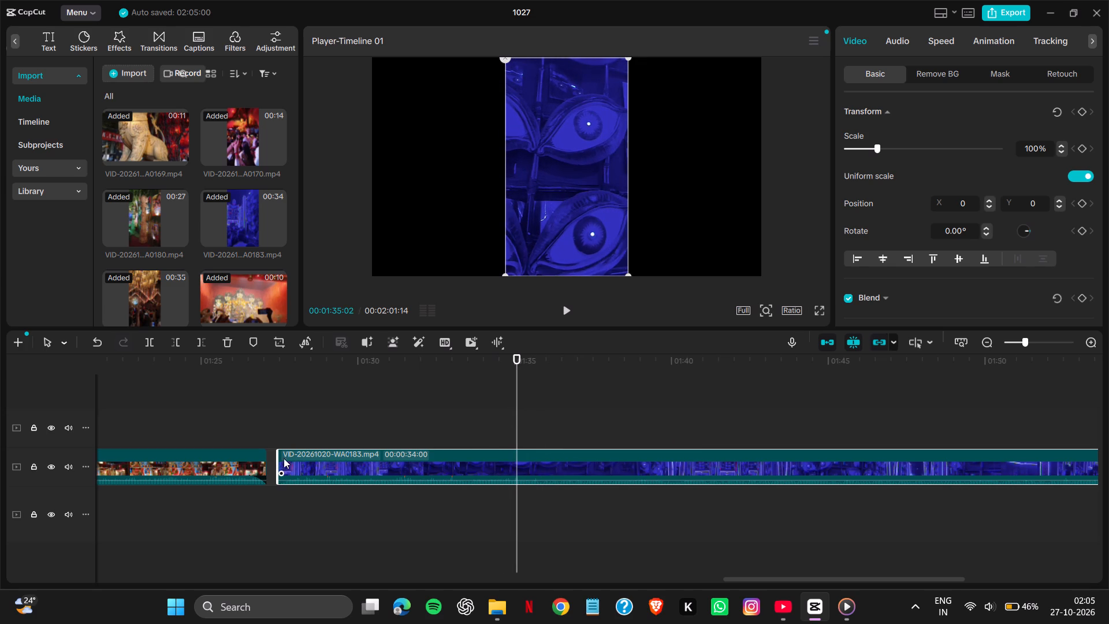
Trim the start of the WA0183 clip to make it 00:00:26:00 long and shift it to begin at 00:01:35:02.
drag(278, 458, 527, 440)
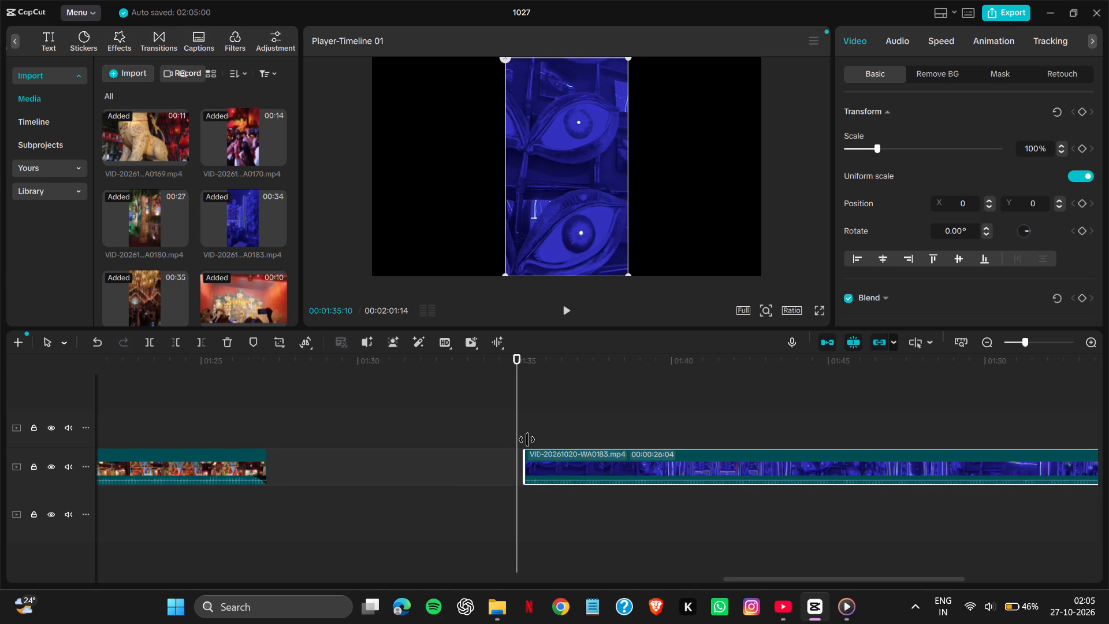
drag(527, 440, 531, 437)
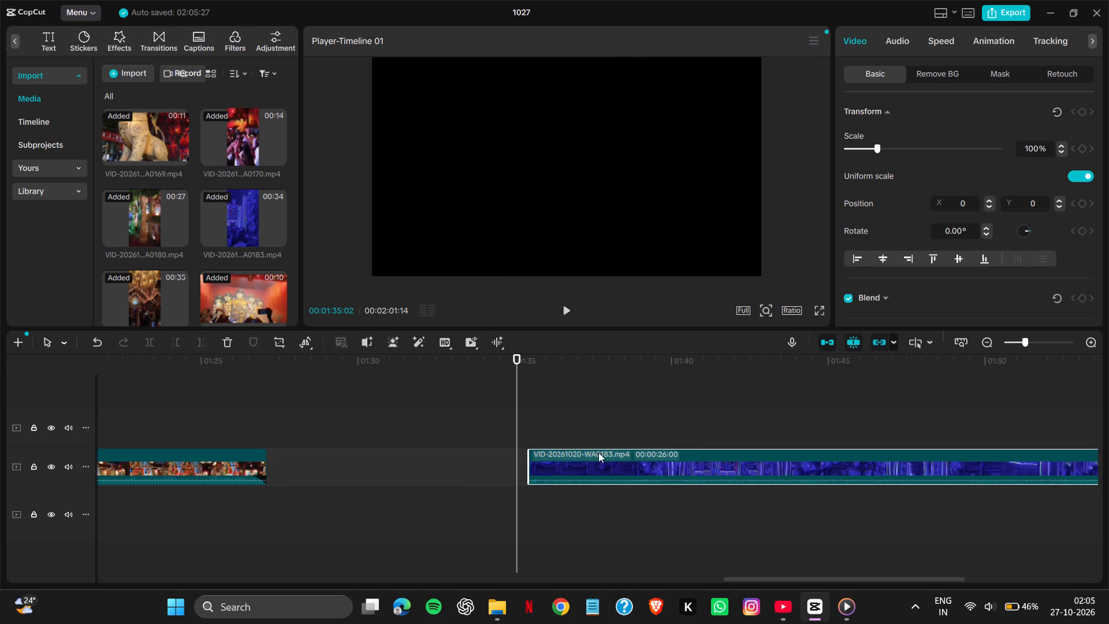
drag(604, 463, 601, 468)
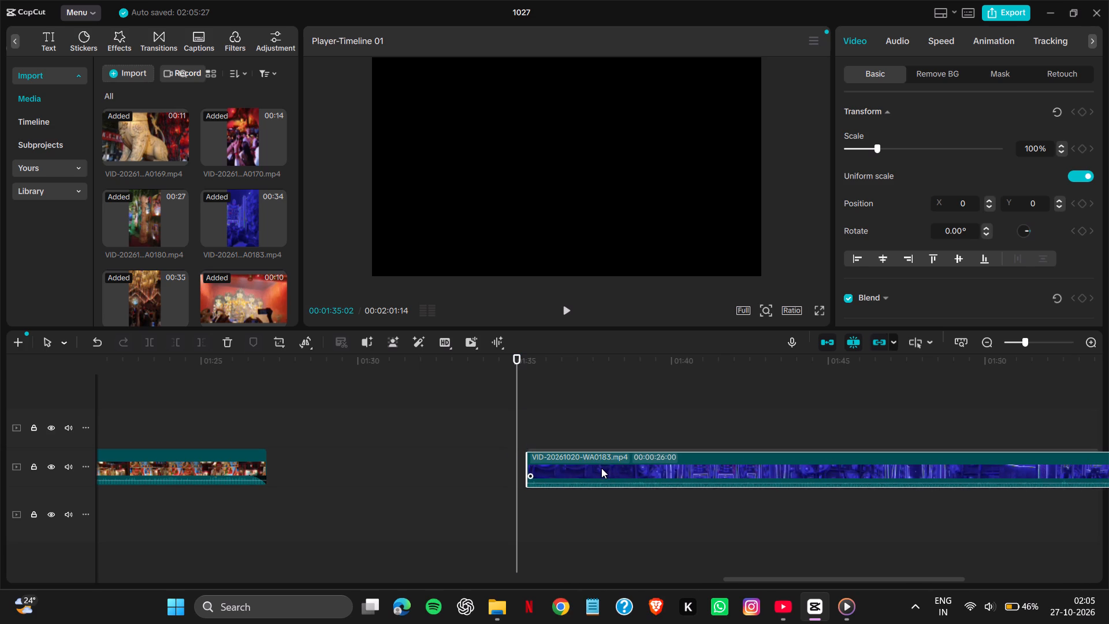
drag(601, 468, 595, 469)
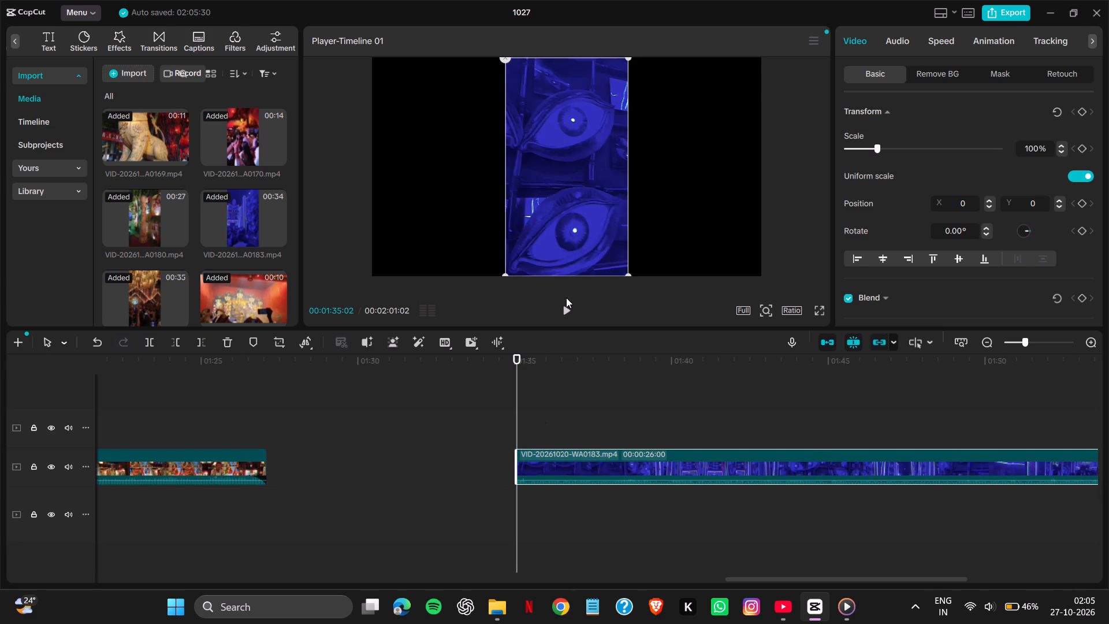
Play the WA0183 clip's opening and trim its start to 00:01:36:05, making the clip 00:00:24:27 long.
click(565, 307)
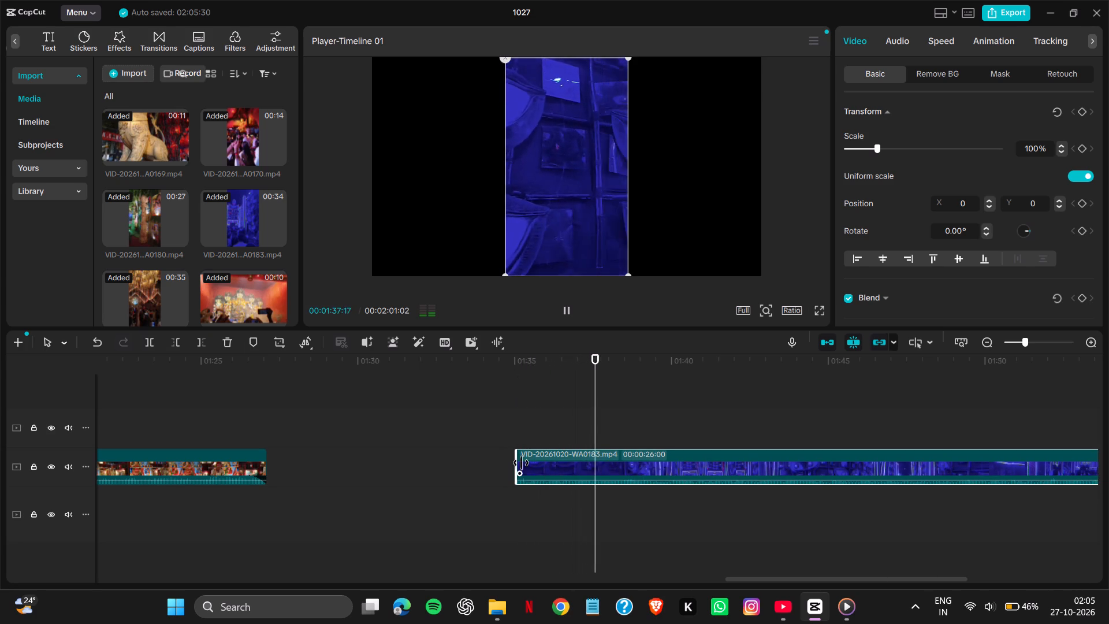
drag(515, 463, 545, 460)
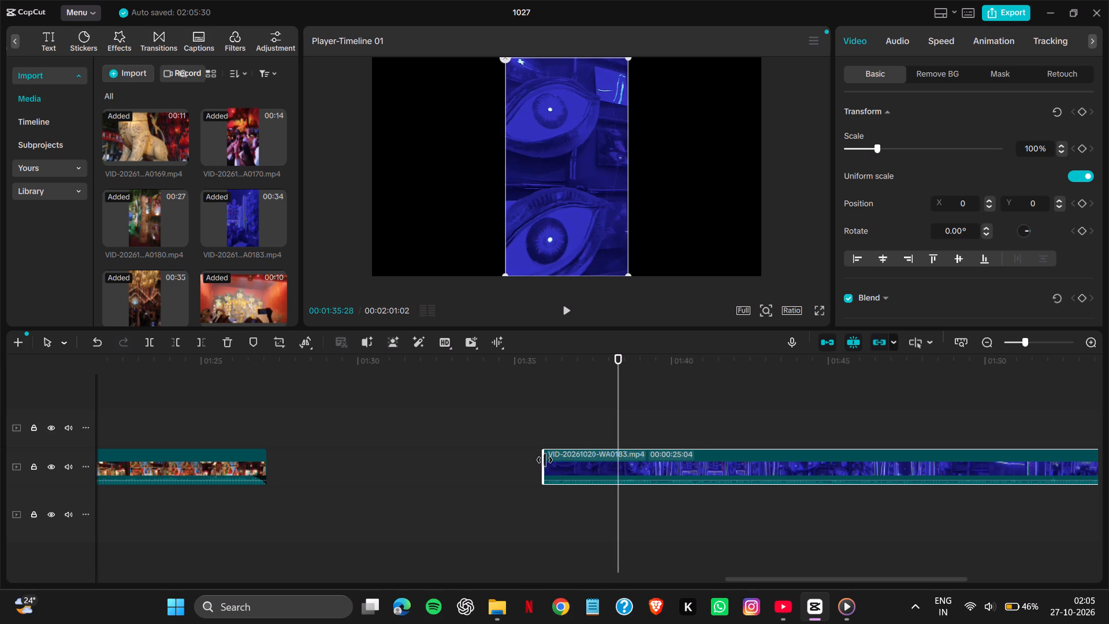
drag(545, 460, 572, 458)
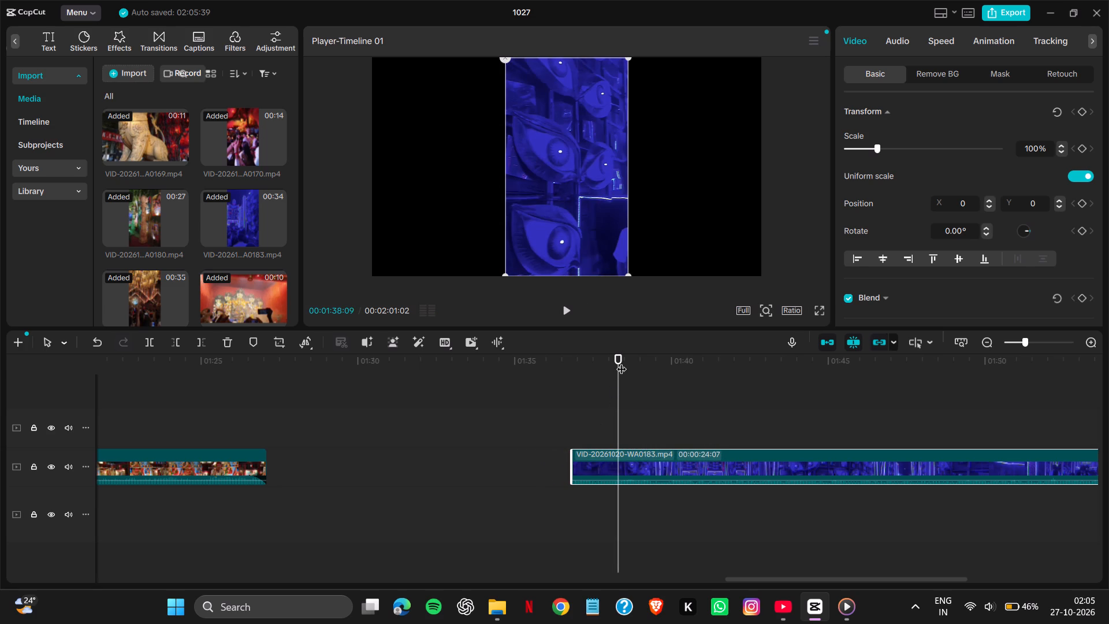
drag(619, 355, 576, 365)
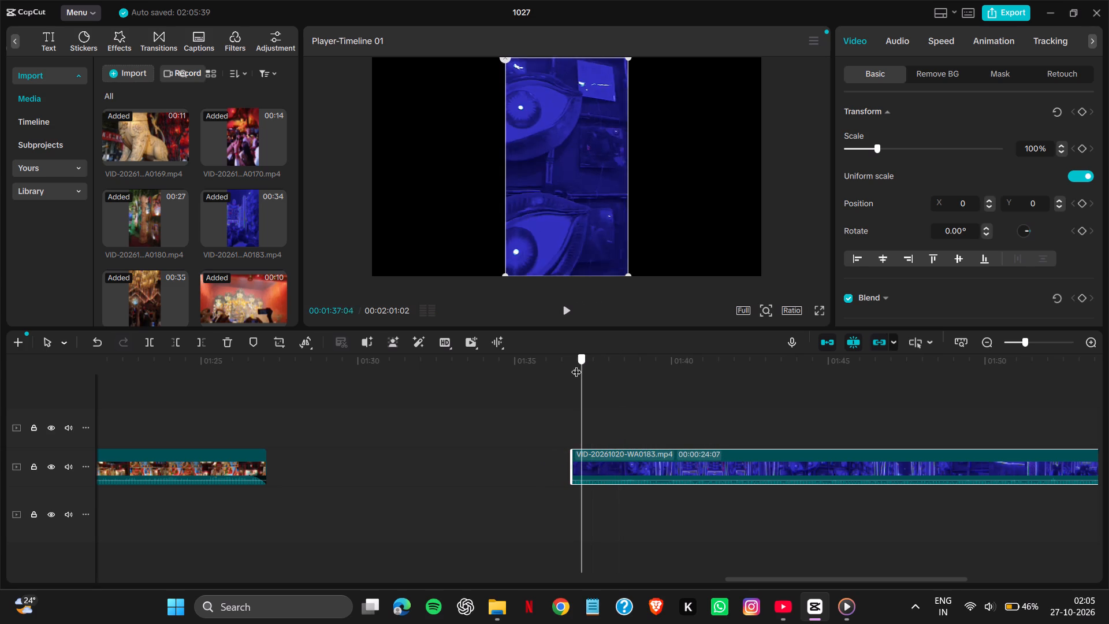
drag(576, 365, 551, 378)
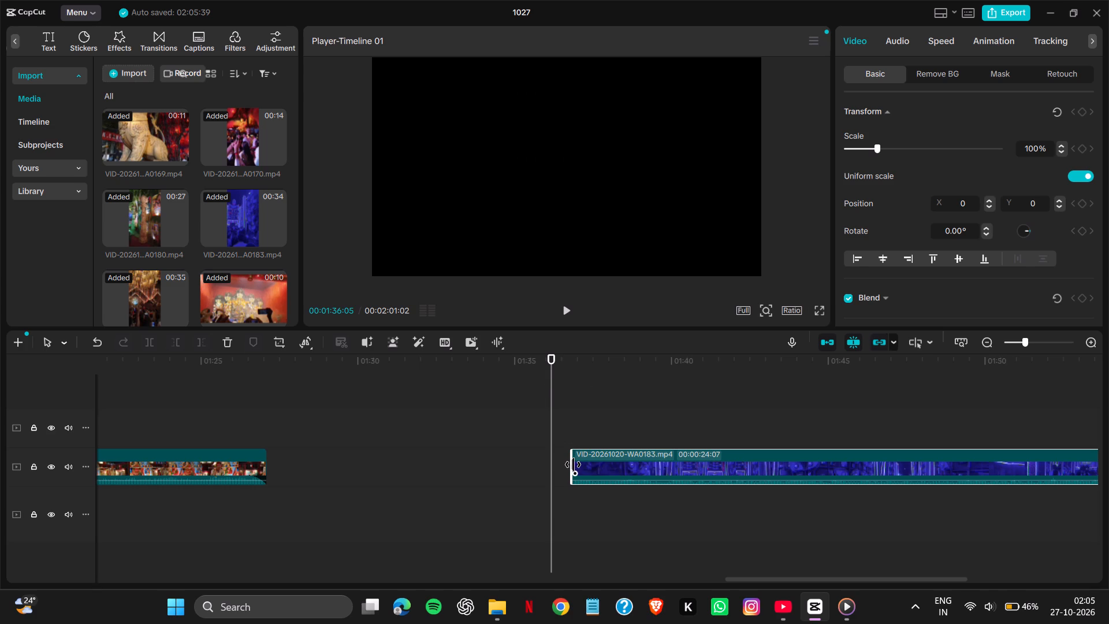
drag(571, 466, 564, 467)
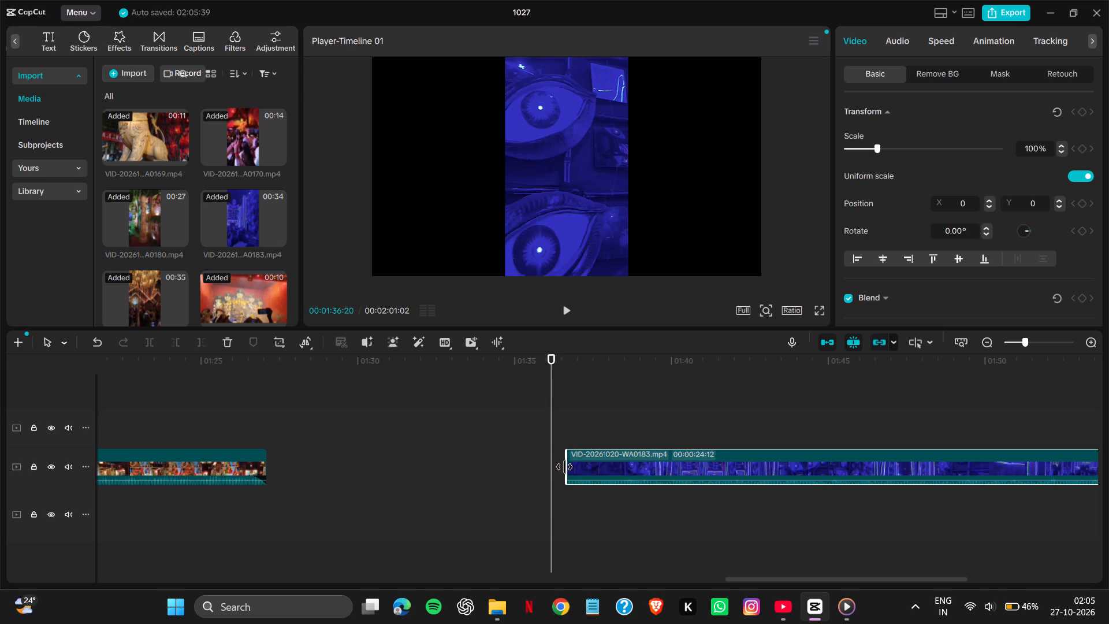
drag(564, 467, 555, 467)
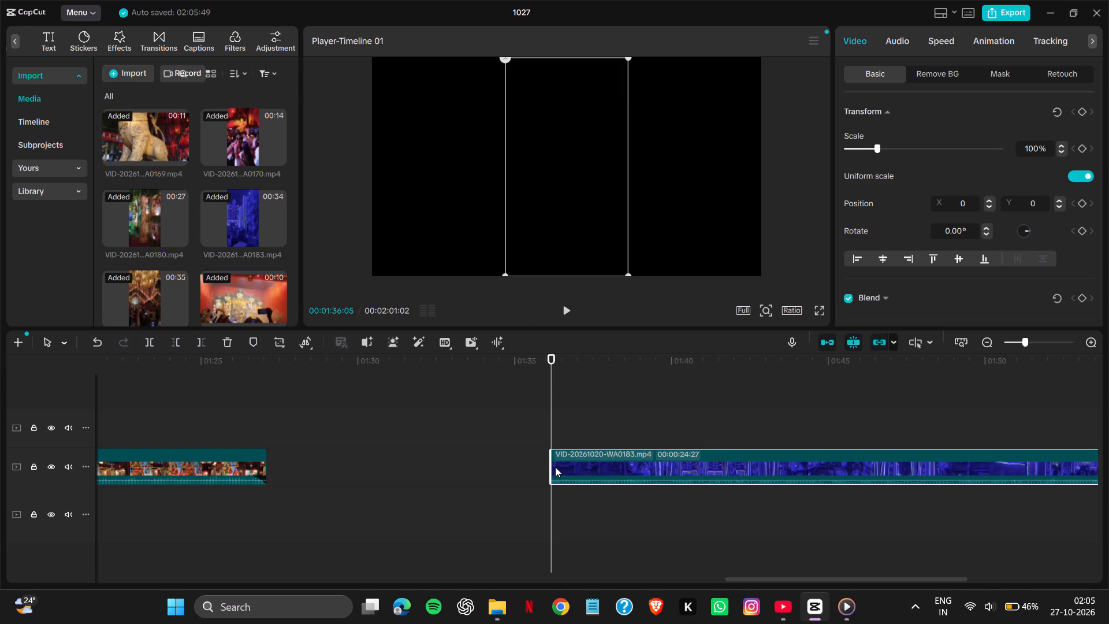
Play the trimmed WA0183 clip from 00:01:36:05 towards its end to review the remaining footage.
click(565, 307)
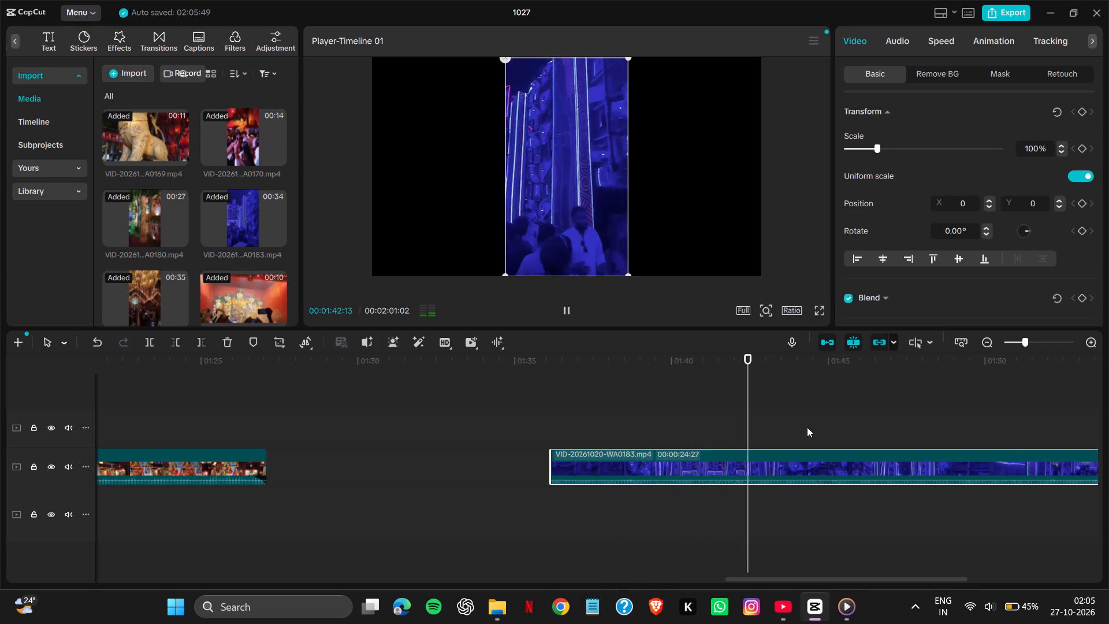
click(825, 459)
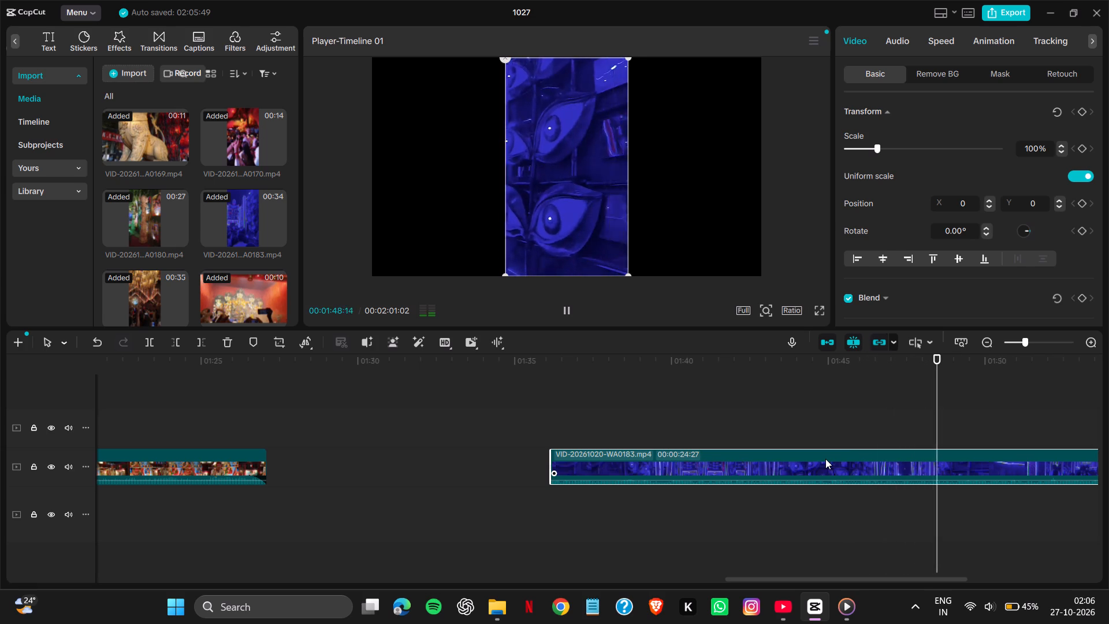
click(825, 459)
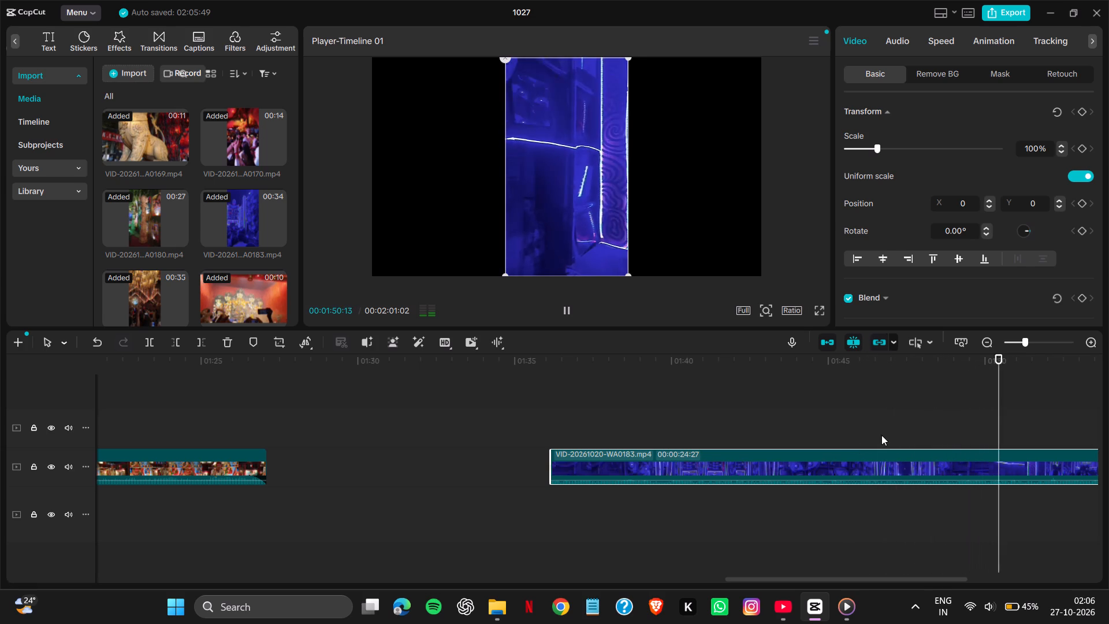
scroll(892, 450, left, 3)
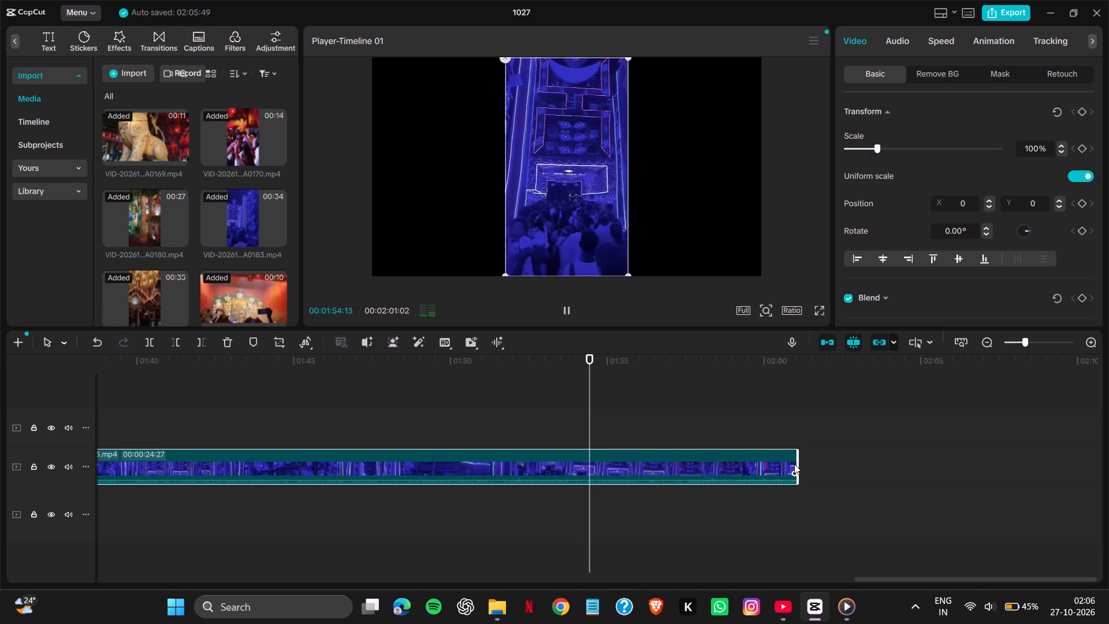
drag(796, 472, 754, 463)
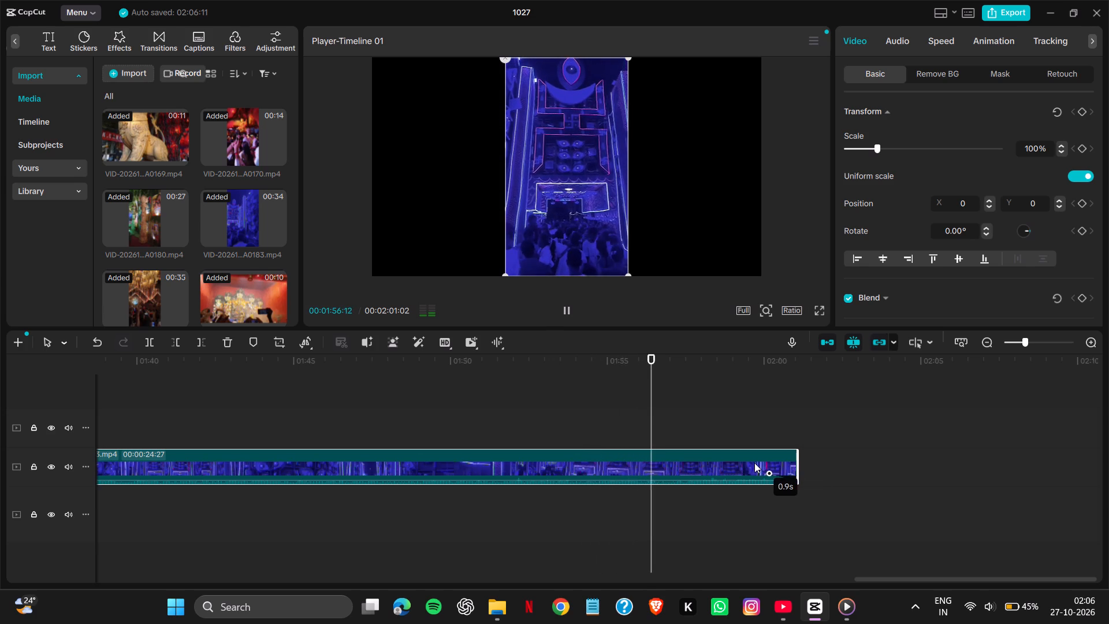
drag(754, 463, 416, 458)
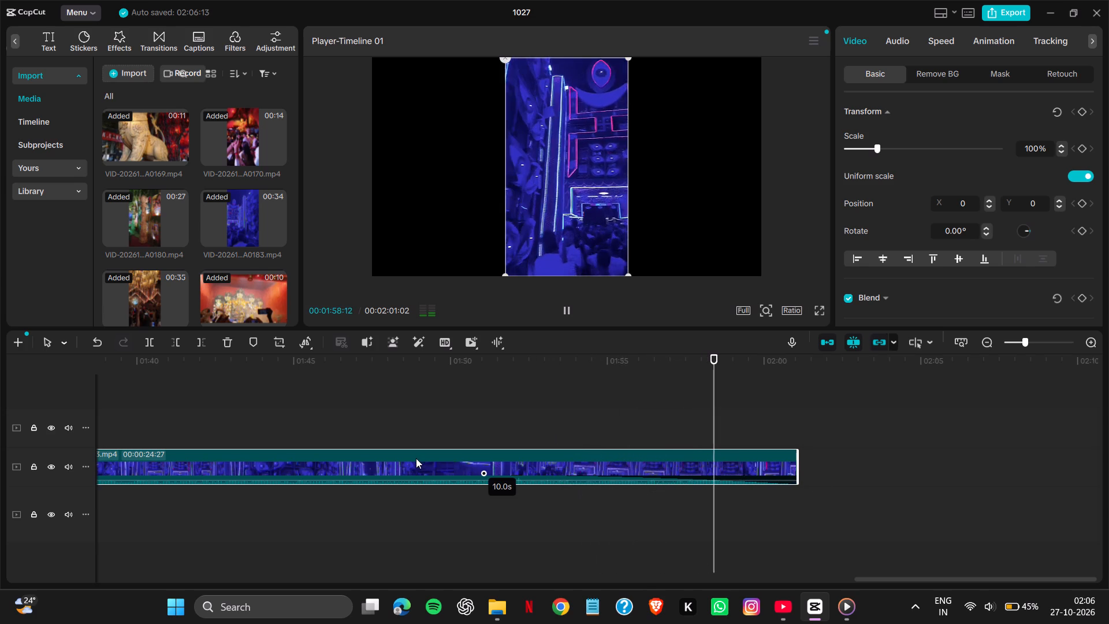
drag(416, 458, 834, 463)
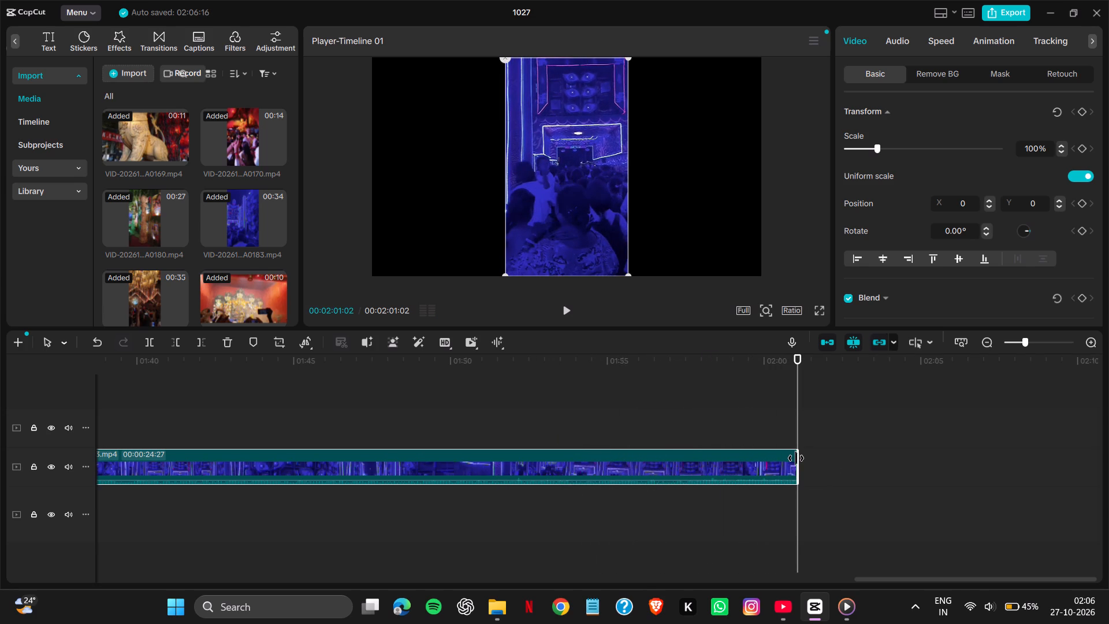
Trim the end of the WA0183 clip to 00:01:50:09, making the clip 00:00:14:04 long.
drag(798, 460, 646, 458)
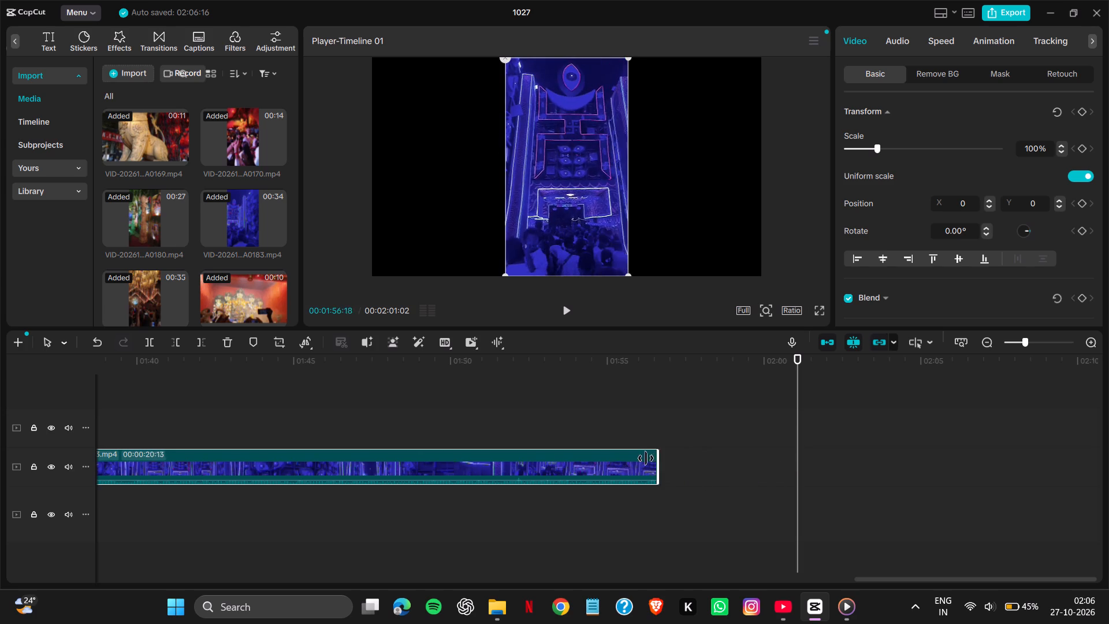
drag(646, 458, 400, 432)
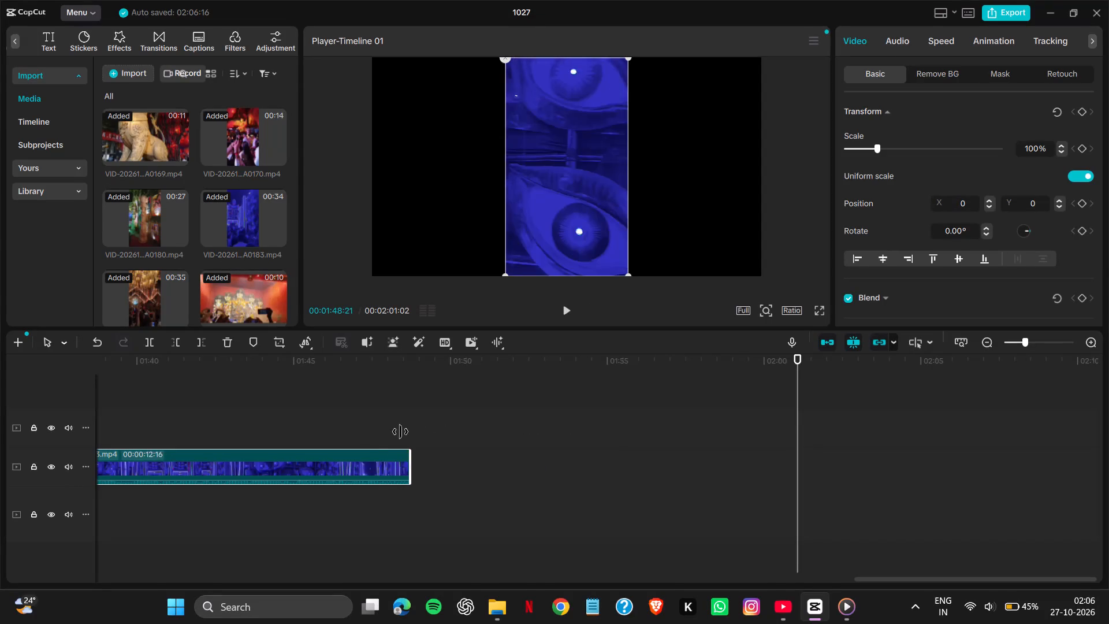
drag(400, 432, 221, 443)
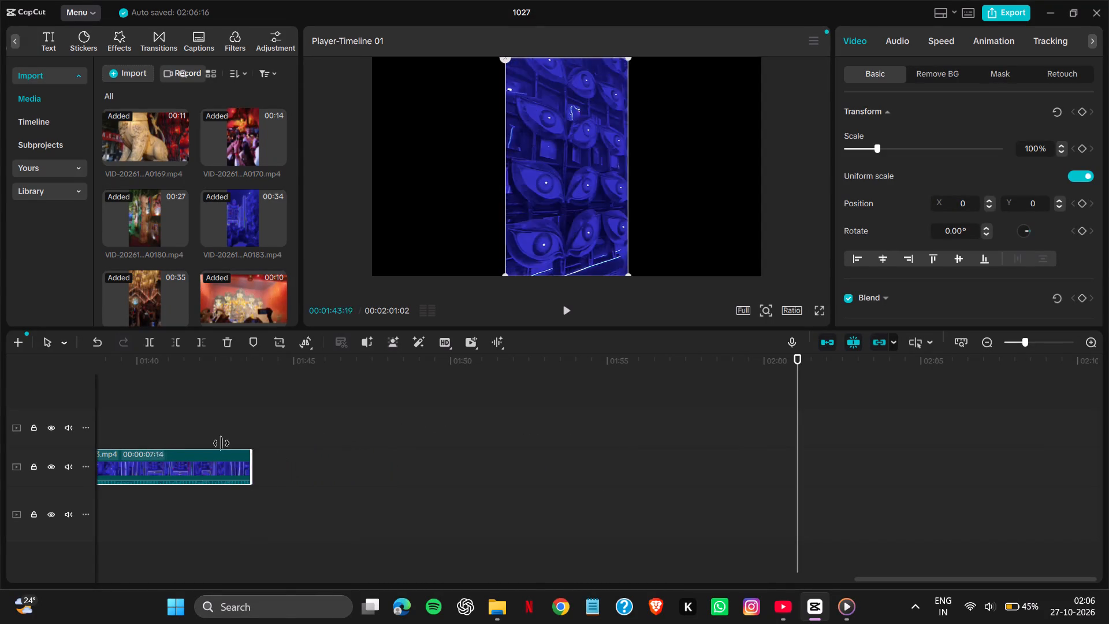
drag(221, 443, 797, 430)
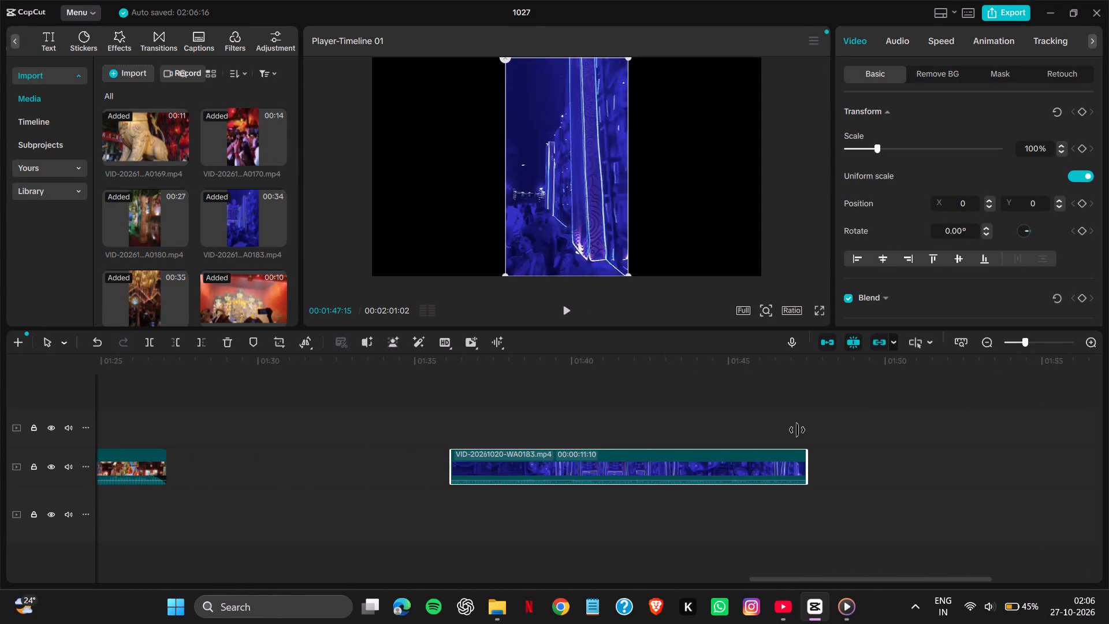
drag(797, 430, 477, 460)
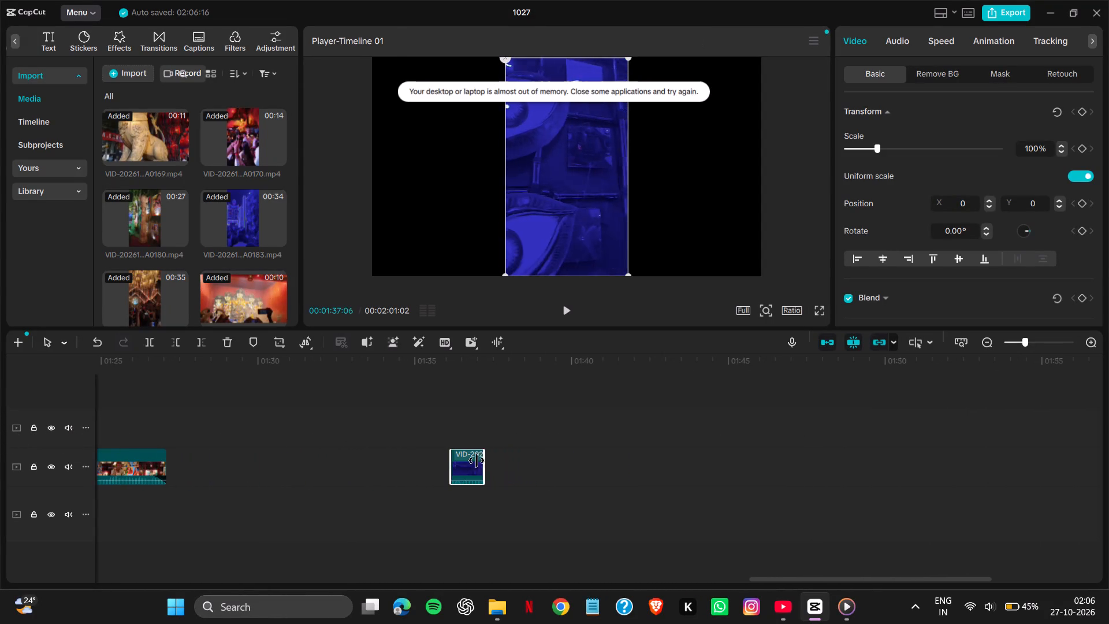
drag(477, 460, 462, 461)
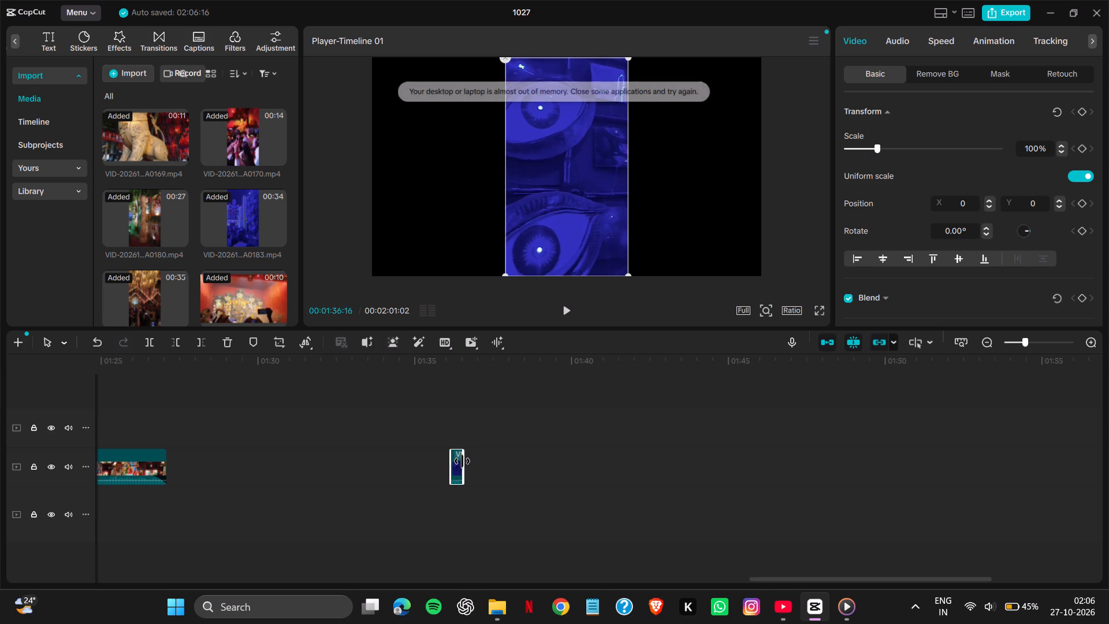
drag(462, 461, 573, 463)
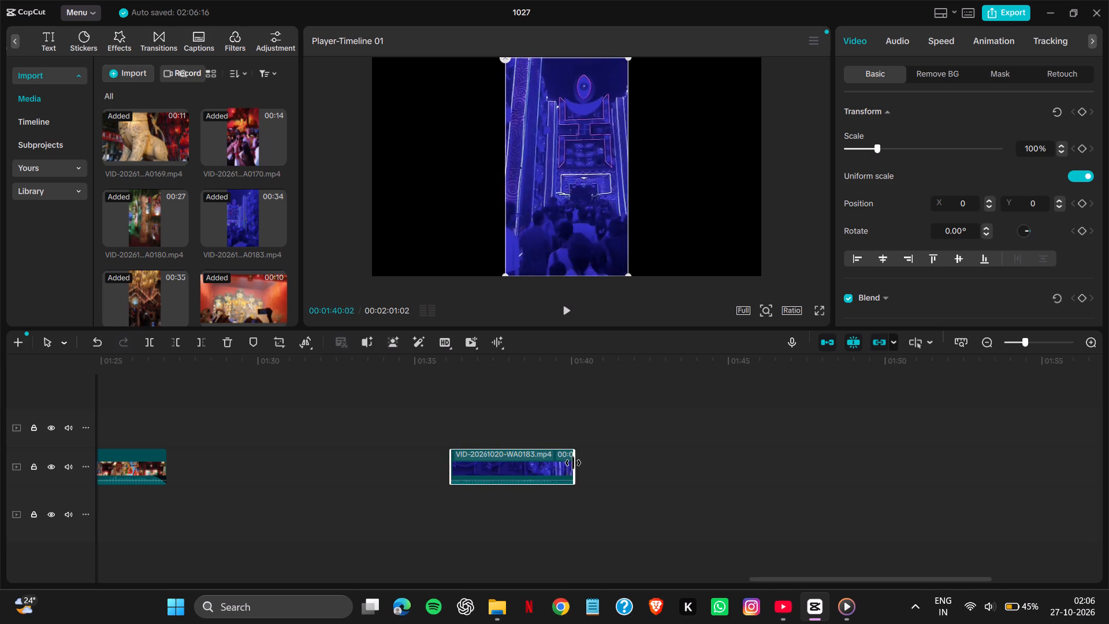
drag(573, 463, 652, 462)
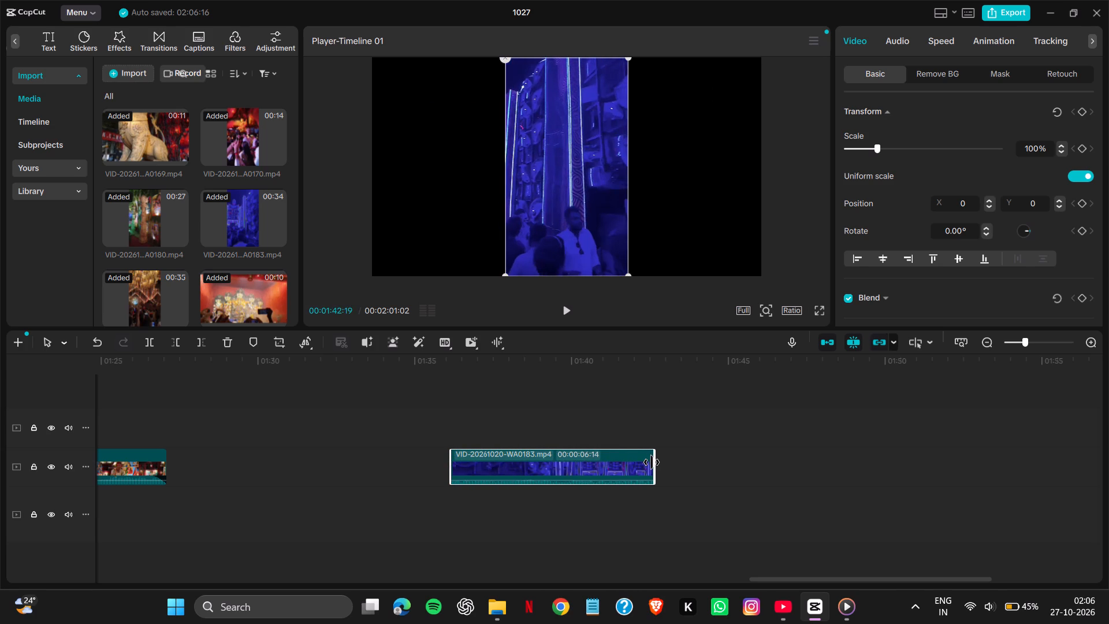
drag(652, 462, 797, 465)
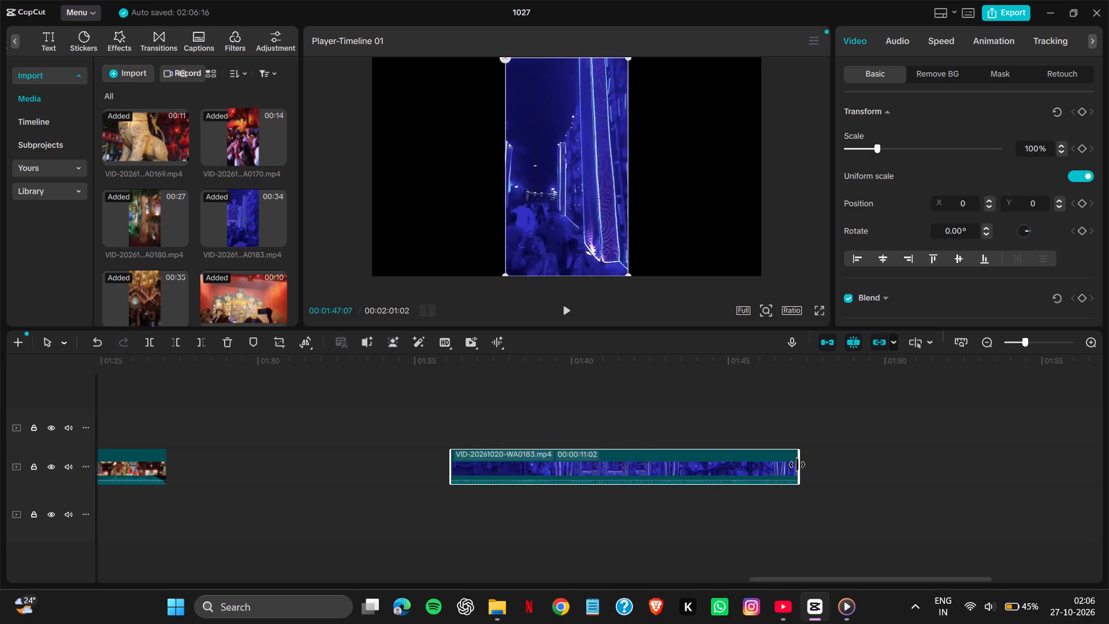
drag(797, 465, 902, 449)
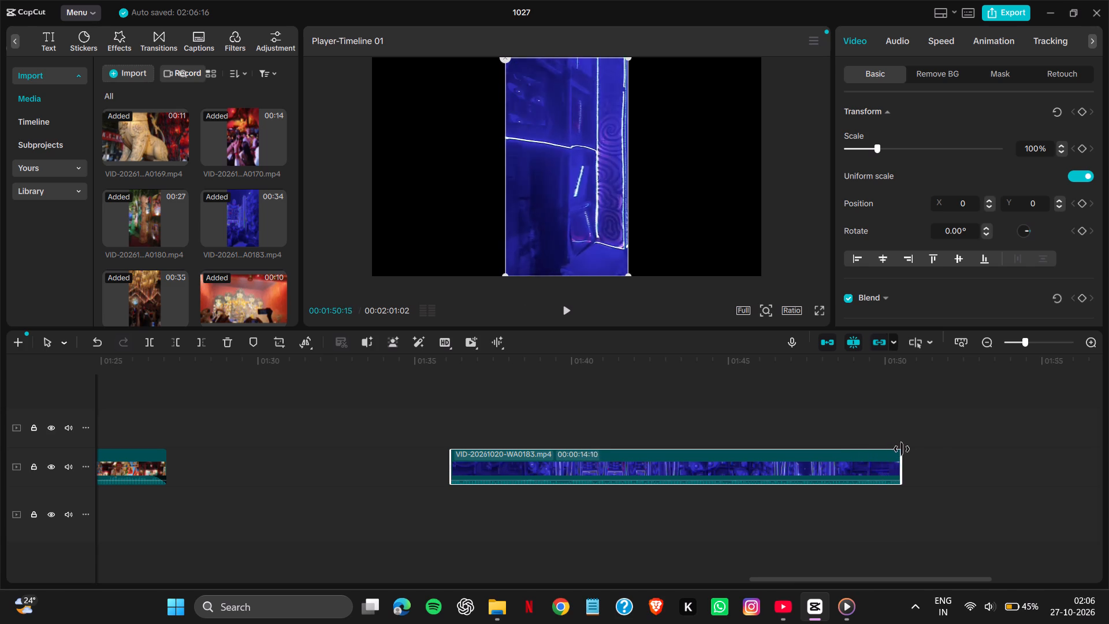
drag(902, 449, 902, 447)
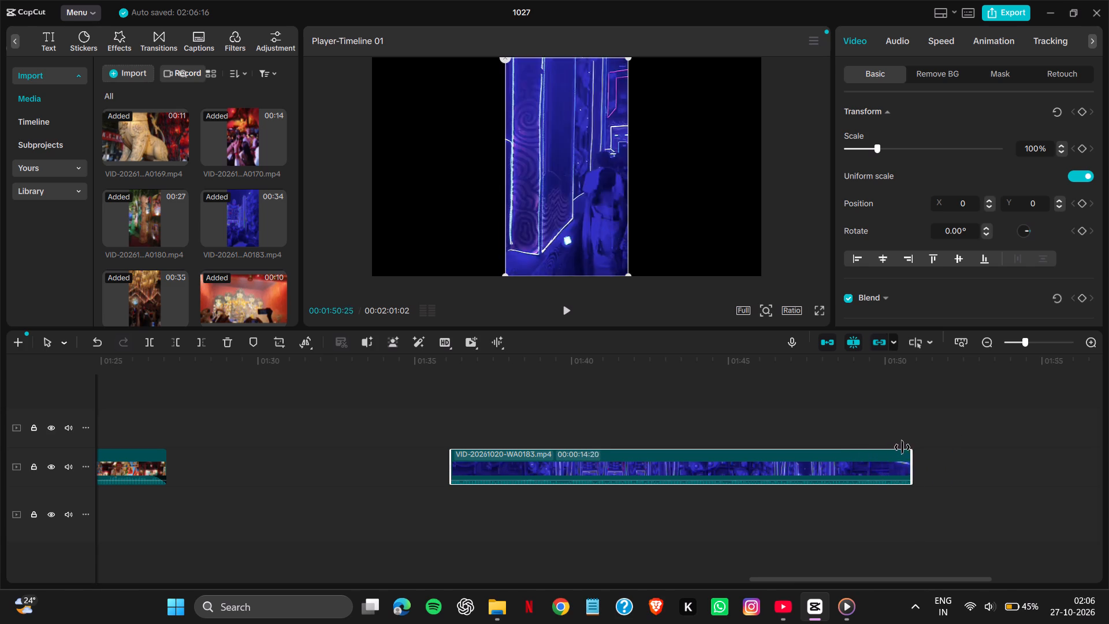
drag(902, 447, 891, 448)
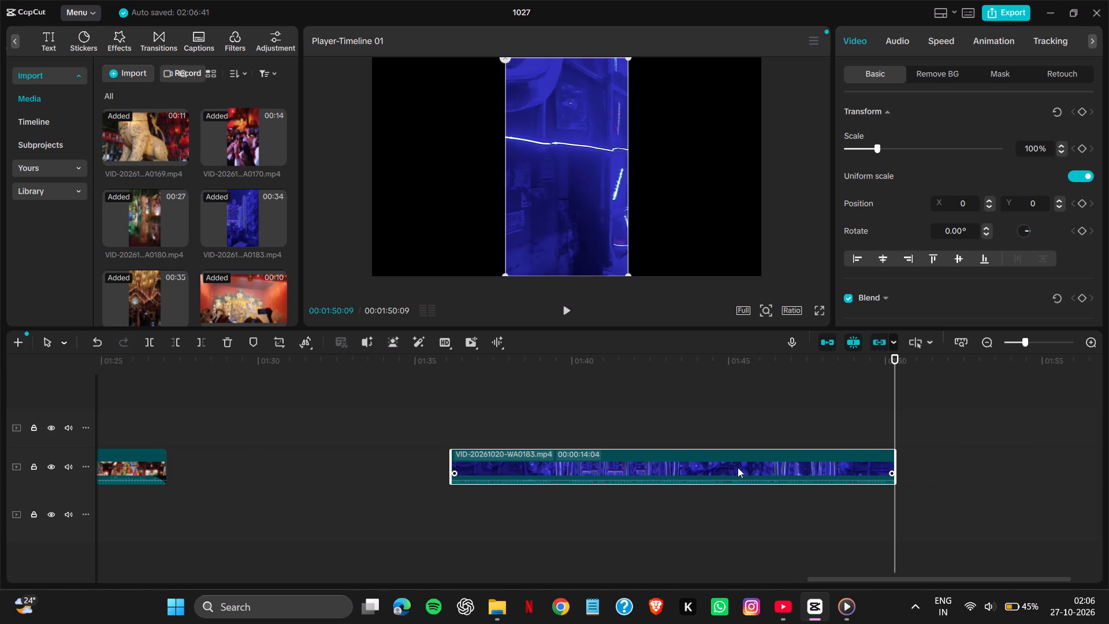
Move the WA0183 clip earlier, close behind the preceding clip on the same track, so that it ends at 00:01:41:13.
click(632, 476)
click(632, 476)
drag(632, 476, 527, 463)
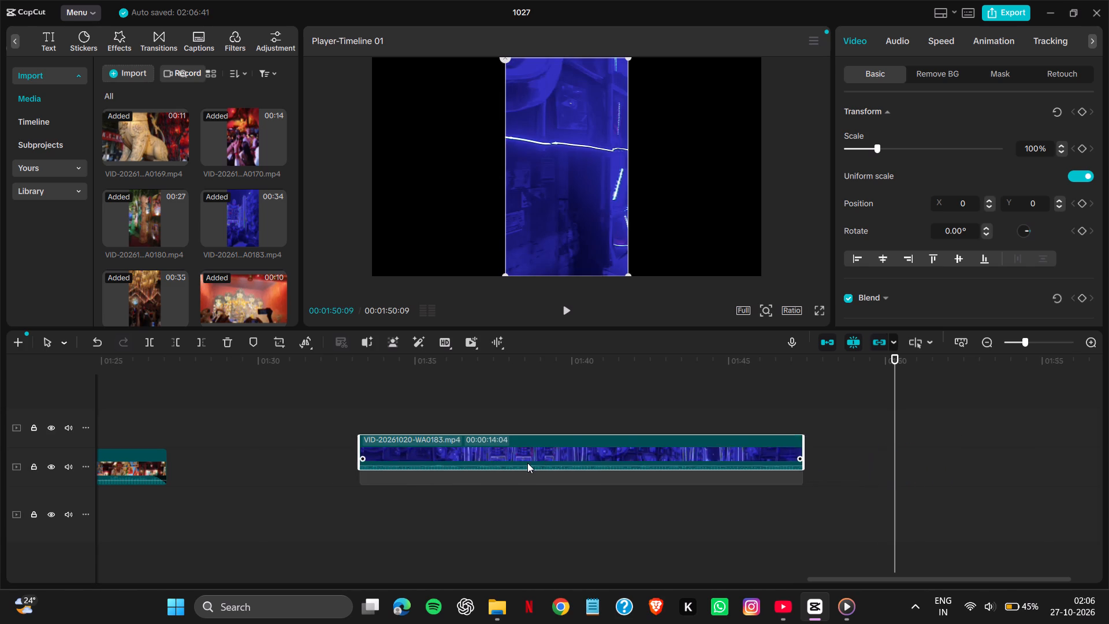
drag(527, 463, 355, 475)
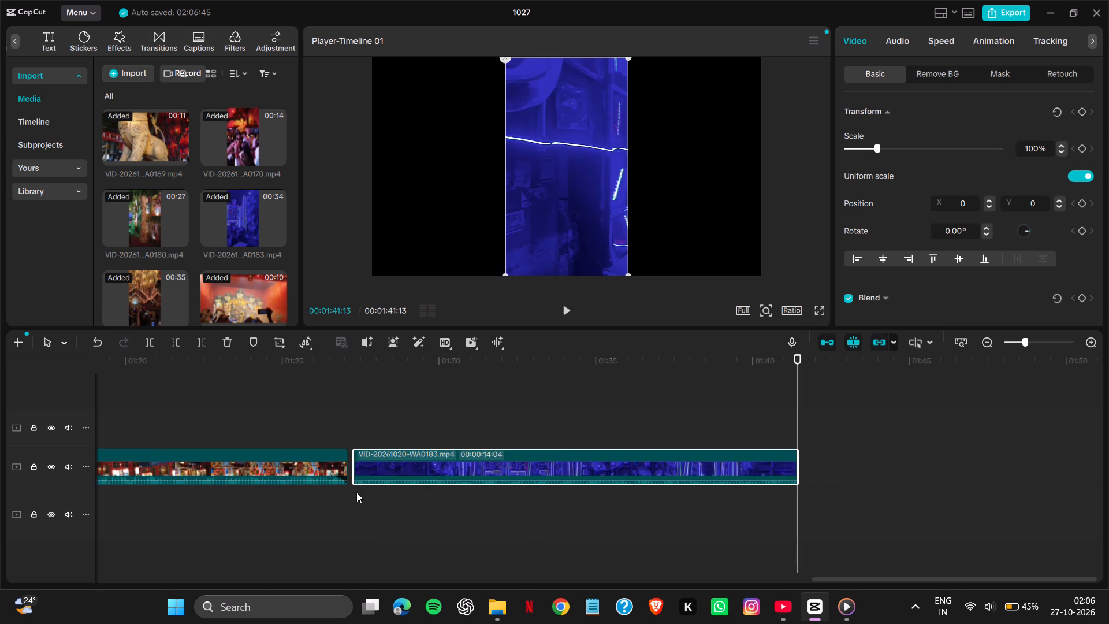
click(427, 377)
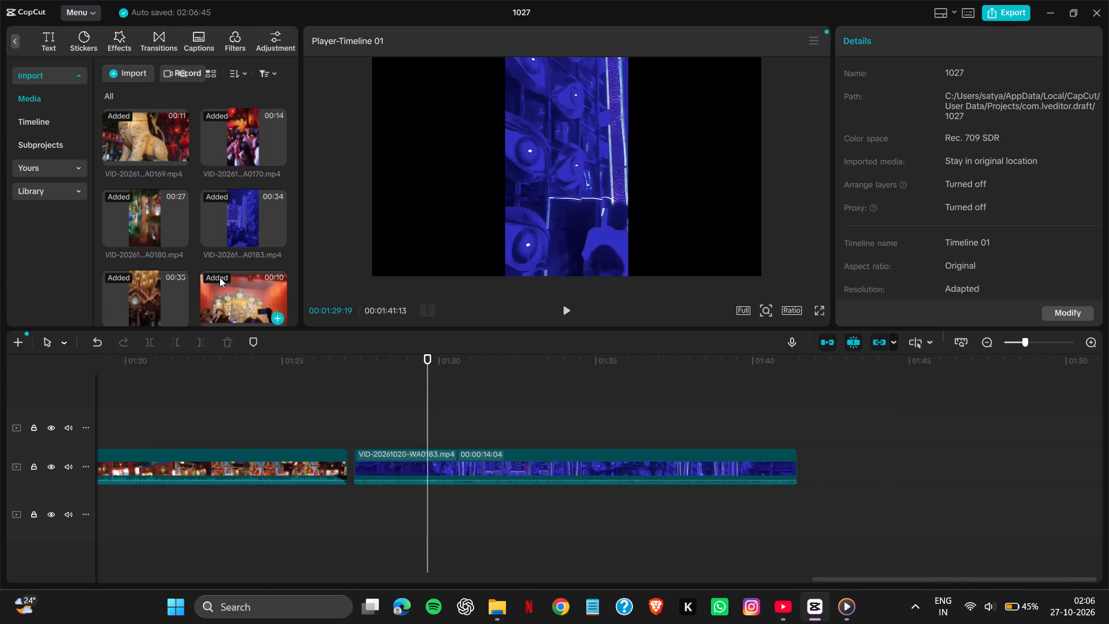
Look through the imported media clips to check which ones are already added to the timeline.
scroll(188, 214, down, 2)
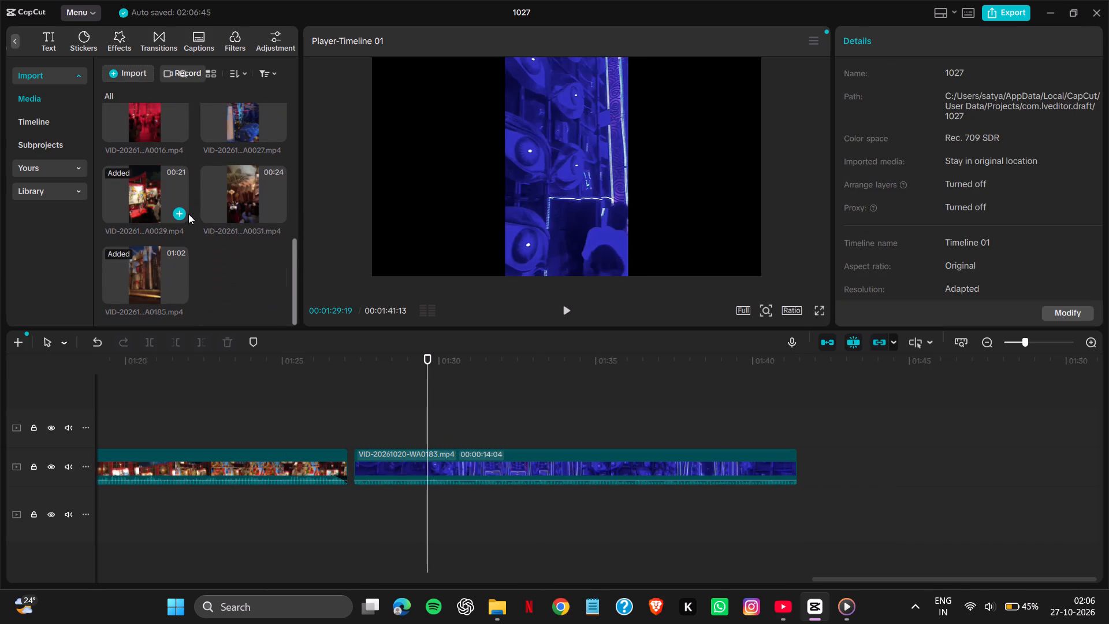
scroll(188, 214, down, 1)
scroll(188, 214, up, 2)
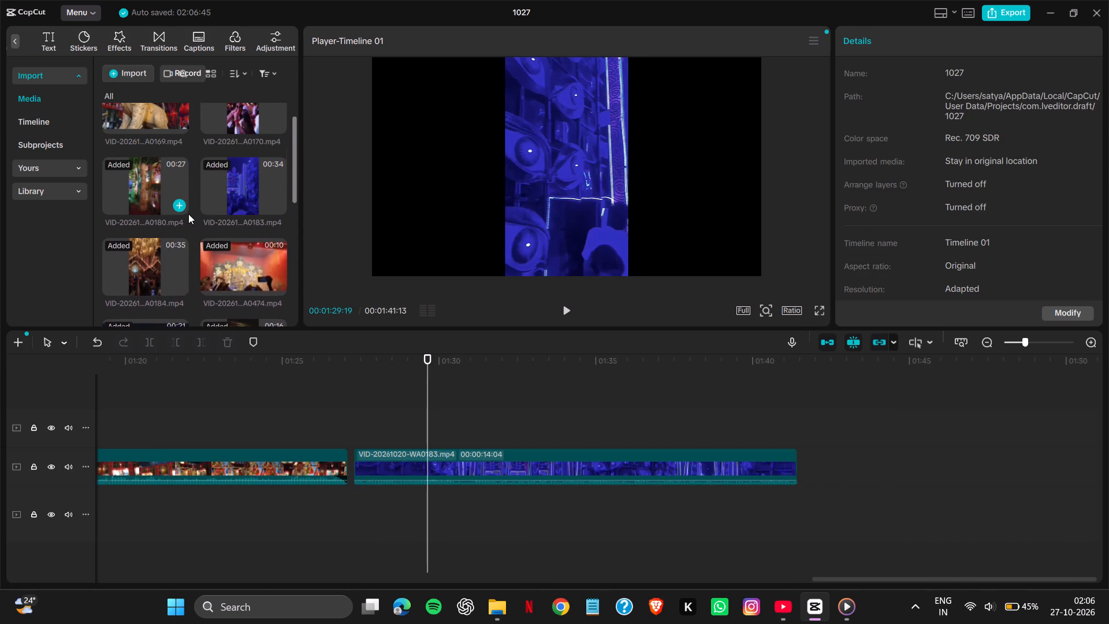
scroll(188, 214, up, 2)
scroll(188, 214, down, 3)
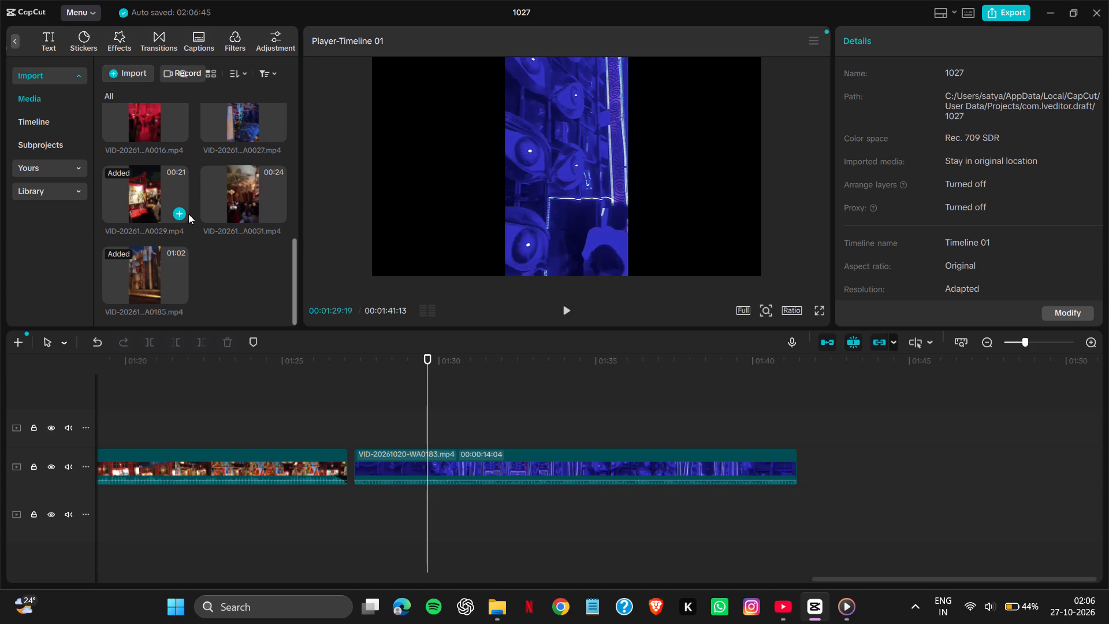
Look over the order and spacing of the earlier timeline clips, from WA0169 through WA0184 to WA0474.
scroll(422, 435, right, 5)
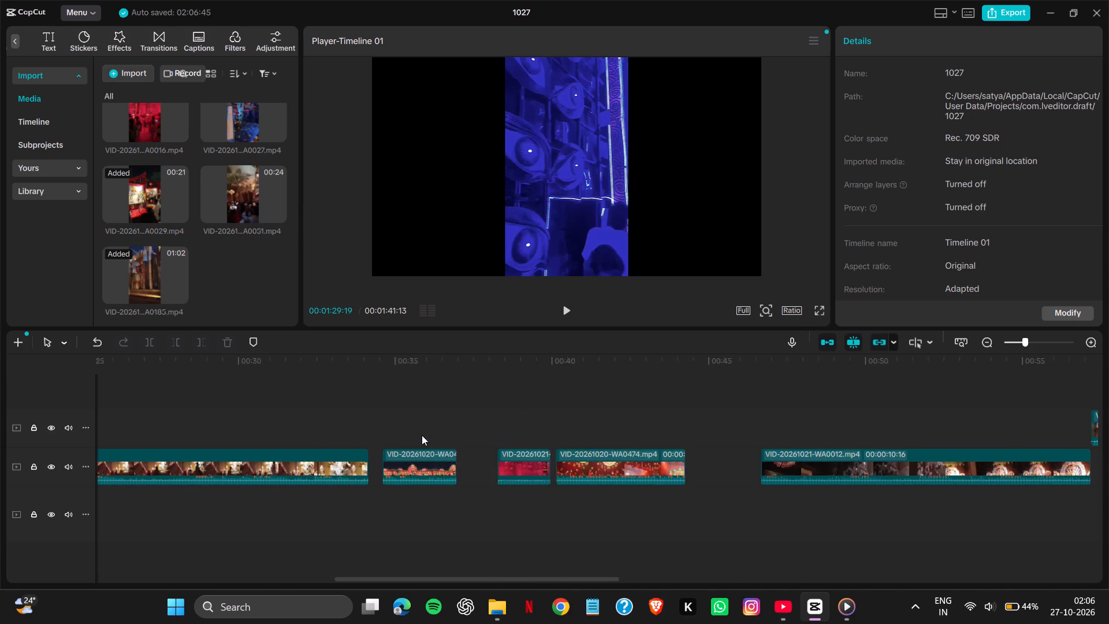
scroll(422, 435, right, 6)
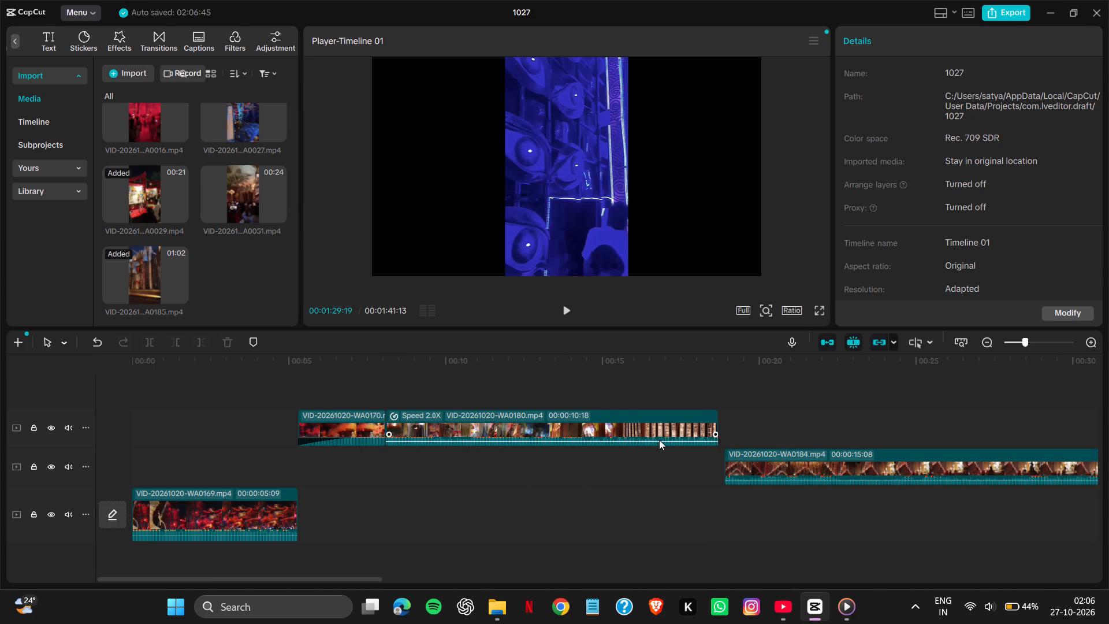
click(627, 419)
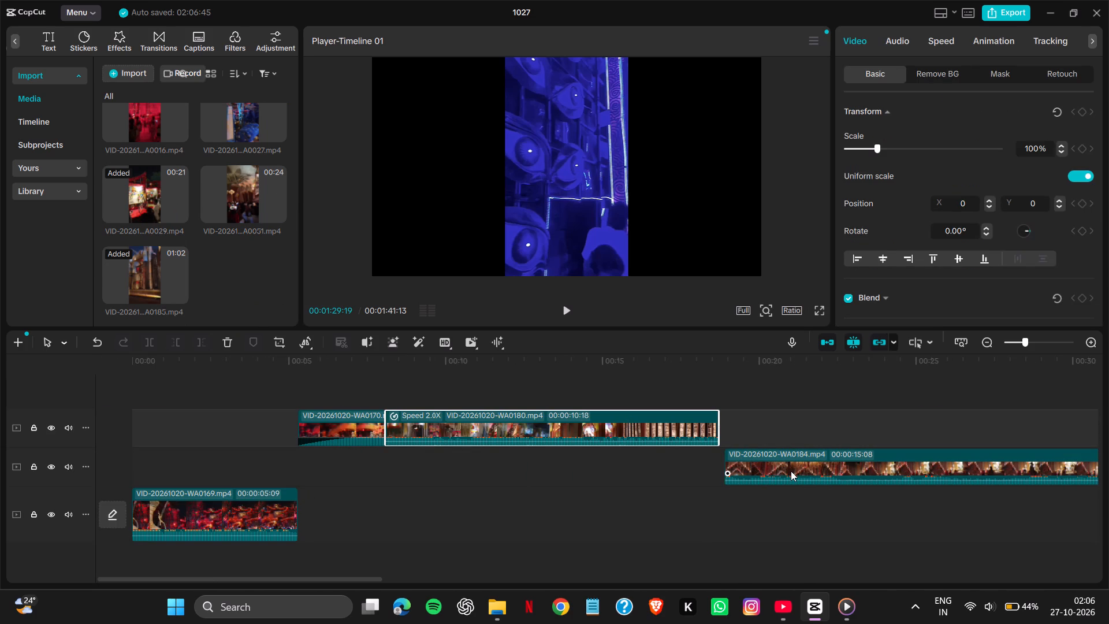
click(791, 471)
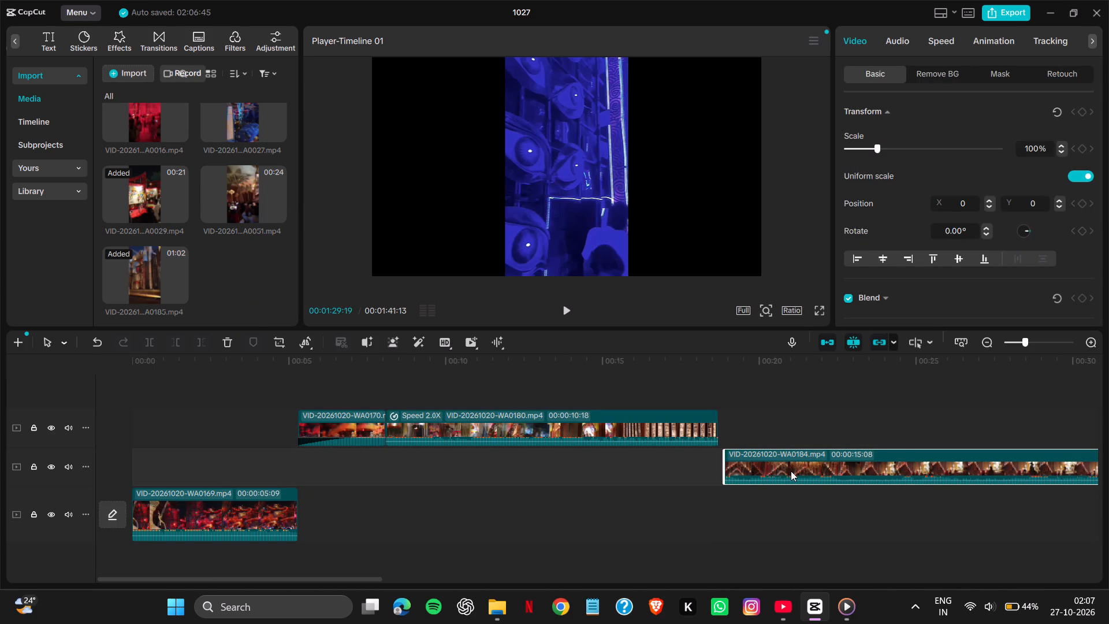
scroll(788, 511, left, 2)
scroll(720, 495, left, 3)
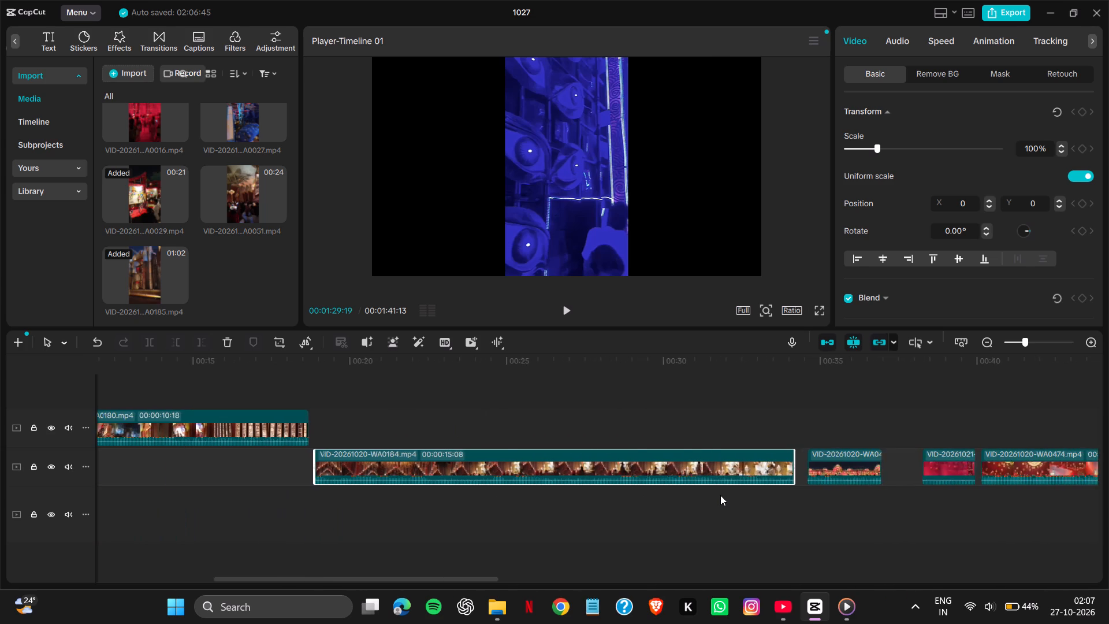
scroll(720, 495, left, 1)
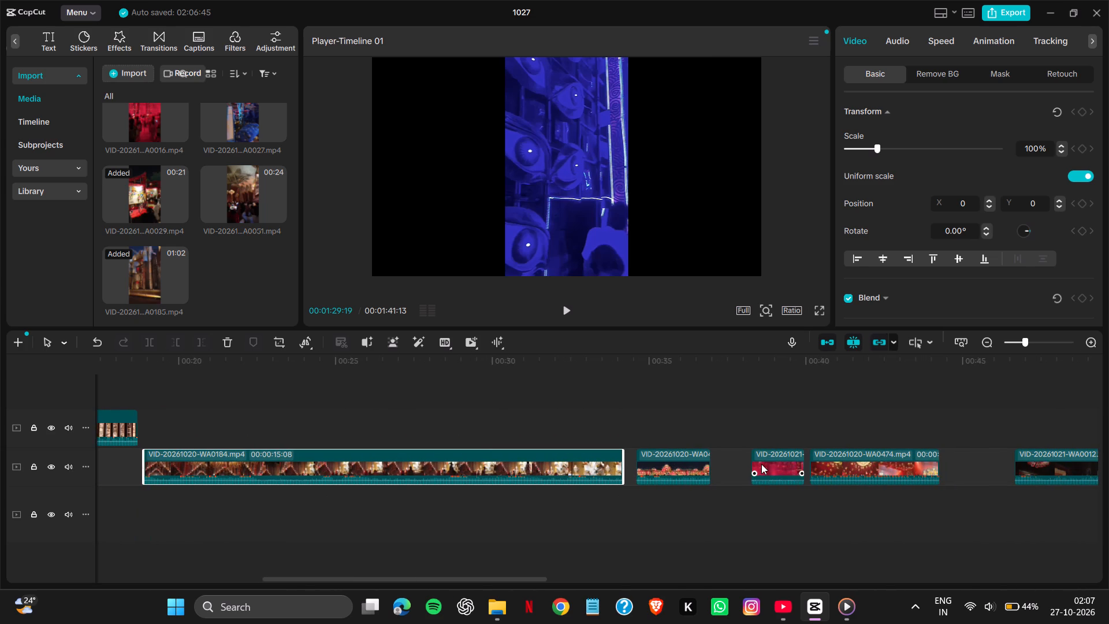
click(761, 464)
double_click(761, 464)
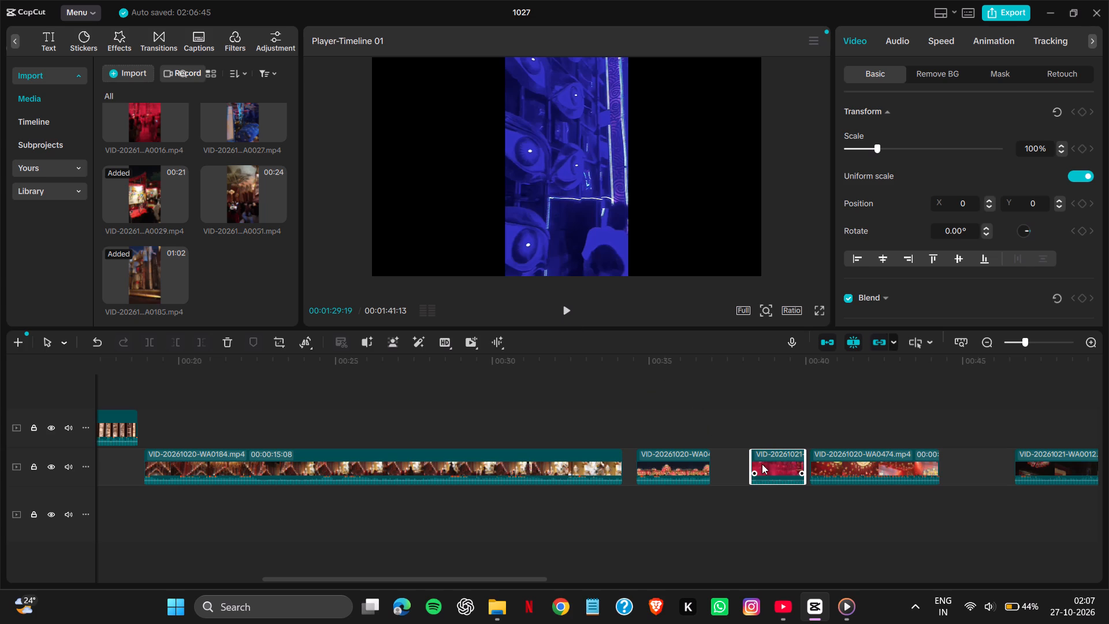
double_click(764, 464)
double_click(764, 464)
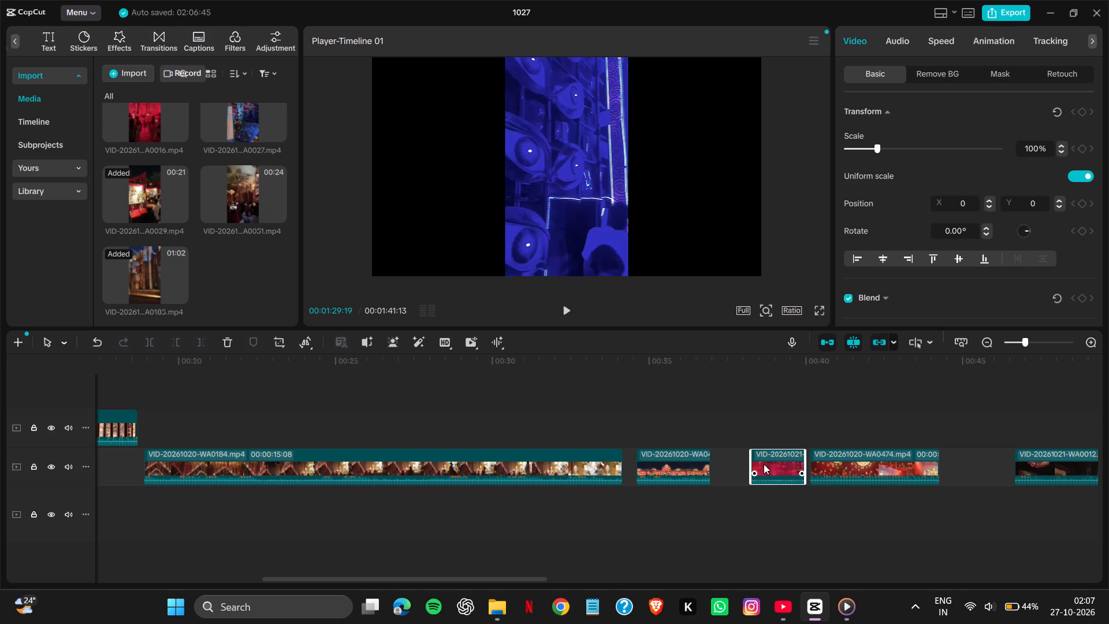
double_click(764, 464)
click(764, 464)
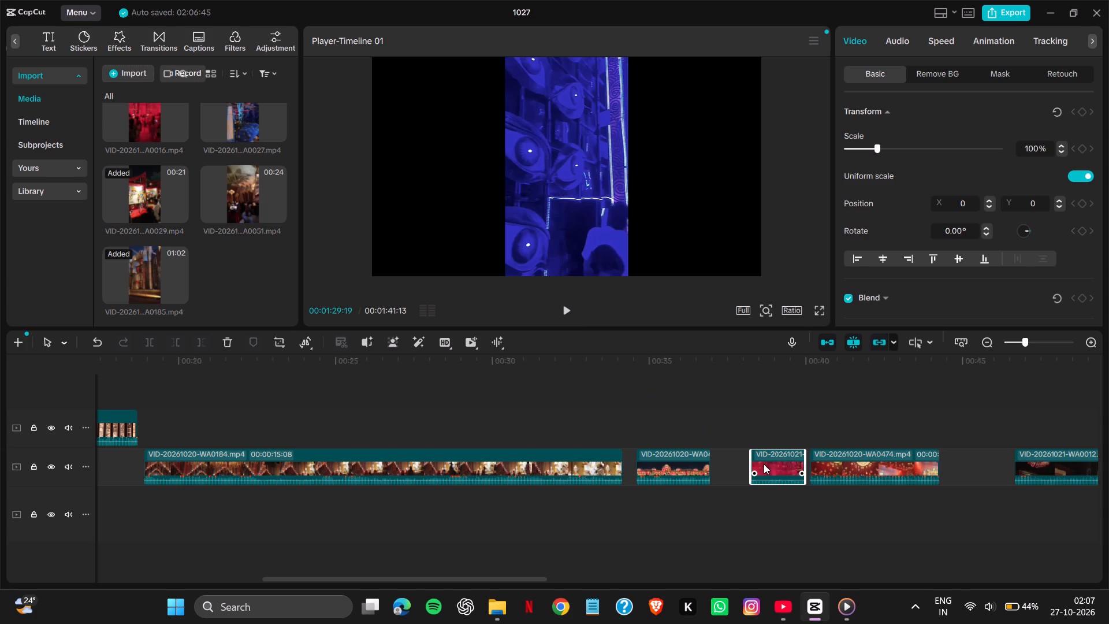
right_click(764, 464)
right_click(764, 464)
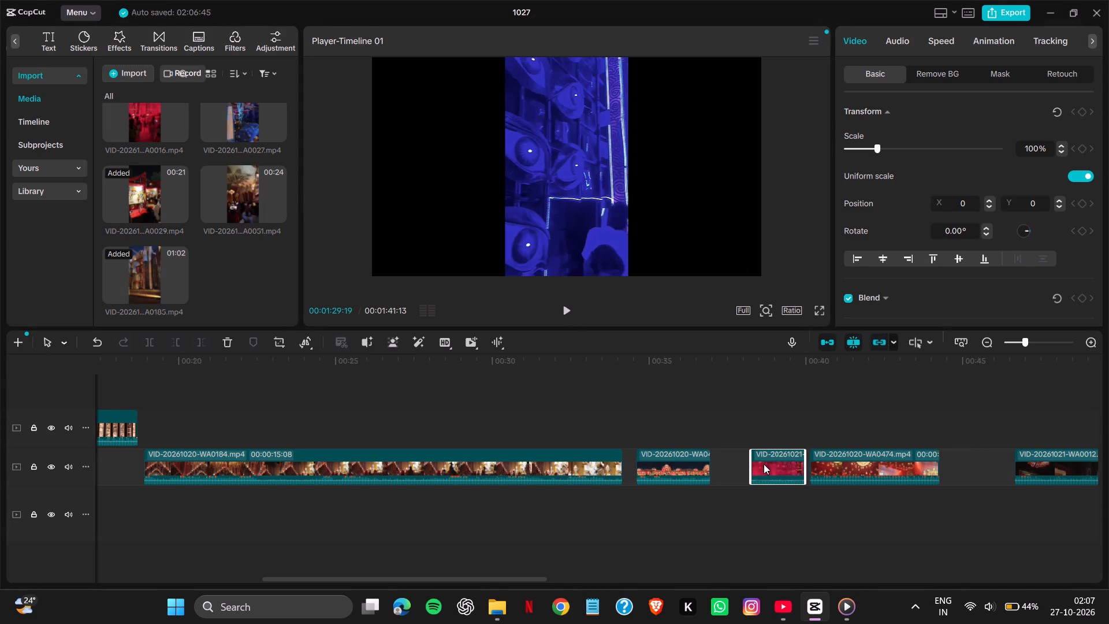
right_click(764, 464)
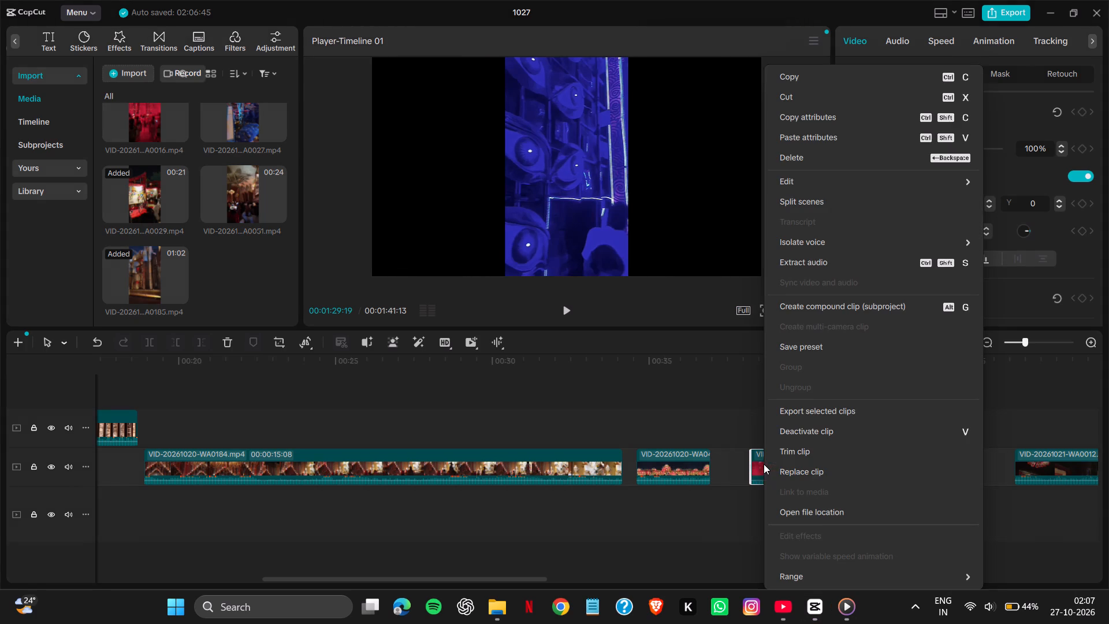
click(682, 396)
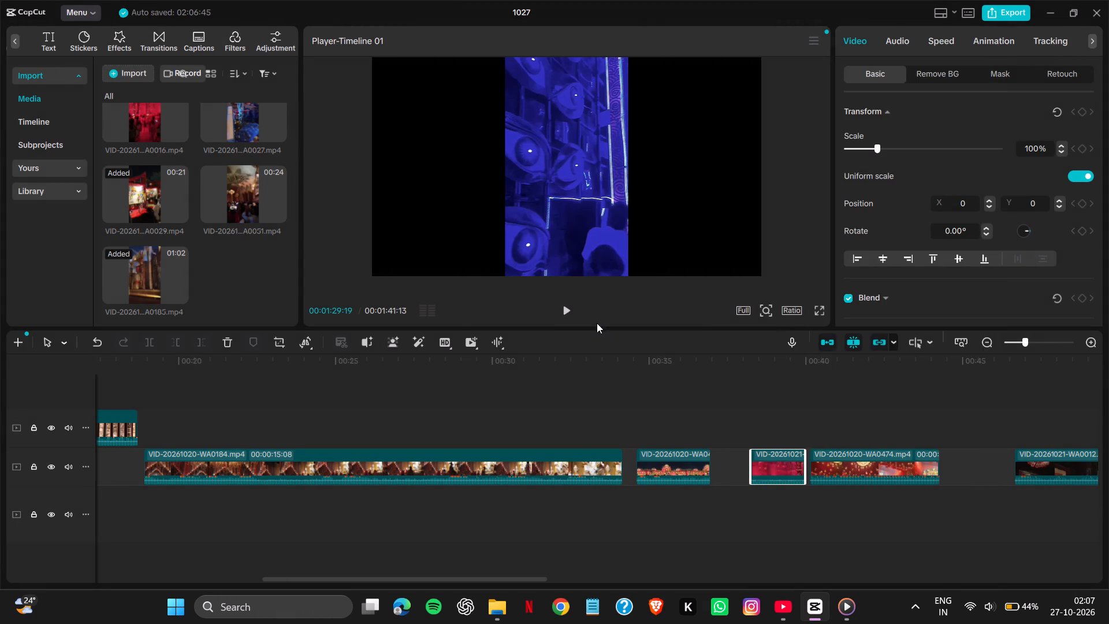
Play the moved WA0183 clip from 00:01:29:19 to about 00:01:36 to review its footage.
click(564, 310)
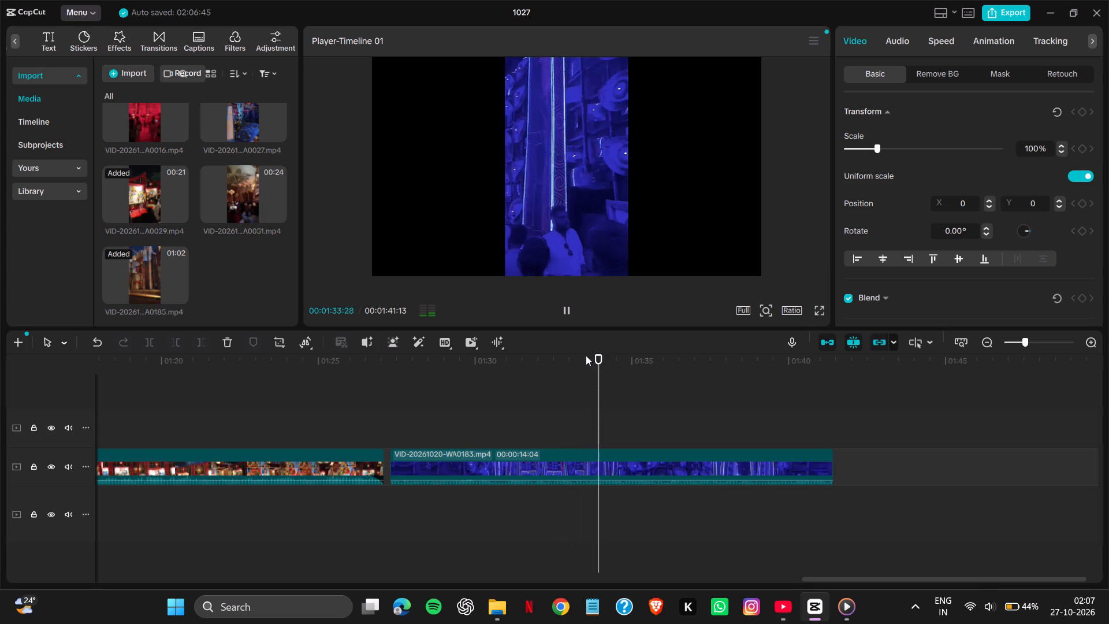
click(567, 313)
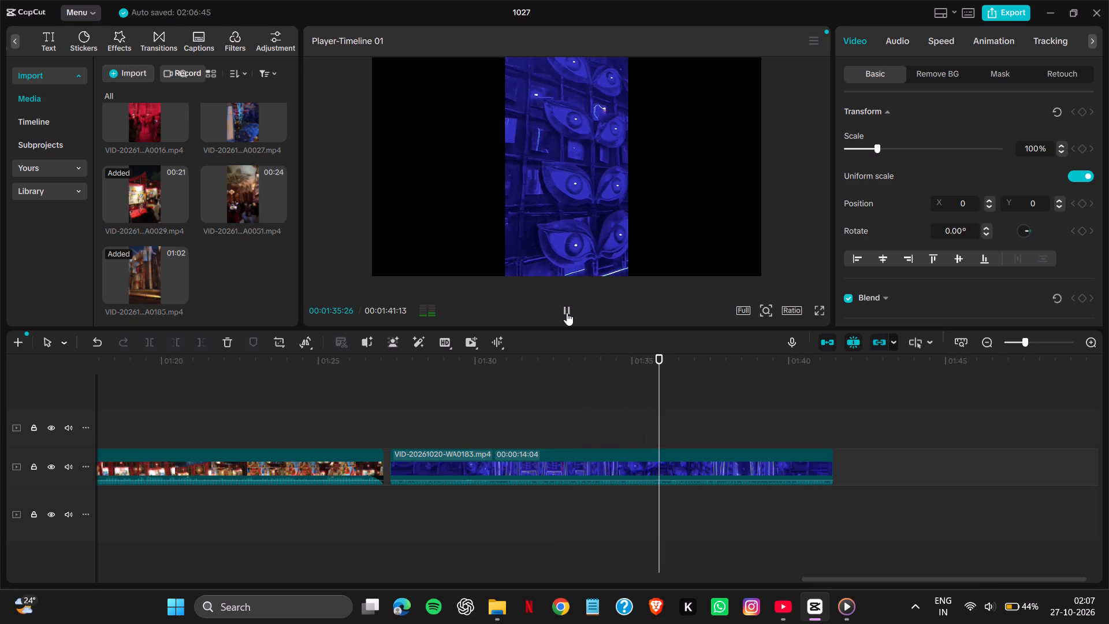
Scrub back from the WA0183 clip to WA0180 and review the footage and gaps from there through WA0474.
drag(665, 361, 92, 432)
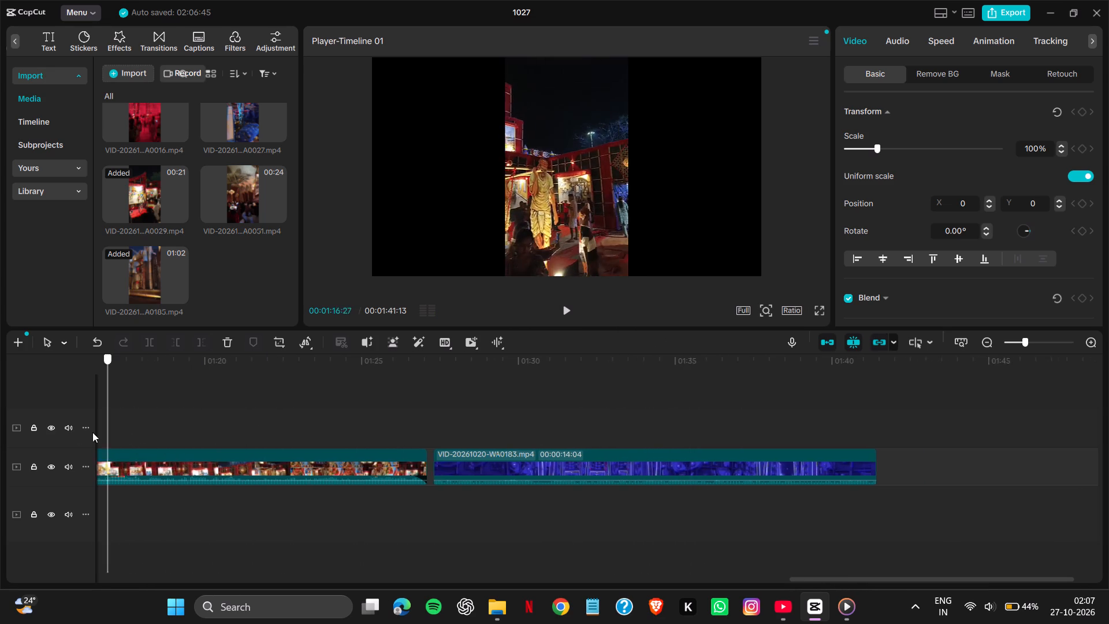
drag(92, 432, 395, 372)
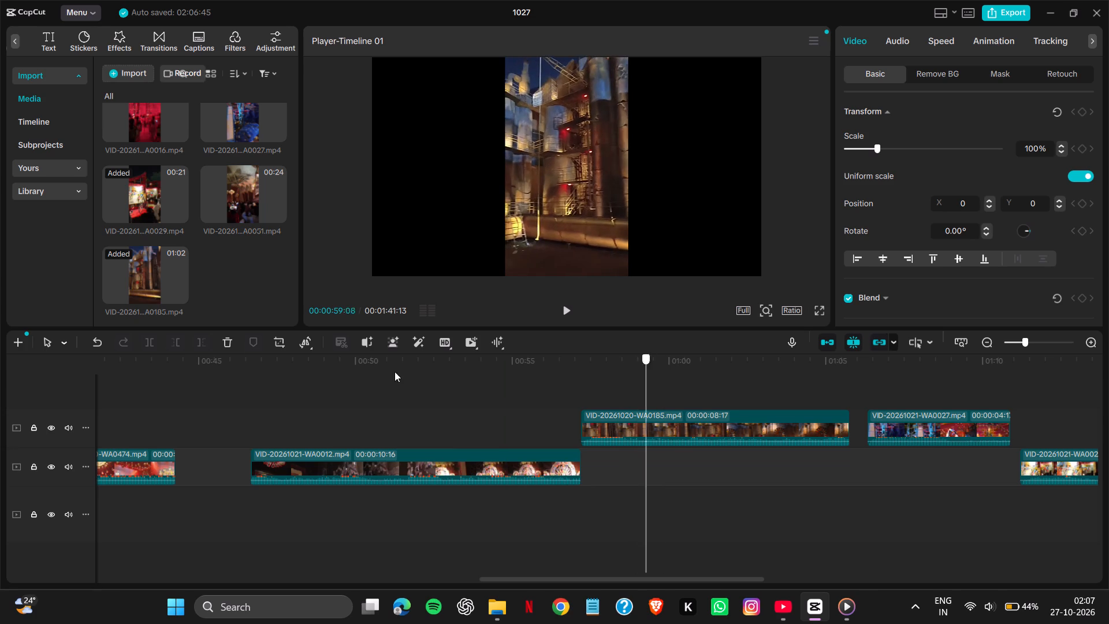
drag(395, 372, 98, 459)
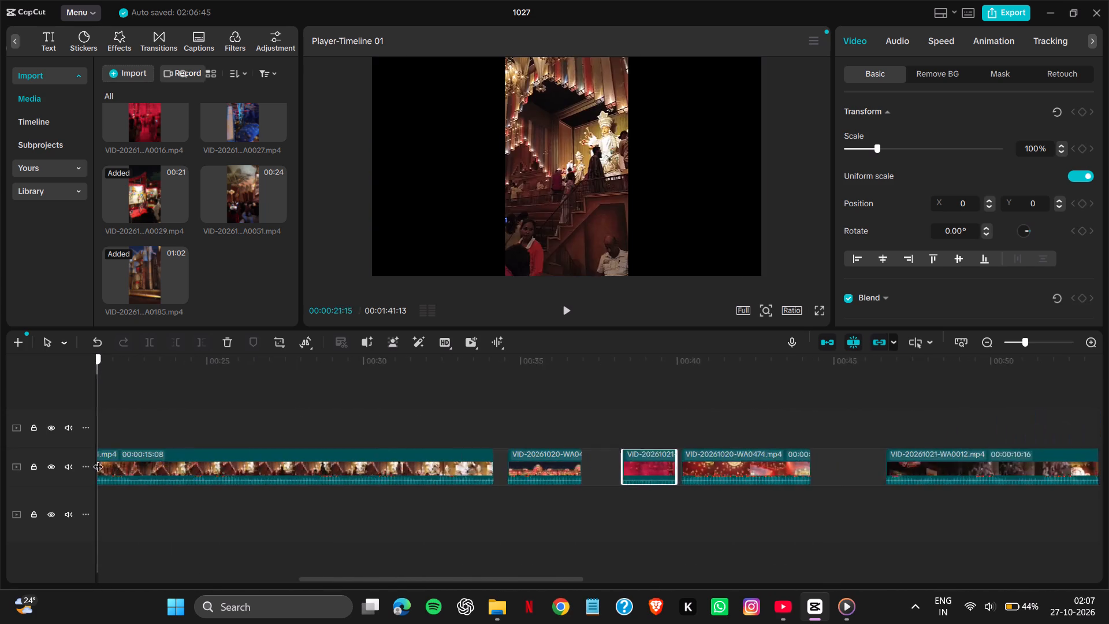
drag(98, 459, 222, 395)
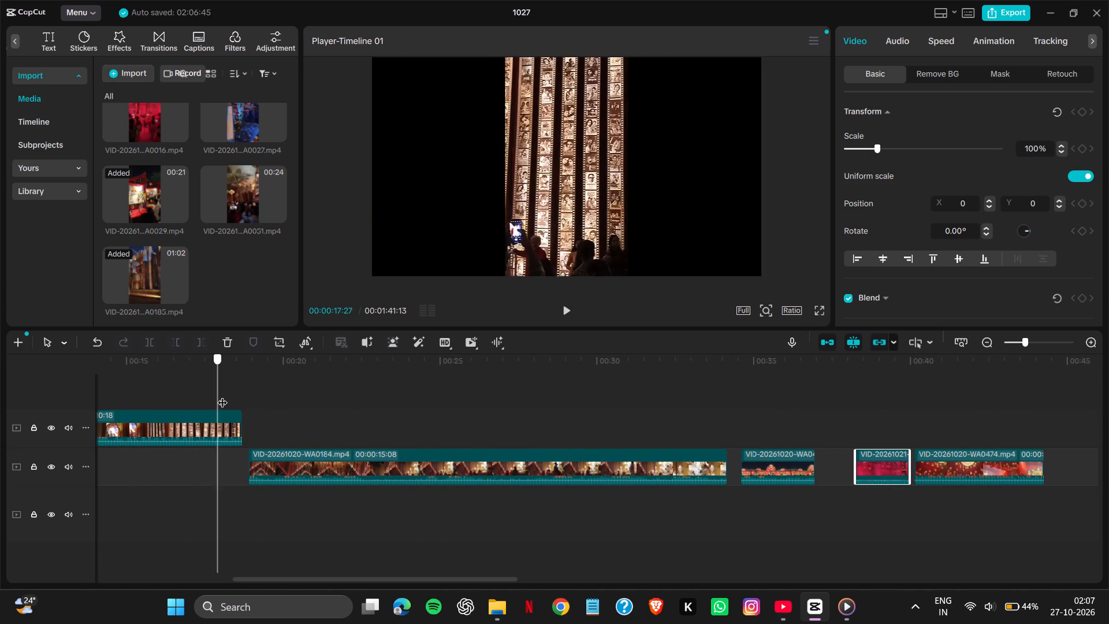
drag(222, 395, 467, 365)
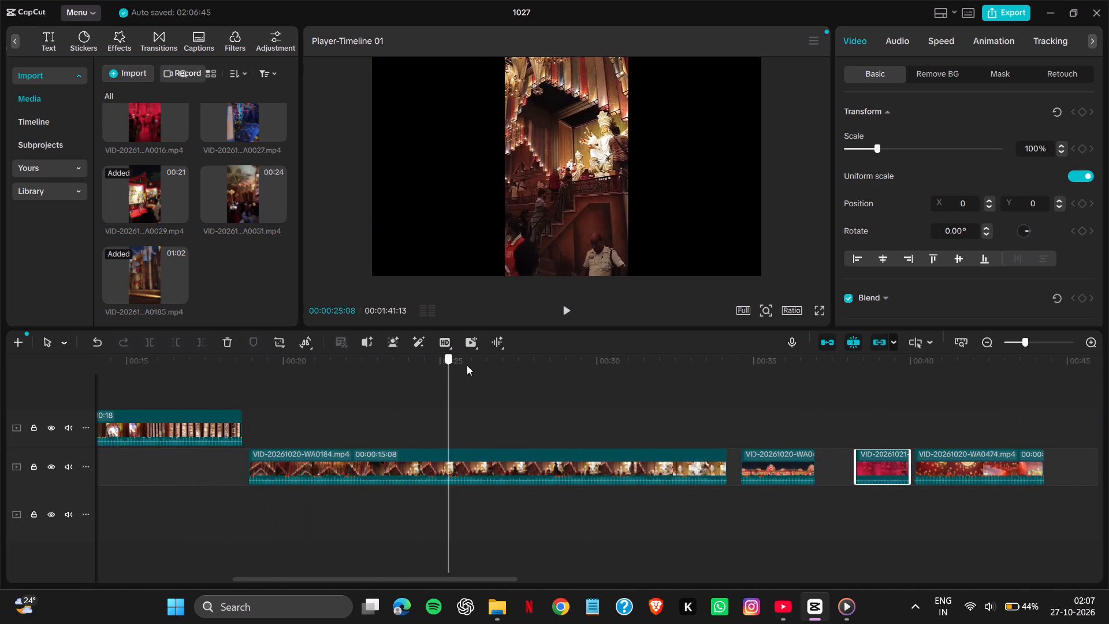
drag(467, 365, 669, 377)
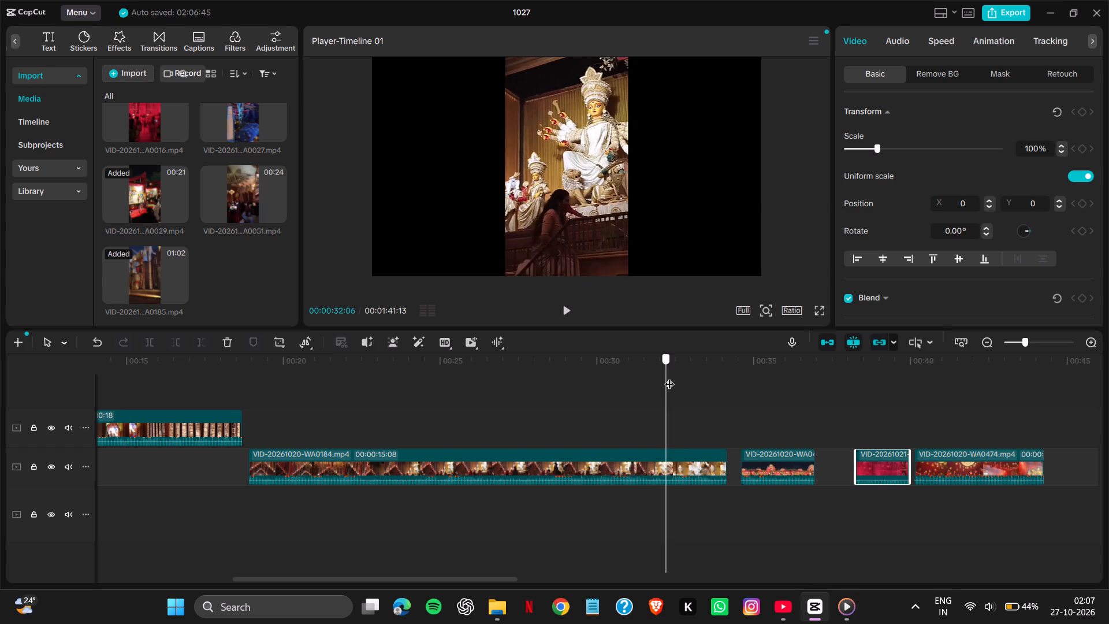
drag(669, 377, 723, 380)
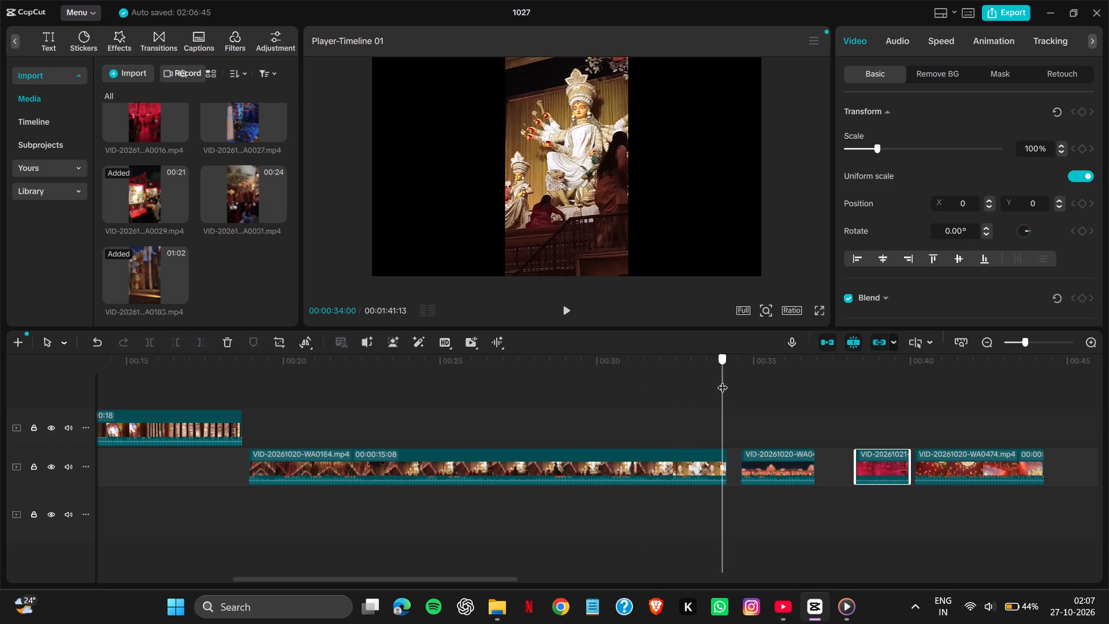
drag(723, 380, 831, 399)
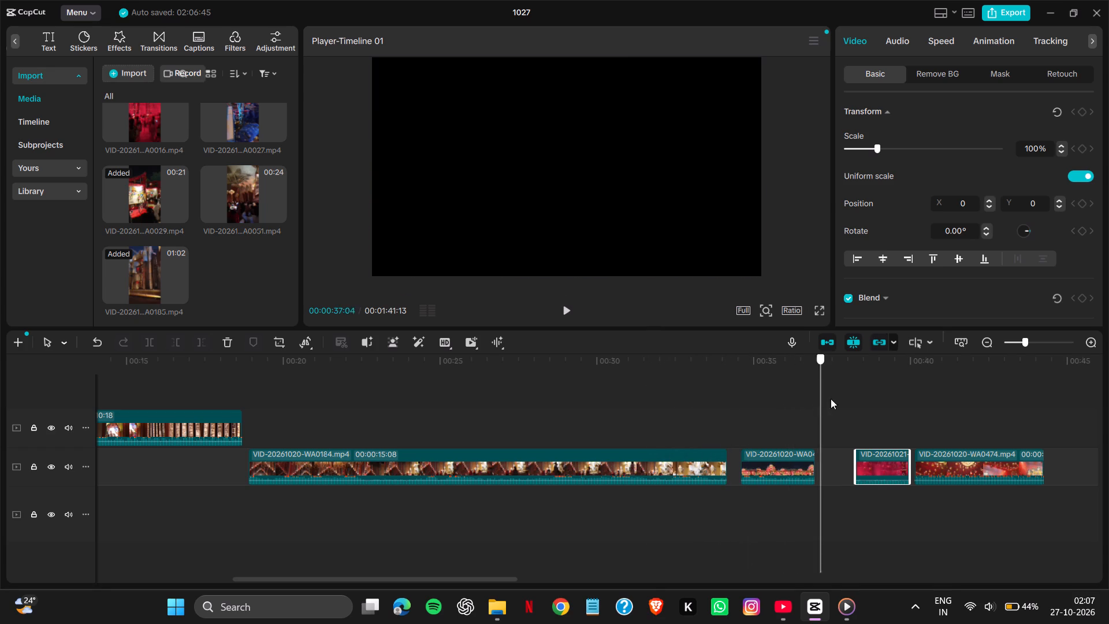
drag(831, 399, 918, 404)
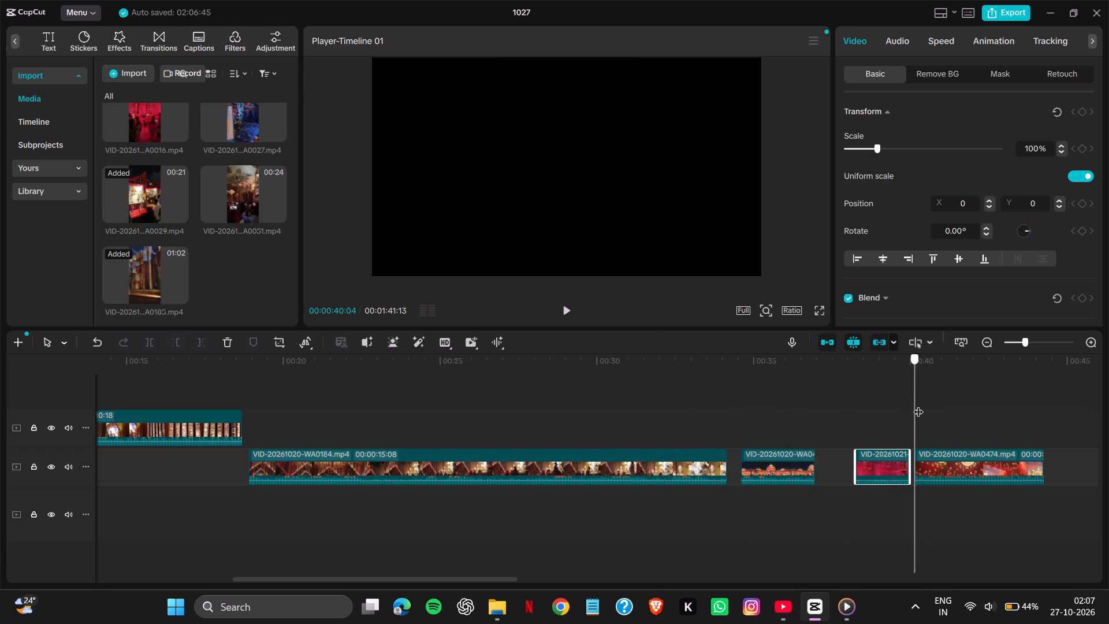
drag(918, 404, 1108, 387)
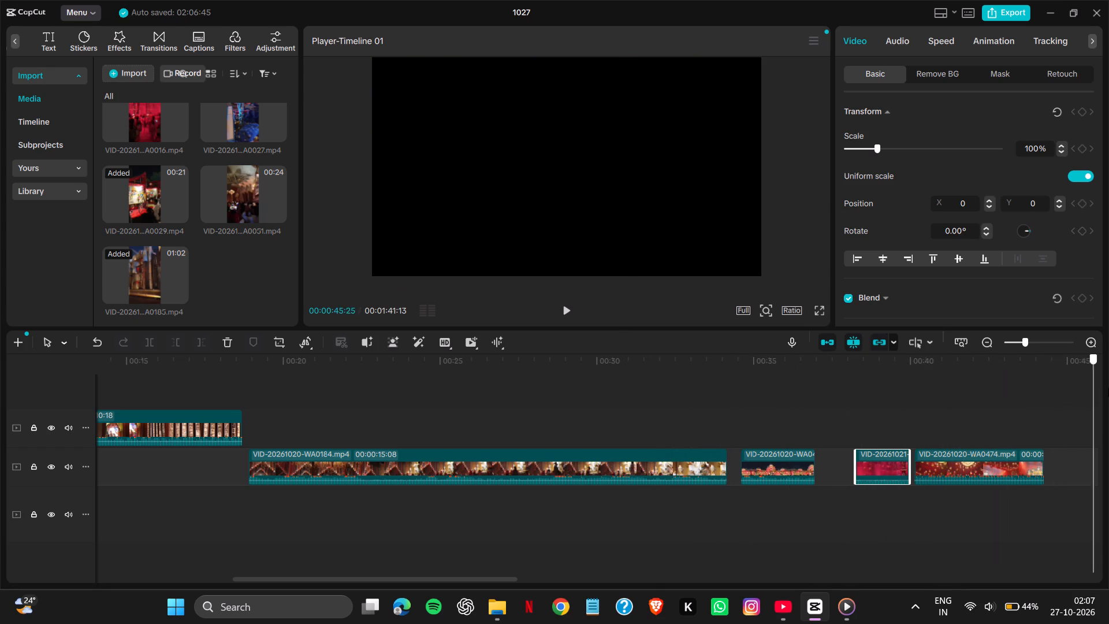
Scrub through the WA0012, WA0185, WA0027 and WA0029 clips, then back to the red clip before WA0474, checking footage and gaps.
drag(1108, 387, 863, 422)
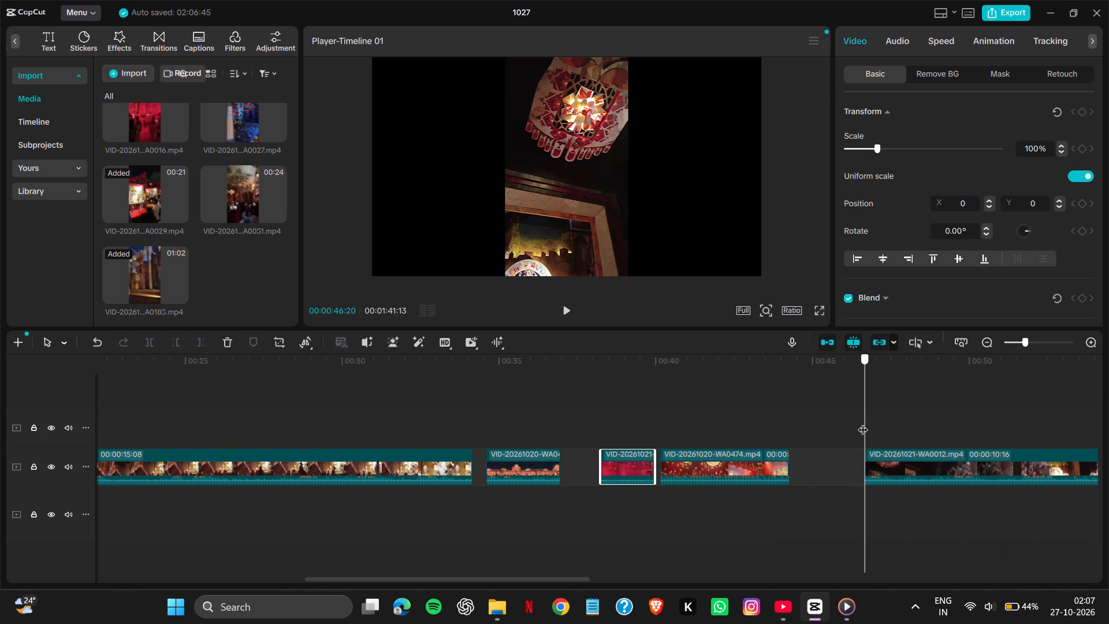
drag(863, 422, 962, 410)
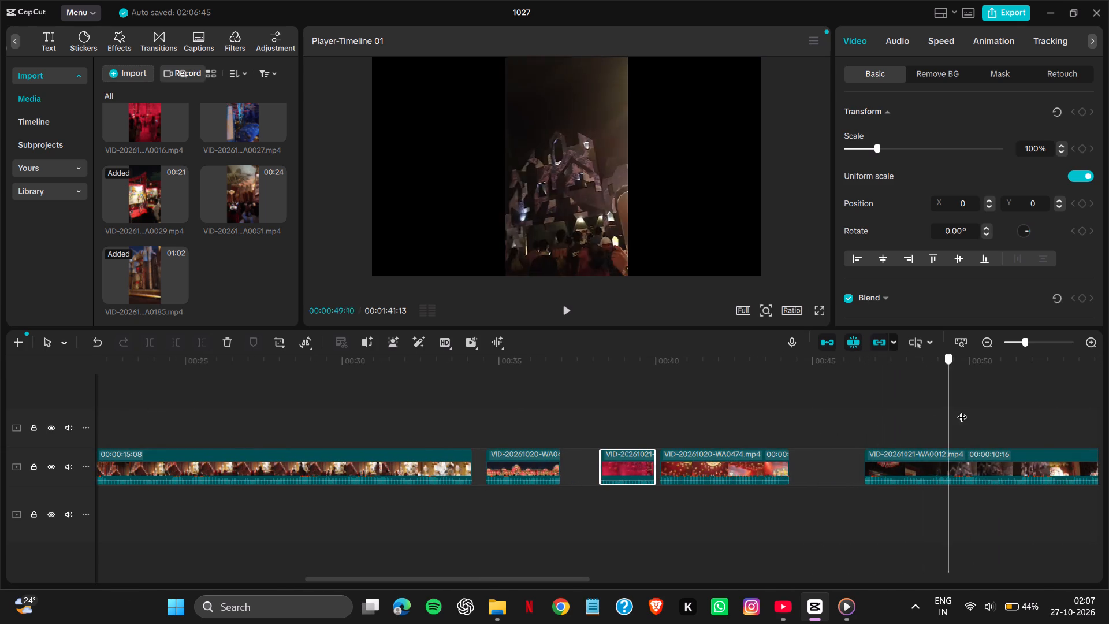
drag(962, 410, 600, 428)
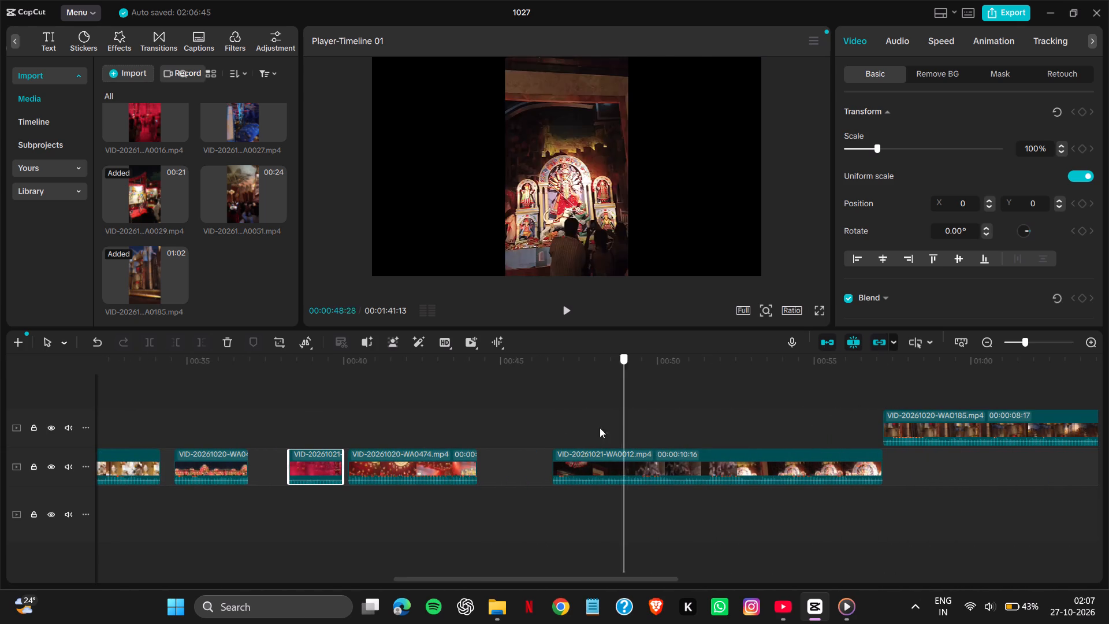
drag(600, 428, 596, 437)
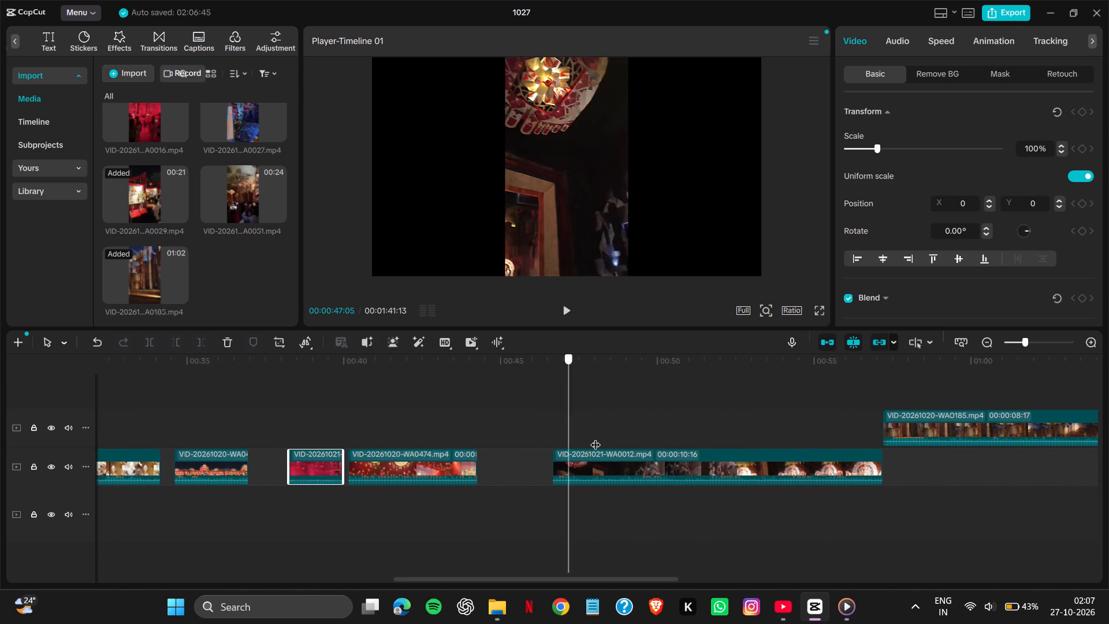
drag(596, 437, 863, 416)
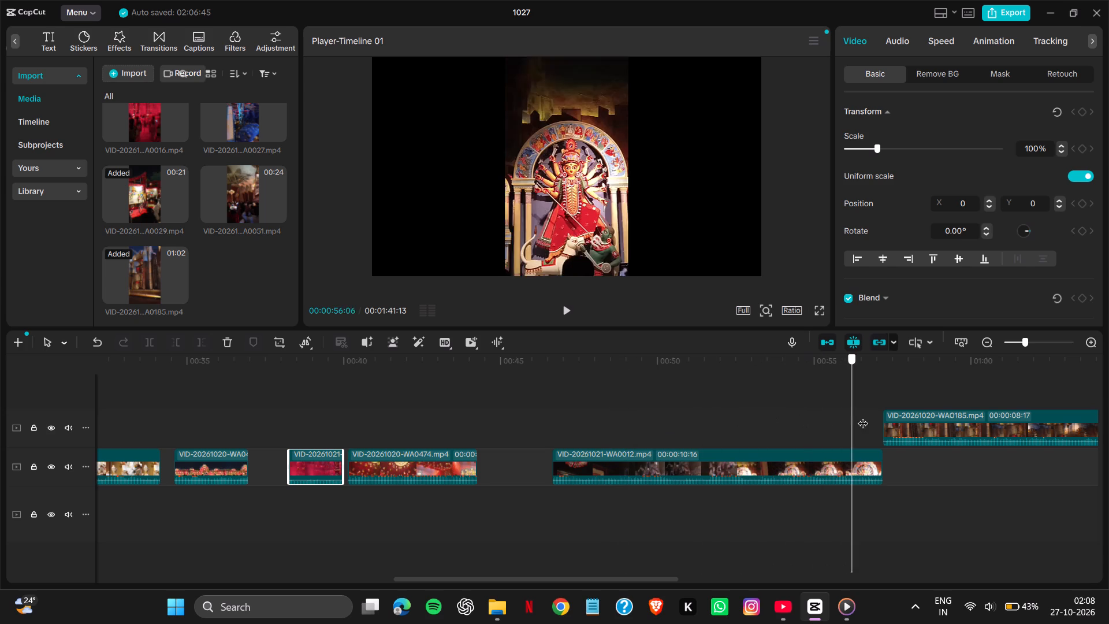
drag(863, 416, 900, 411)
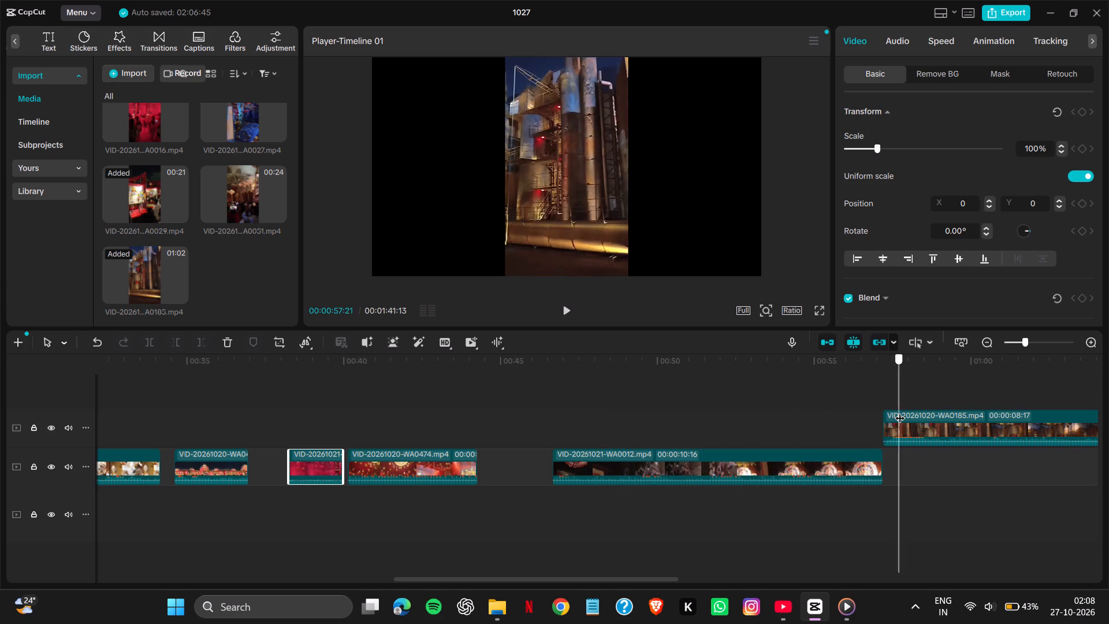
drag(900, 411, 1018, 401)
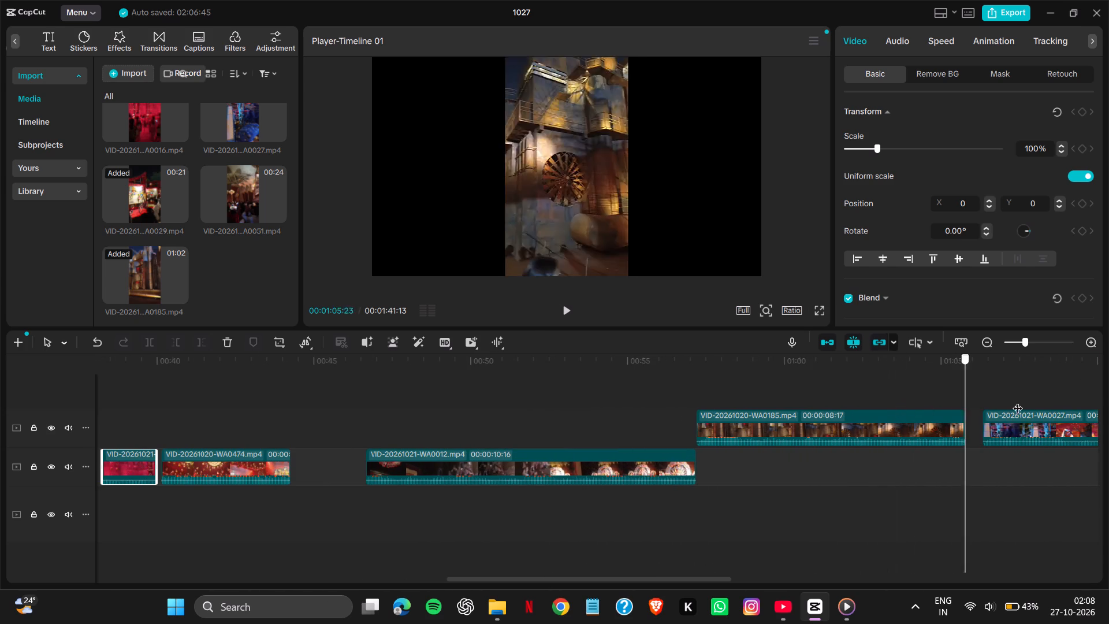
drag(1018, 401, 1076, 392)
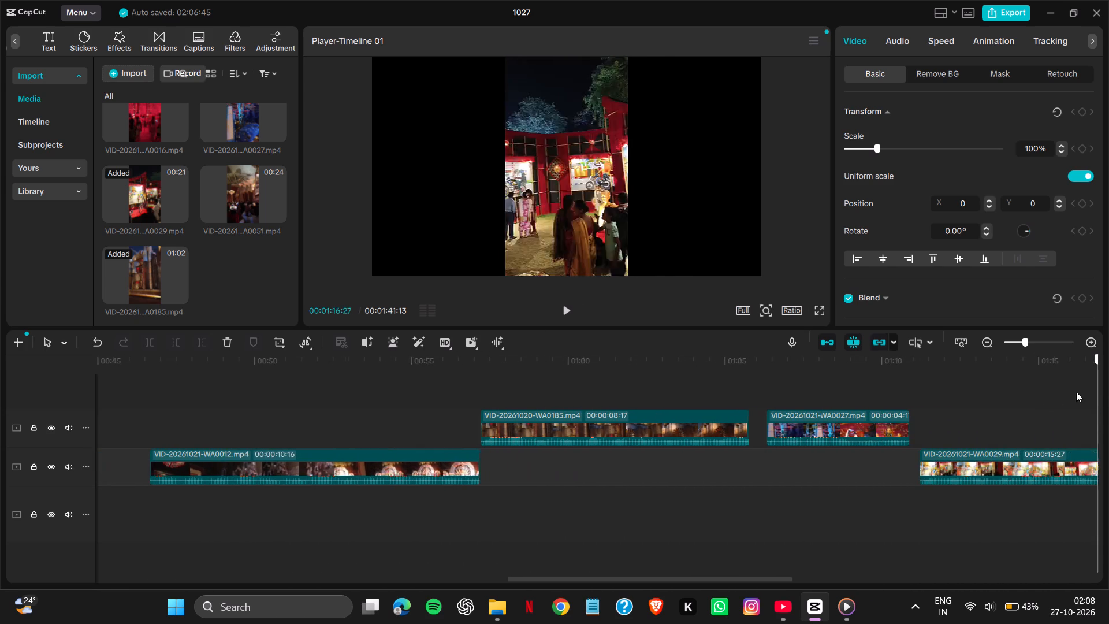
drag(1076, 392, 66, 437)
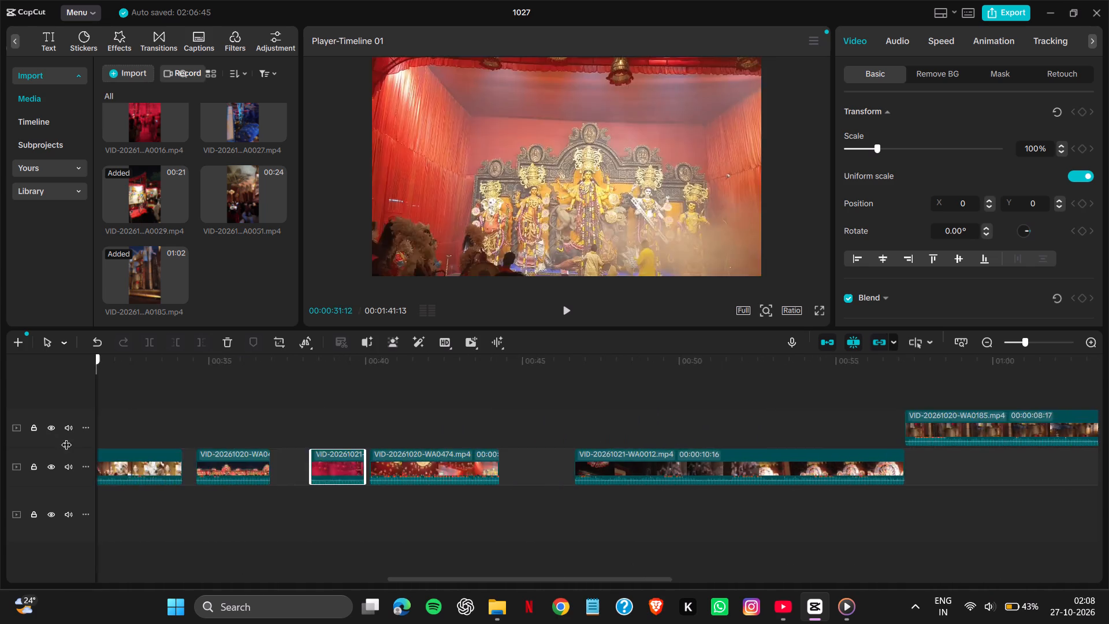
drag(66, 437, 400, 413)
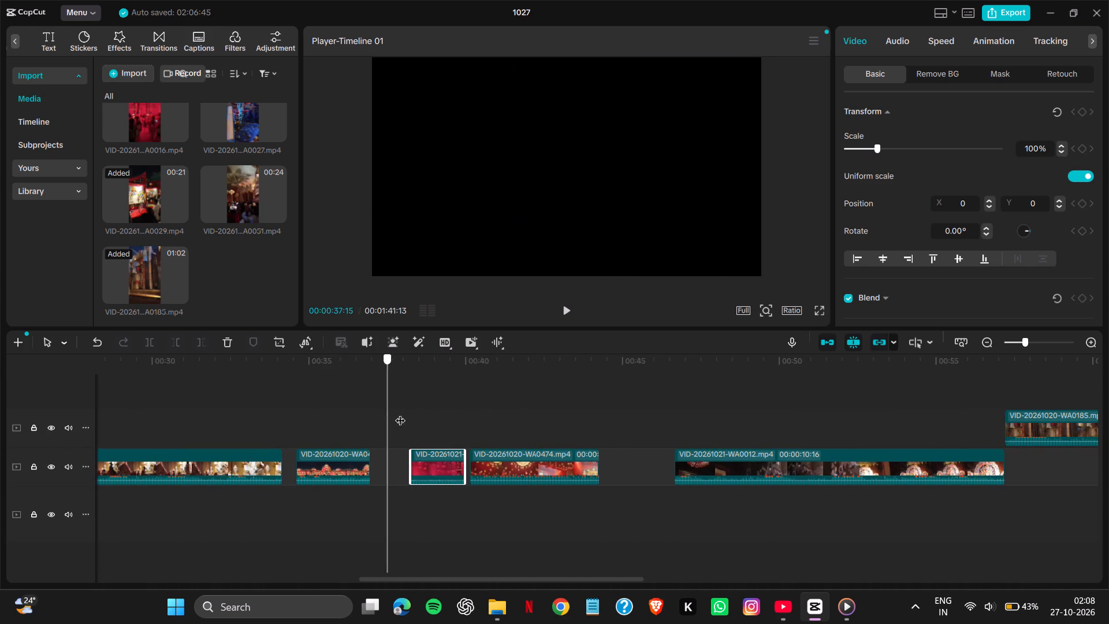
drag(400, 413, 438, 418)
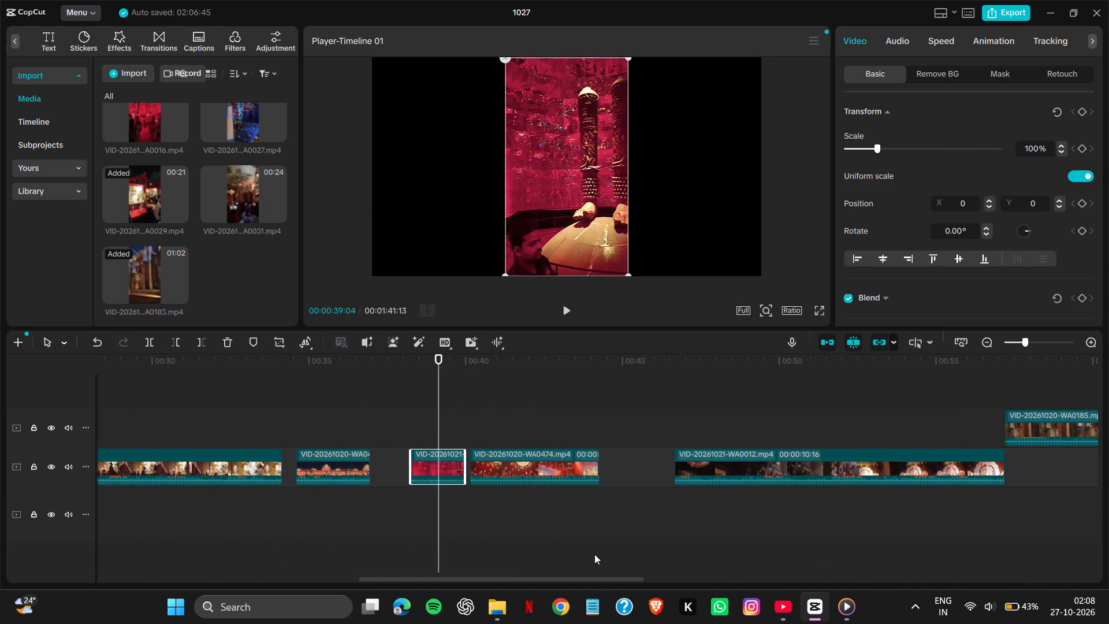
Move the WA0184 clip up to the track holding WA0170 and WA0180, directly against the end of WA0180.
click(594, 554)
scroll(337, 527, right, 3)
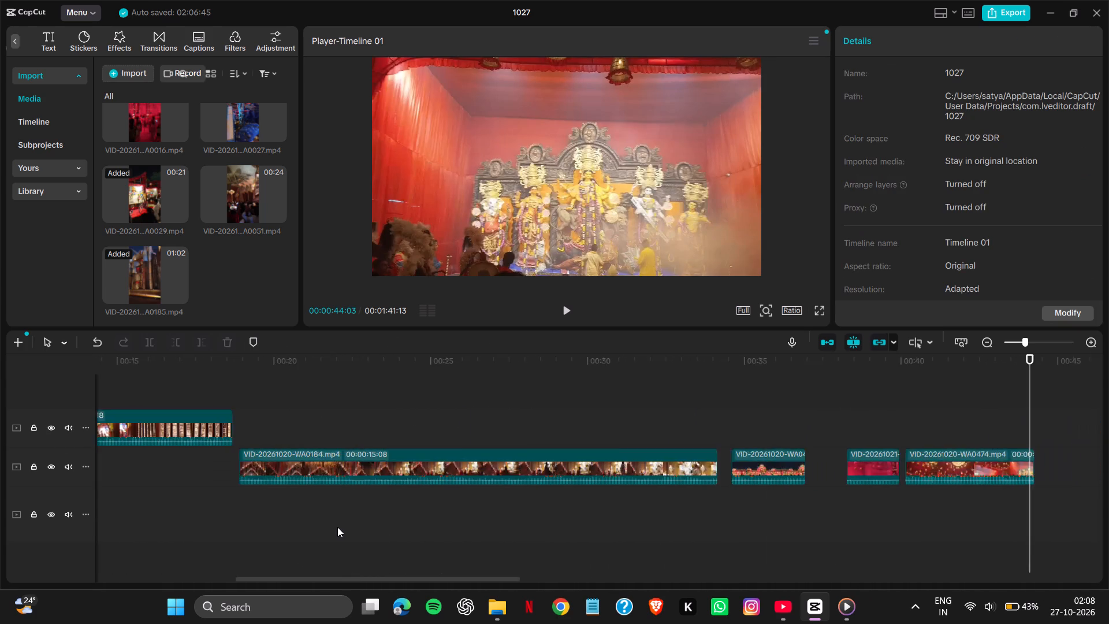
scroll(337, 527, right, 1)
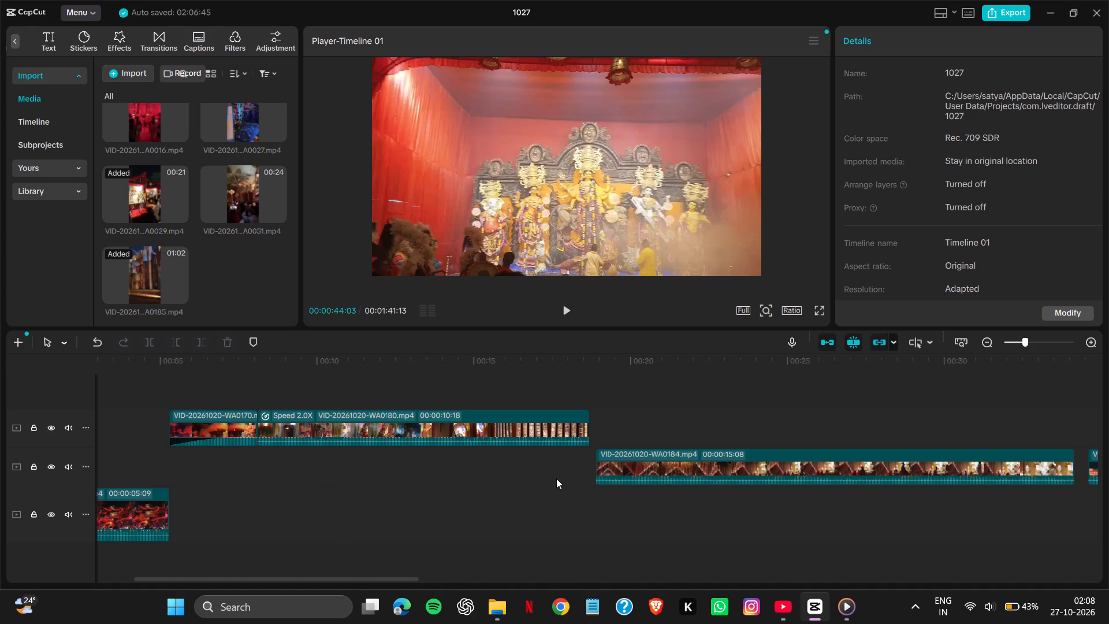
drag(643, 473, 624, 472)
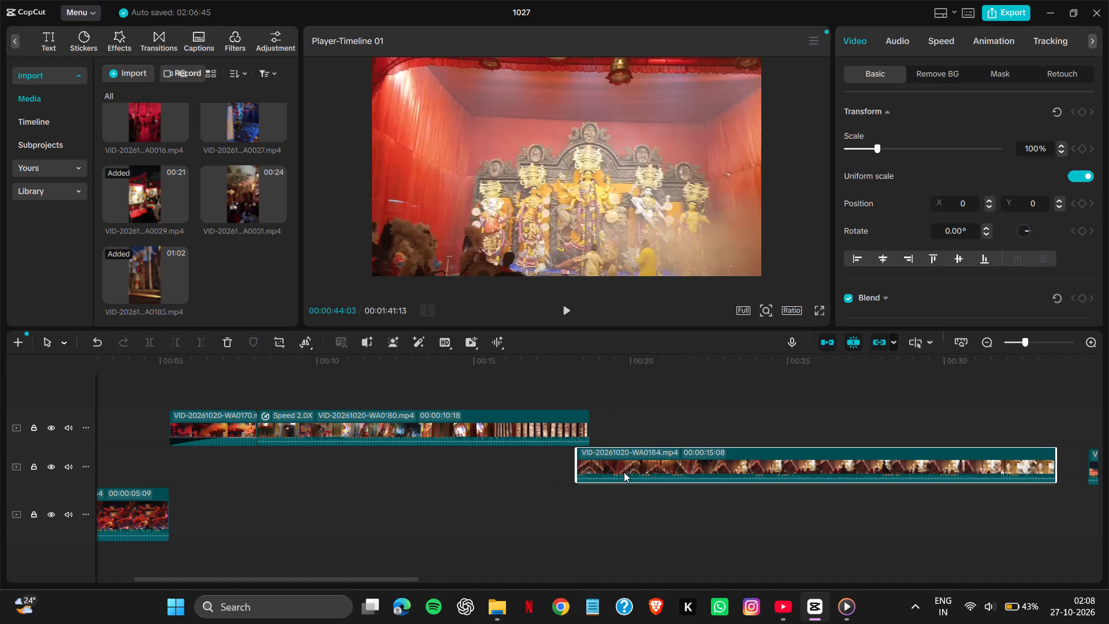
drag(624, 472, 638, 437)
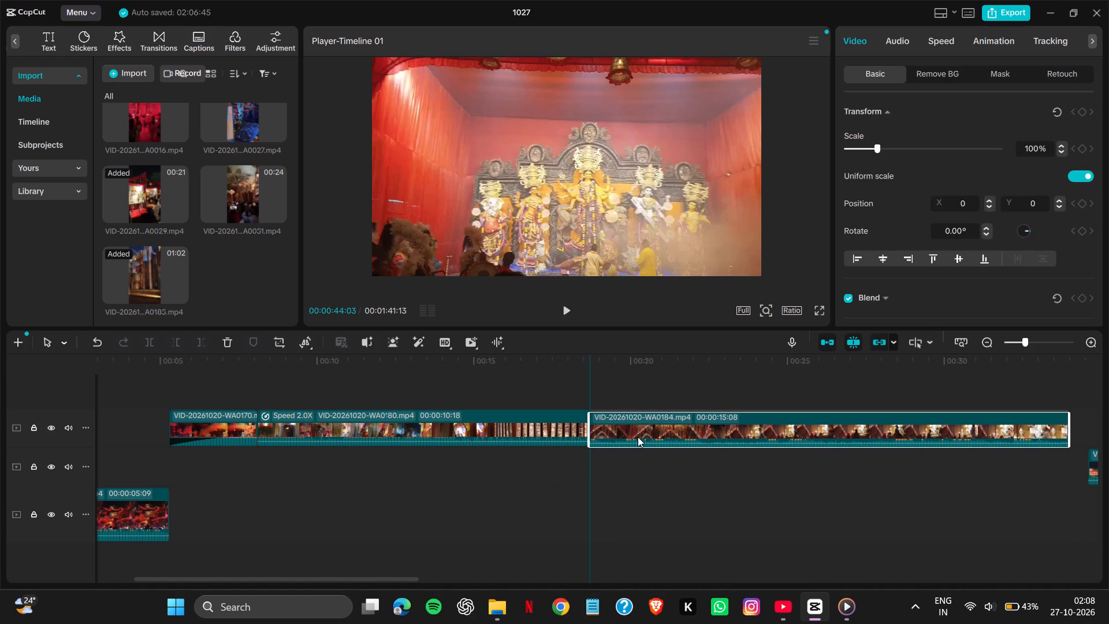
drag(638, 437, 639, 433)
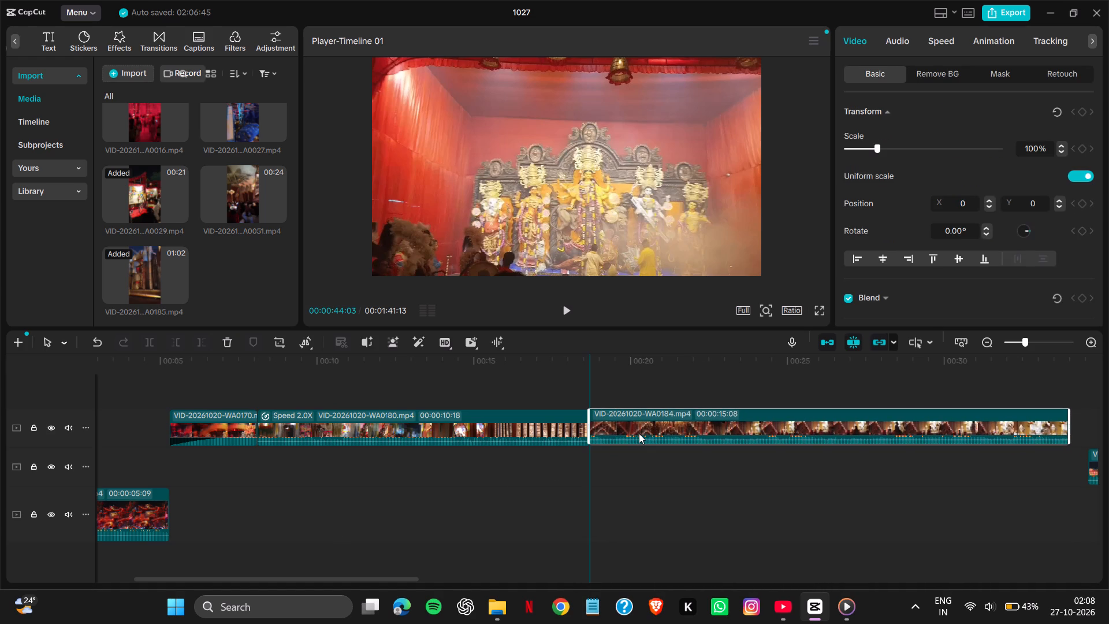
drag(639, 433, 639, 433)
Move the WA0169 clip from the lowest track up to the WA0170 track, ending directly where WA0170 starts.
drag(132, 501, 135, 422)
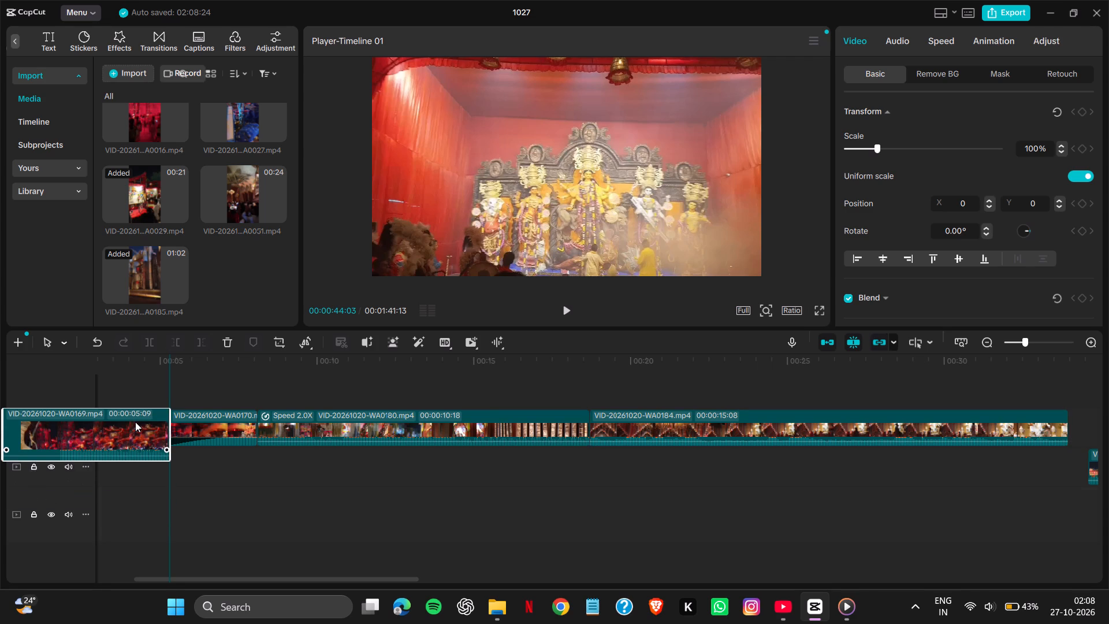
Move the short clip after WA0184, the red VID-20261021 clip and WA0474 up to WA0184's track, placed end to end directly behind it.
scroll(674, 466, left, 2)
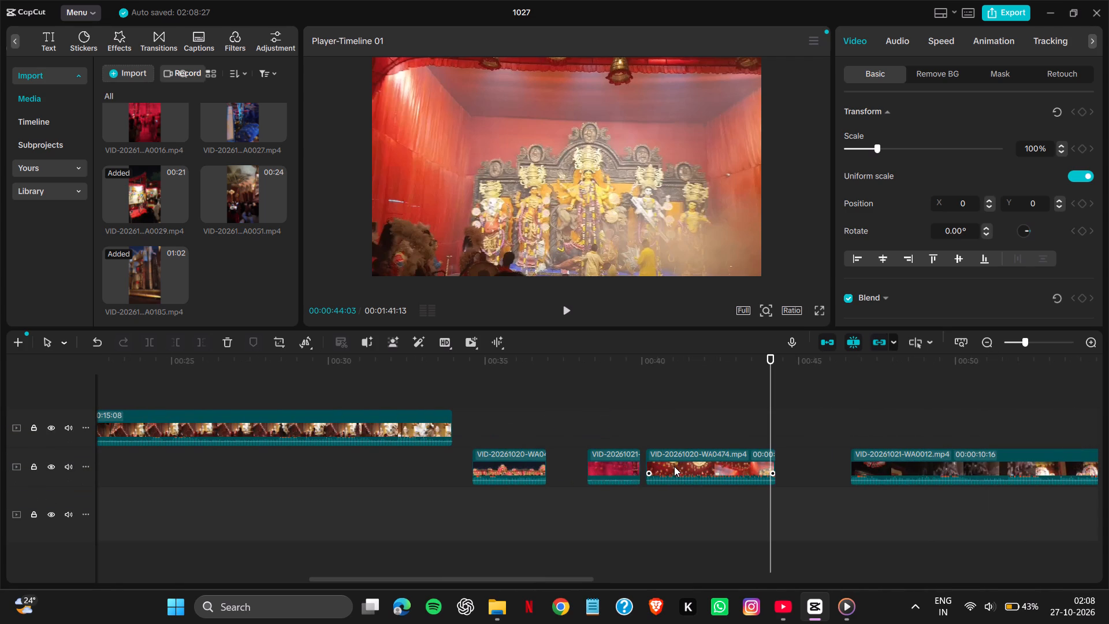
drag(522, 471, 519, 467)
drag(519, 467, 507, 436)
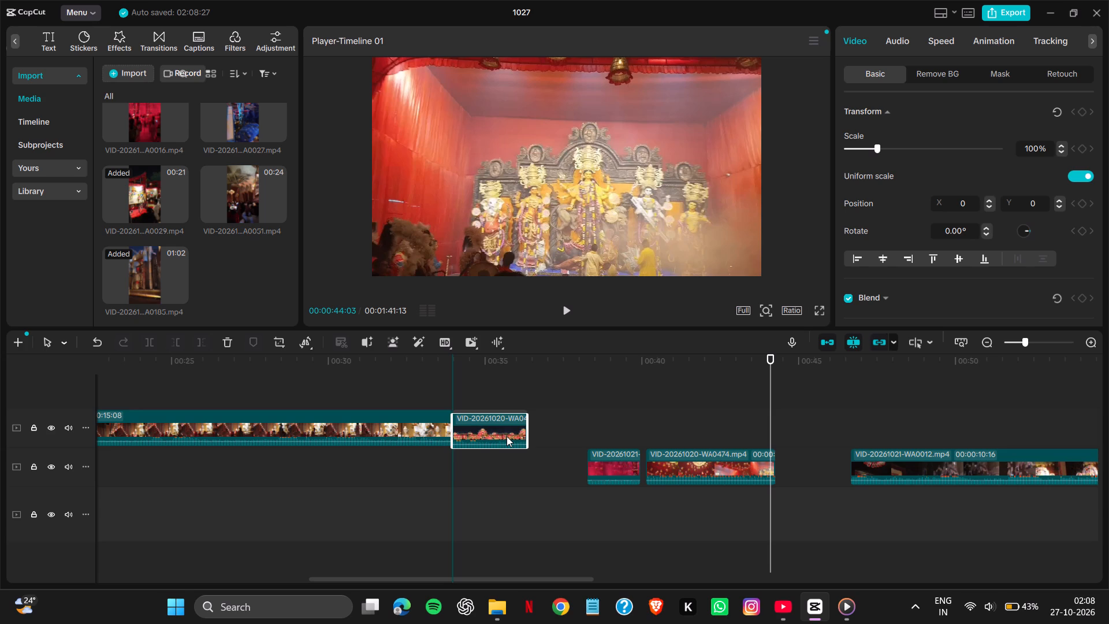
drag(507, 436, 505, 434)
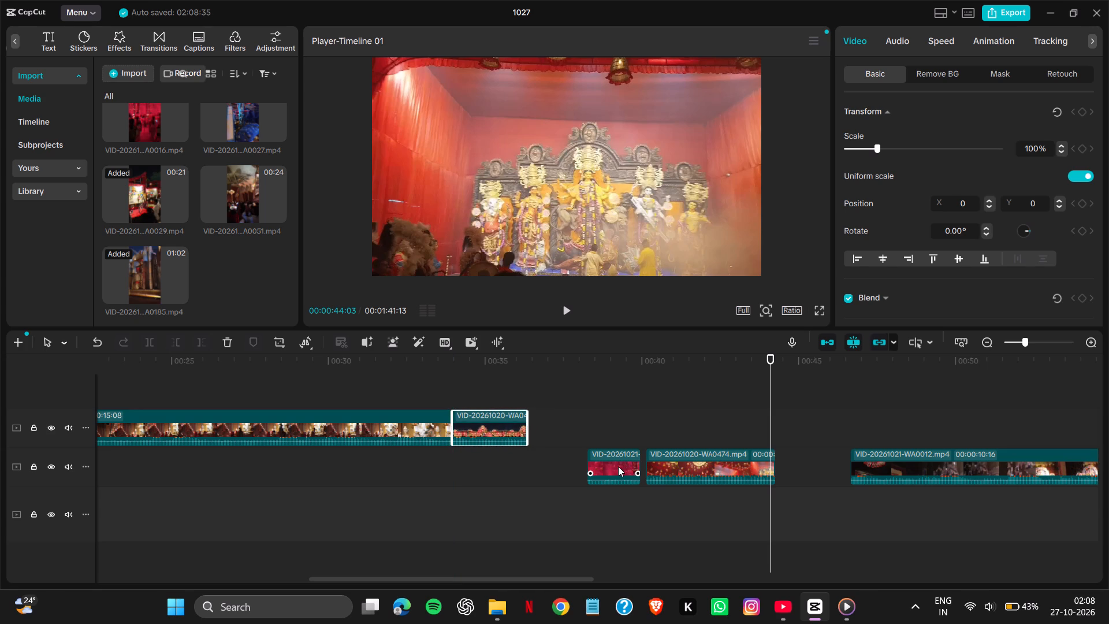
drag(618, 466, 573, 428)
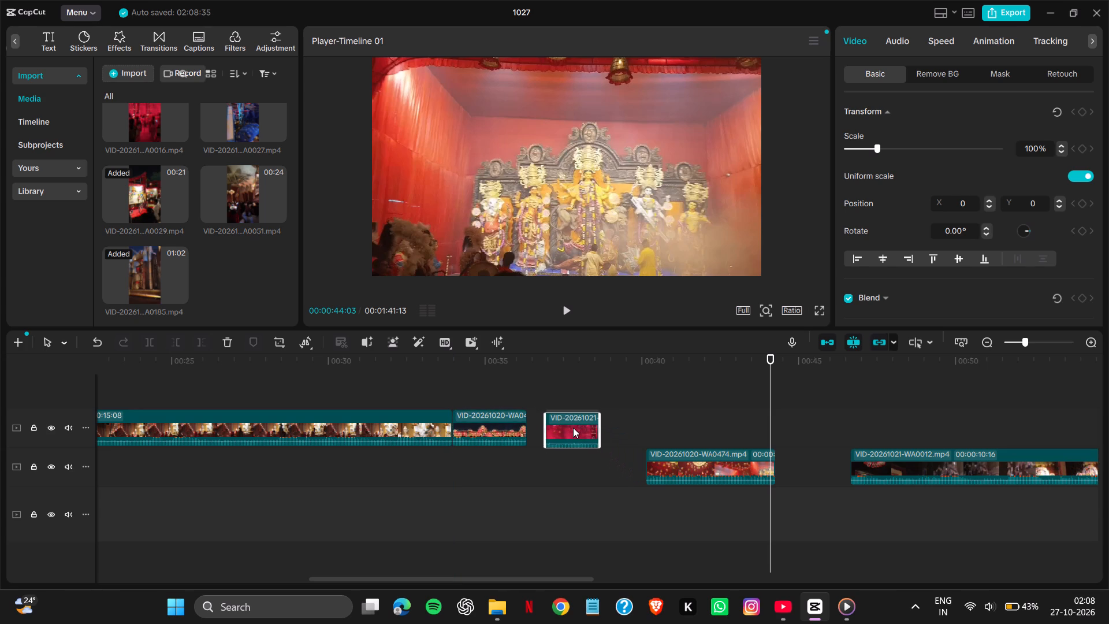
drag(573, 428, 559, 427)
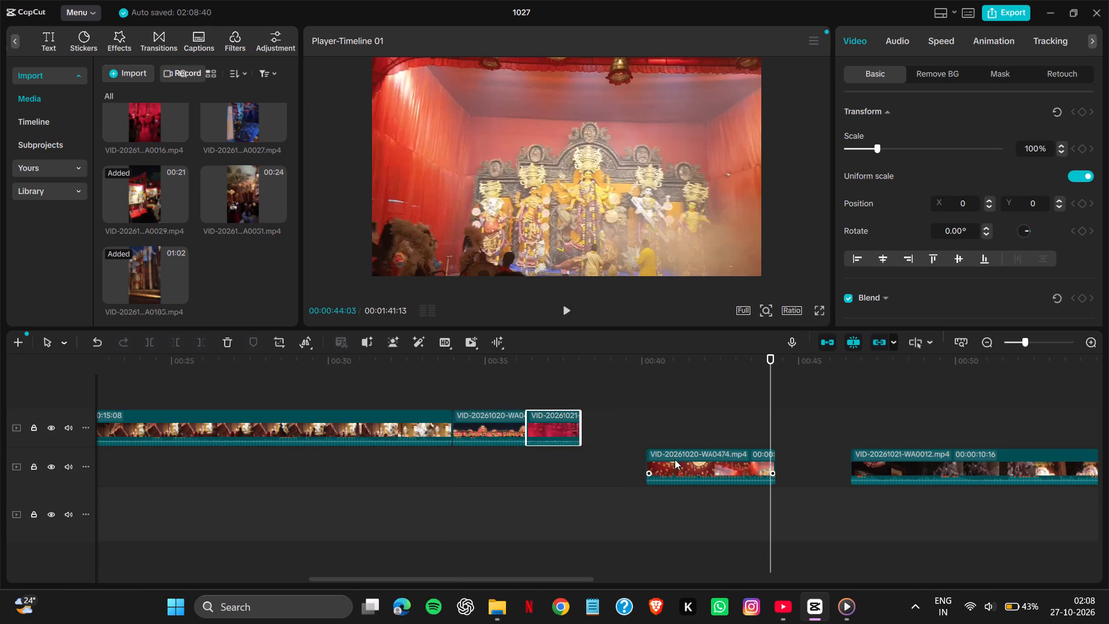
drag(673, 459, 606, 422)
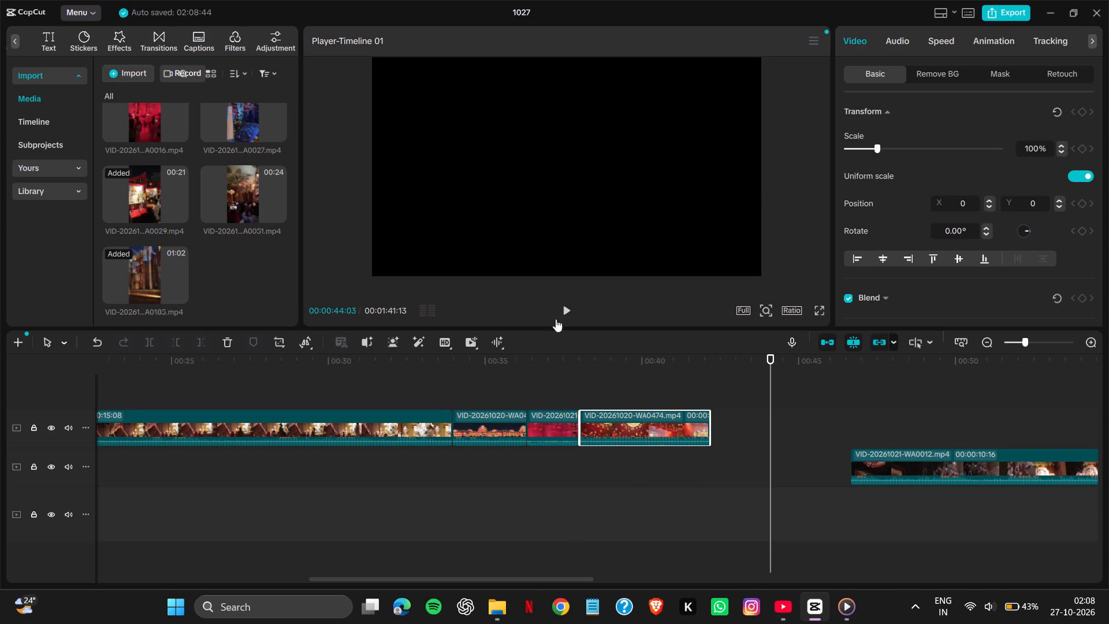
Move WA0474 down to the lowest track and place WA0012 directly behind the red VID-20261021 clip on the upper track instead.
click(568, 305)
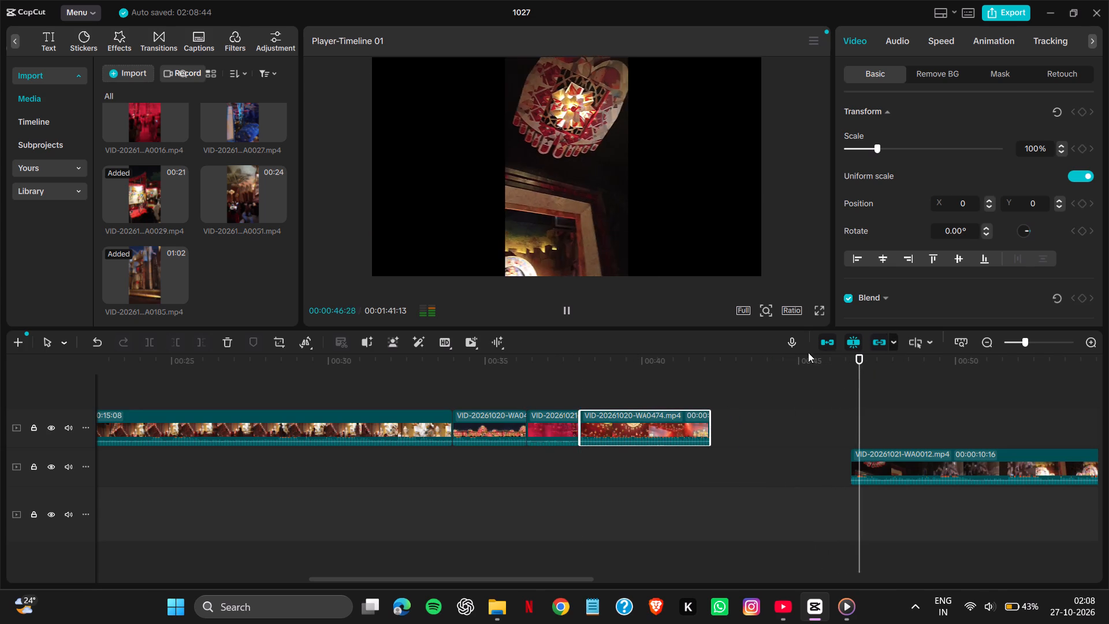
click(568, 313)
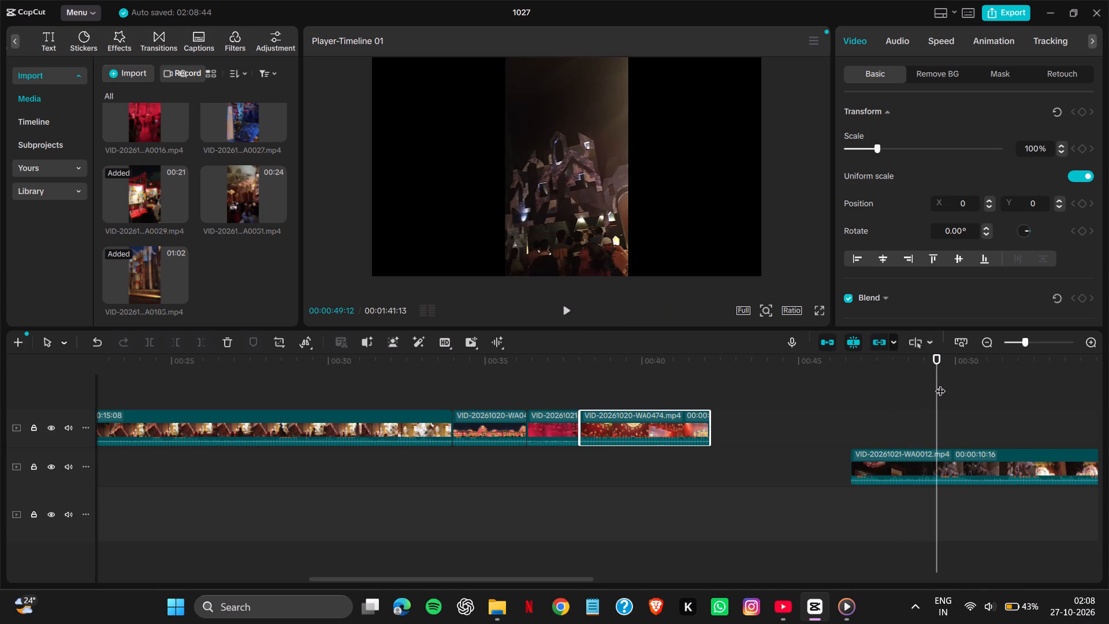
drag(936, 385, 553, 403)
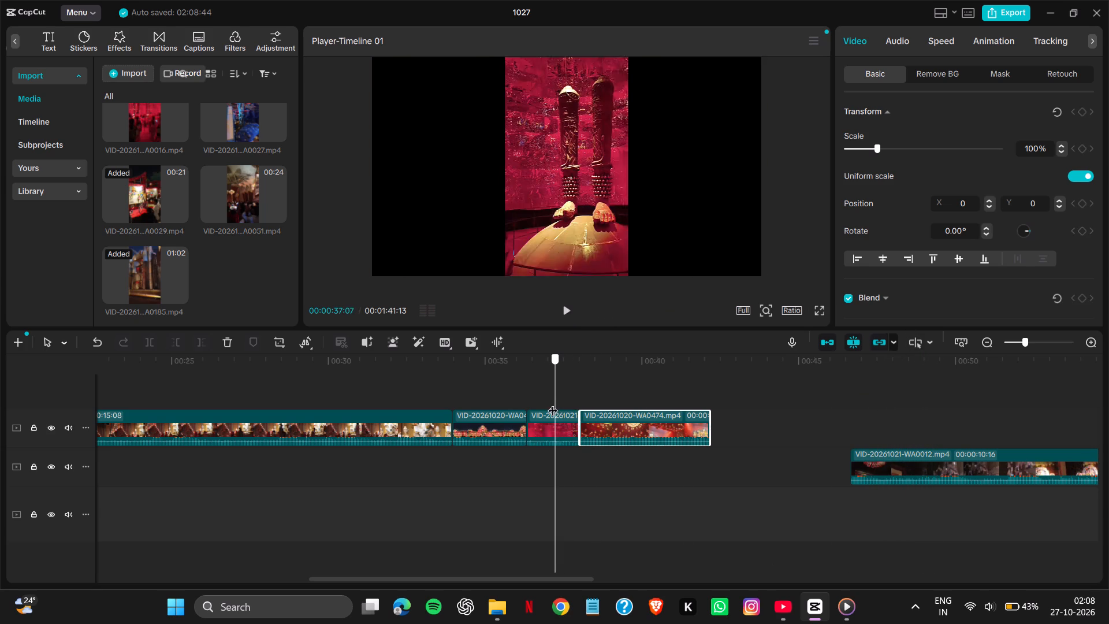
drag(553, 403, 478, 478)
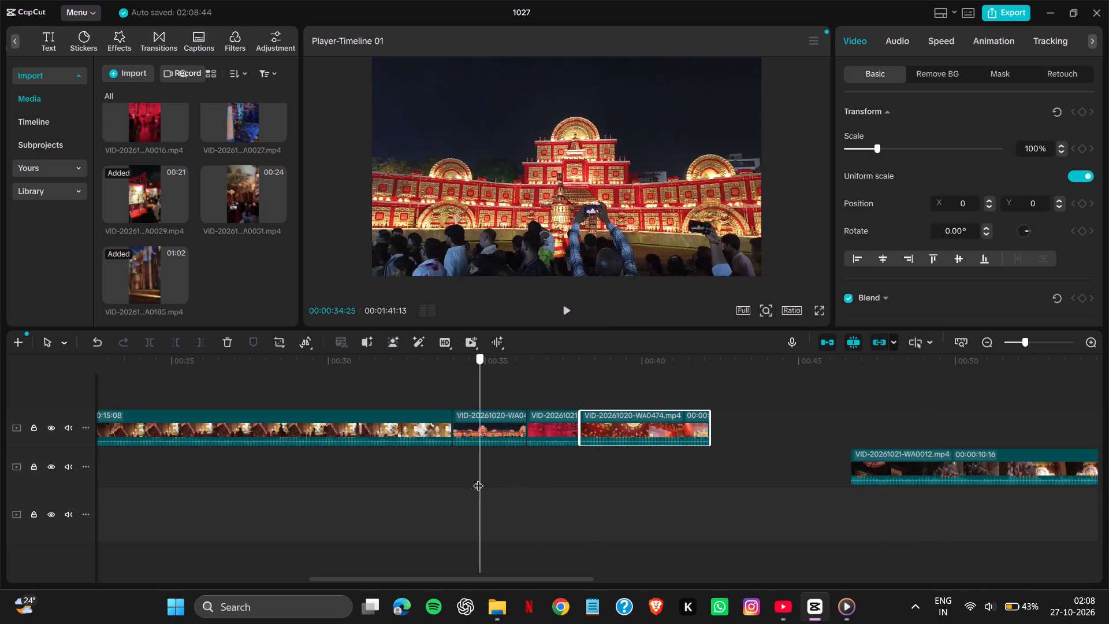
drag(478, 478, 682, 419)
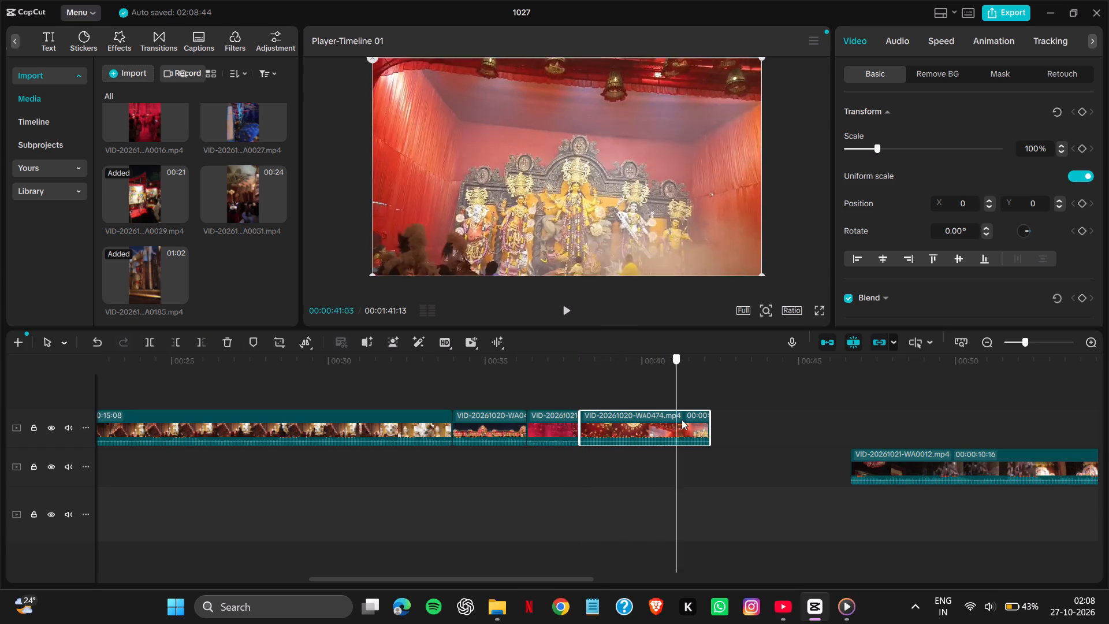
drag(682, 419, 675, 416)
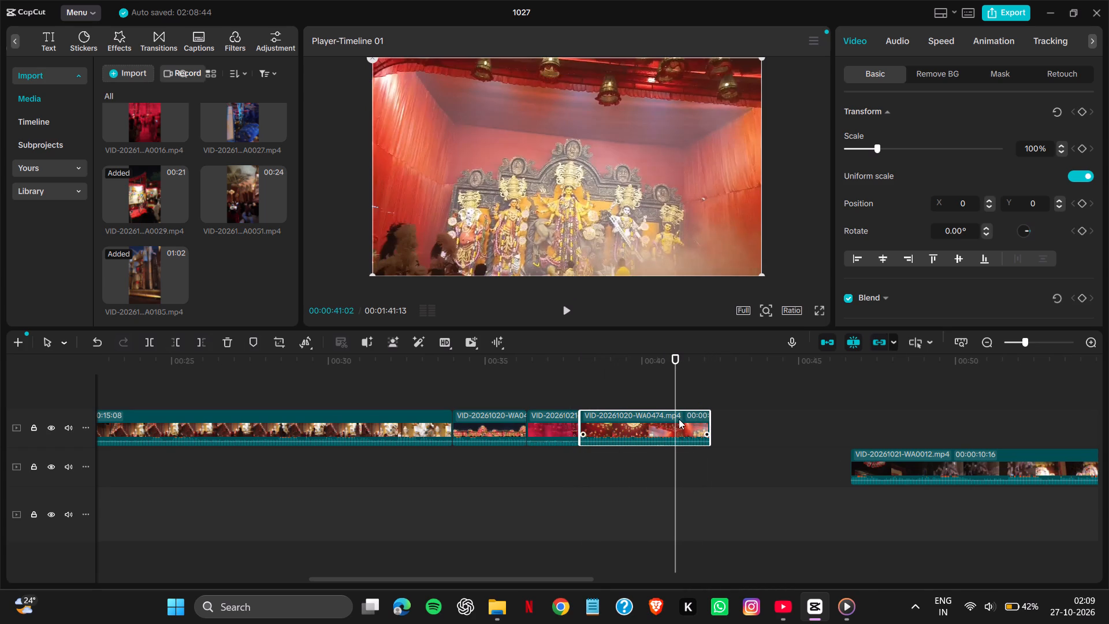
drag(676, 419, 675, 517)
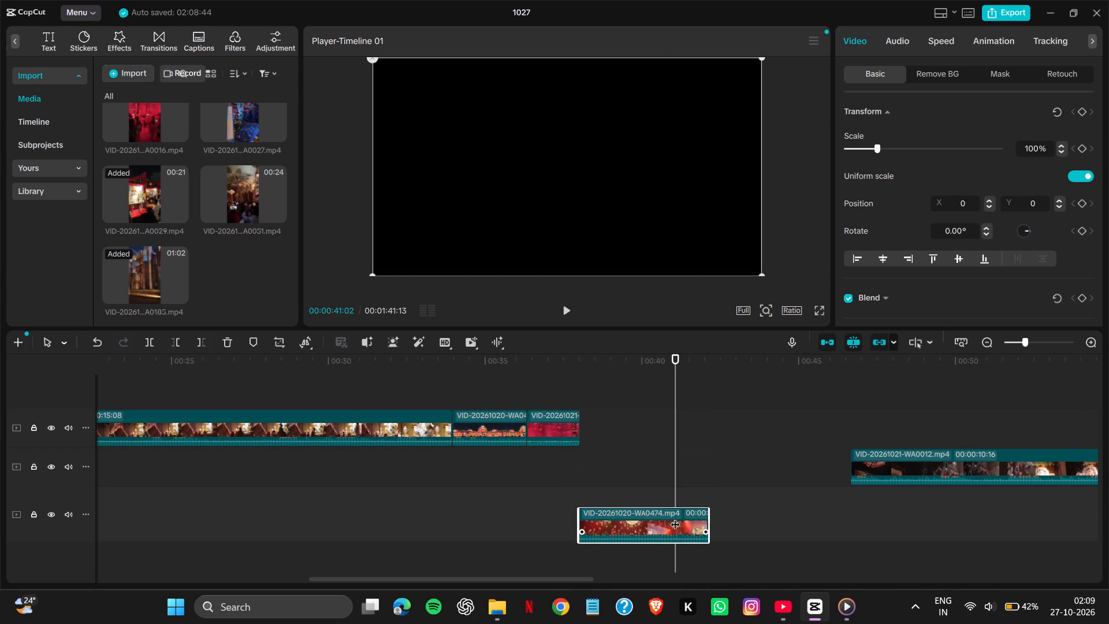
drag(895, 466, 672, 438)
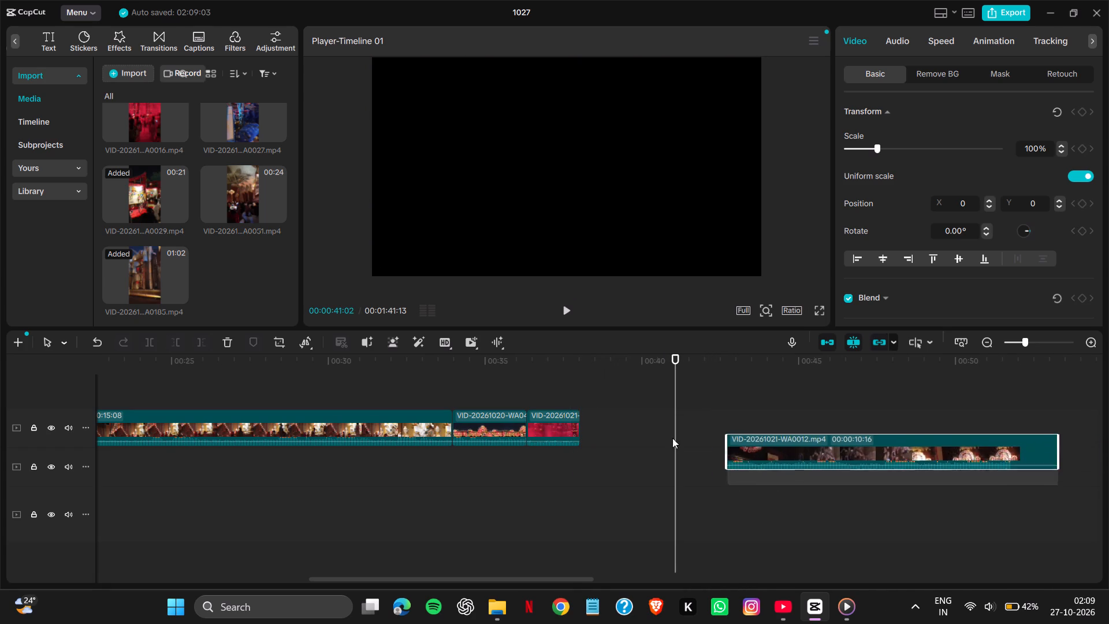
drag(672, 438, 626, 430)
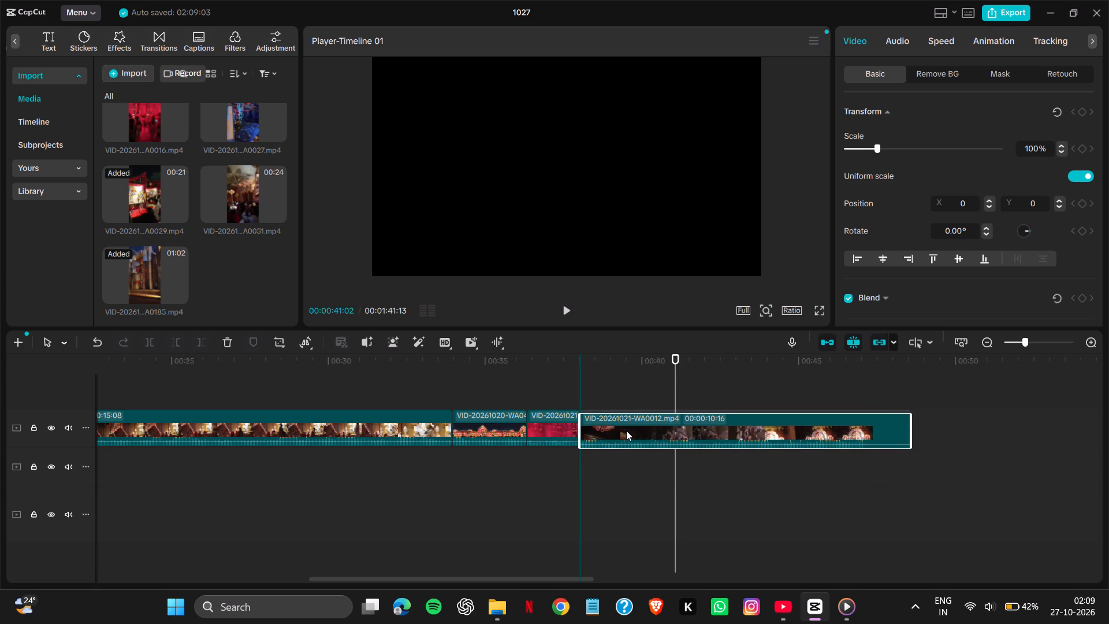
drag(626, 430, 627, 428)
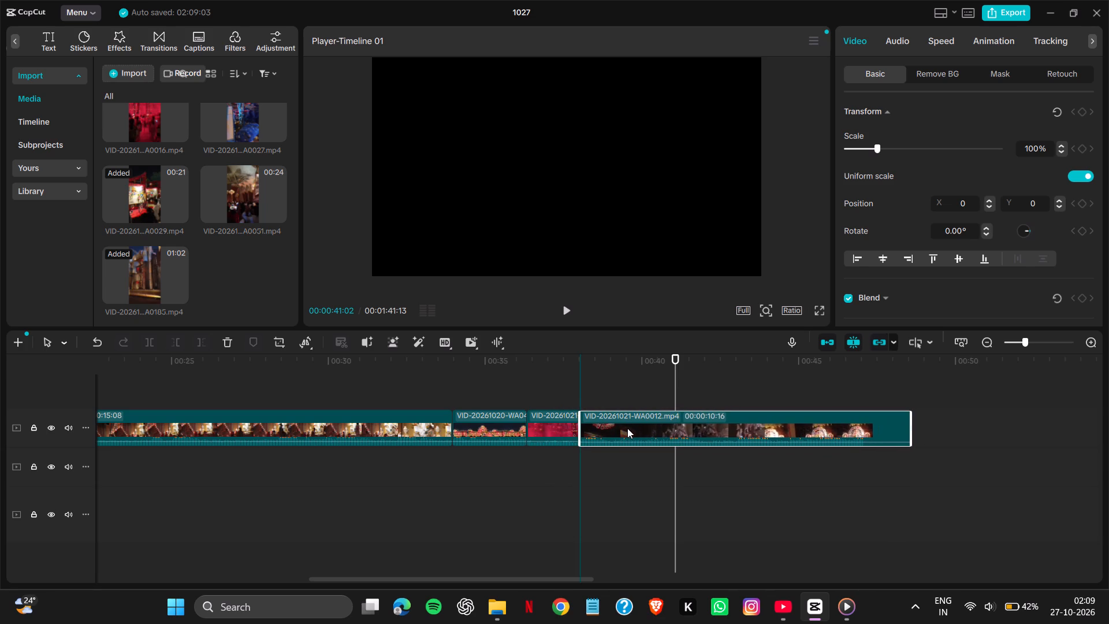
click(567, 314)
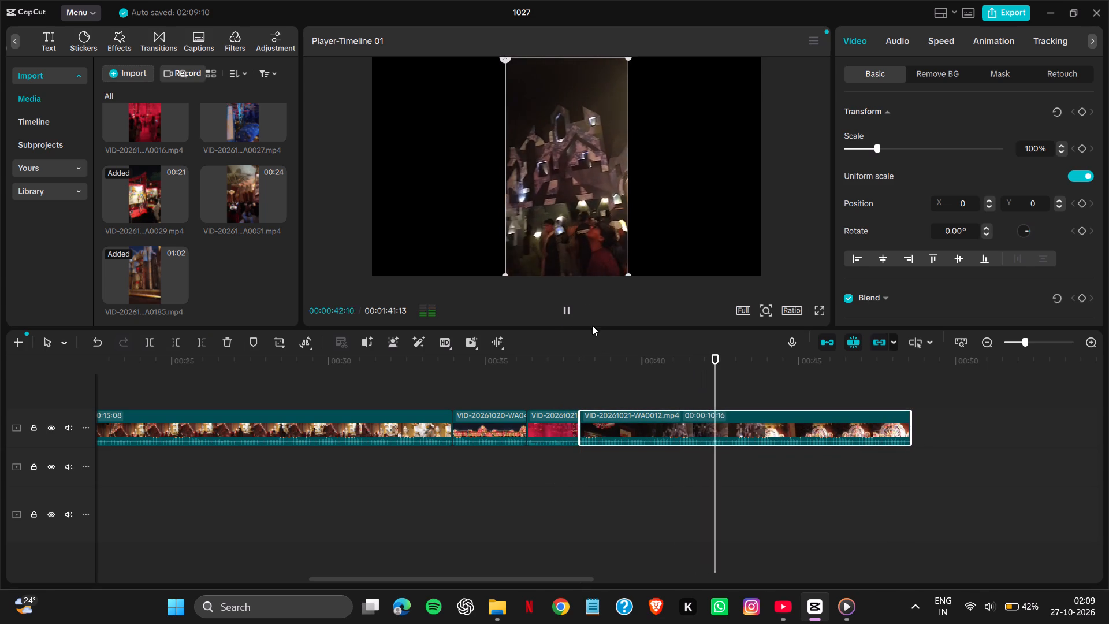
click(561, 308)
Move WA0474 from the start of the lowest track up to WA0012's track, behind WA0027 and above WA0029, starting at about 01:14.
scroll(608, 474, down, 1)
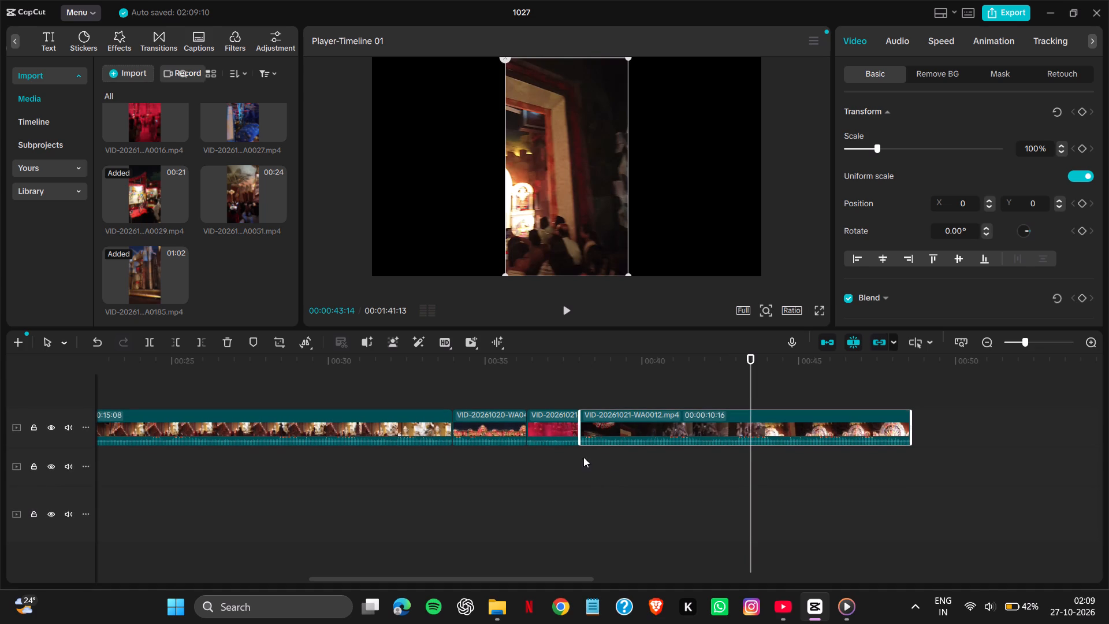
click(554, 421)
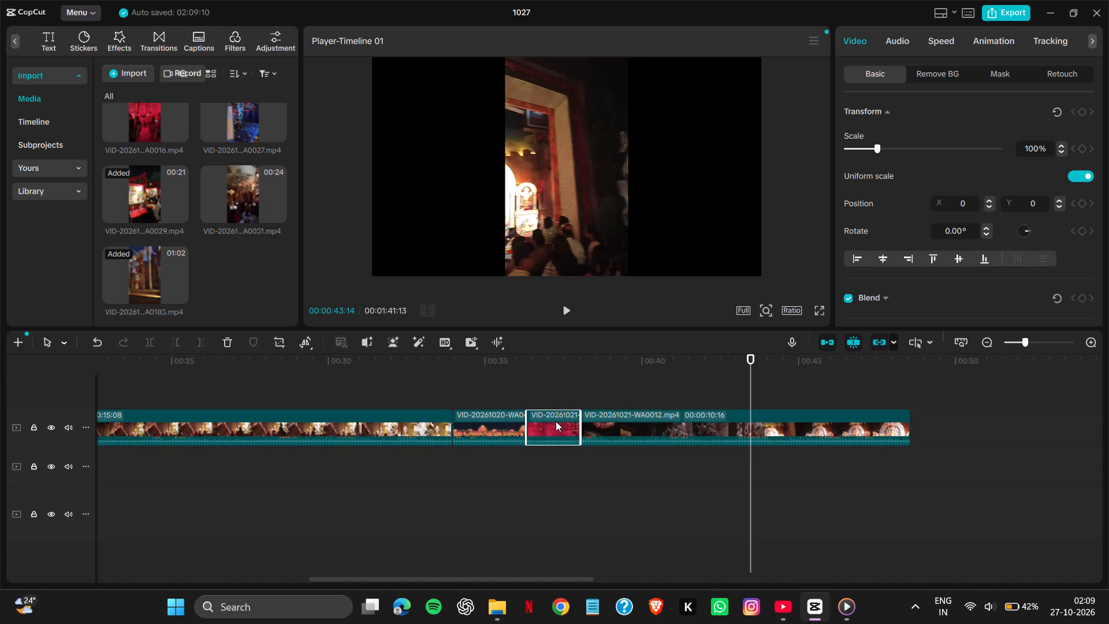
scroll(471, 477, right, 5)
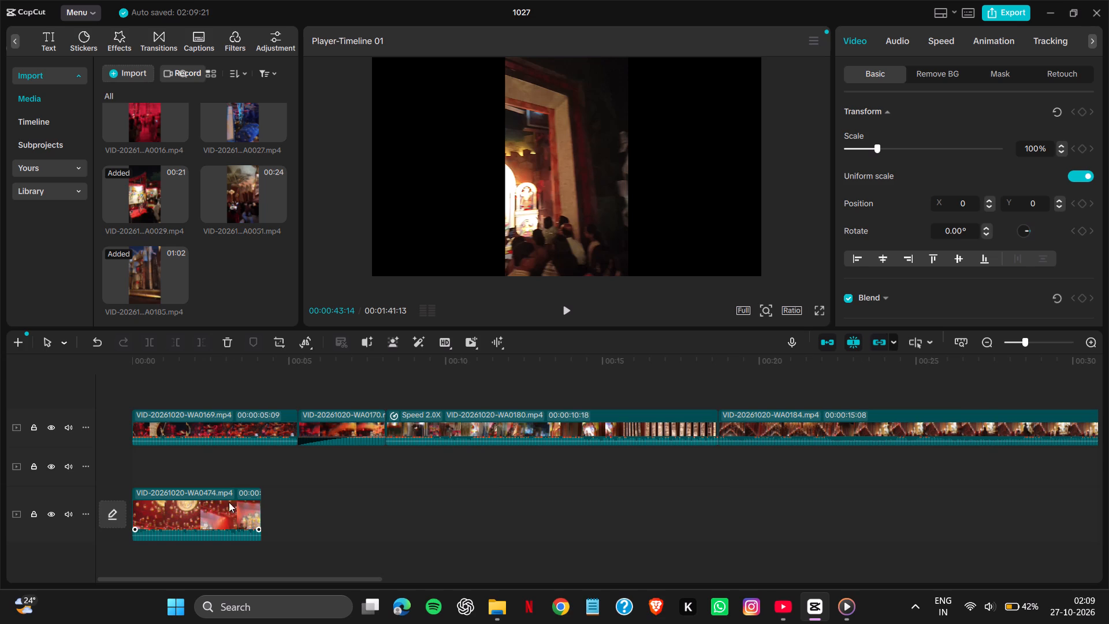
drag(219, 508, 781, 466)
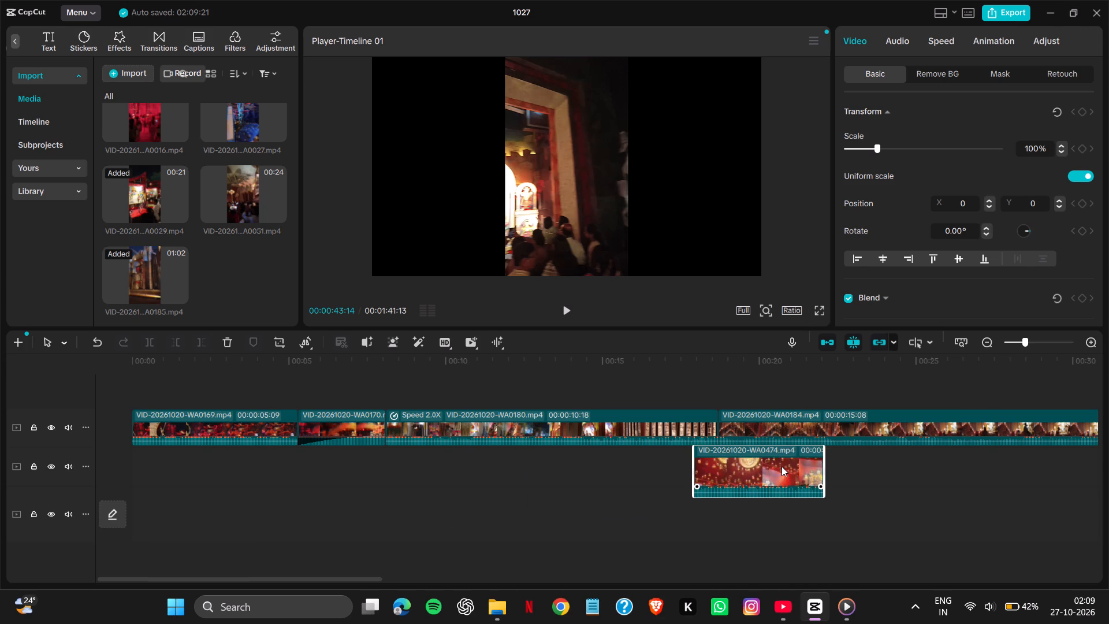
drag(781, 466, 781, 466)
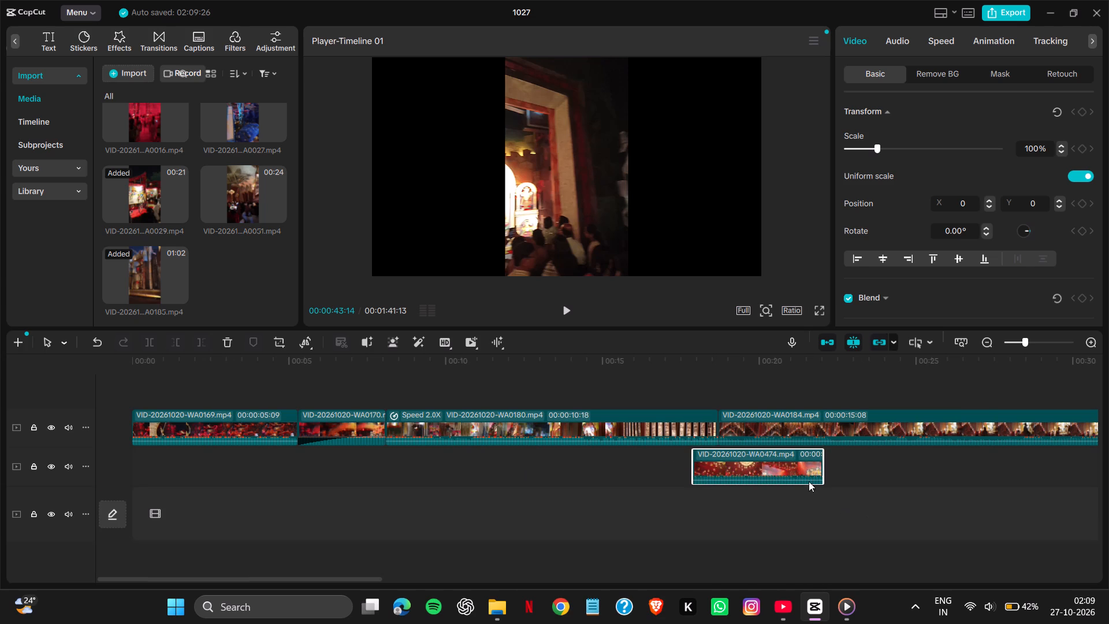
drag(798, 465, 1080, 473)
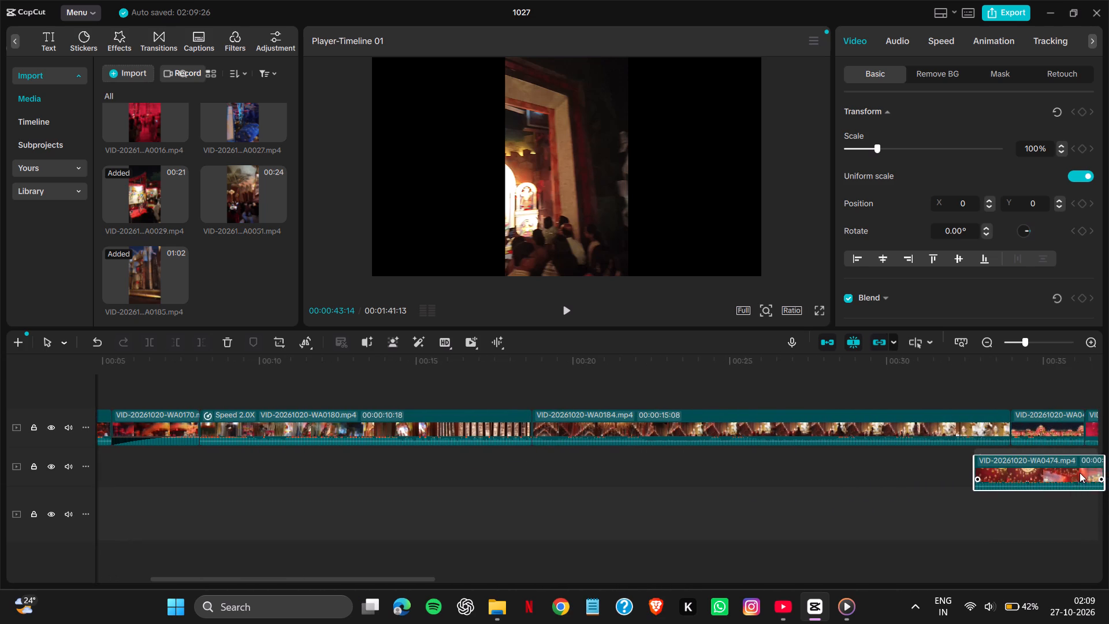
drag(1080, 473, 1104, 470)
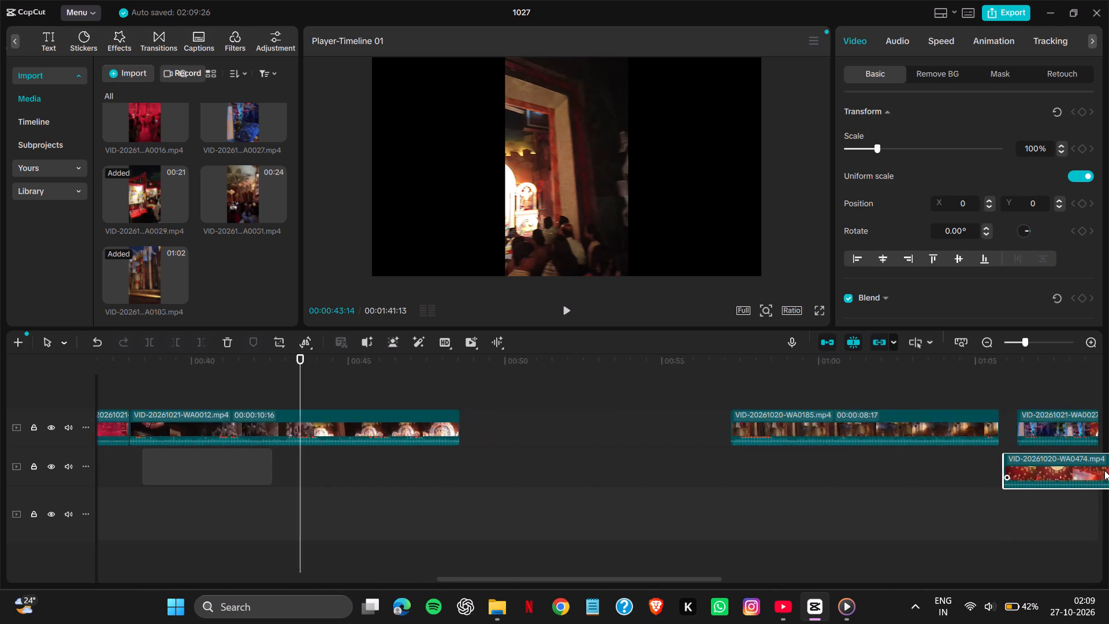
drag(1104, 470, 831, 441)
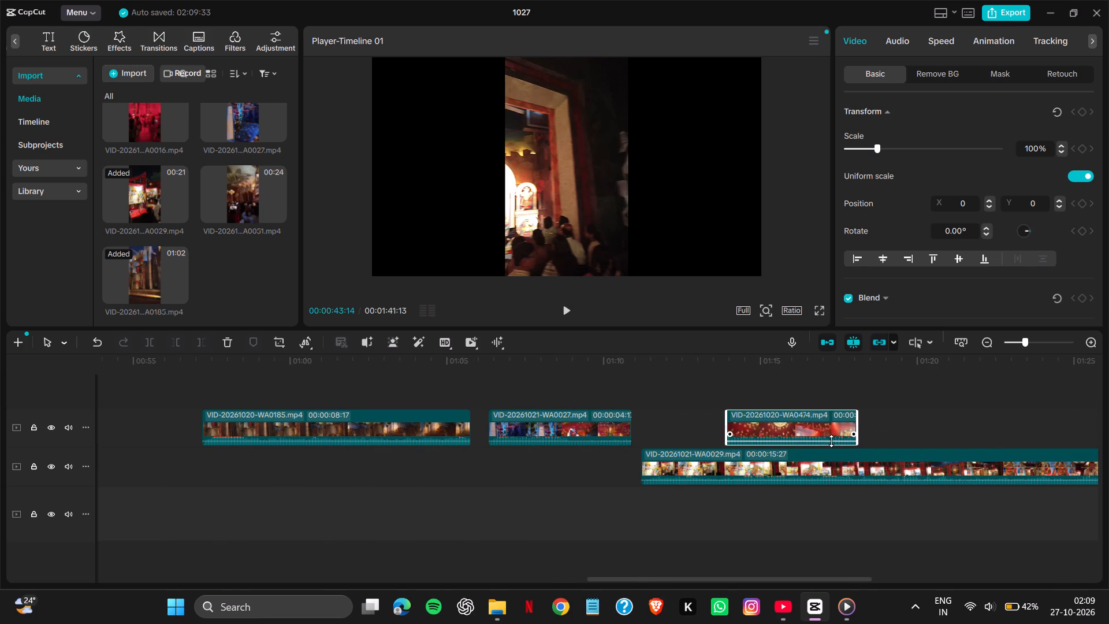
scroll(596, 497, right, 1)
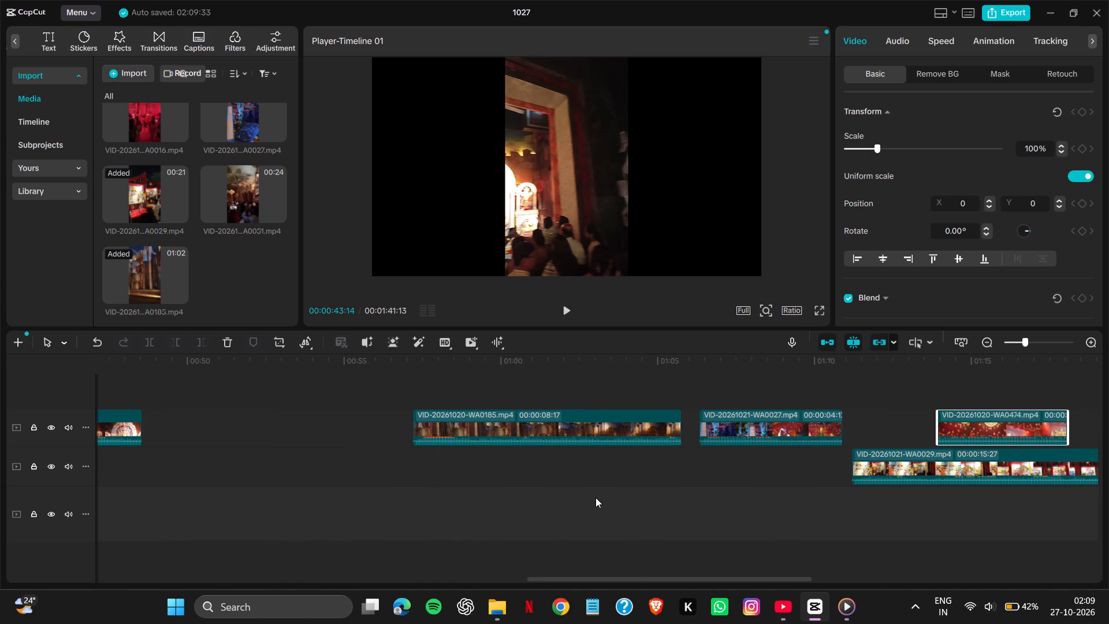
Shift the WA0185 clip earlier on its track so it starts at about 00:53, leaving it behind WA0012.
click(747, 425)
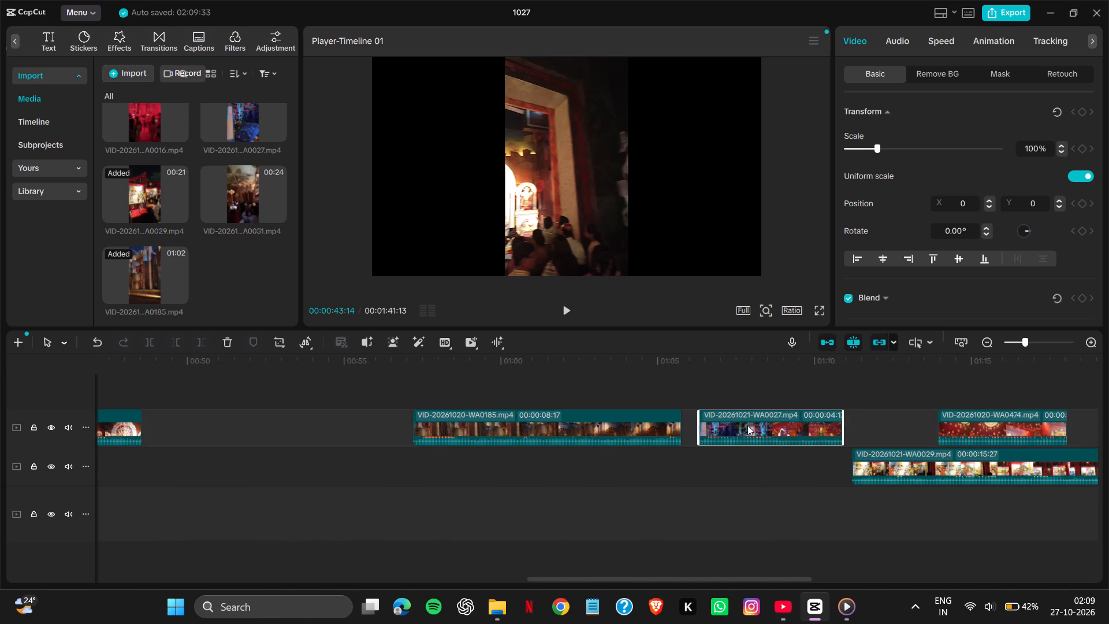
click(747, 425)
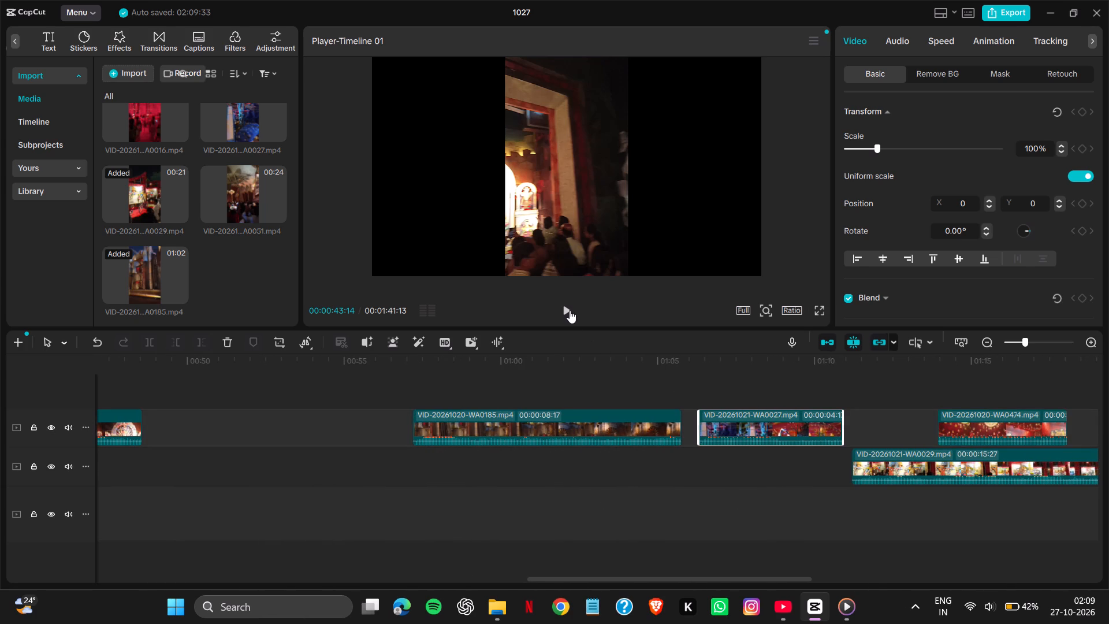
click(563, 309)
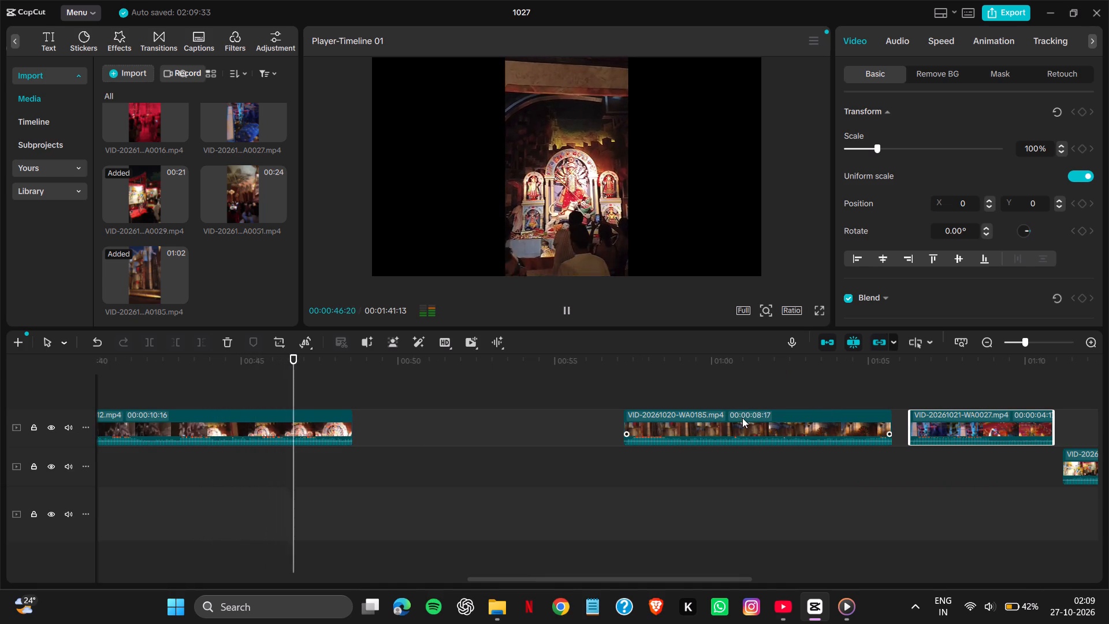
drag(742, 417, 615, 415)
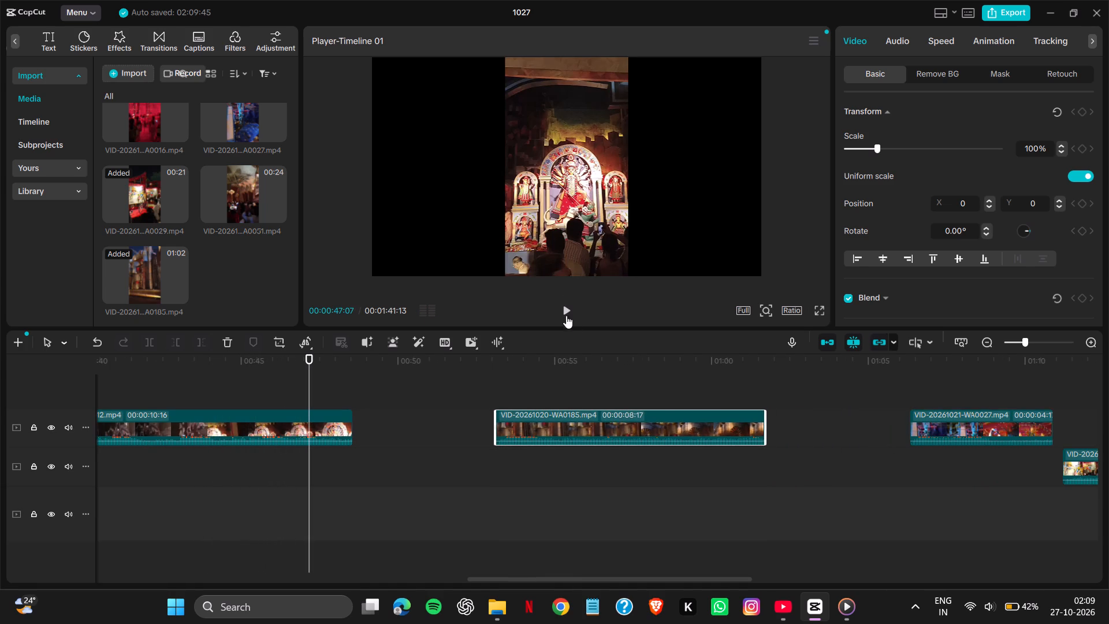
Move the WA0027 clip earlier on the same track, directly against the end of WA0185.
click(566, 307)
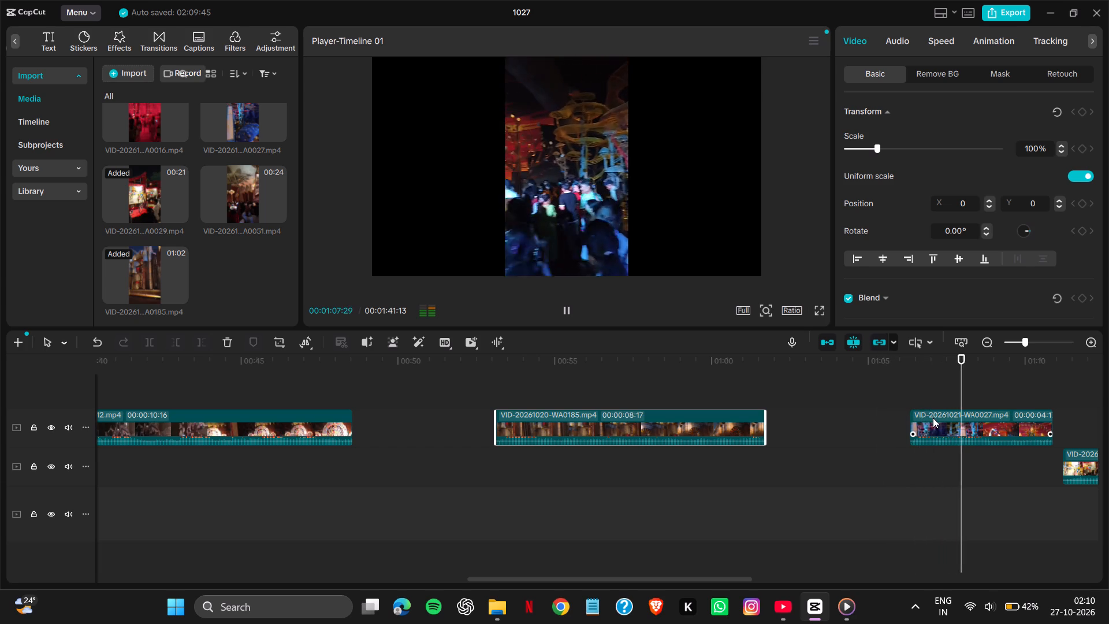
drag(933, 418, 822, 423)
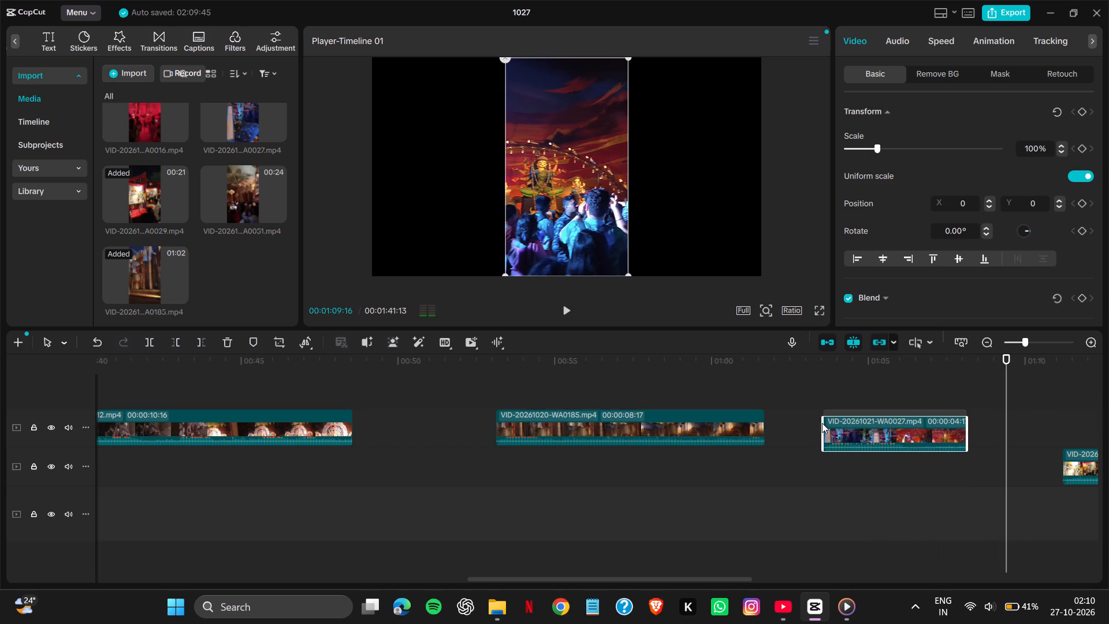
drag(822, 423, 790, 418)
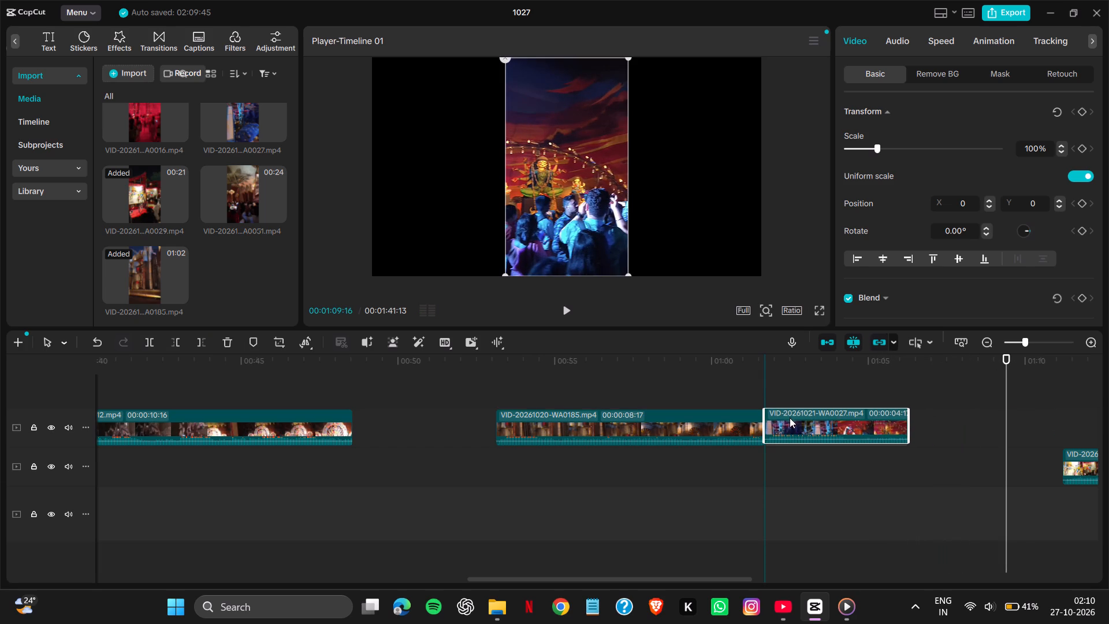
drag(790, 418, 790, 419)
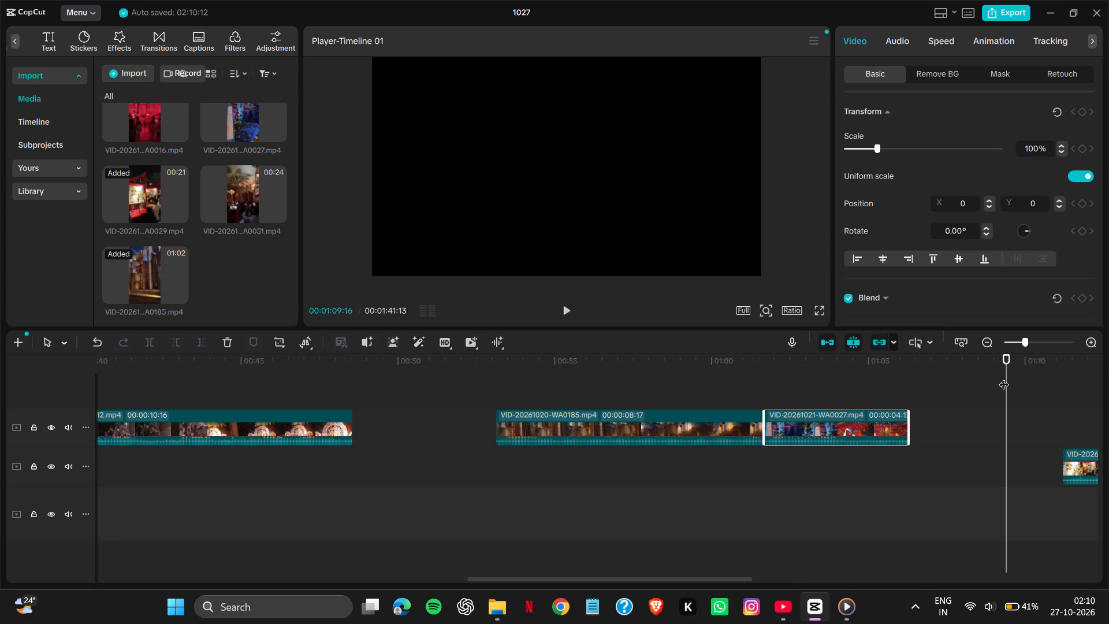
Play back the sequence from about 00:55 and set the WA0029 clip's speed to 2.00x.
drag(1007, 388, 564, 436)
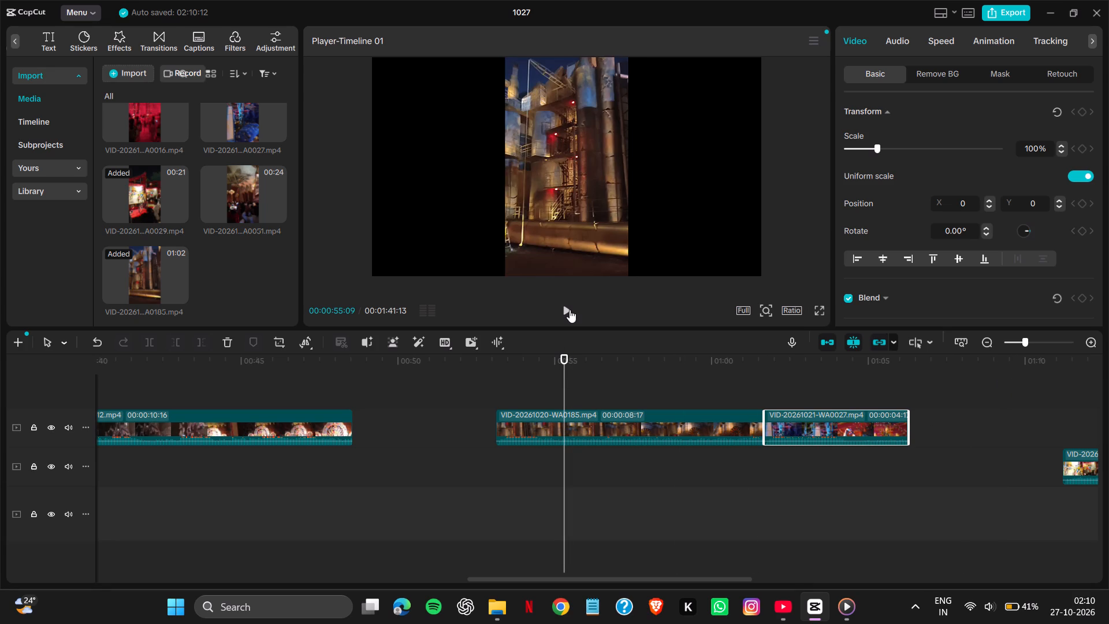
click(569, 310)
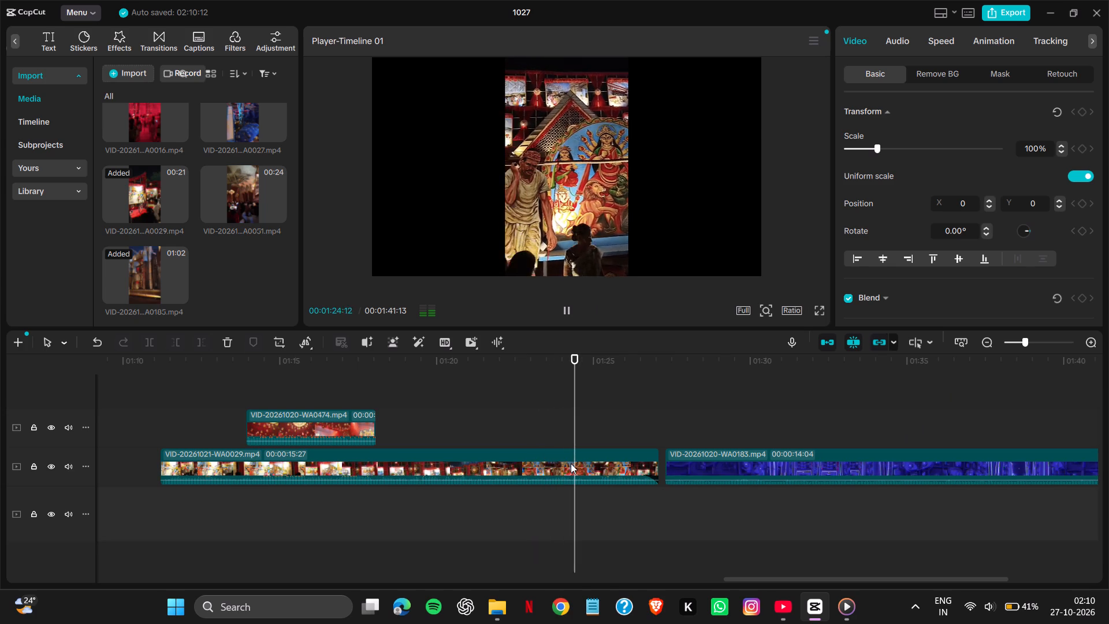
click(554, 460)
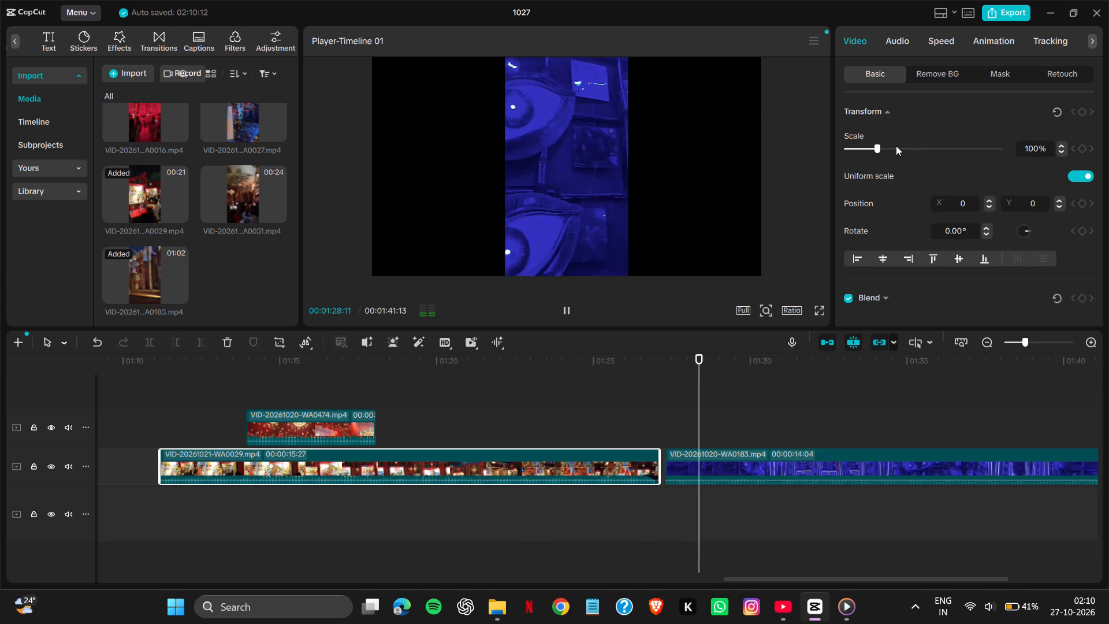
scroll(910, 112, up, 1)
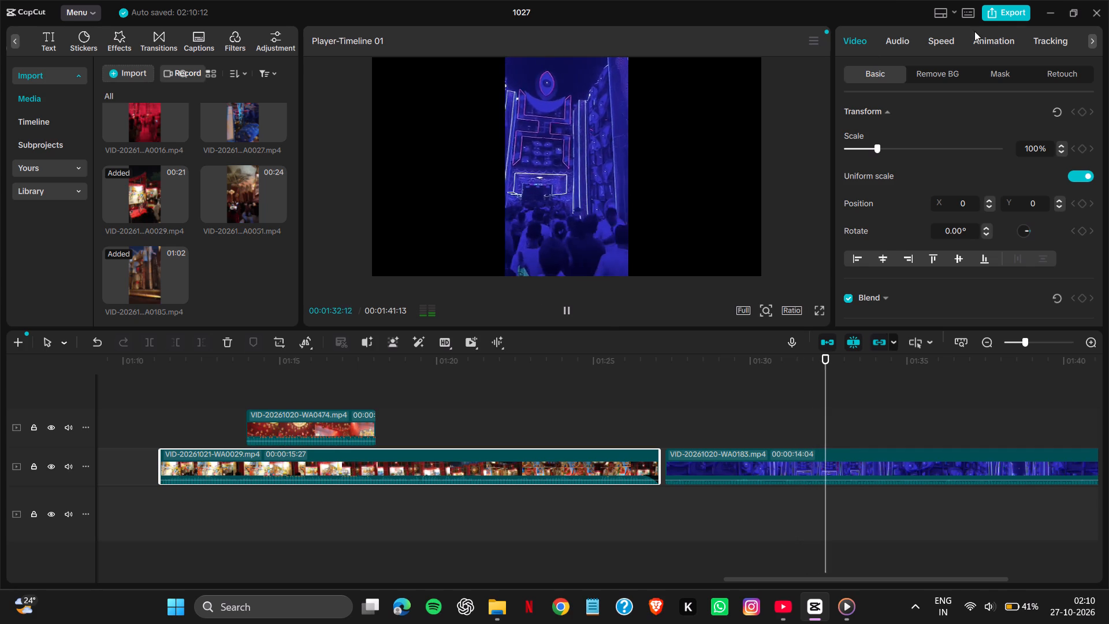
click(943, 44)
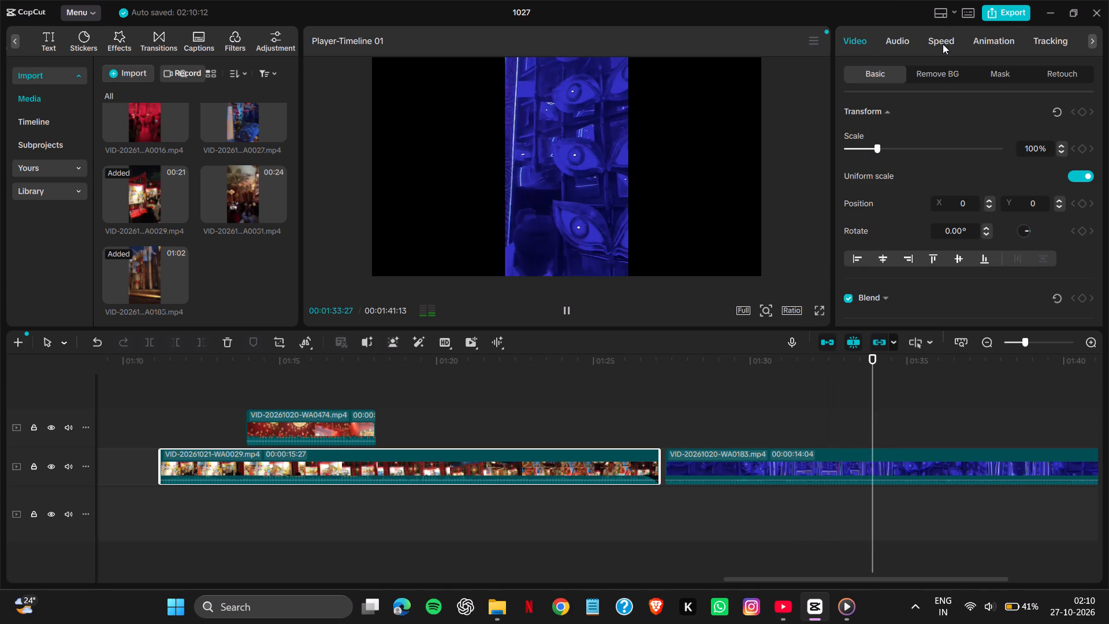
click(943, 44)
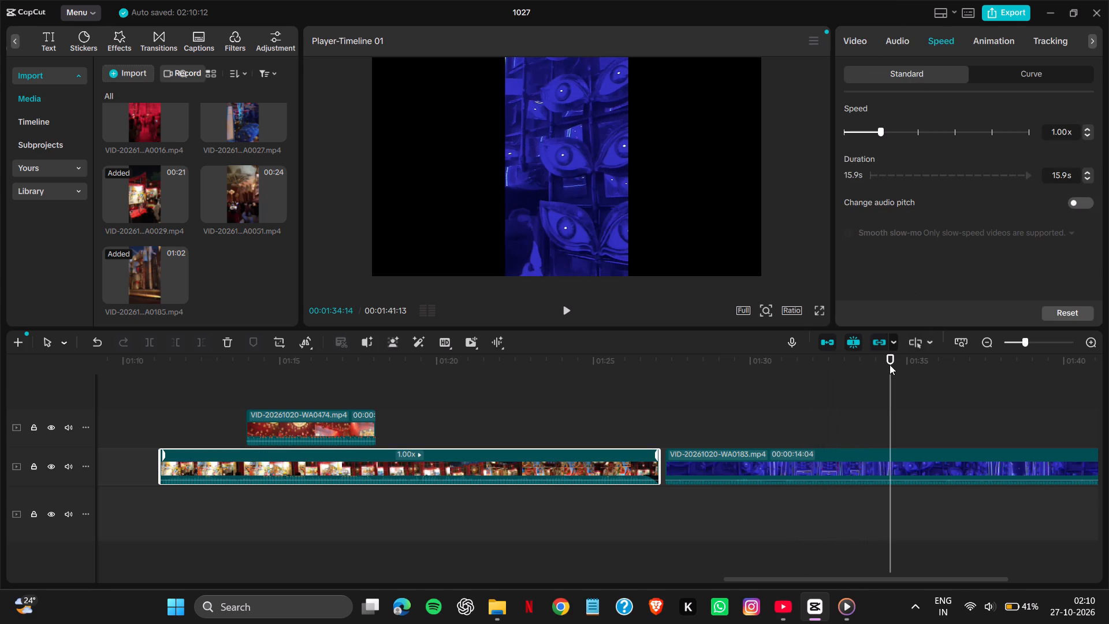
drag(890, 365, 294, 454)
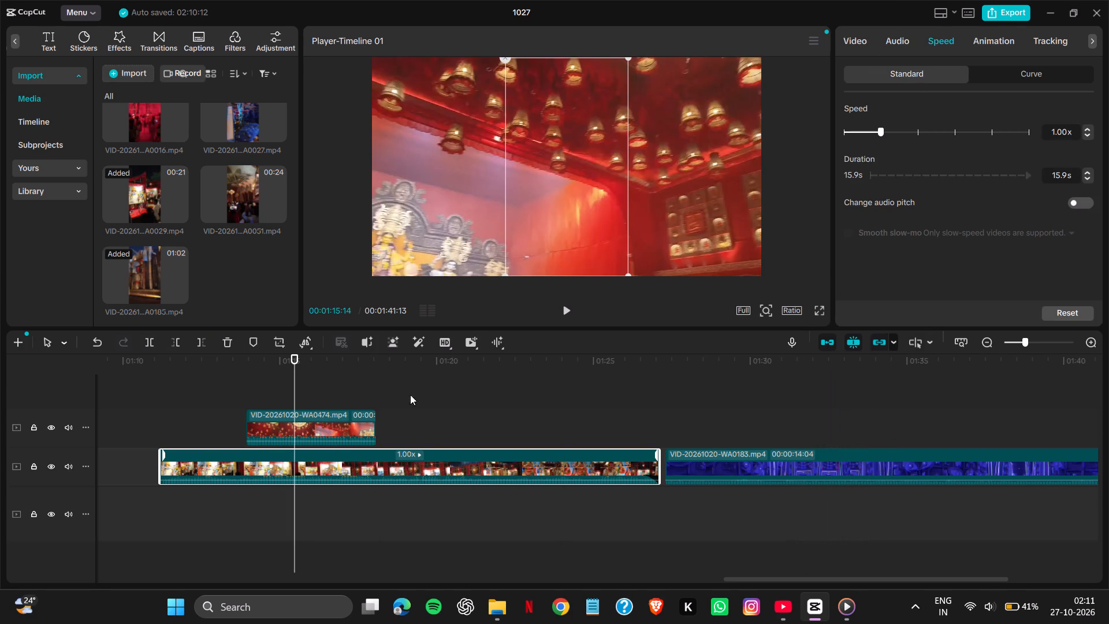
click(909, 131)
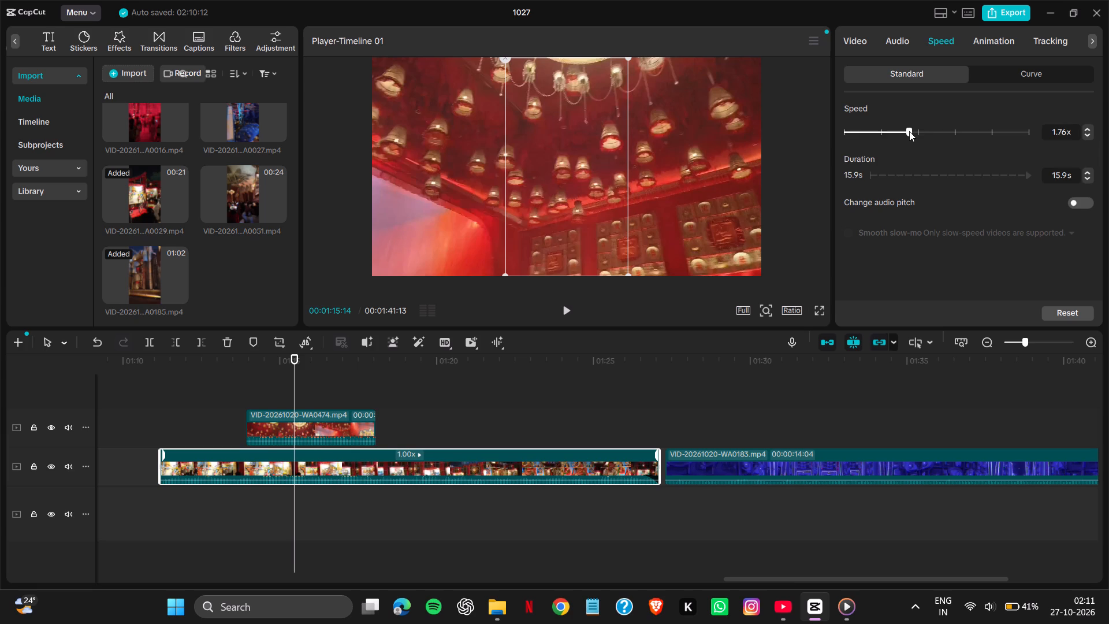
click(917, 133)
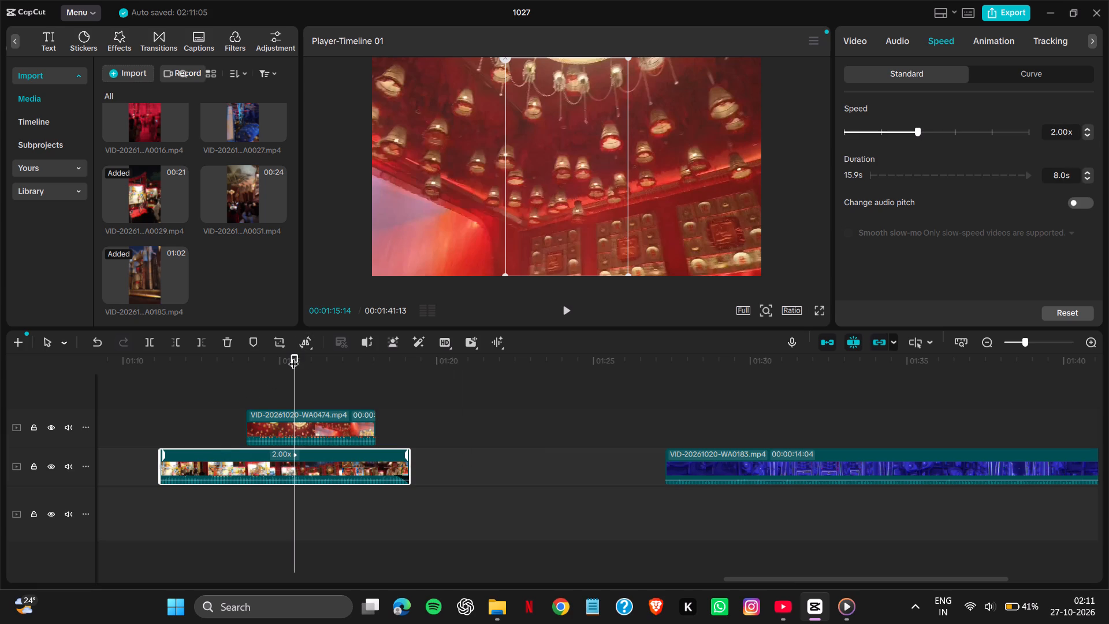
Move the WA0474 clip further along the upper track, past the end of WA0029, so it starts at about 01:22.
drag(293, 356, 162, 400)
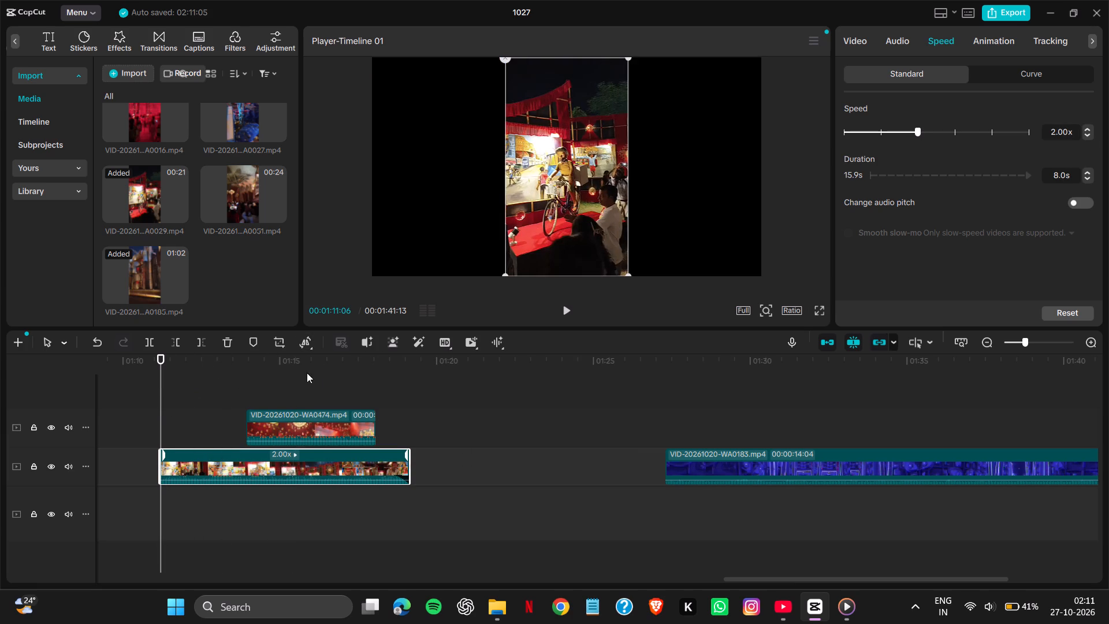
drag(321, 413, 561, 417)
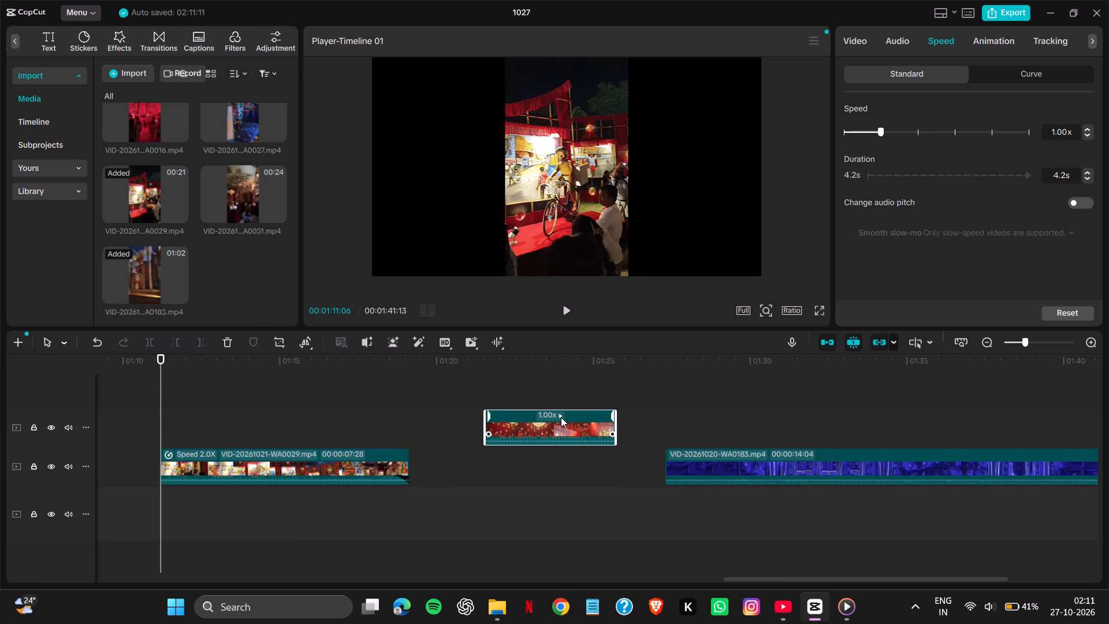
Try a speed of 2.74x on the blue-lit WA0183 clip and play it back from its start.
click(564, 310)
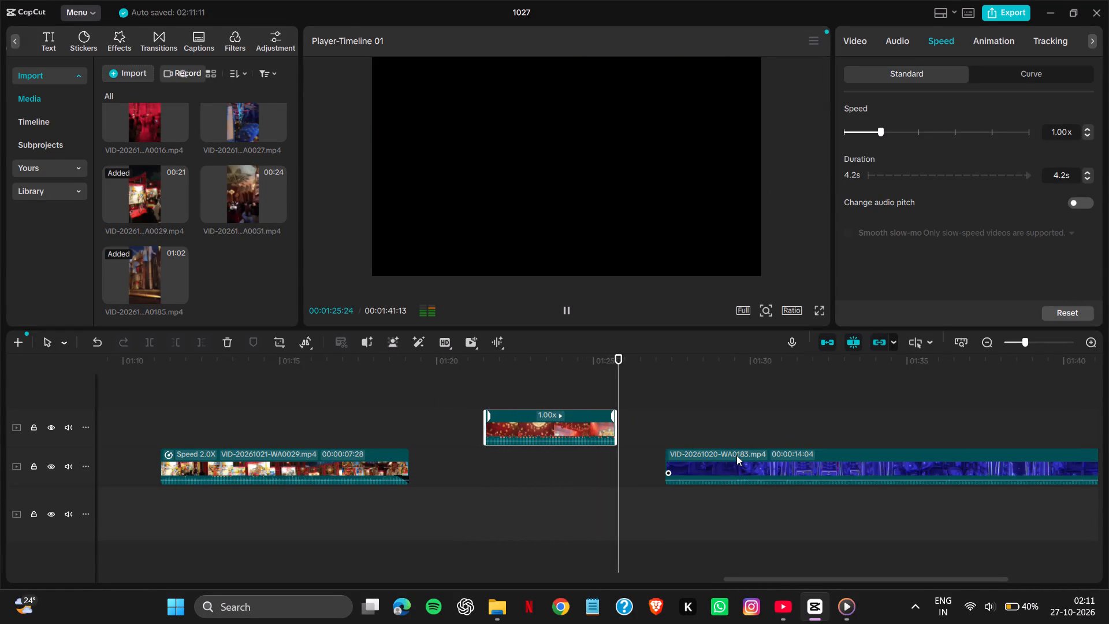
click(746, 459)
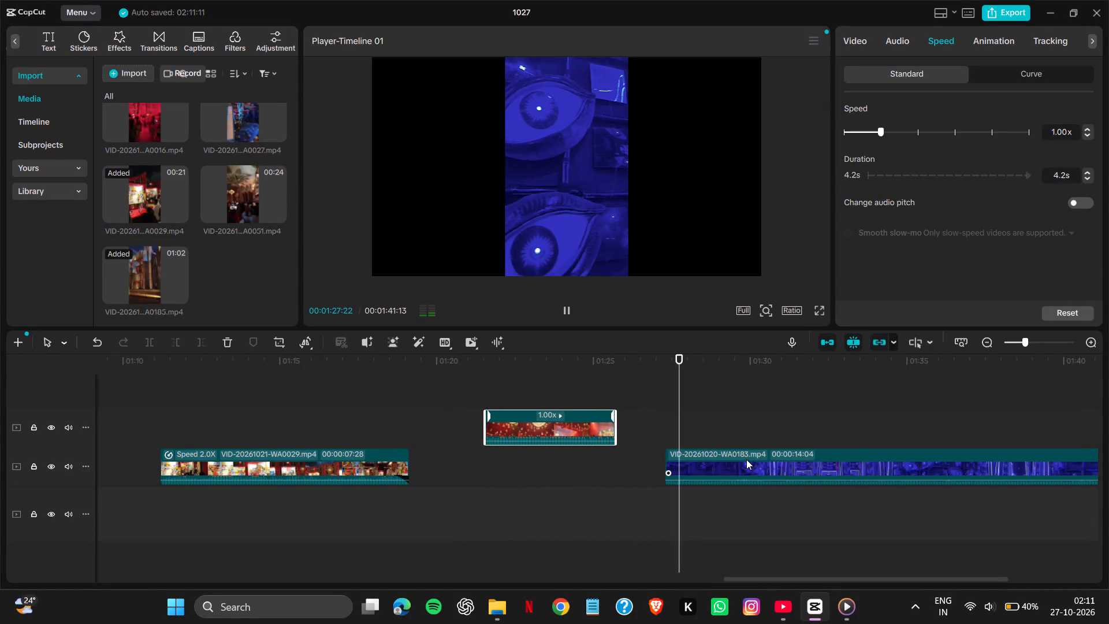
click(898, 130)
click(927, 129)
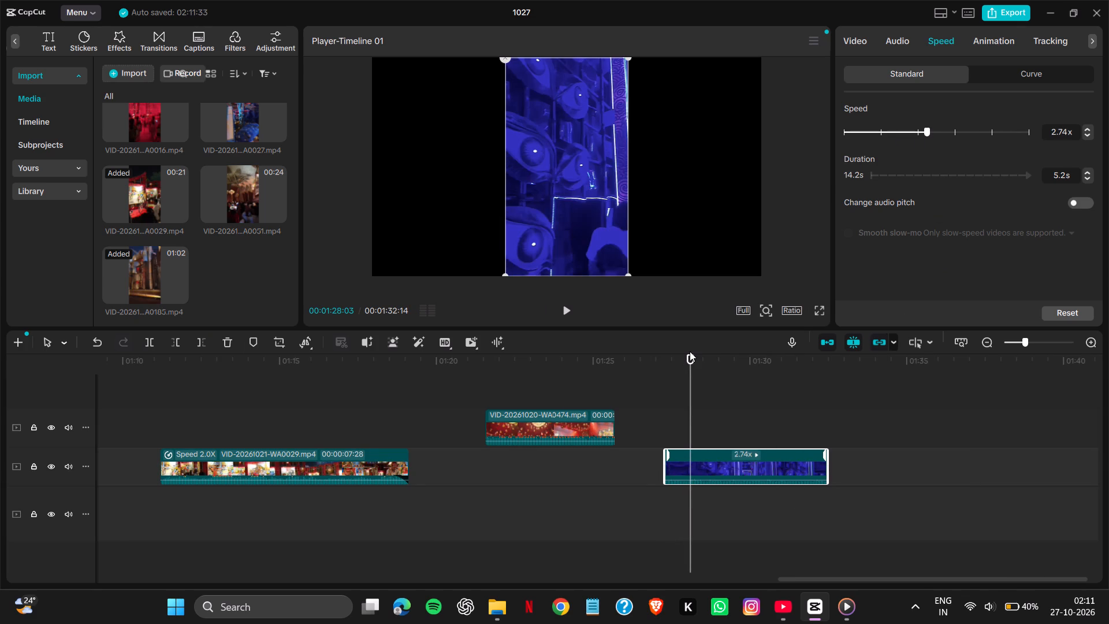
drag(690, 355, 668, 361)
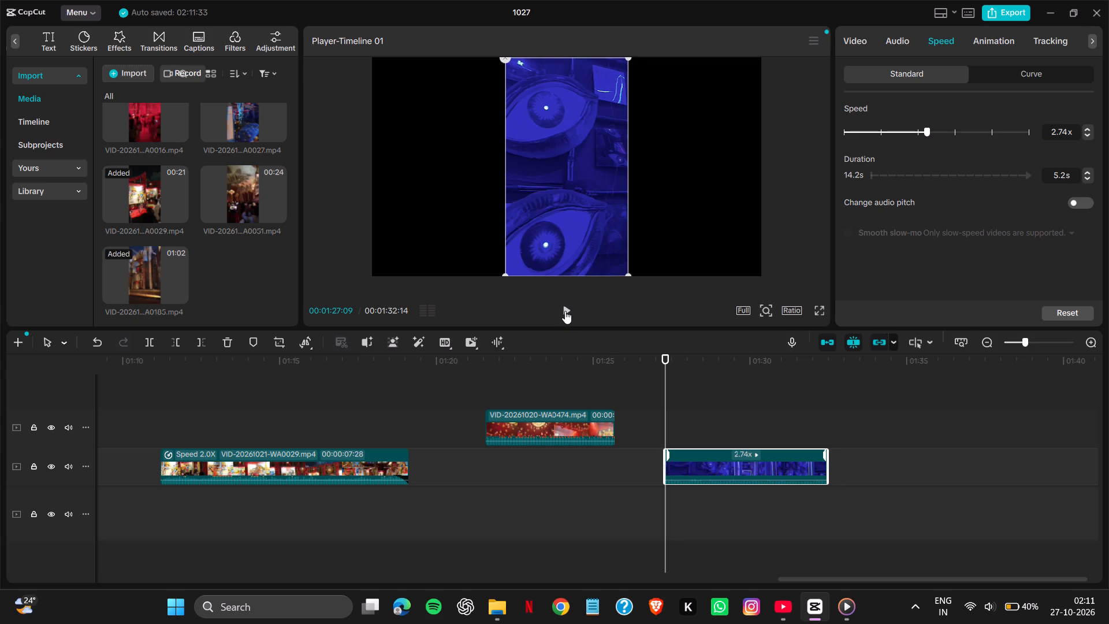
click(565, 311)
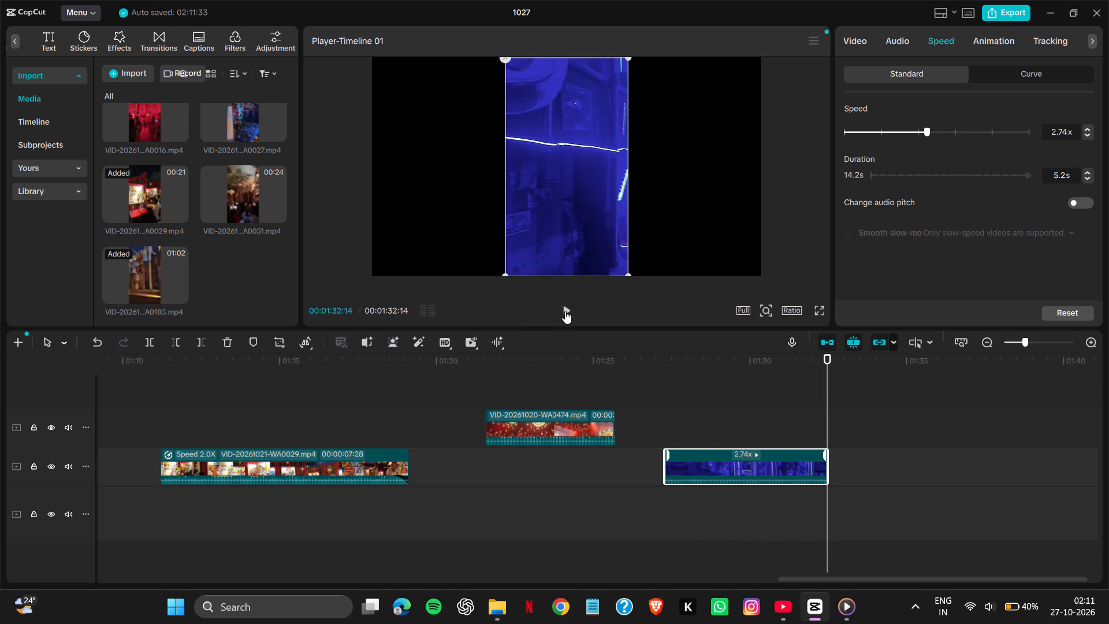
Set the WA0183 clip's speed to 1.65x.
click(905, 129)
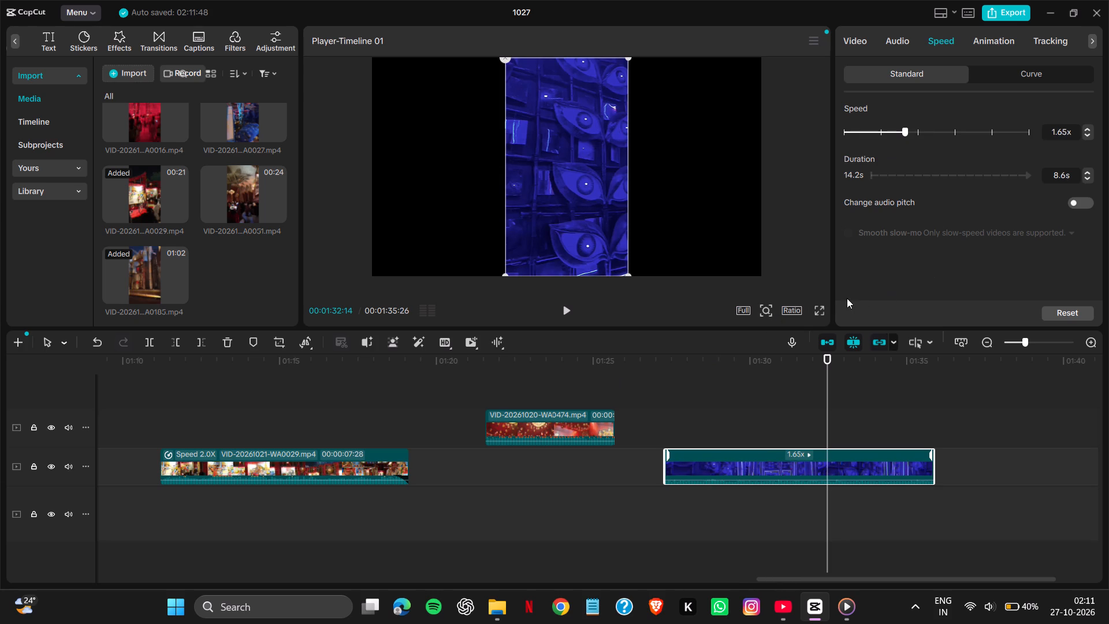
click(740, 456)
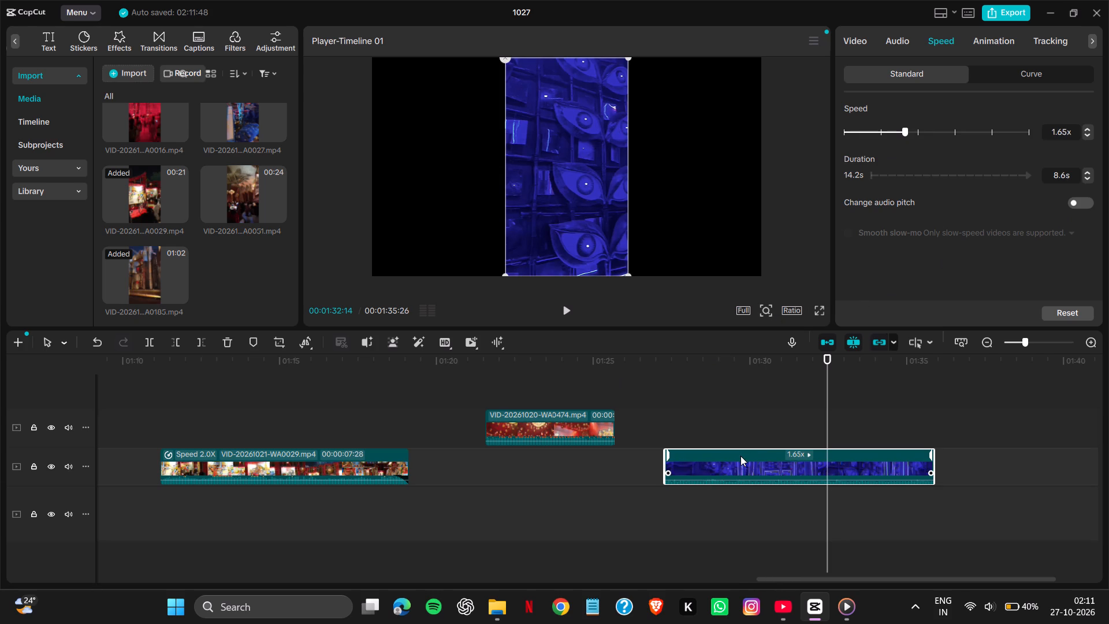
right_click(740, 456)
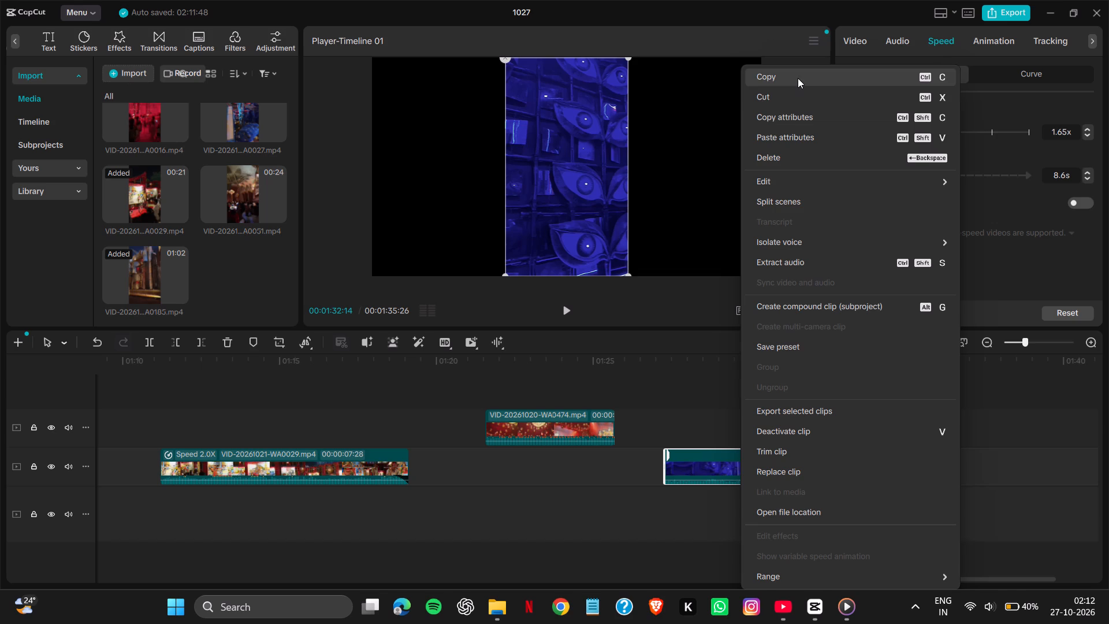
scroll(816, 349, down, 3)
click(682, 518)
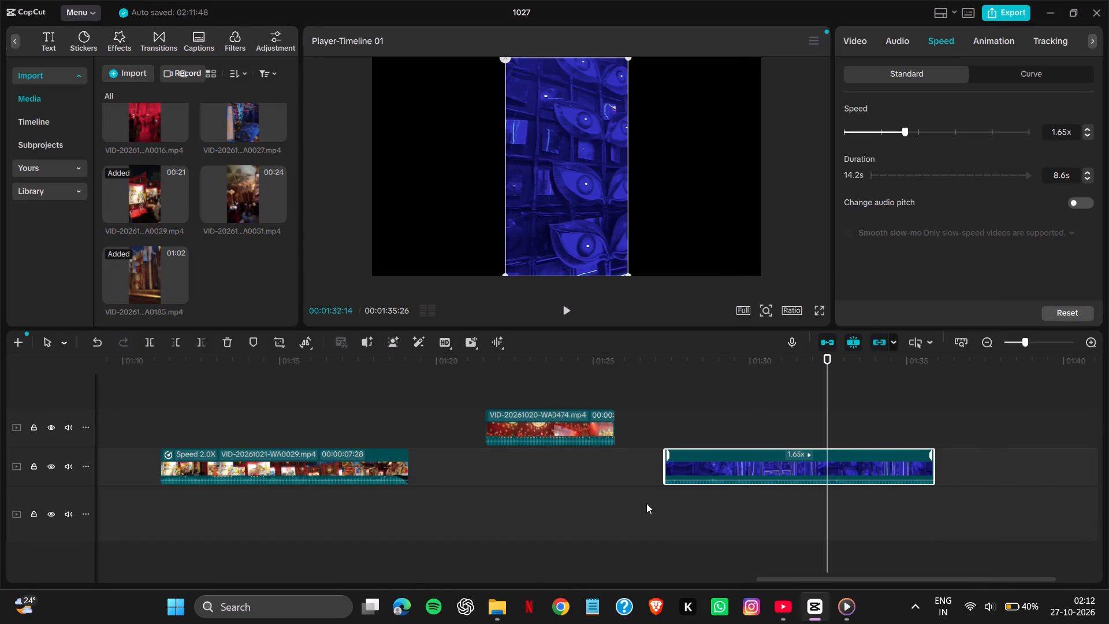
Review the clip order and the gaps along the whole timeline, from WA0169 through WA0012, WA0185 and WA0027 to WA0183.
scroll(707, 466, right, 4)
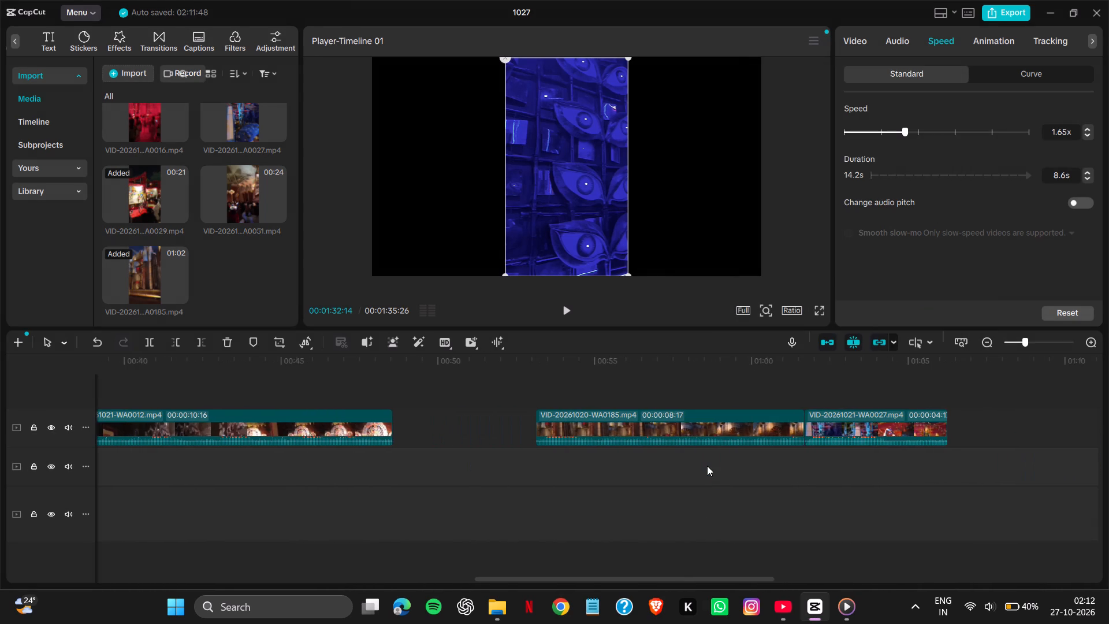
scroll(707, 466, right, 2)
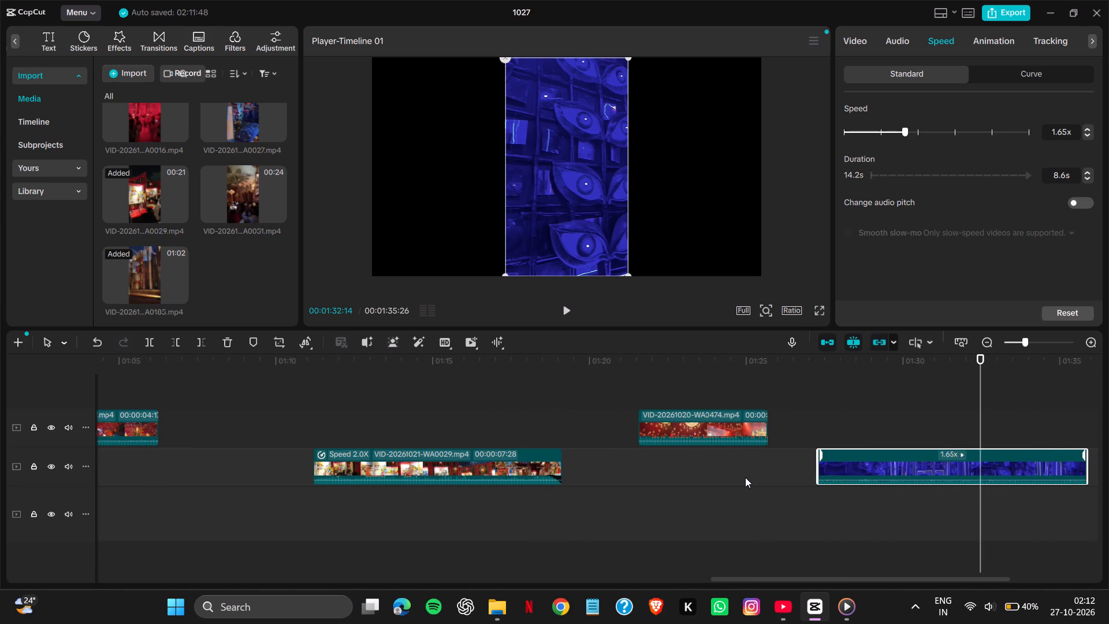
scroll(745, 477, right, 2)
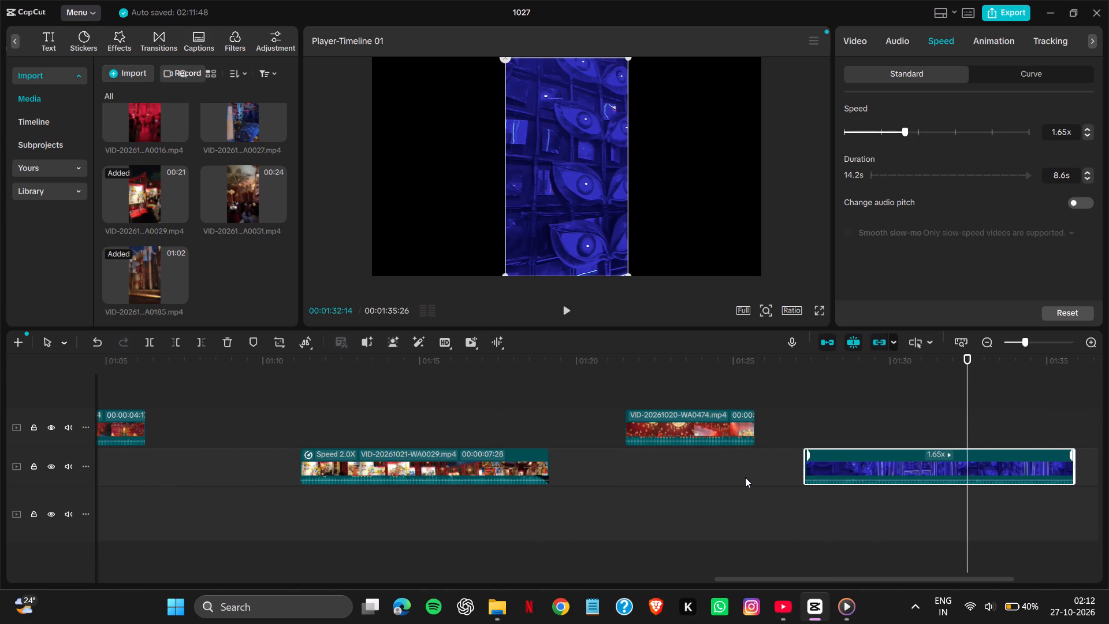
scroll(745, 477, right, 2)
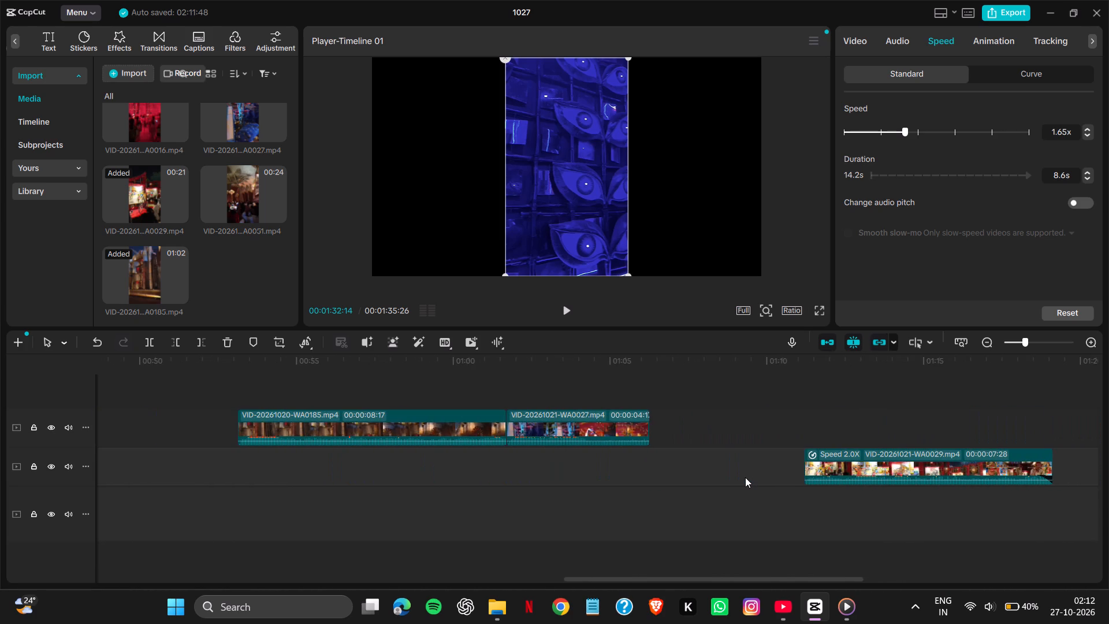
scroll(745, 477, right, 2)
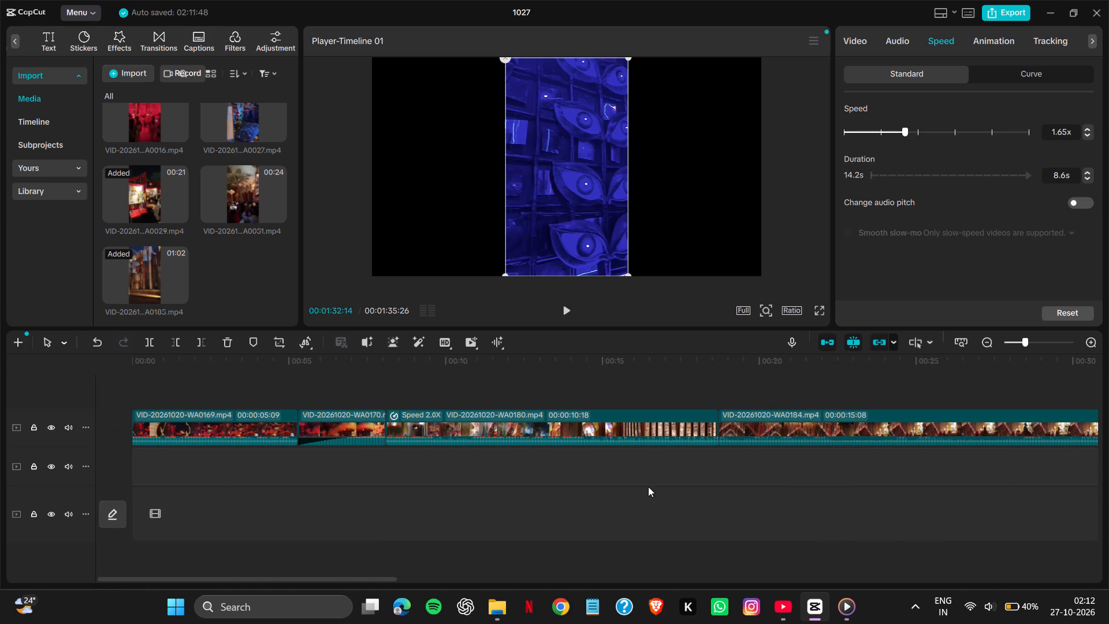
click(312, 440)
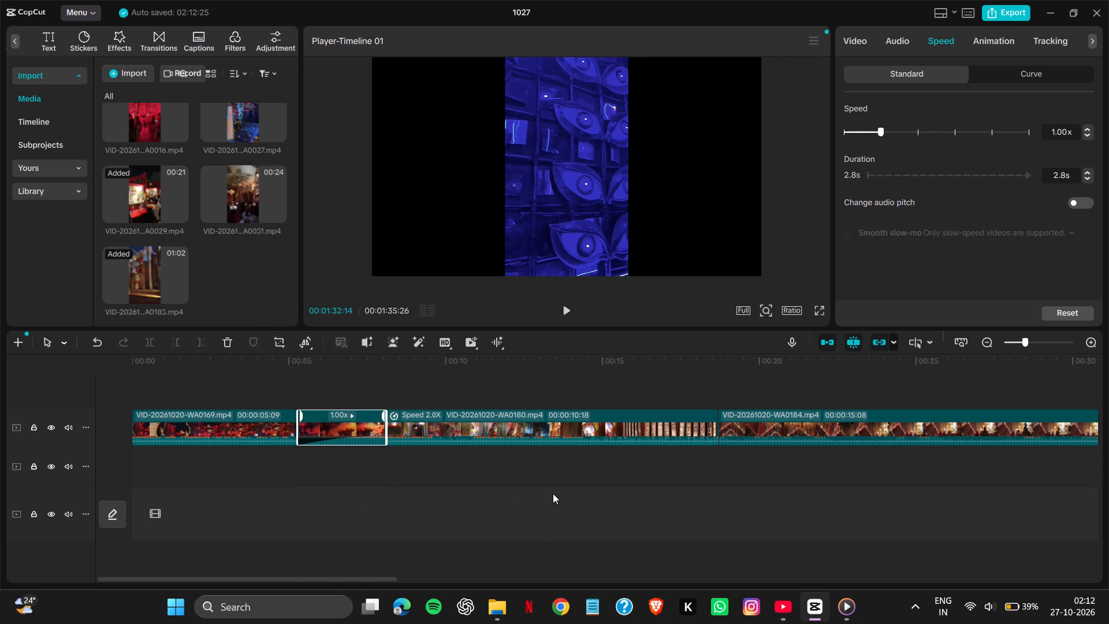
scroll(553, 493, left, 5)
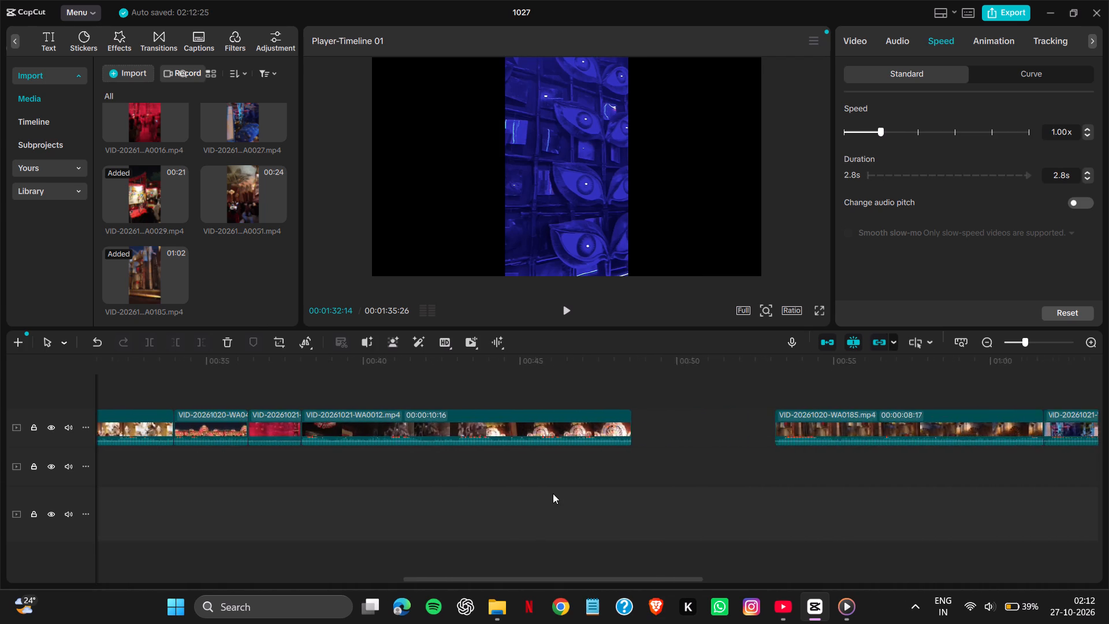
scroll(553, 493, left, 1)
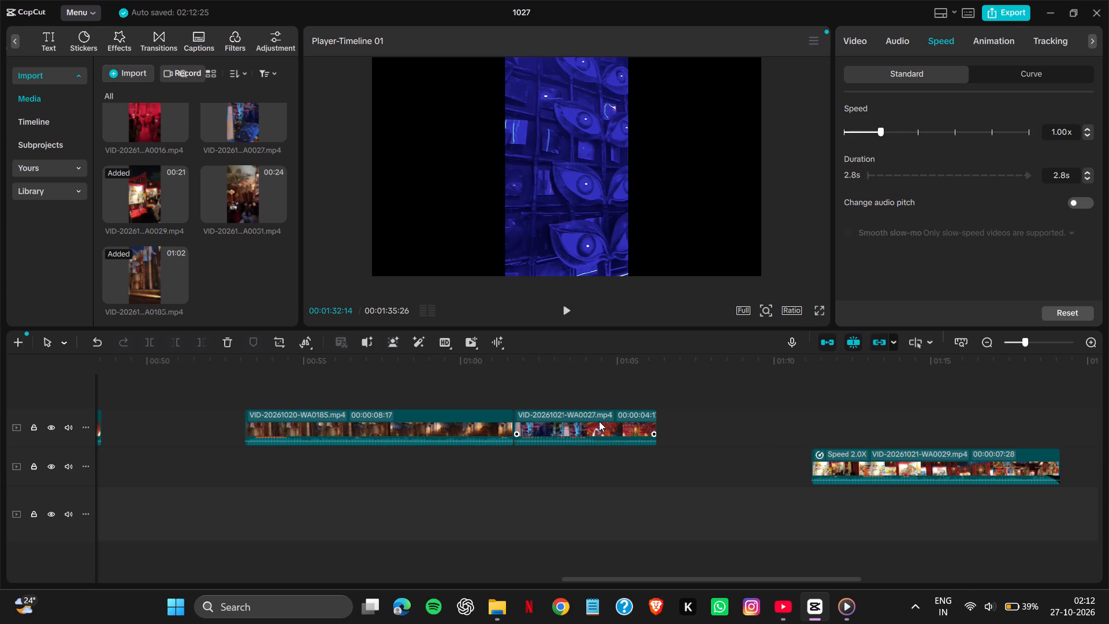
click(599, 421)
click(598, 425)
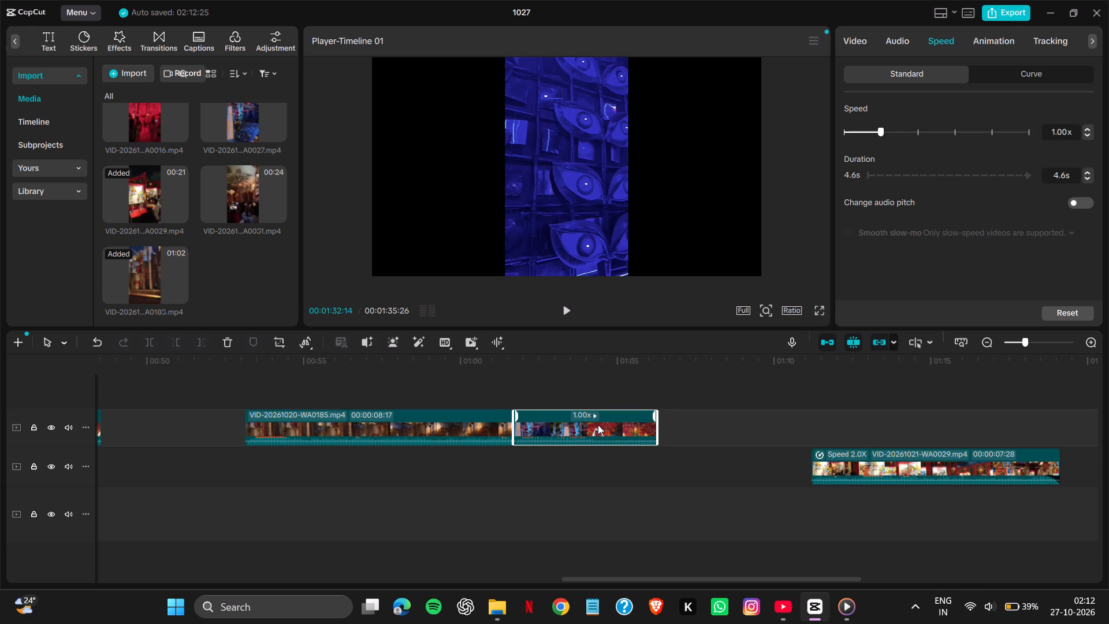
double_click(545, 437)
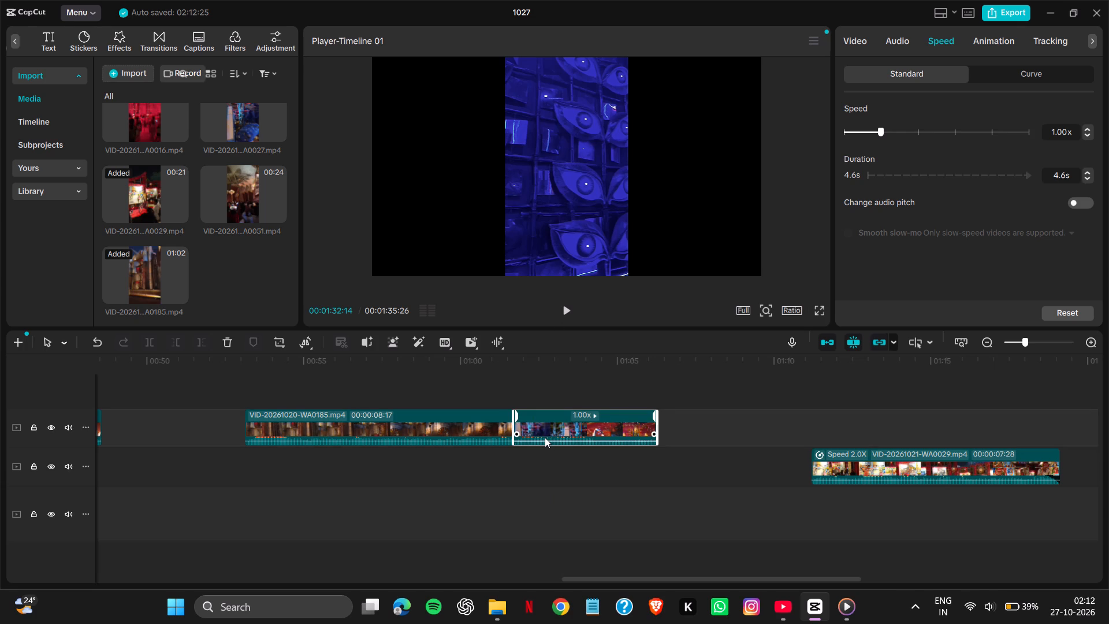
triple_click(545, 437)
scroll(758, 477, down, 1)
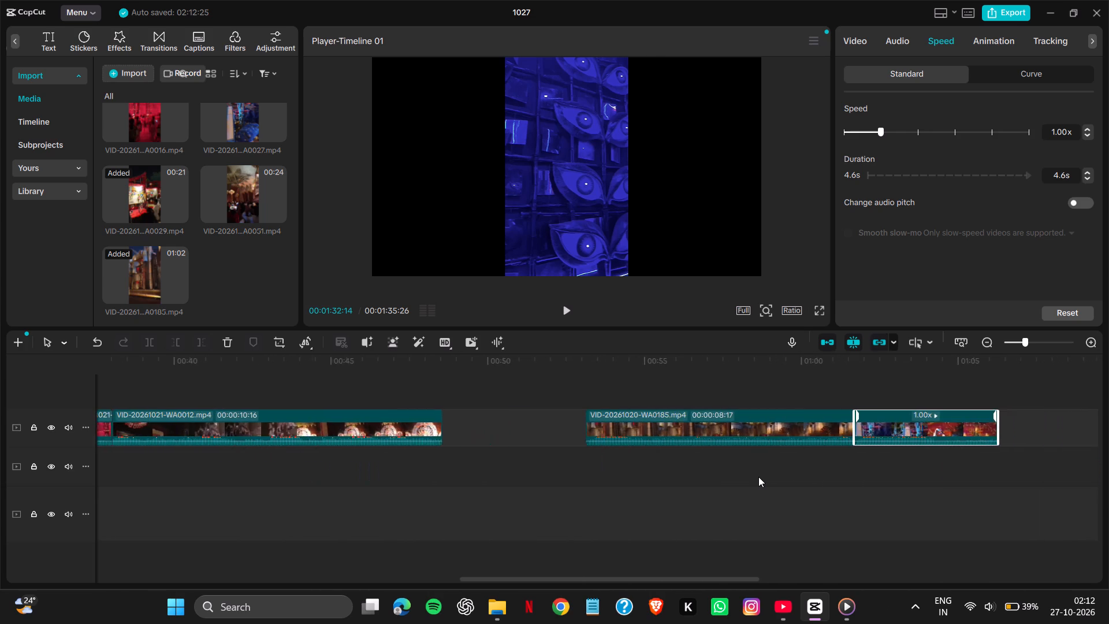
scroll(758, 477, down, 1)
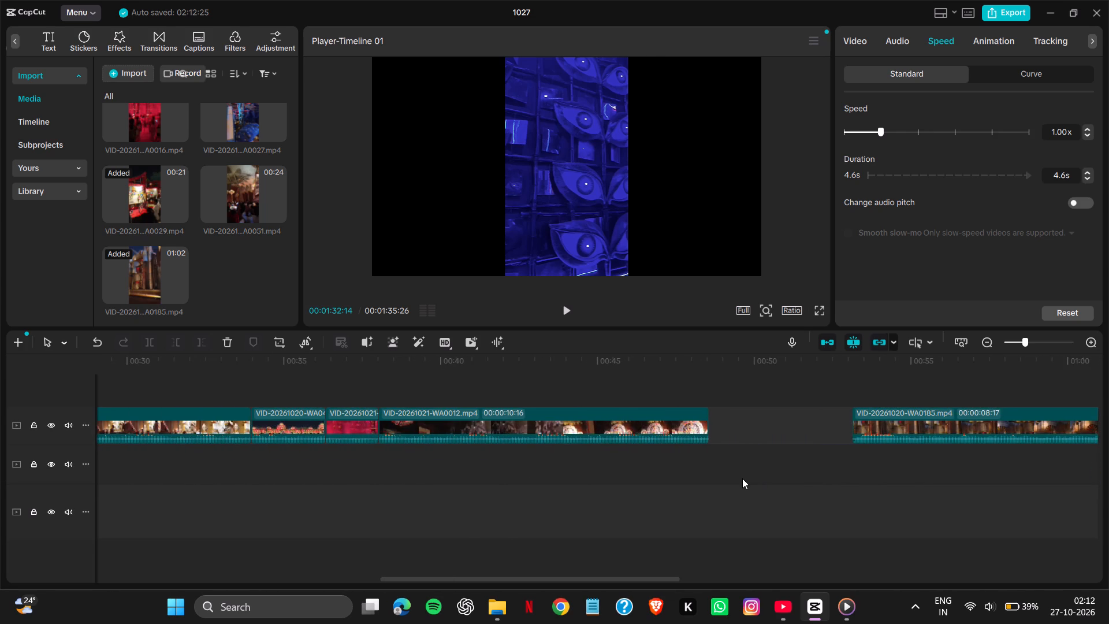
Close the gap after WA0012 by moving the WA0185 and WA0027 clips back-to-back directly behind it on the main track.
scroll(742, 478, left, 5)
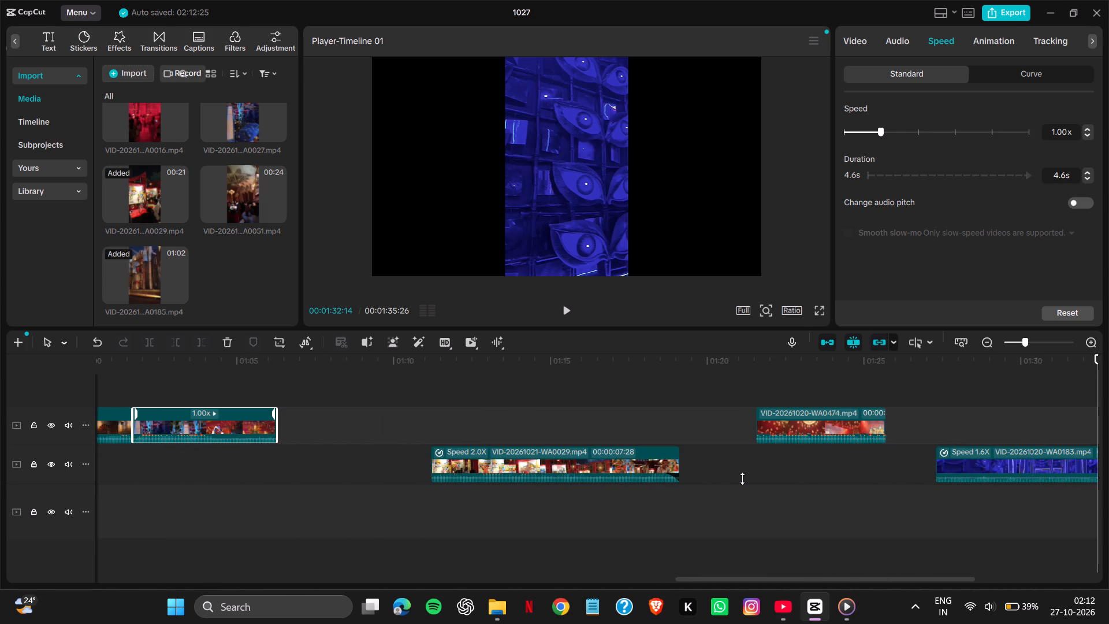
scroll(658, 451, right, 1)
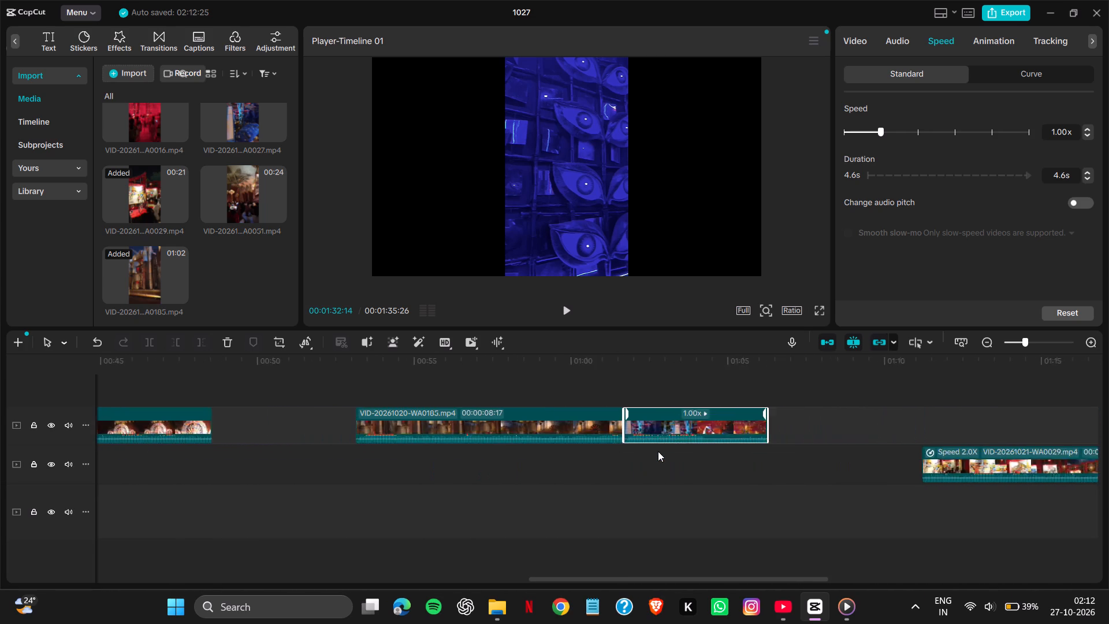
scroll(658, 451, right, 2)
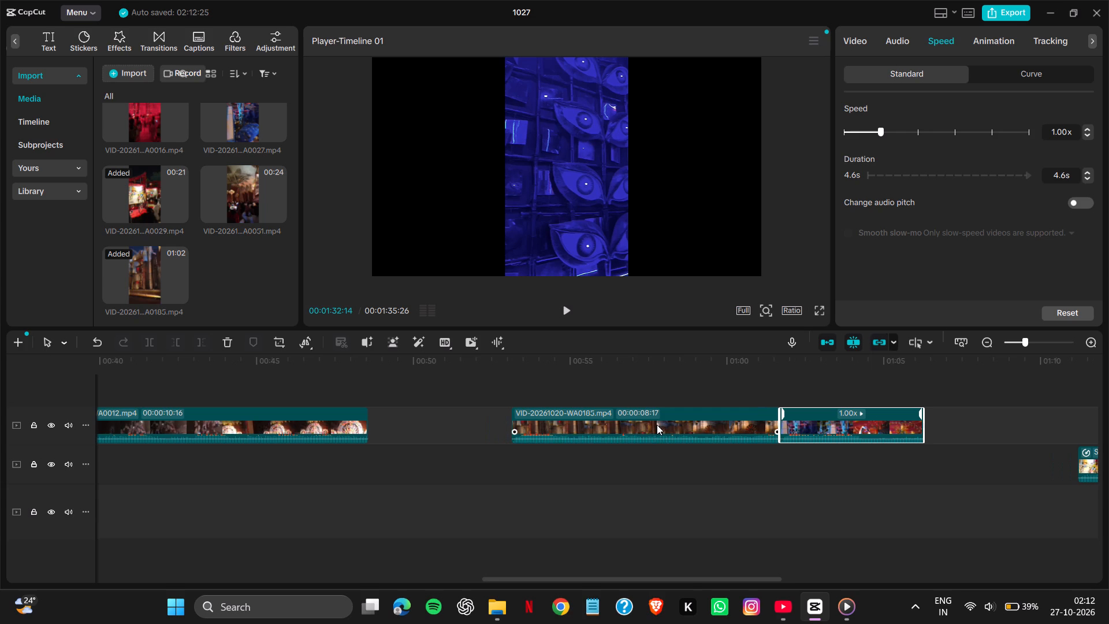
drag(657, 425, 515, 428)
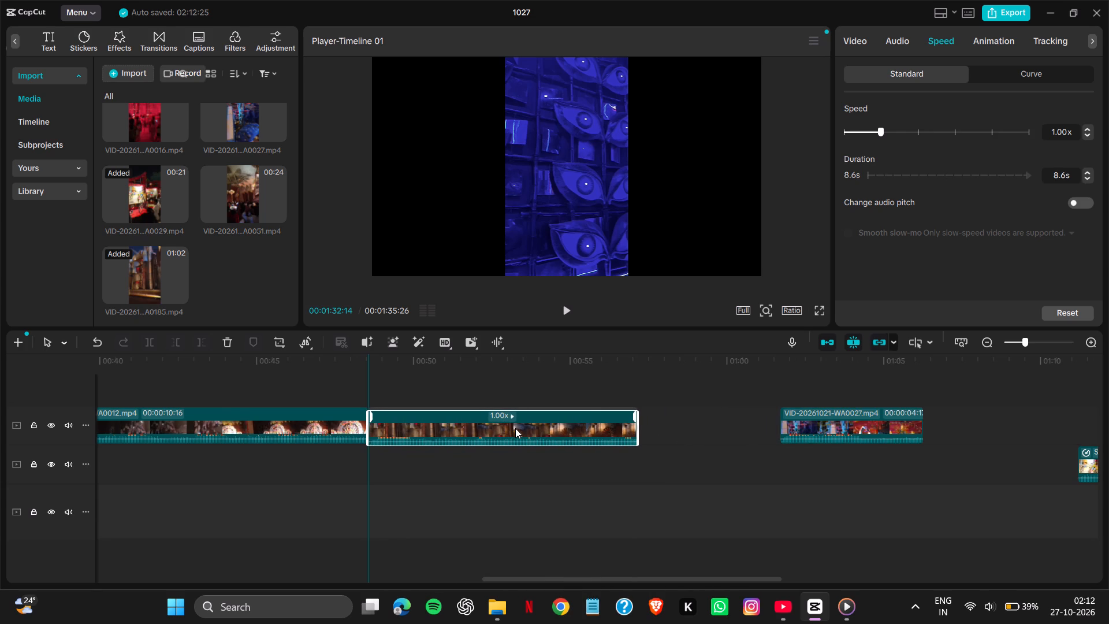
drag(515, 428, 516, 426)
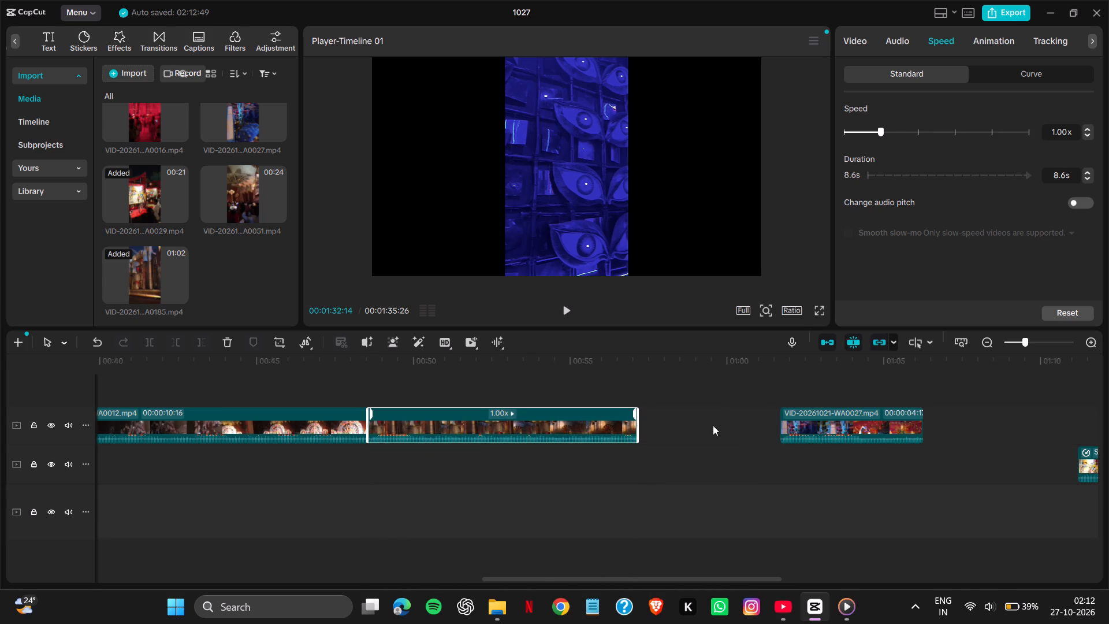
drag(800, 426, 664, 428)
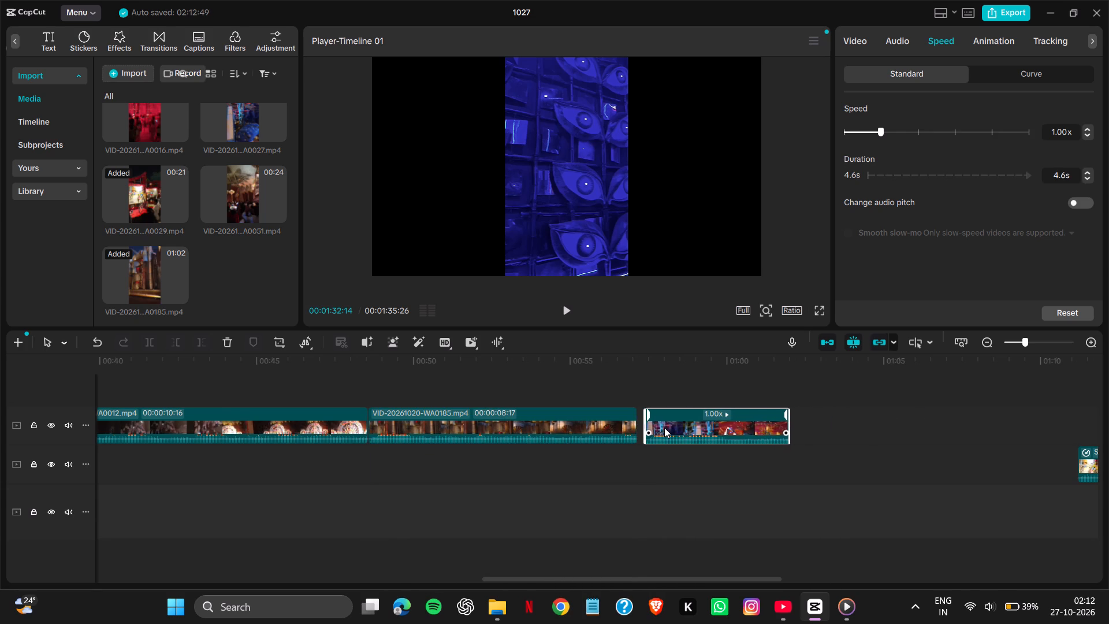
drag(664, 428, 660, 428)
Move the 2.0x WA0029 clip up onto the main track so it starts right at the end of WA0027.
scroll(867, 481, left, 1)
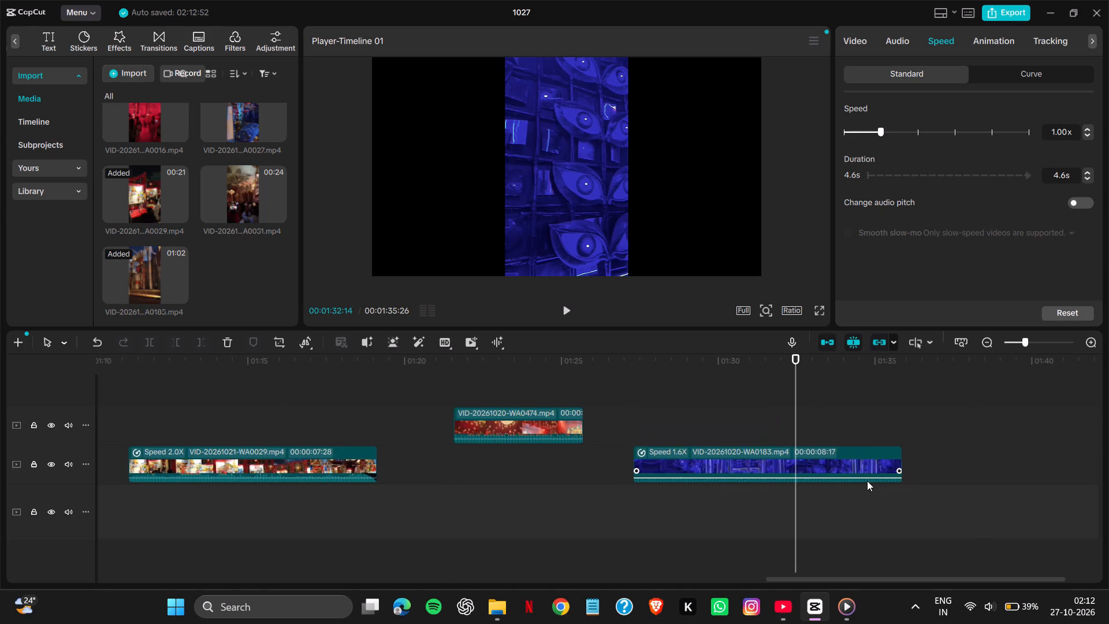
scroll(867, 481, left, 1)
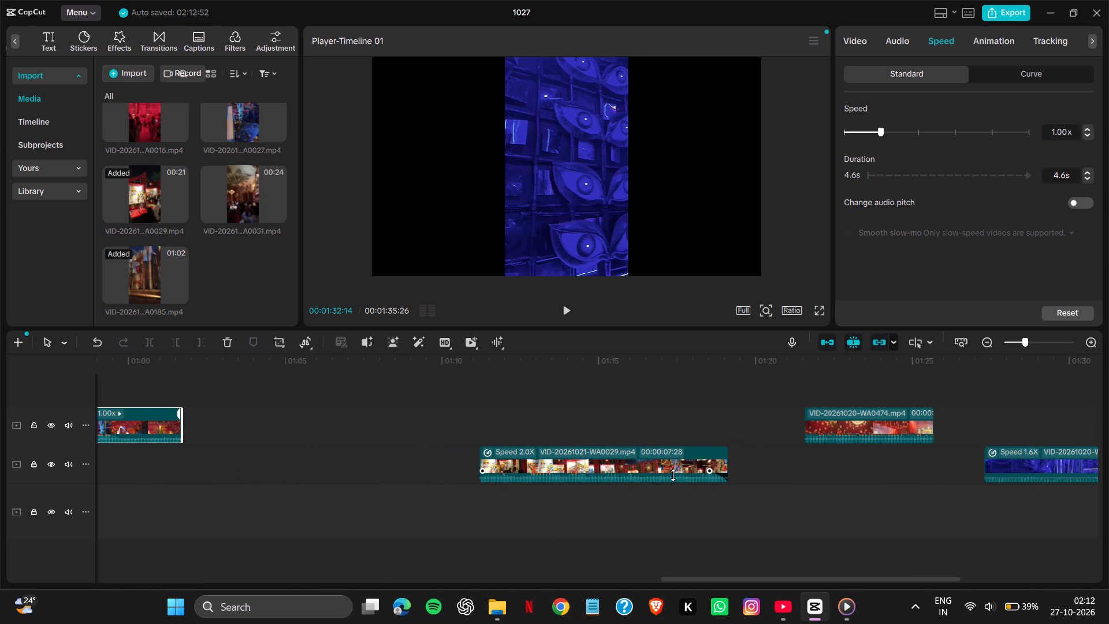
drag(671, 467, 671, 469)
drag(671, 469, 376, 430)
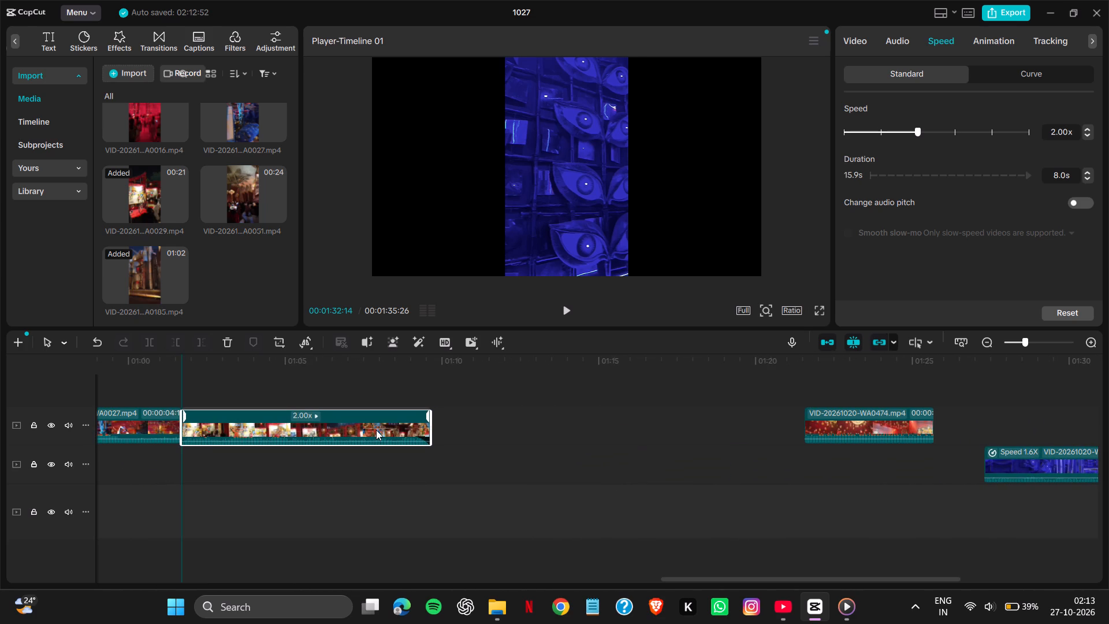
drag(376, 430, 375, 428)
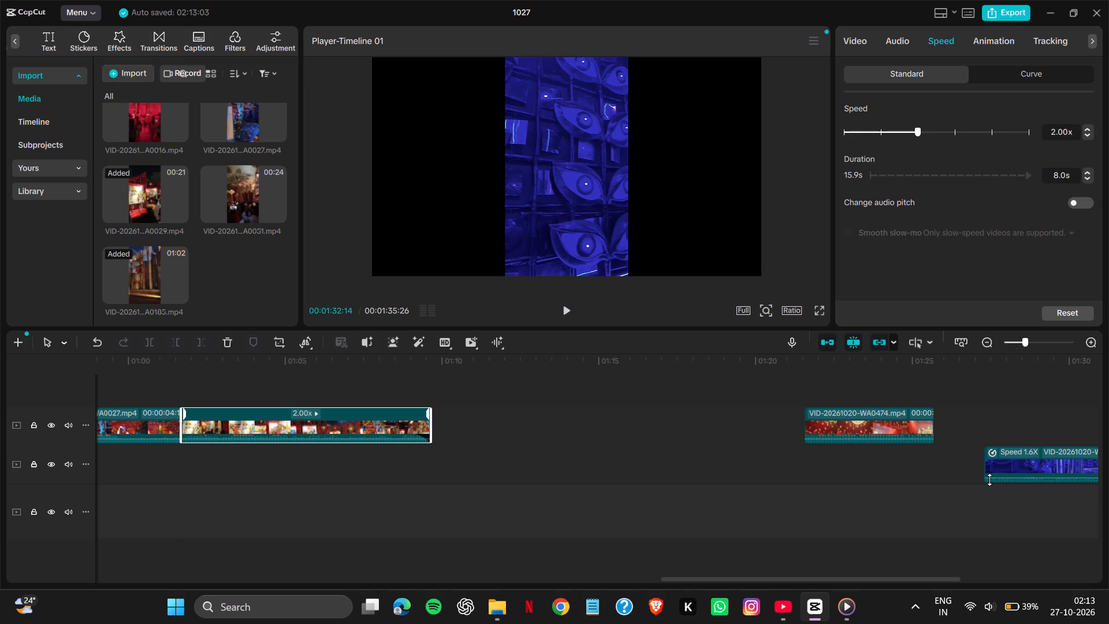
Move the blue-lit WA0183 clip onto the main track so it directly follows WA0029.
drag(1036, 480, 597, 470)
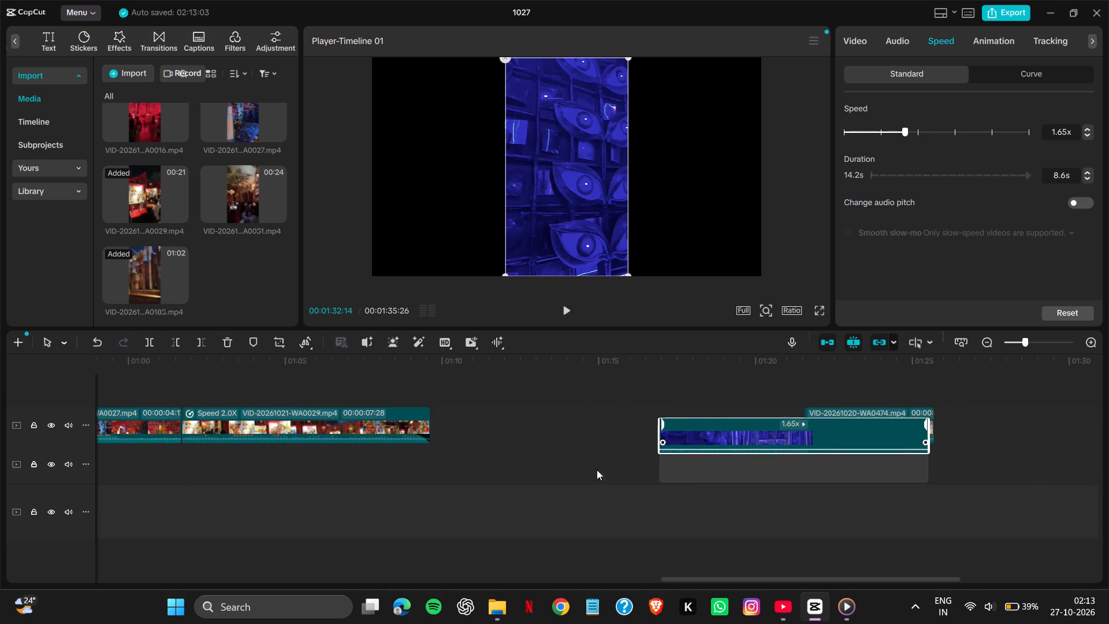
drag(597, 470, 572, 468)
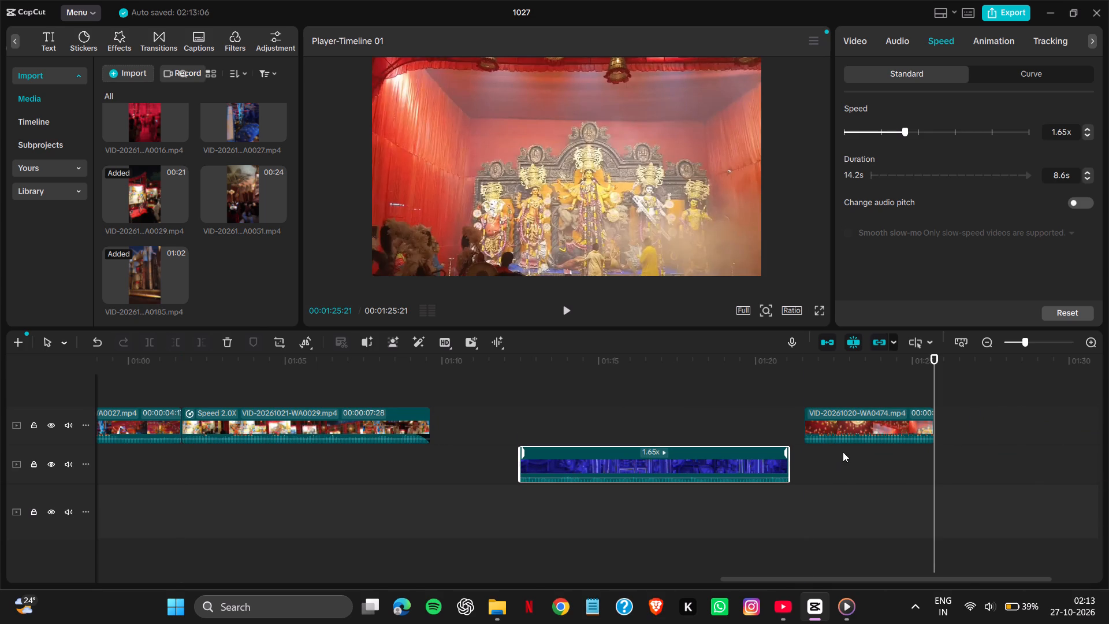
click(841, 426)
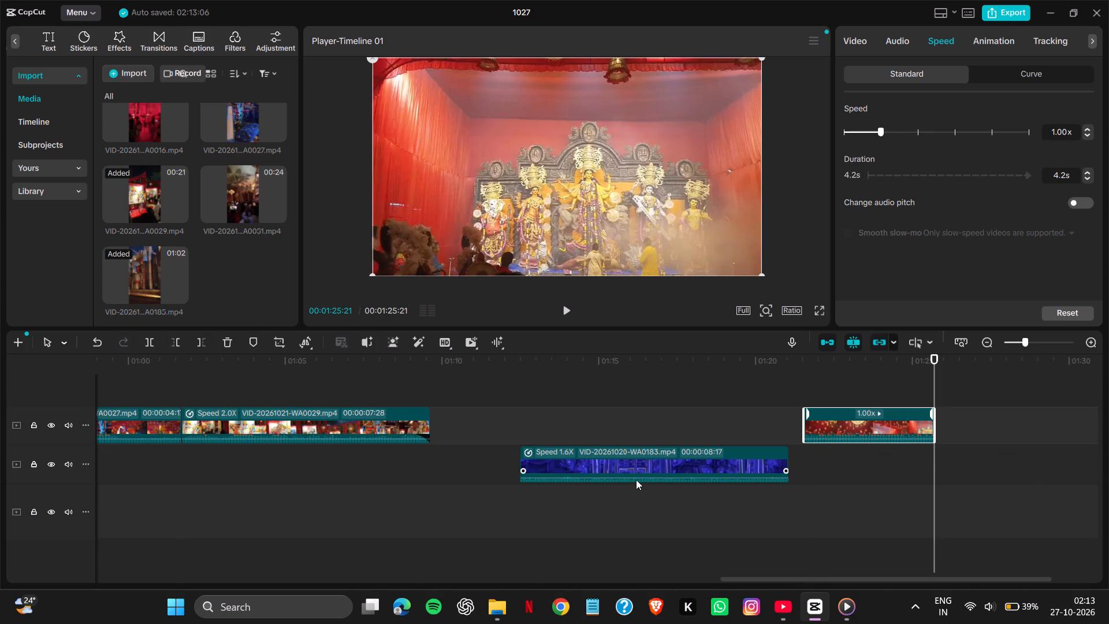
drag(632, 467, 550, 423)
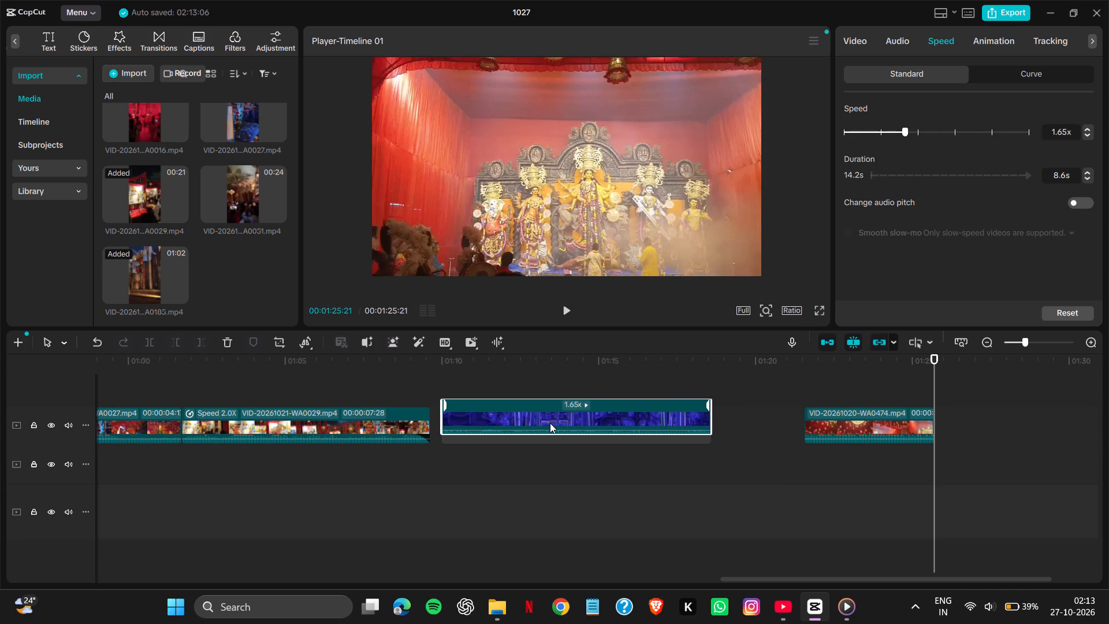
drag(550, 423, 544, 426)
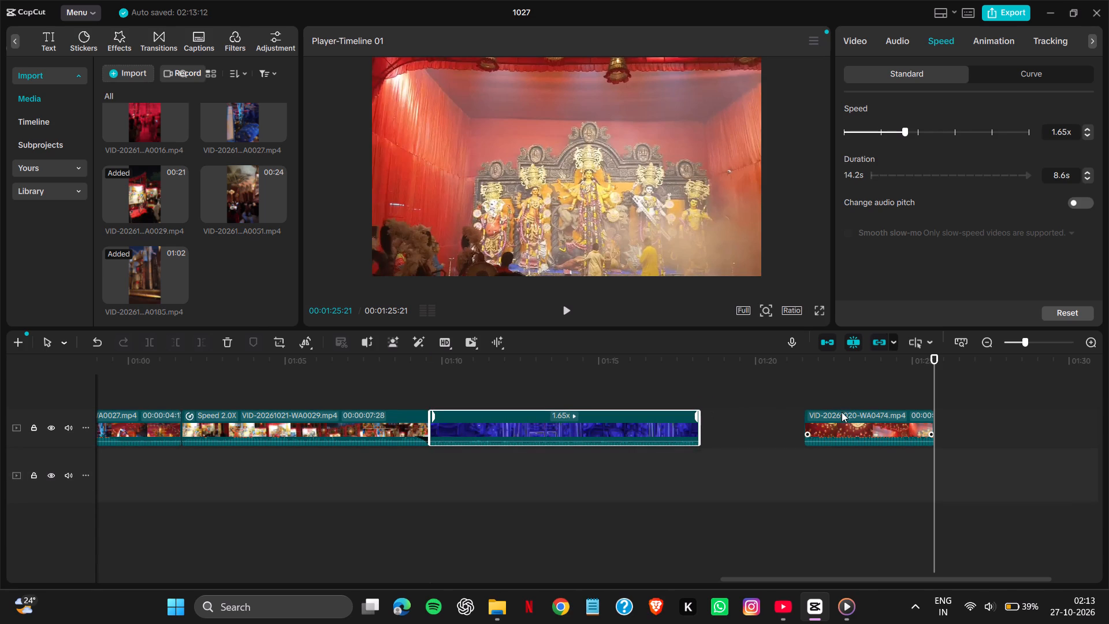
Move the WA0474 clip back against the end of WA0183 to close the last gap on the main track.
drag(838, 417, 737, 418)
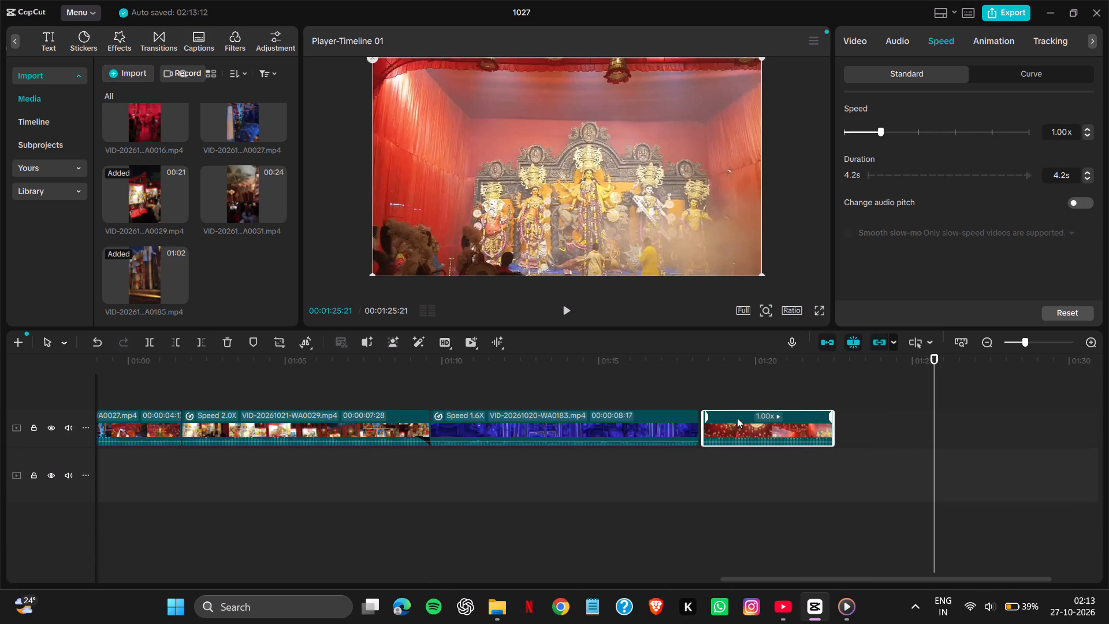
drag(737, 418, 735, 417)
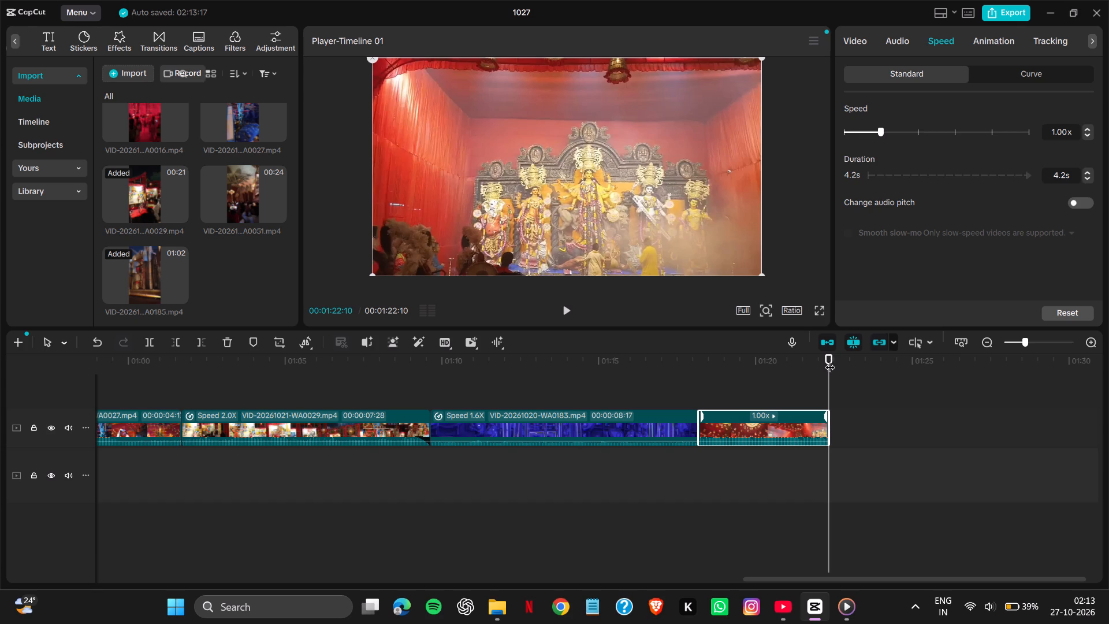
Return the playhead to 00:00 and play the assembled sequence from its start.
drag(830, 360, 0, 615)
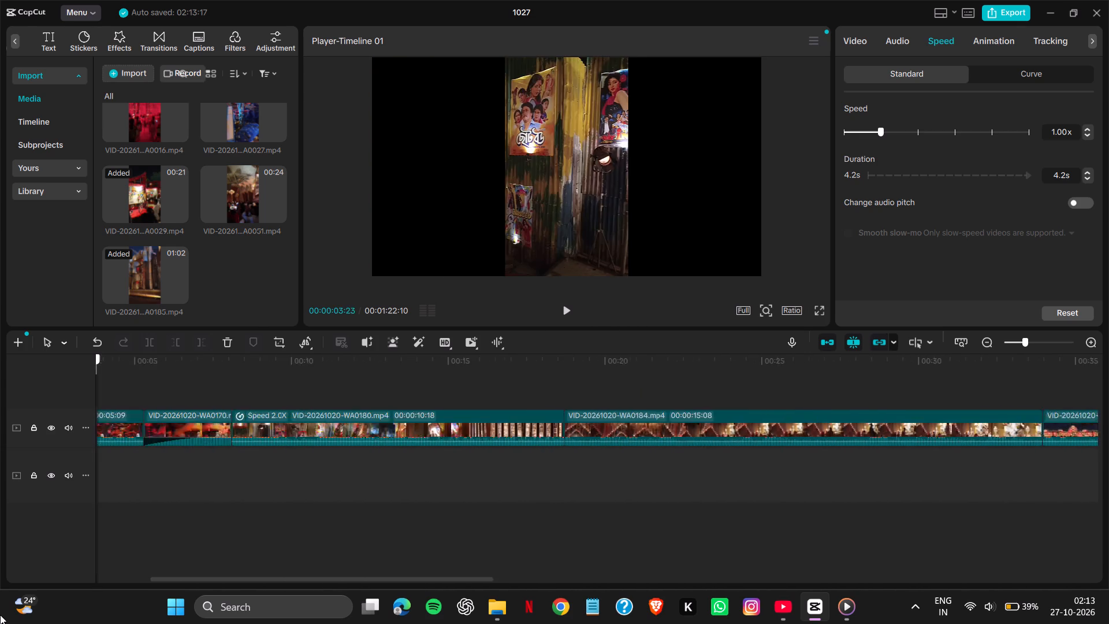
drag(0, 615, 0, 614)
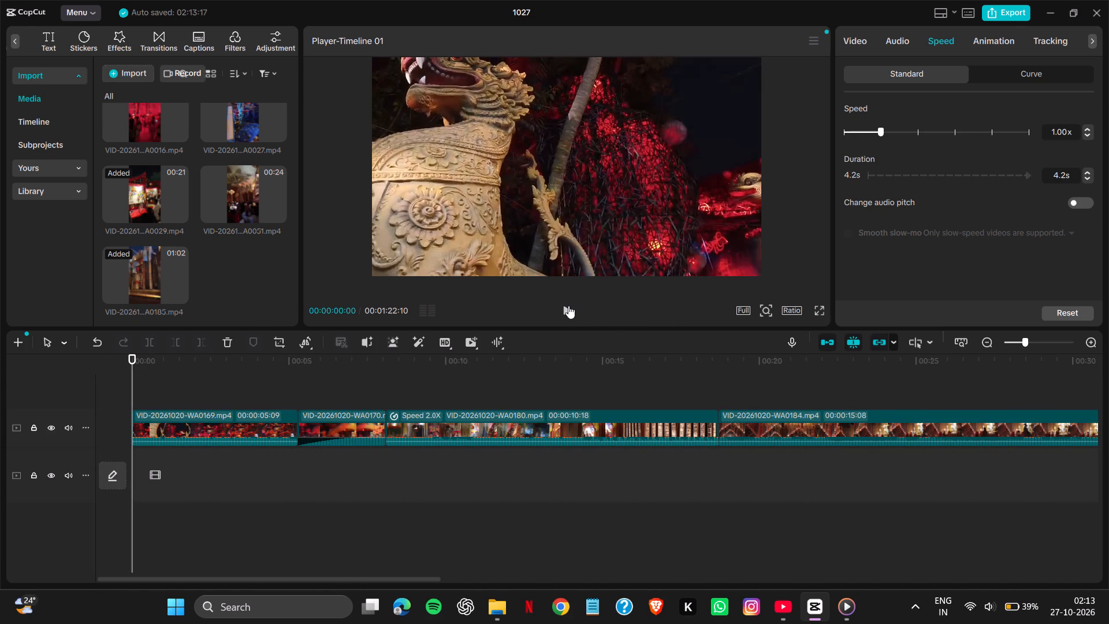
click(567, 311)
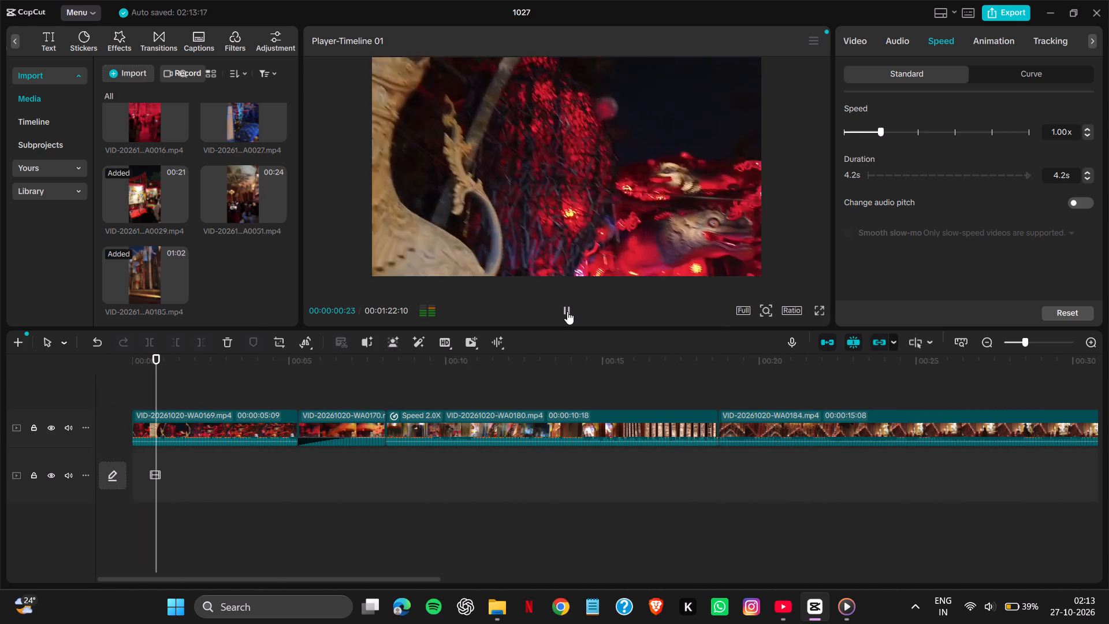
Show the audio level meters during playback and try to adjust the L and R channel levels on them.
click(428, 310)
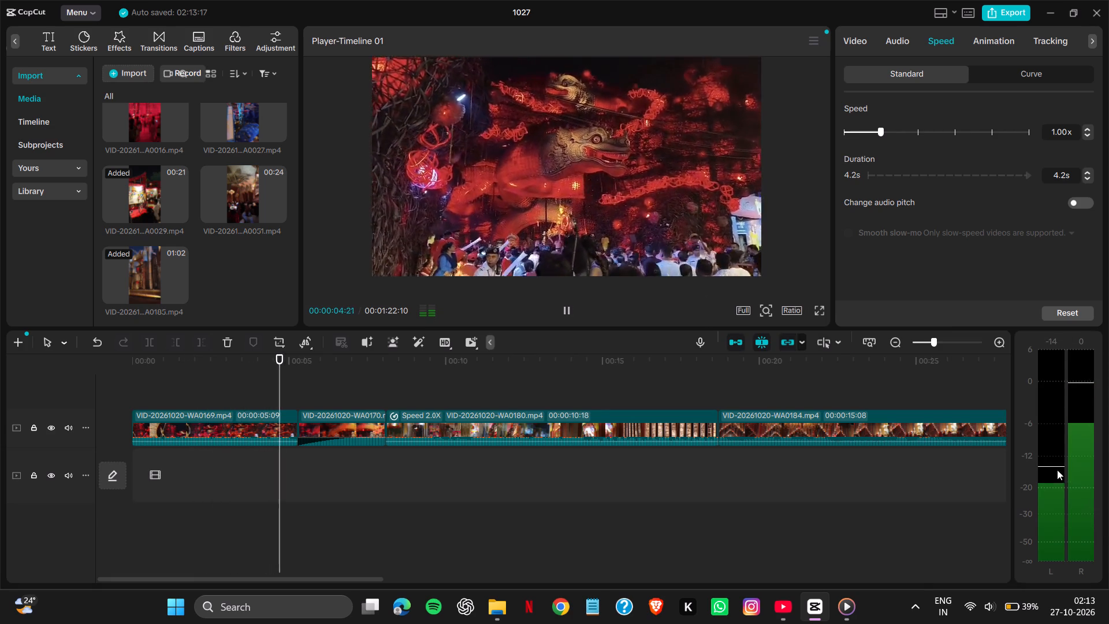
drag(1048, 462, 1060, 508)
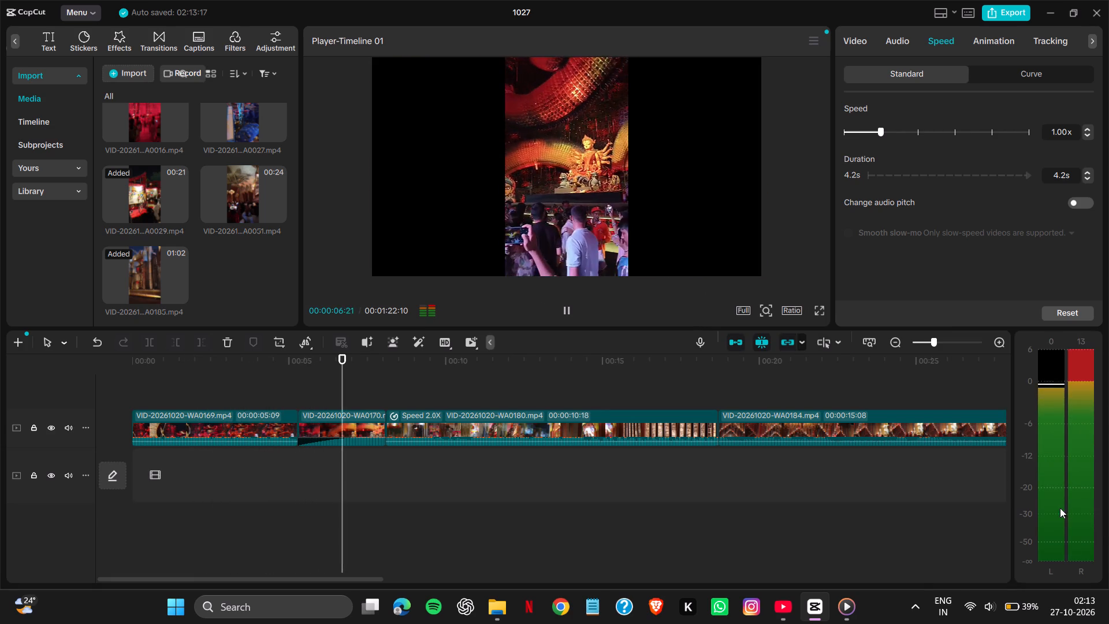
drag(1060, 508, 1084, 461)
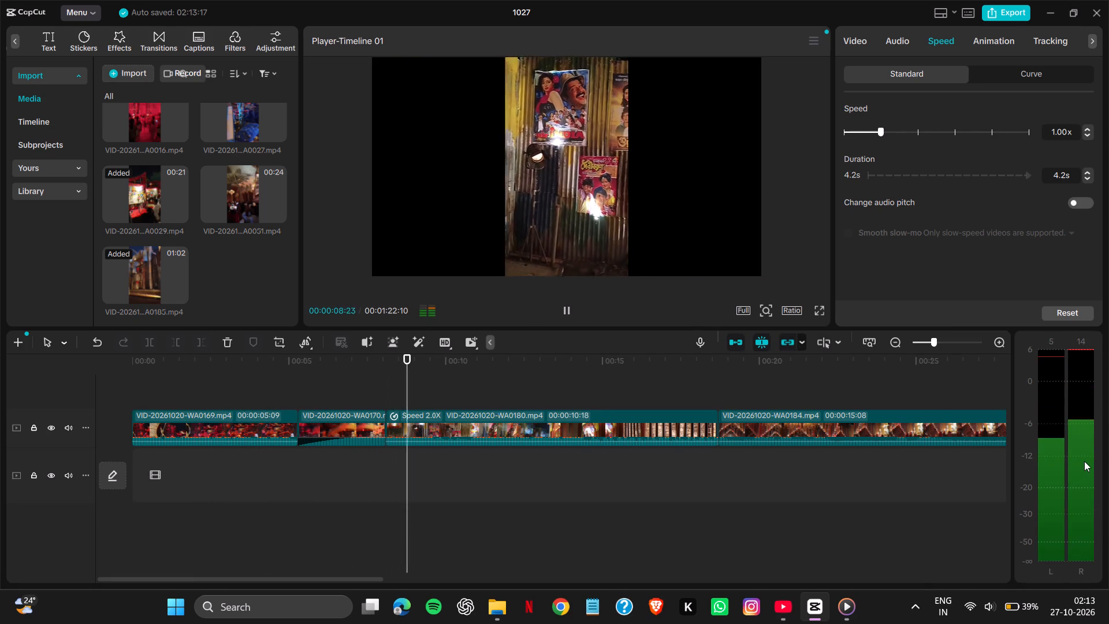
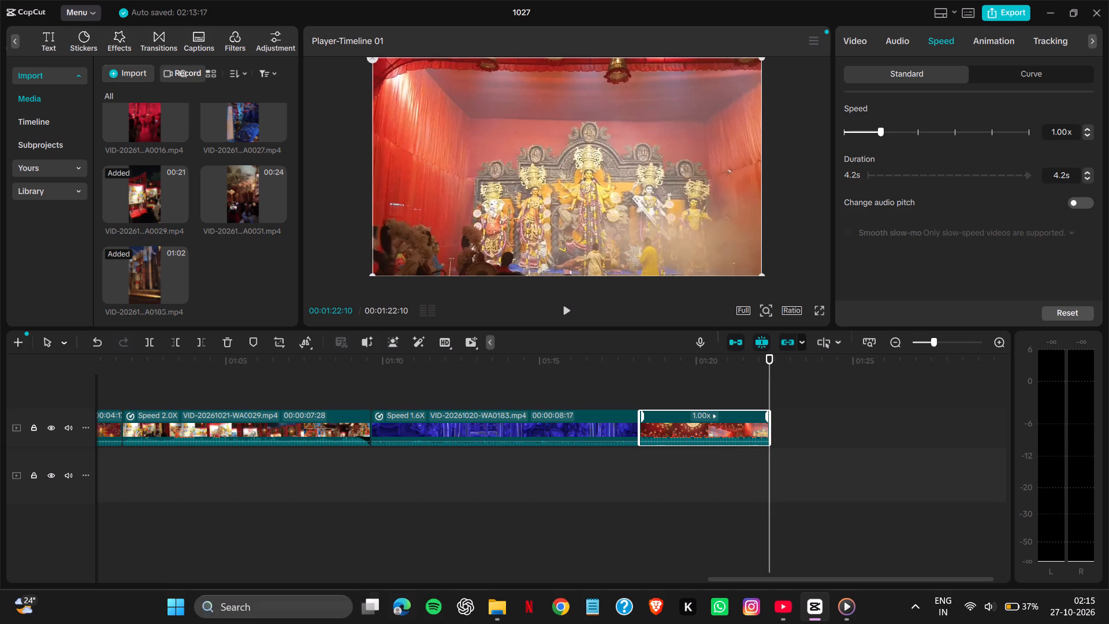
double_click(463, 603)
click(1007, 6)
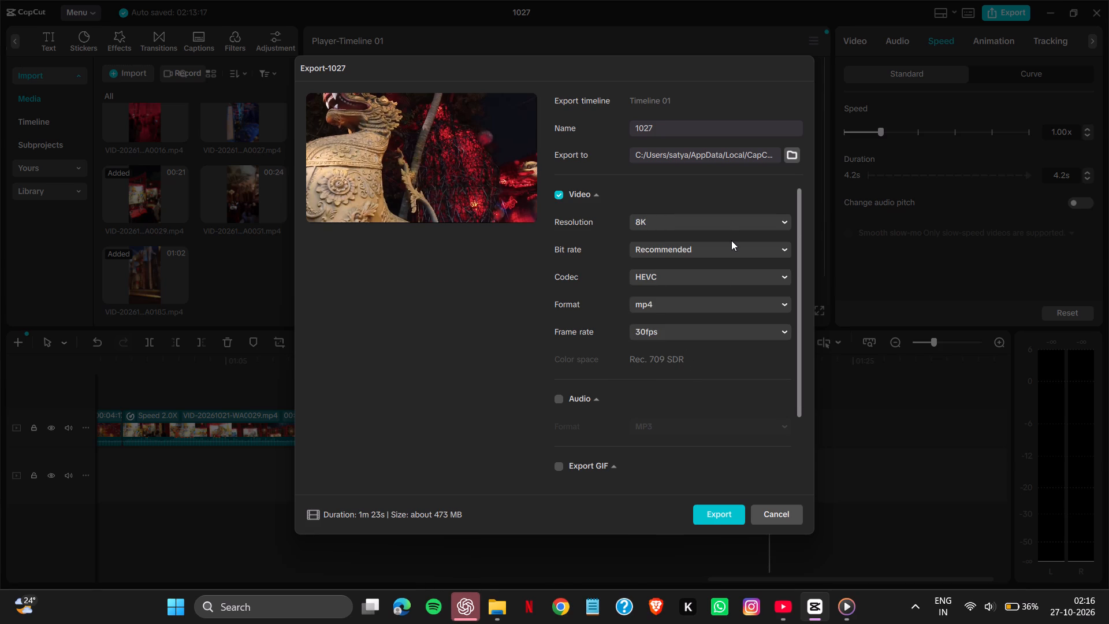
Set the export bit rate to Higher.
click(731, 240)
click(731, 249)
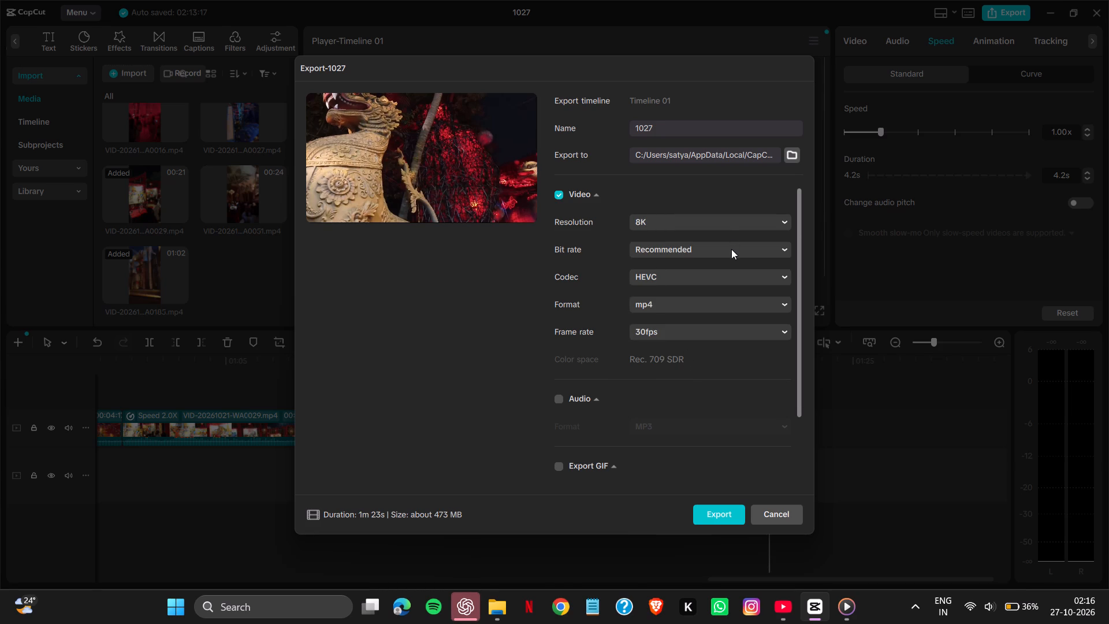
click(731, 249)
click(731, 249)
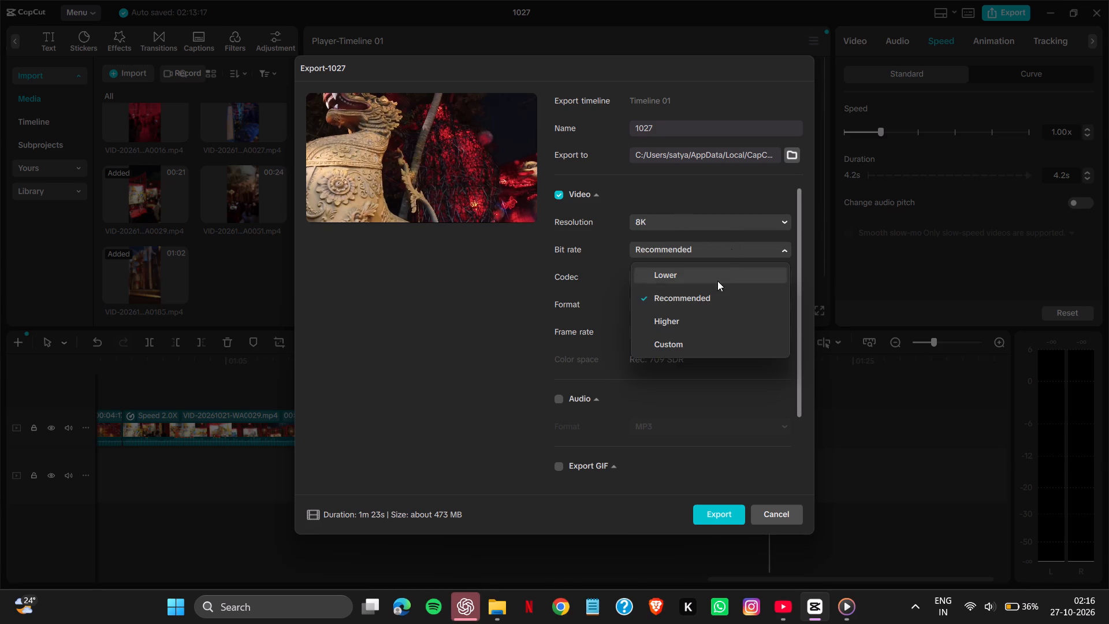
click(683, 324)
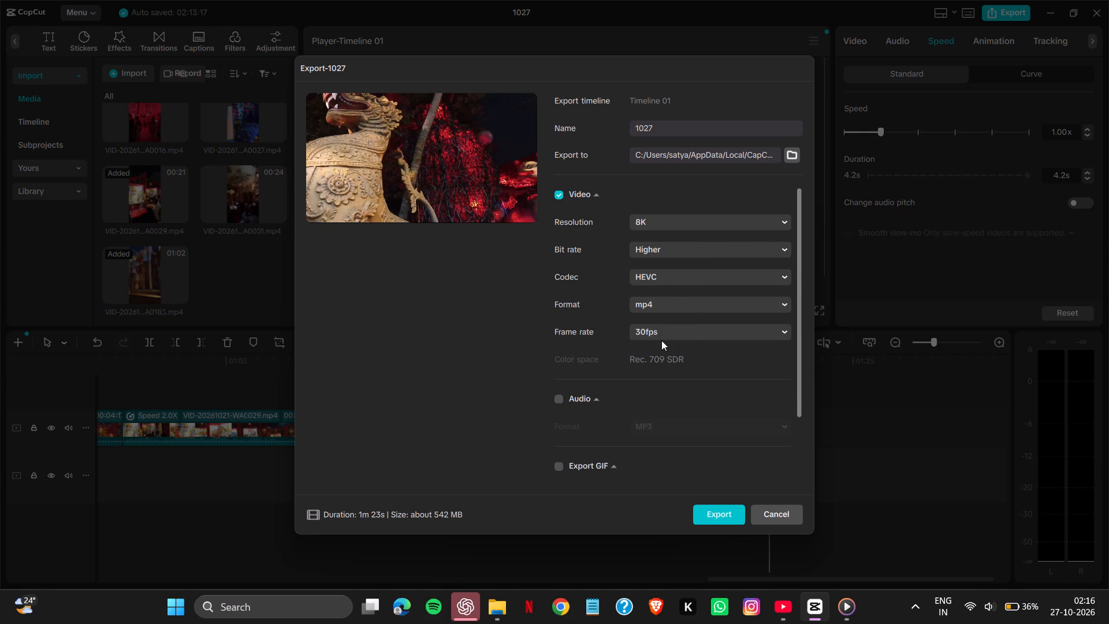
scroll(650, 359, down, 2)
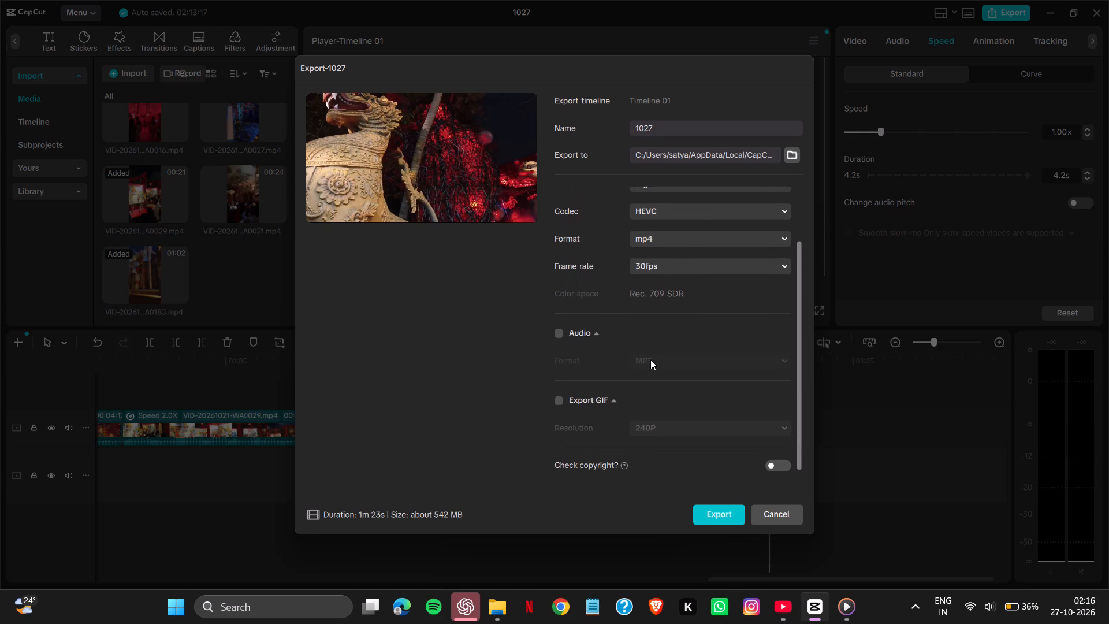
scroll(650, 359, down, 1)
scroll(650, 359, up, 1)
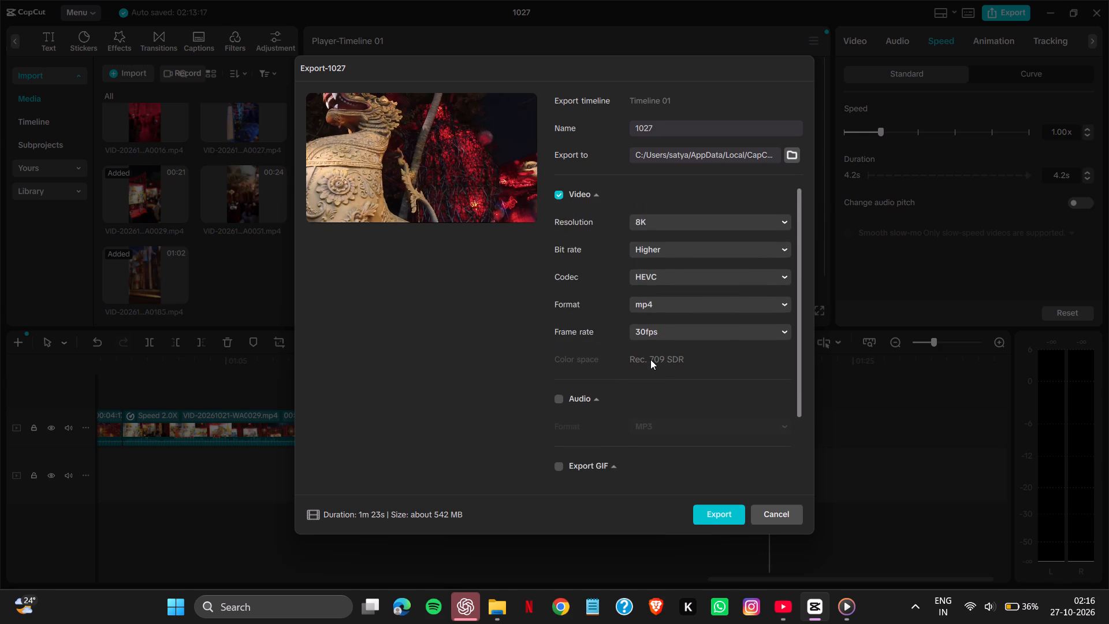
Leave the separate audio export off and start exporting the 1027 video with the chosen settings.
scroll(650, 359, up, 1)
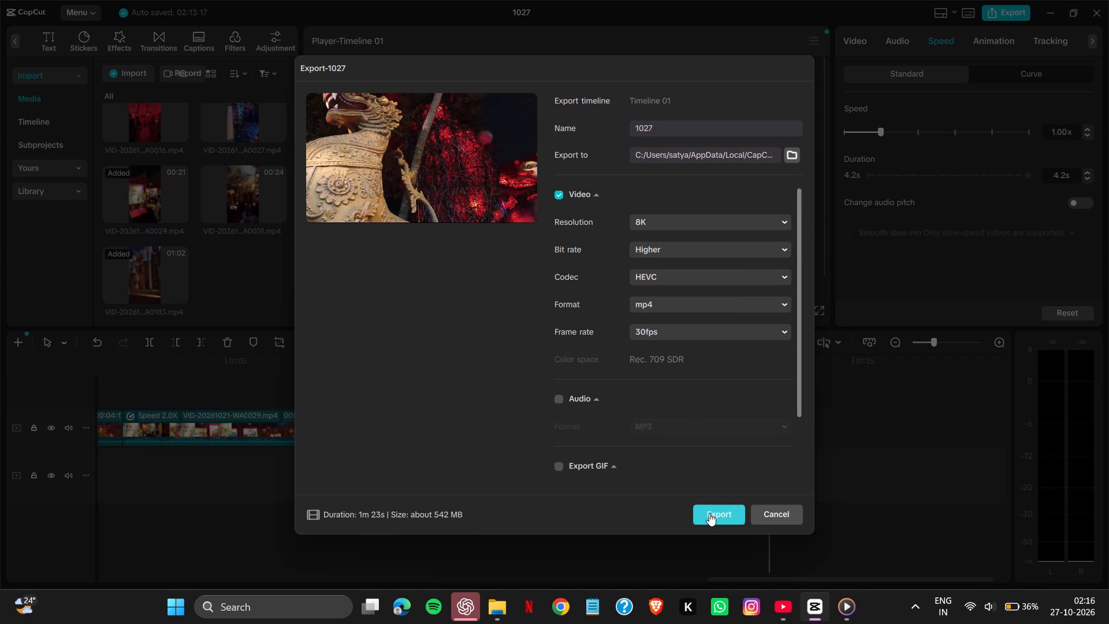
click(560, 397)
click(560, 397)
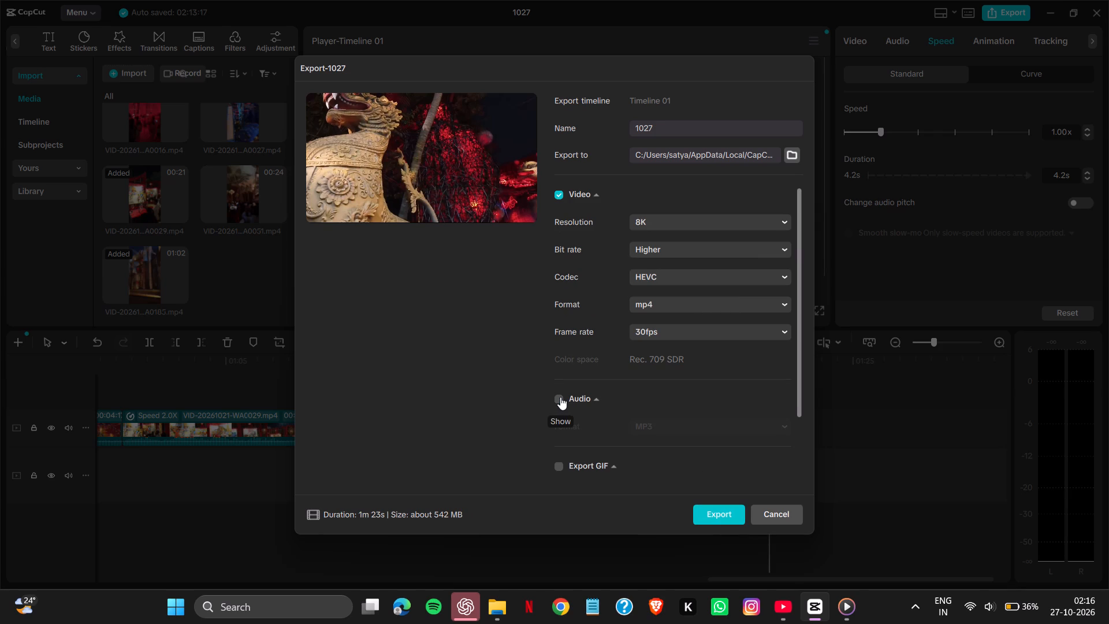
click(714, 512)
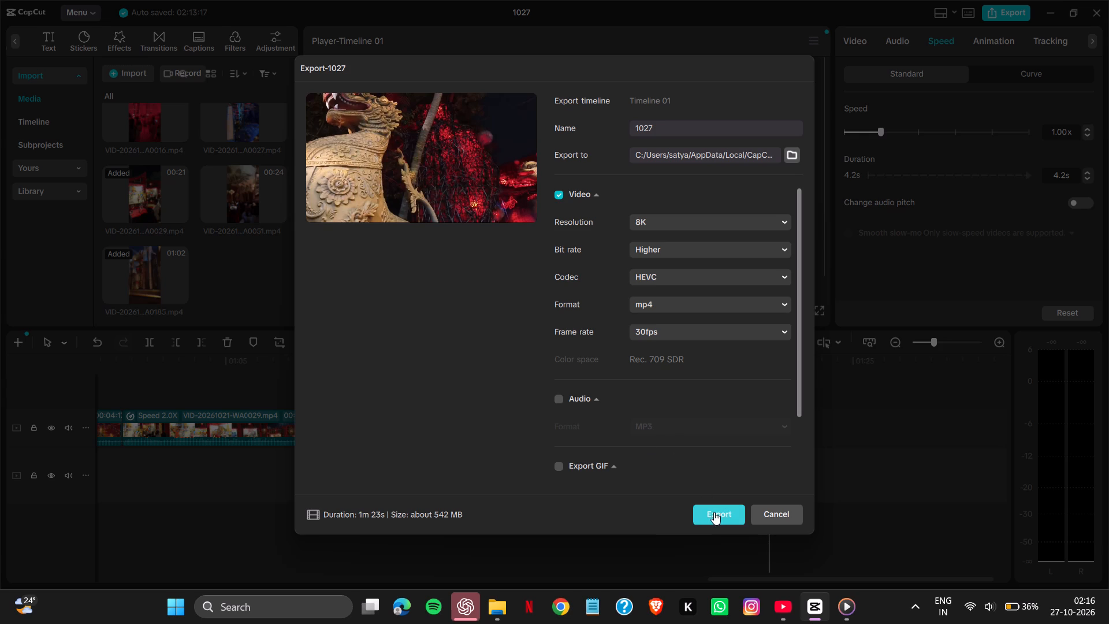
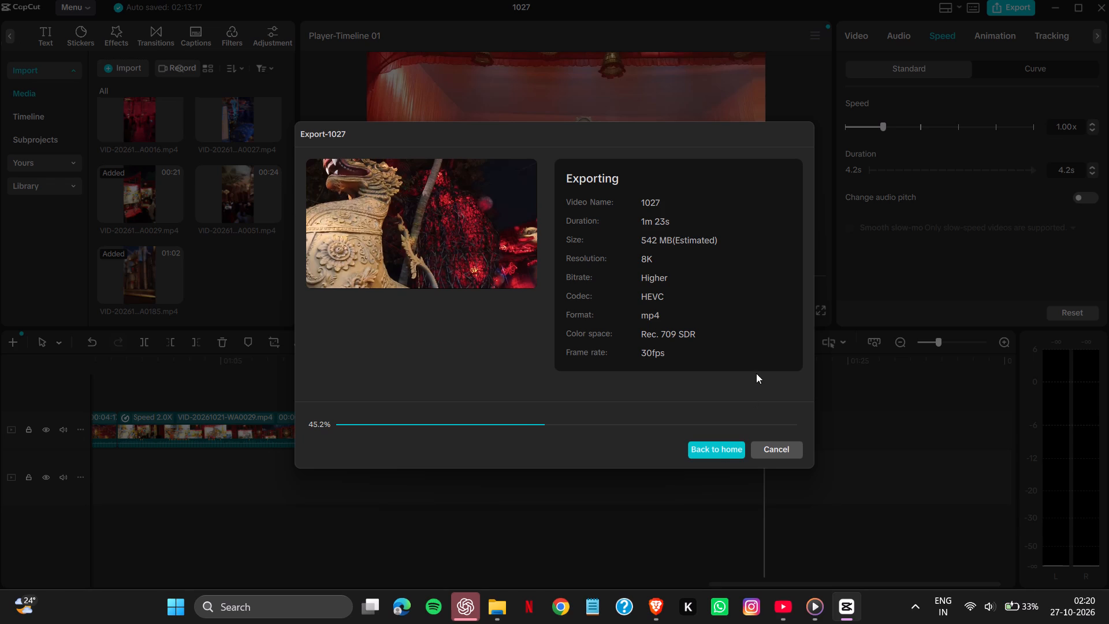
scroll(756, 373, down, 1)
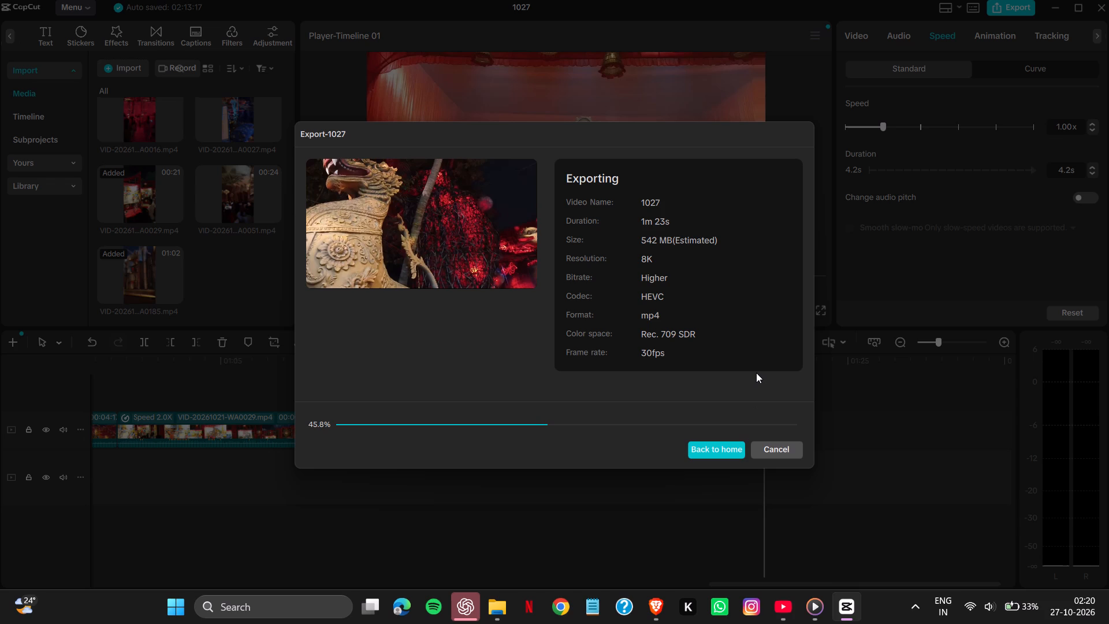
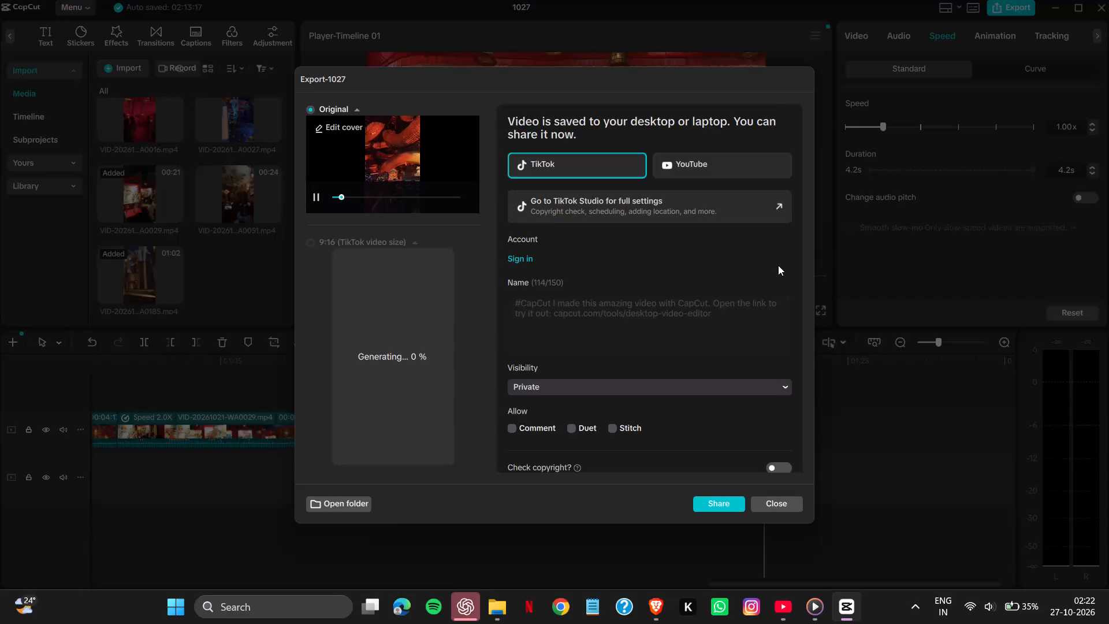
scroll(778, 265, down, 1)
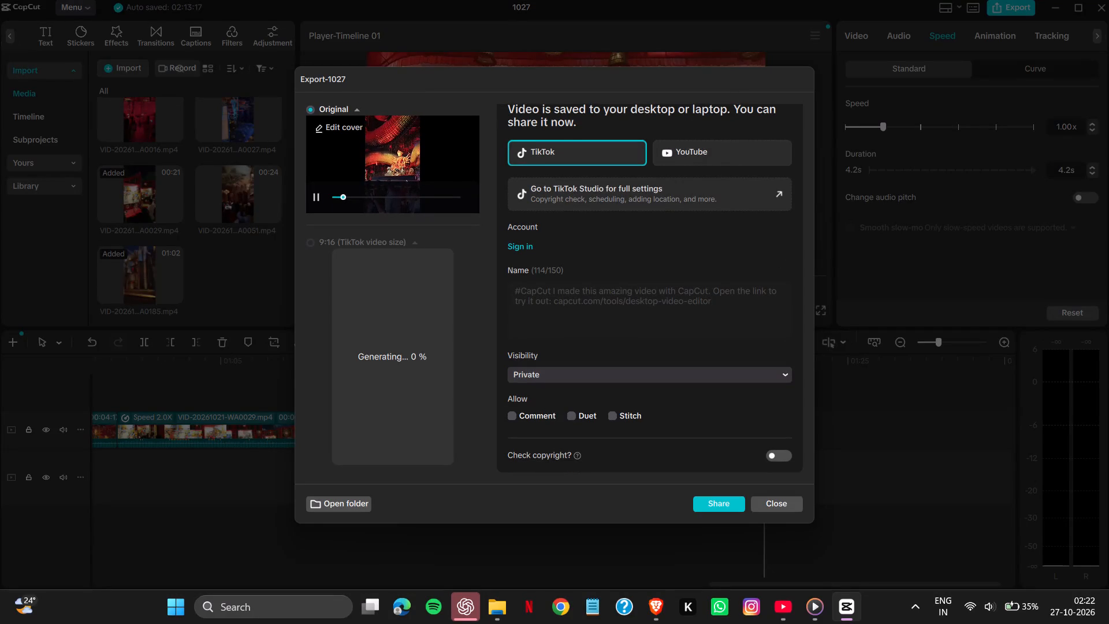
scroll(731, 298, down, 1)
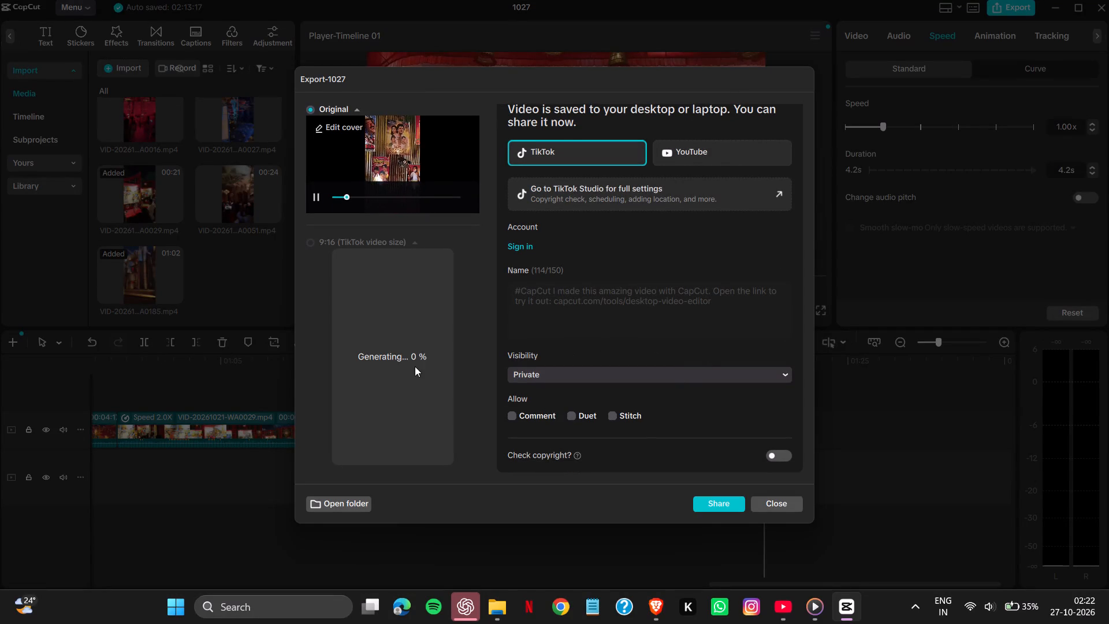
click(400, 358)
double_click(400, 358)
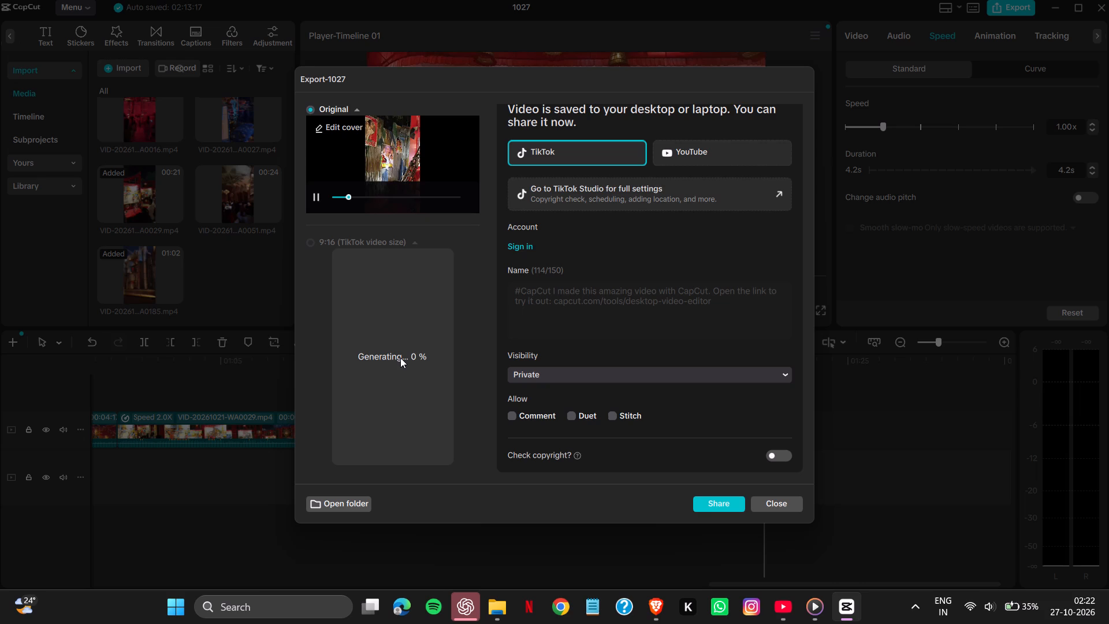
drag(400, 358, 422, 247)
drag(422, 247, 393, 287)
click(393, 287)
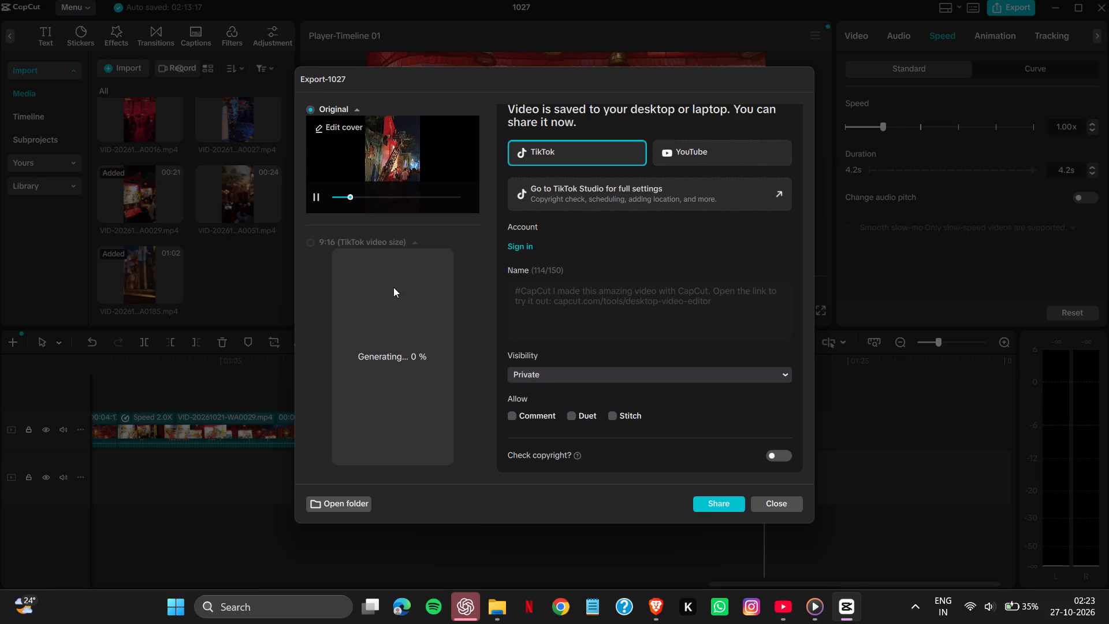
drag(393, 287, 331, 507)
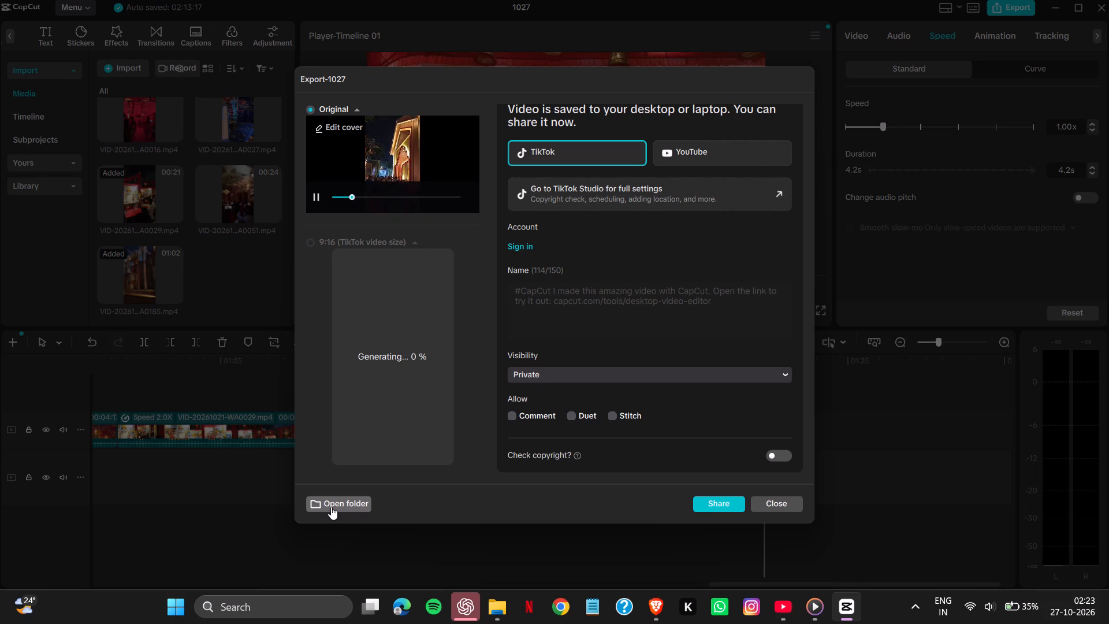
Open the export folder and try playing the 1027 video in Media Player, declining the HEVC Video Extensions codec.
click(331, 507)
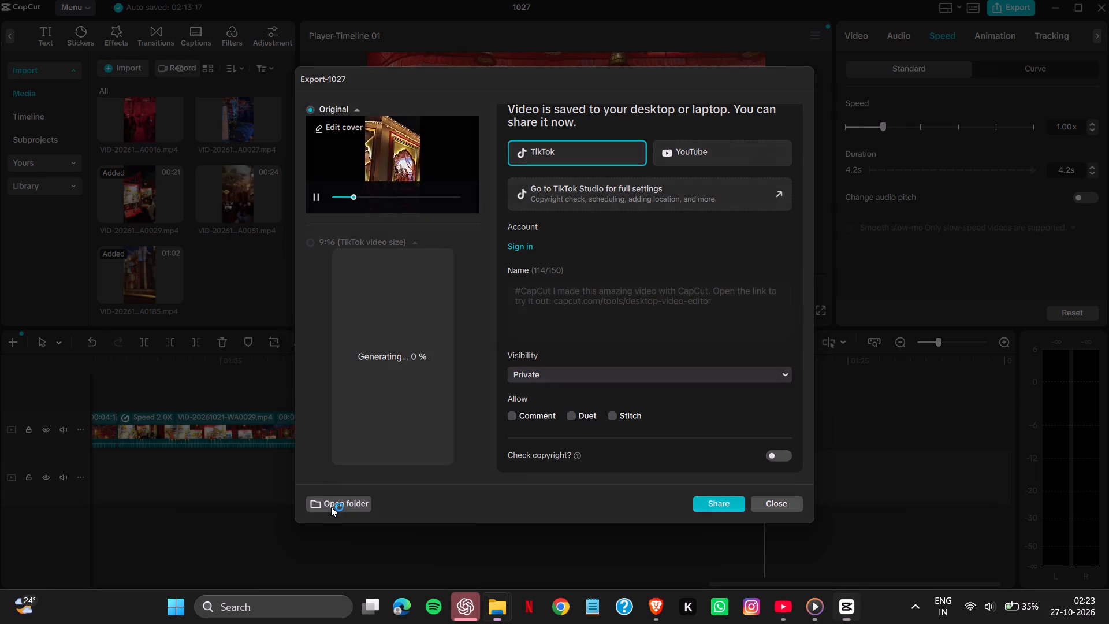
scroll(331, 507, right, 1)
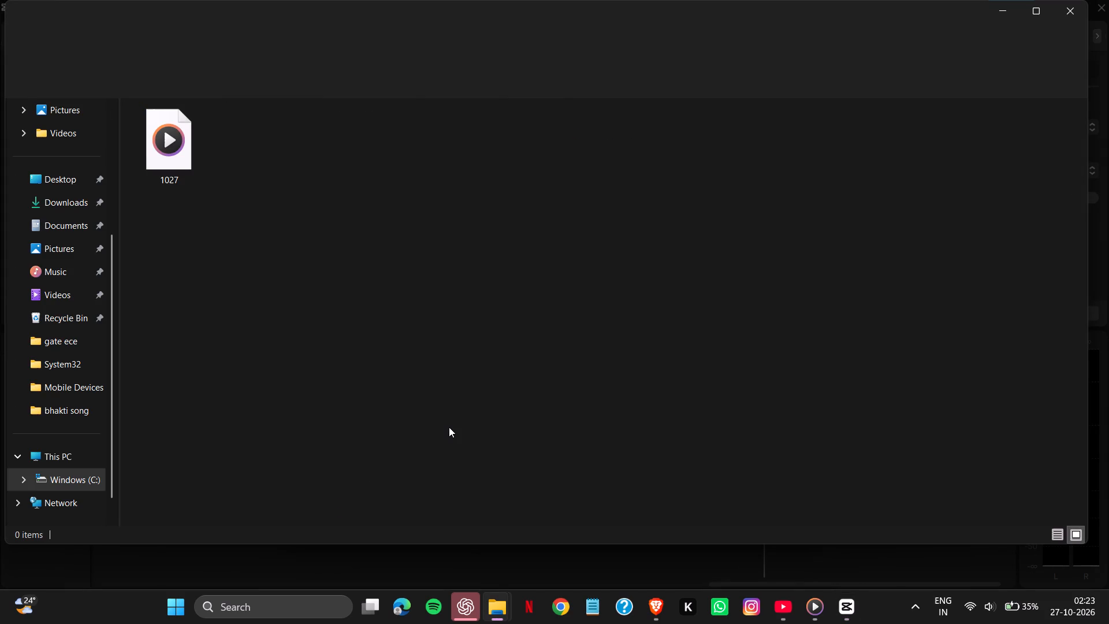
double_click(174, 150)
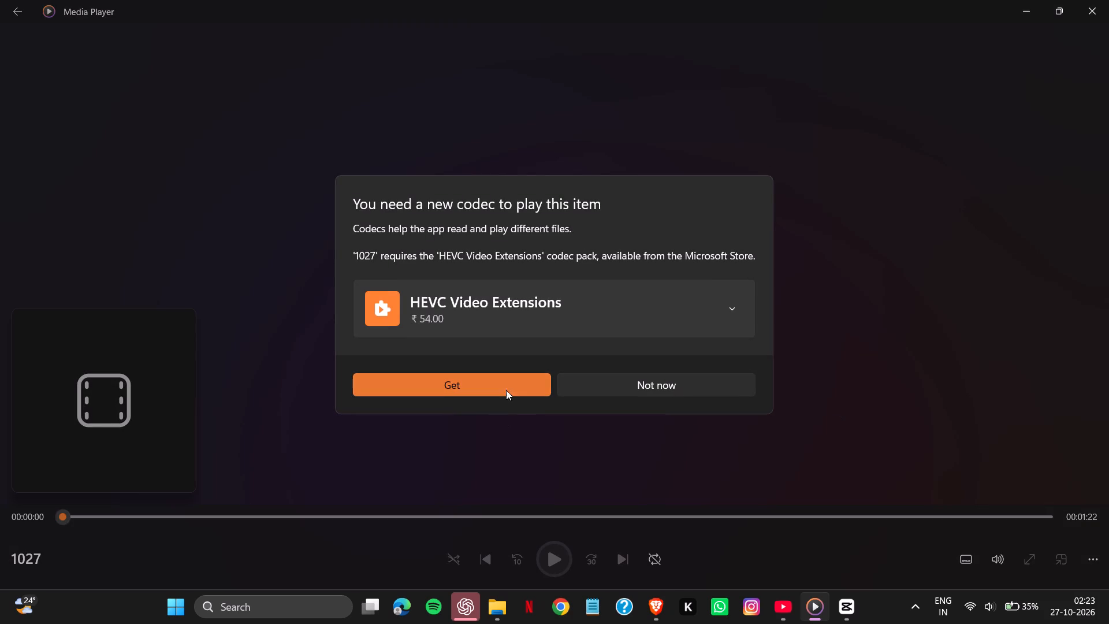
click(592, 384)
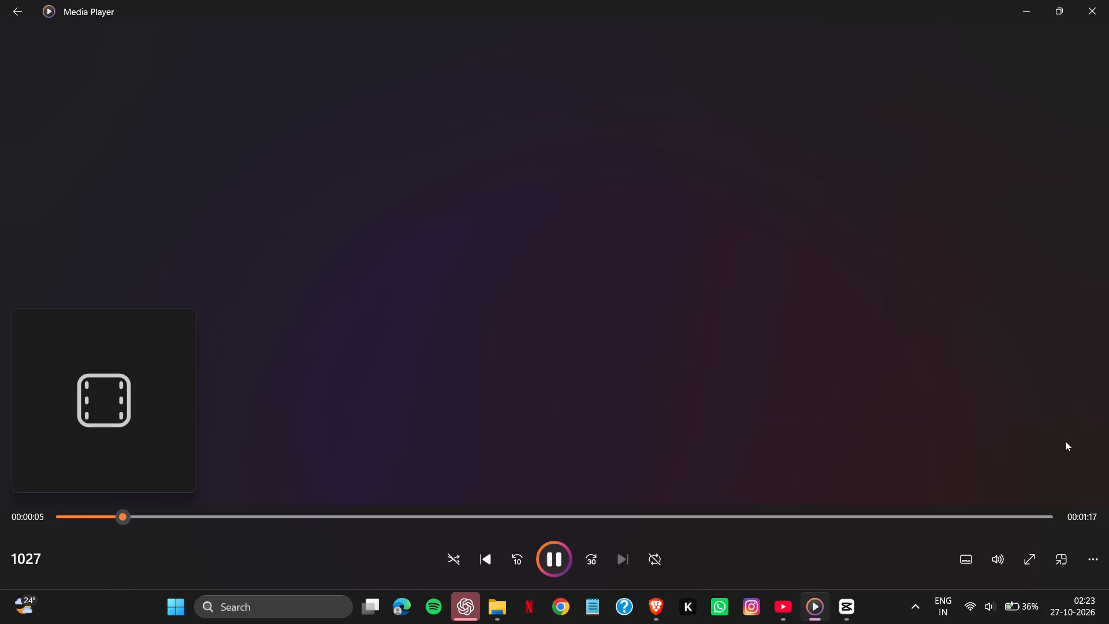
click(1105, 0)
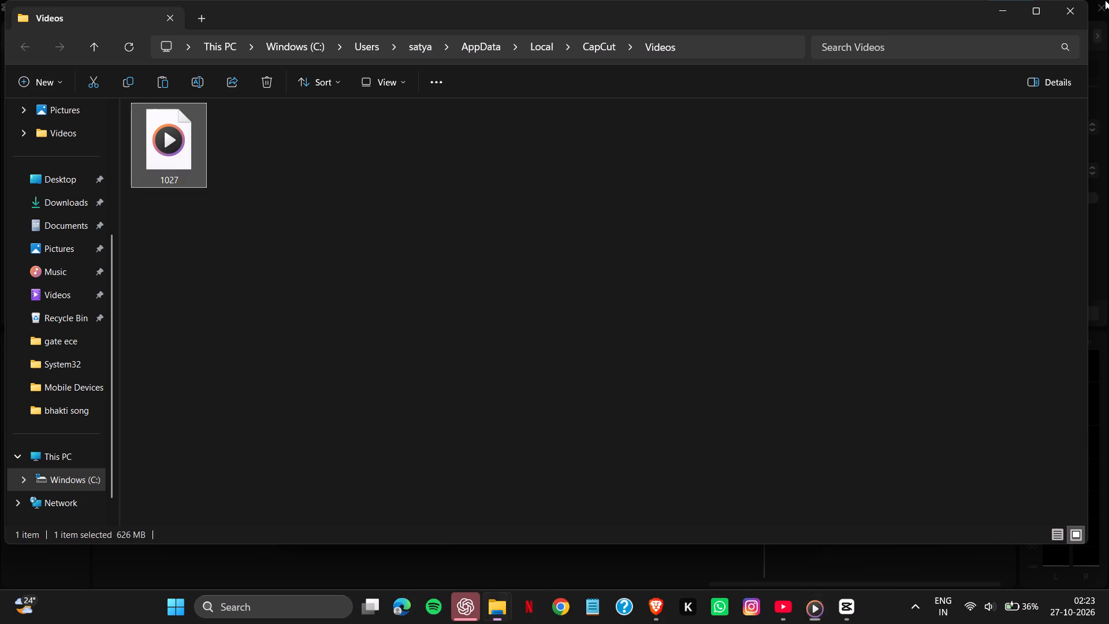
Play the exported 1027 video in VLC media player, declining the VLC update, and close the player after previewing.
right_click(188, 174)
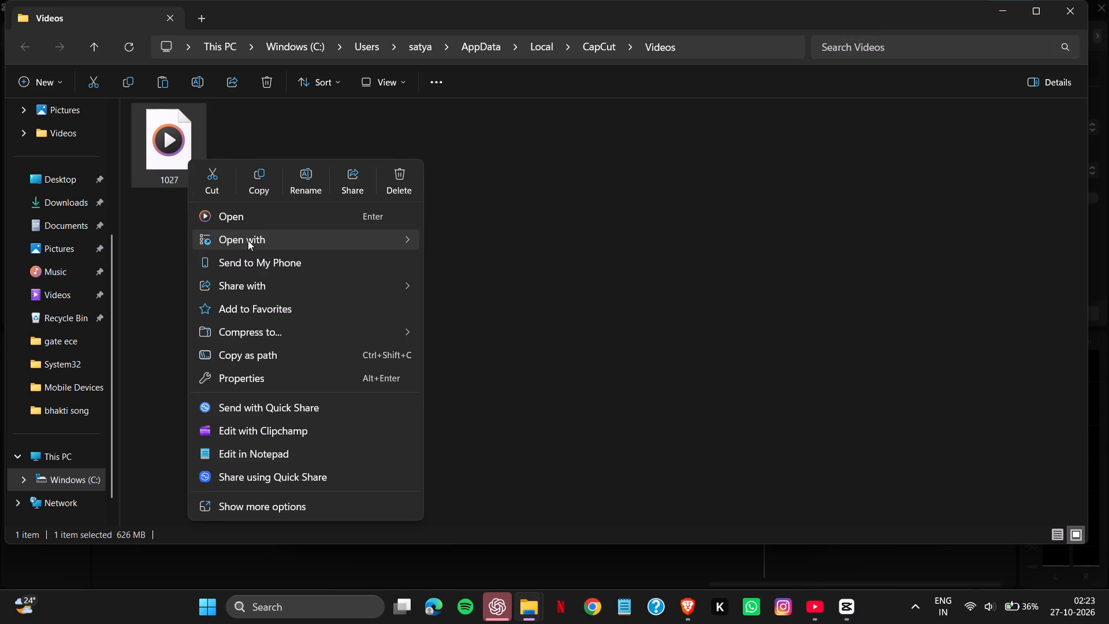
click(248, 240)
click(501, 311)
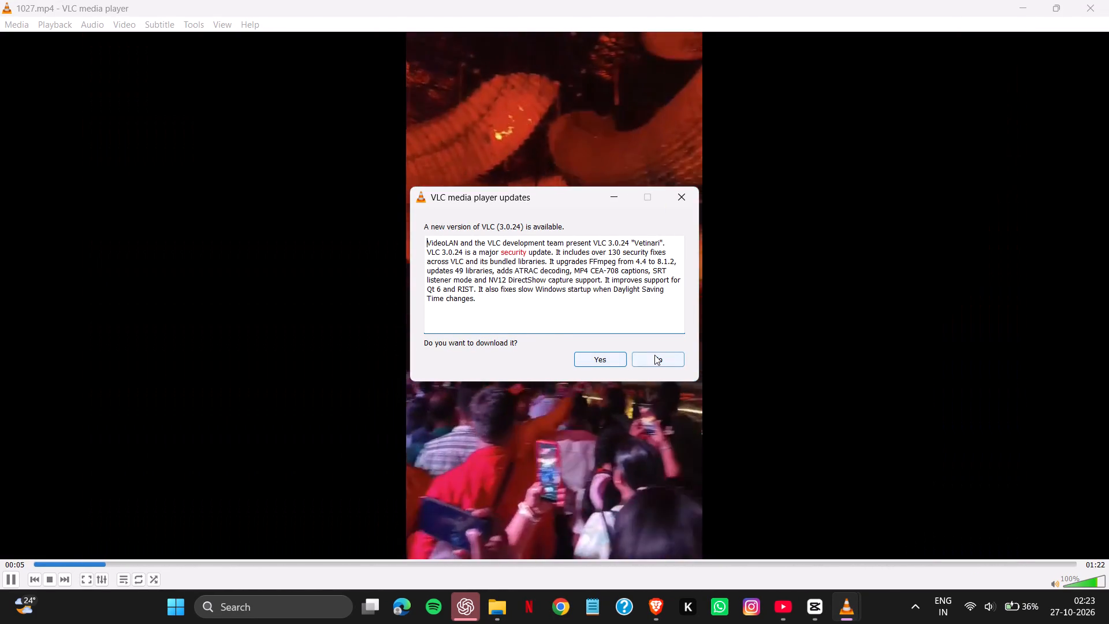
click(654, 355)
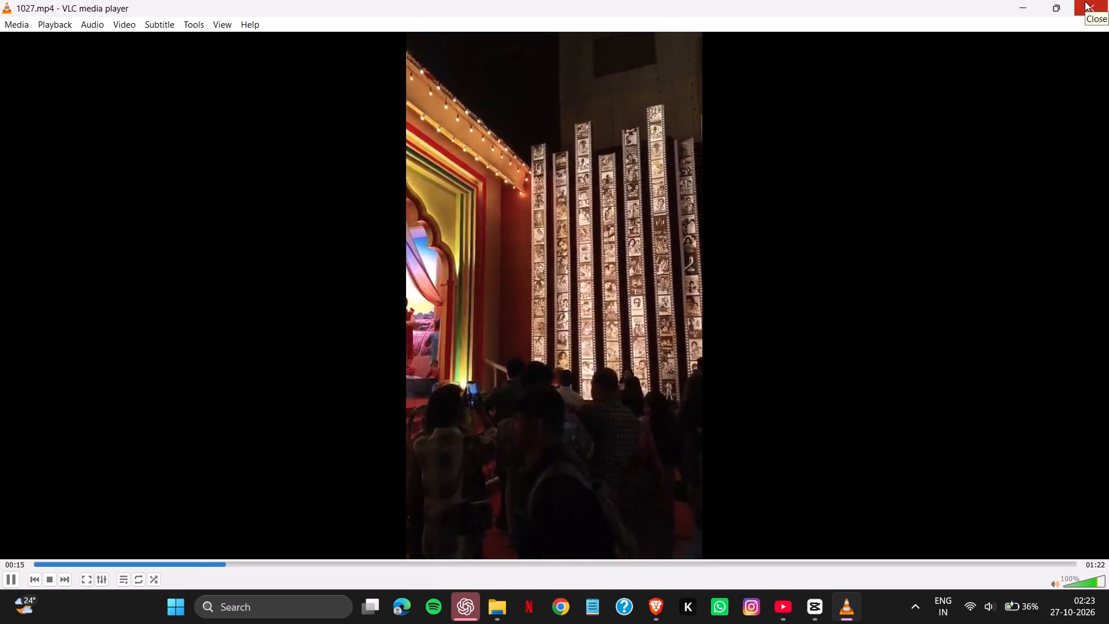
click(1085, 1)
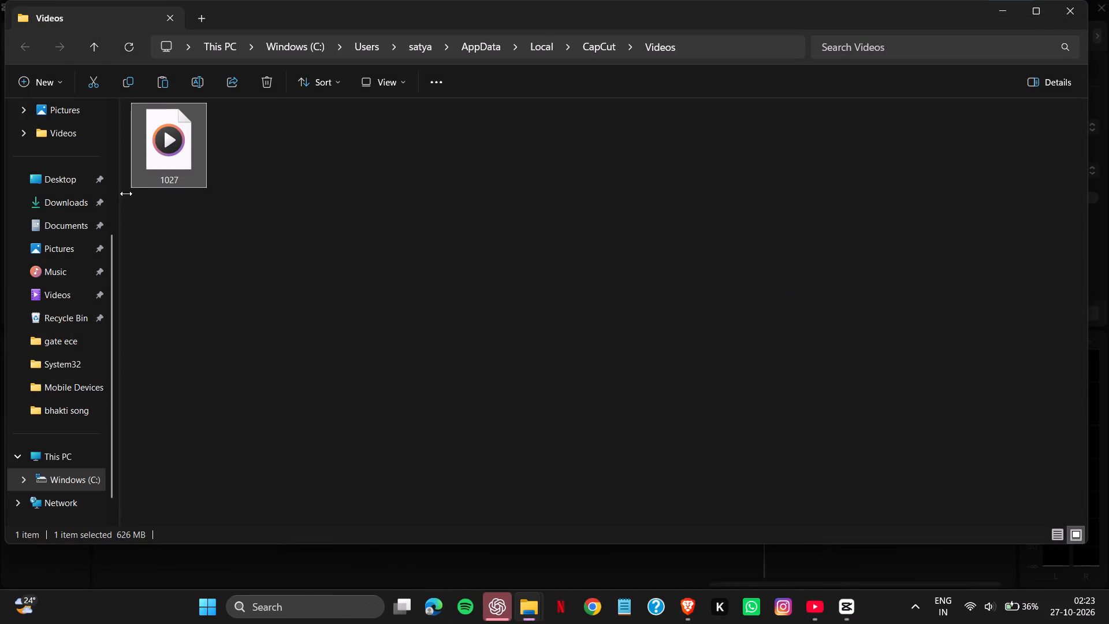
Copy the exported 1027 video file and minimise the folder window.
right_click(166, 128)
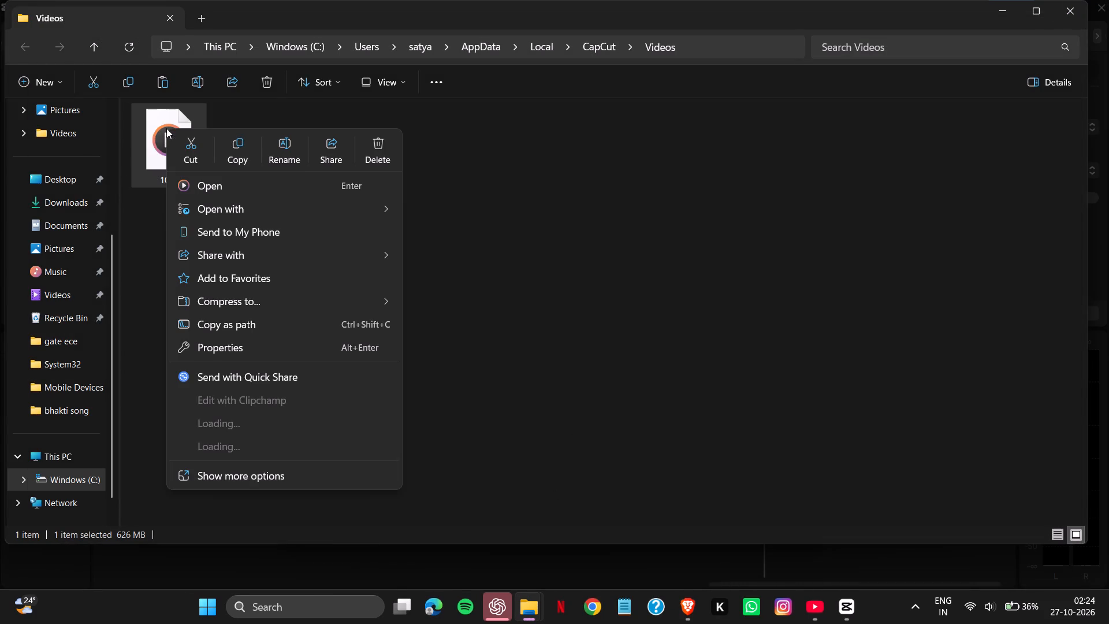
click(241, 142)
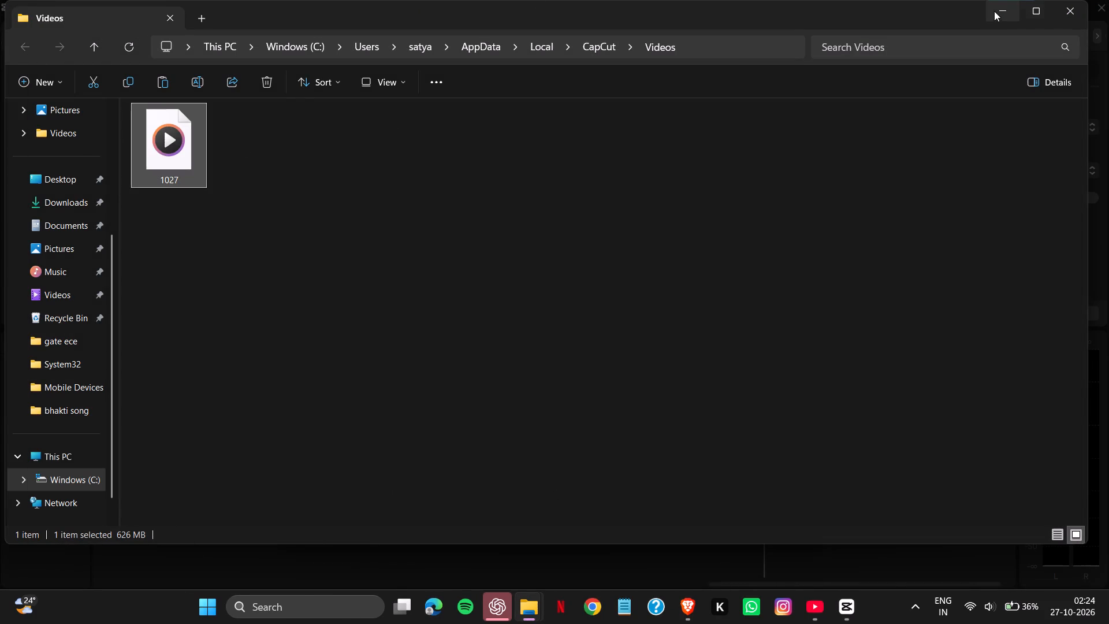
click(999, 16)
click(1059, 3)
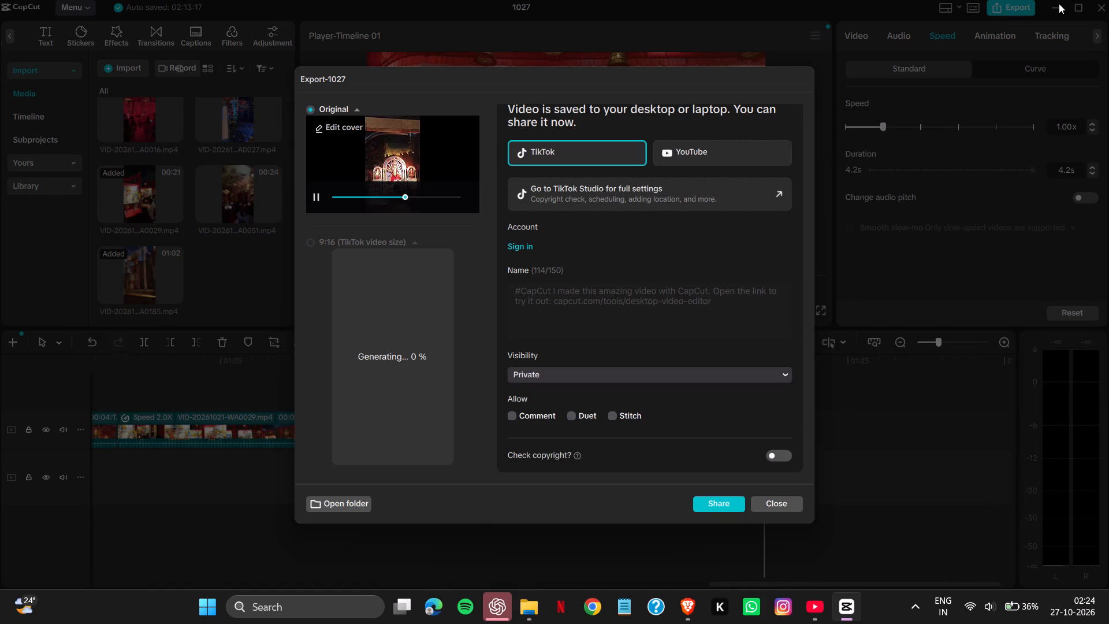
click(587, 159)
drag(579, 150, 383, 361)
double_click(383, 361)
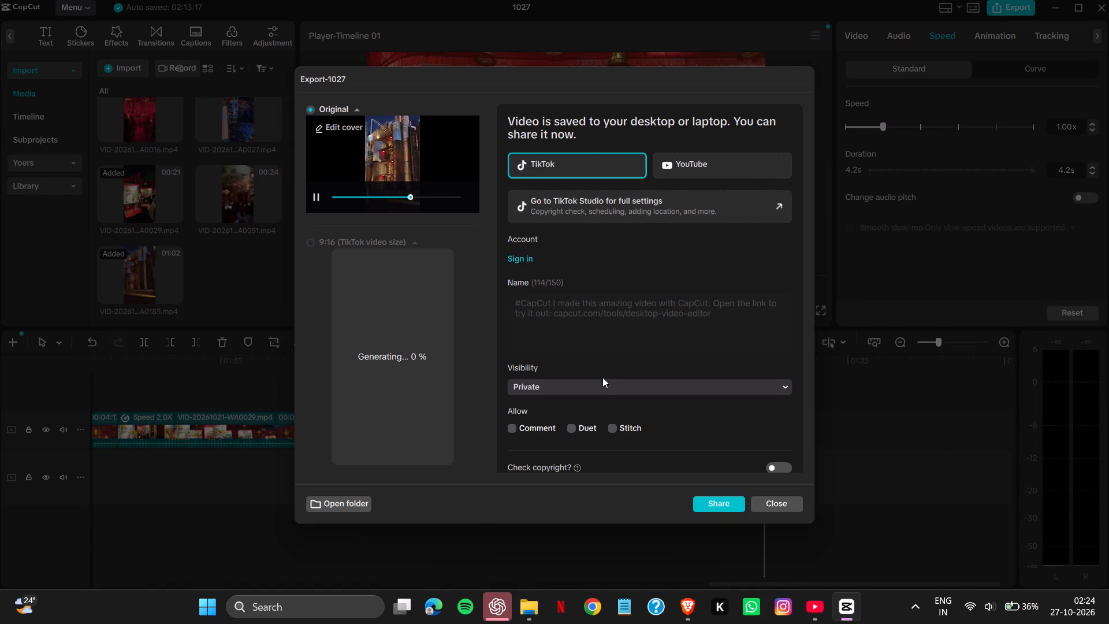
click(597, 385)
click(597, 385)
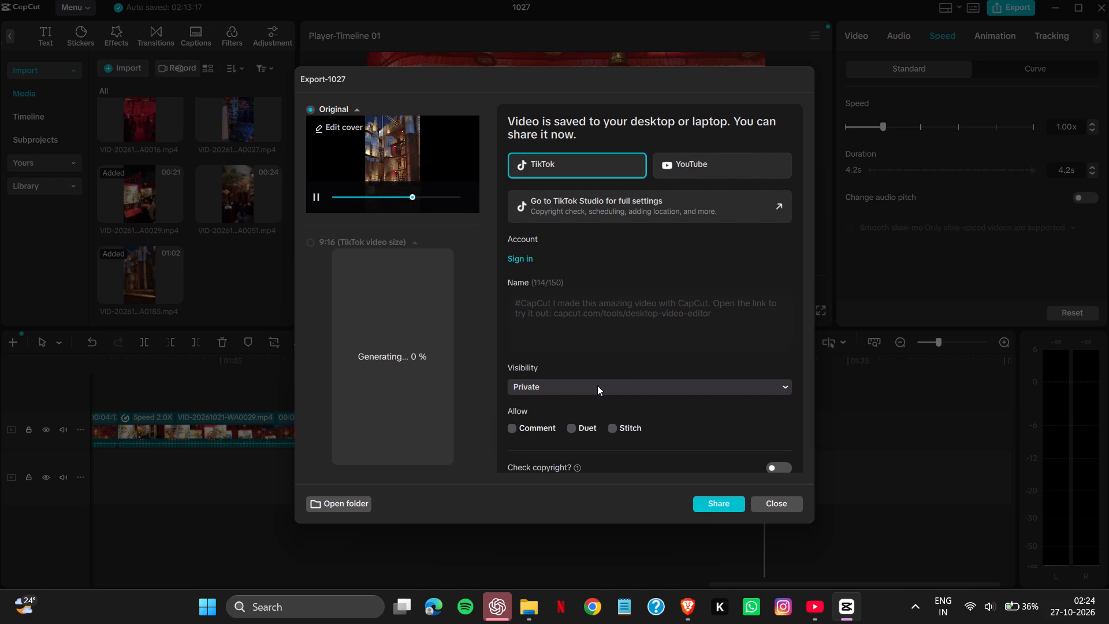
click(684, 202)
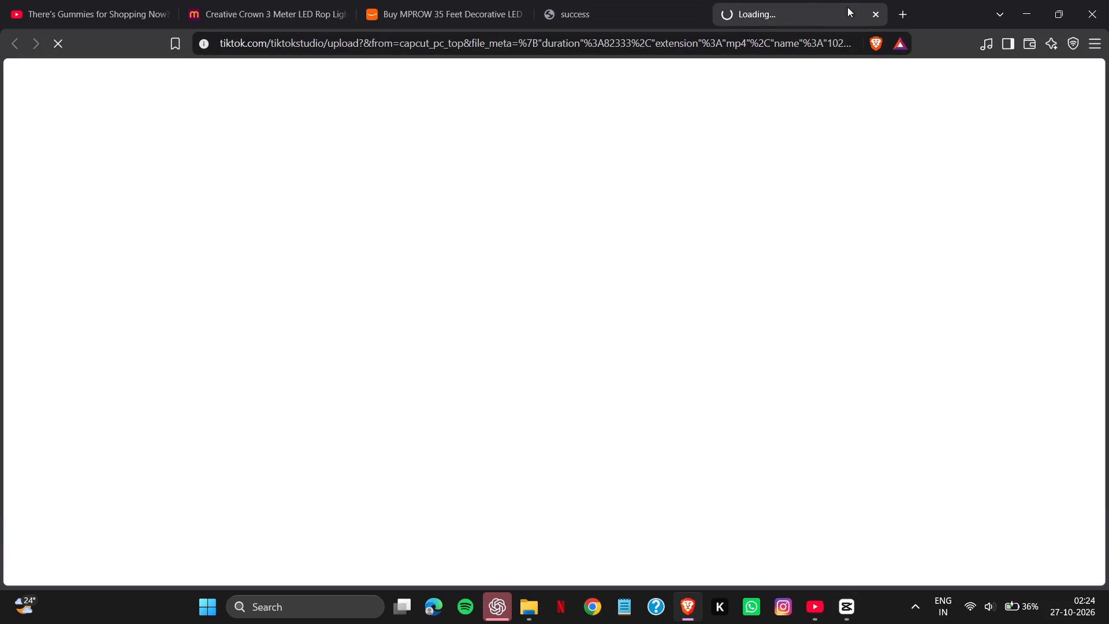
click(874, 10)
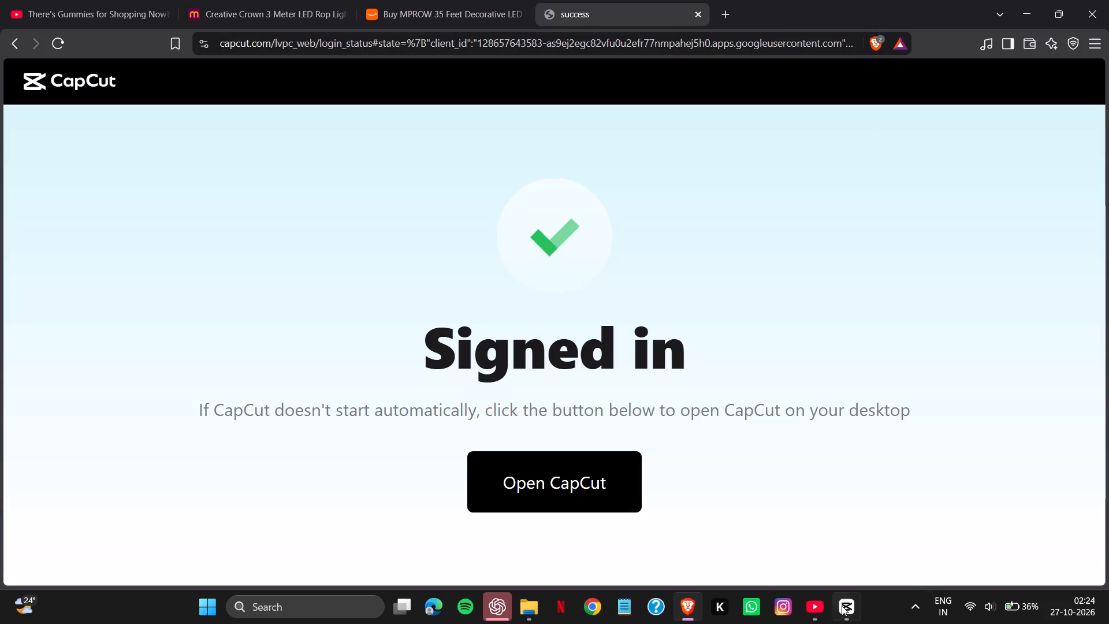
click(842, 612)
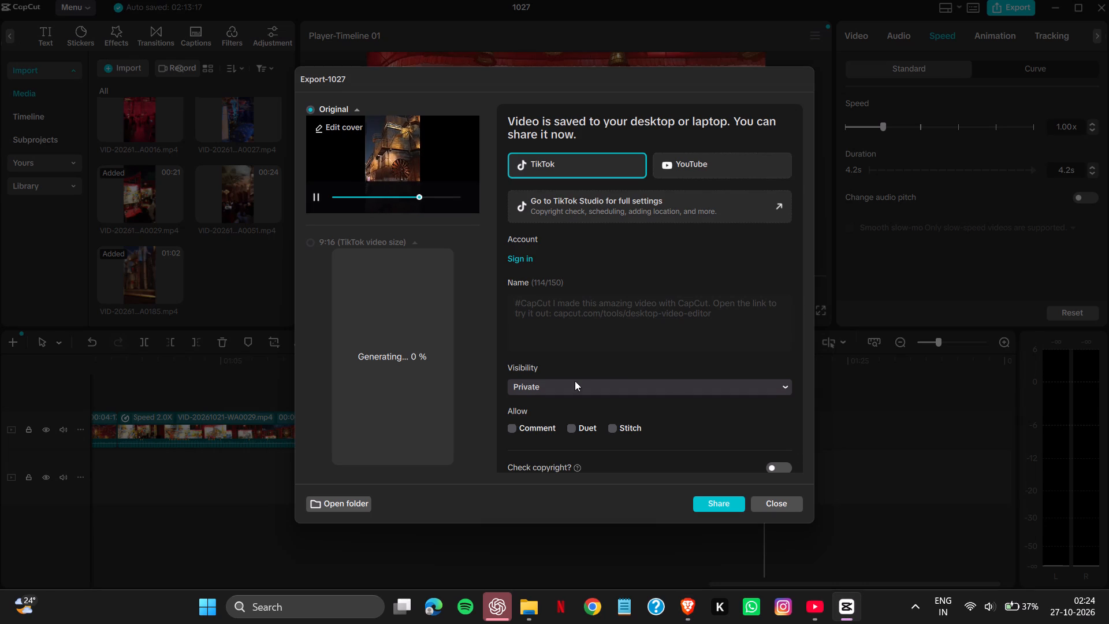
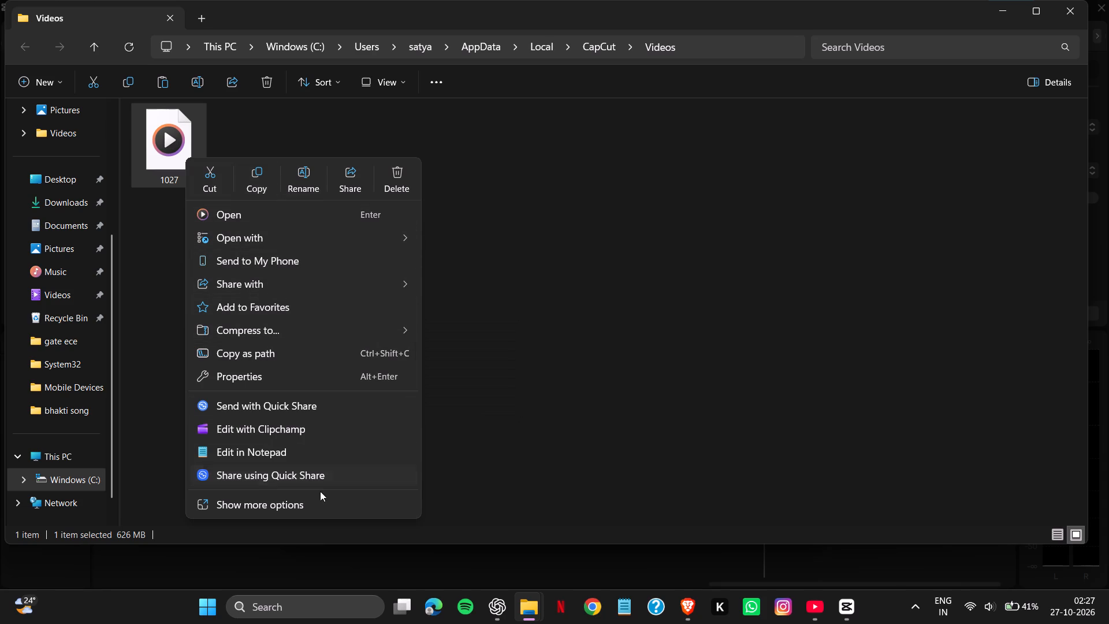
click(321, 374)
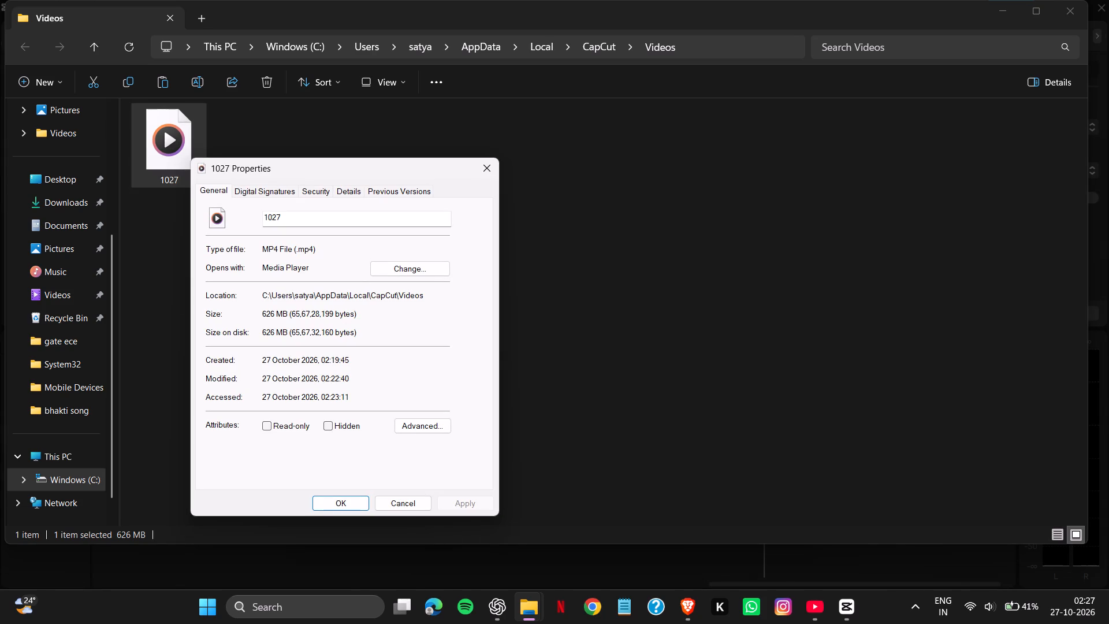
scroll(343, 341, down, 1)
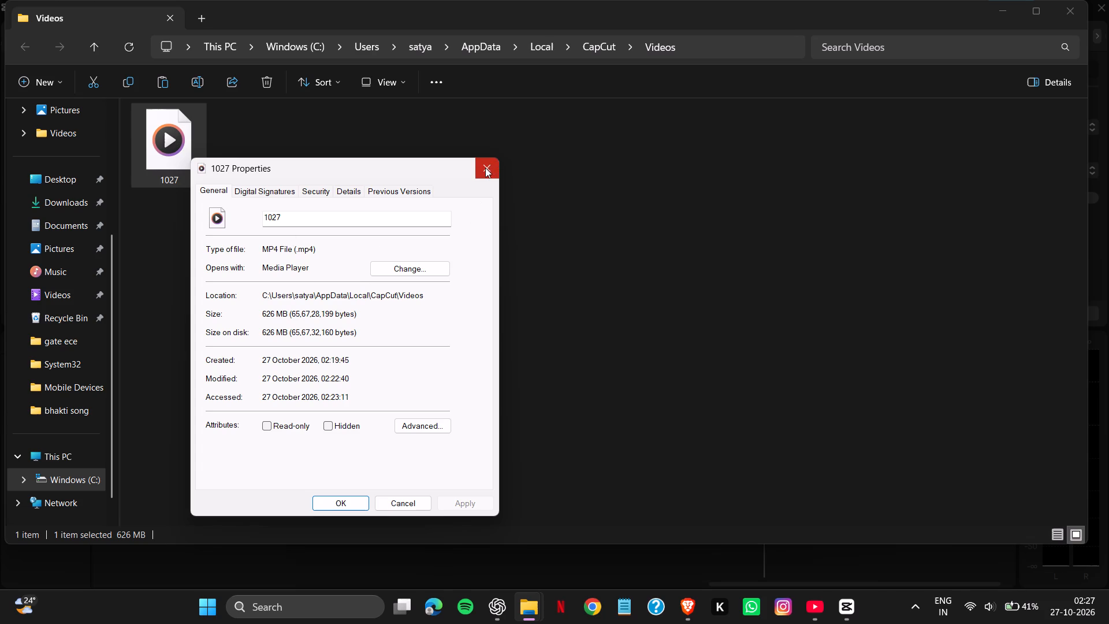
click(341, 503)
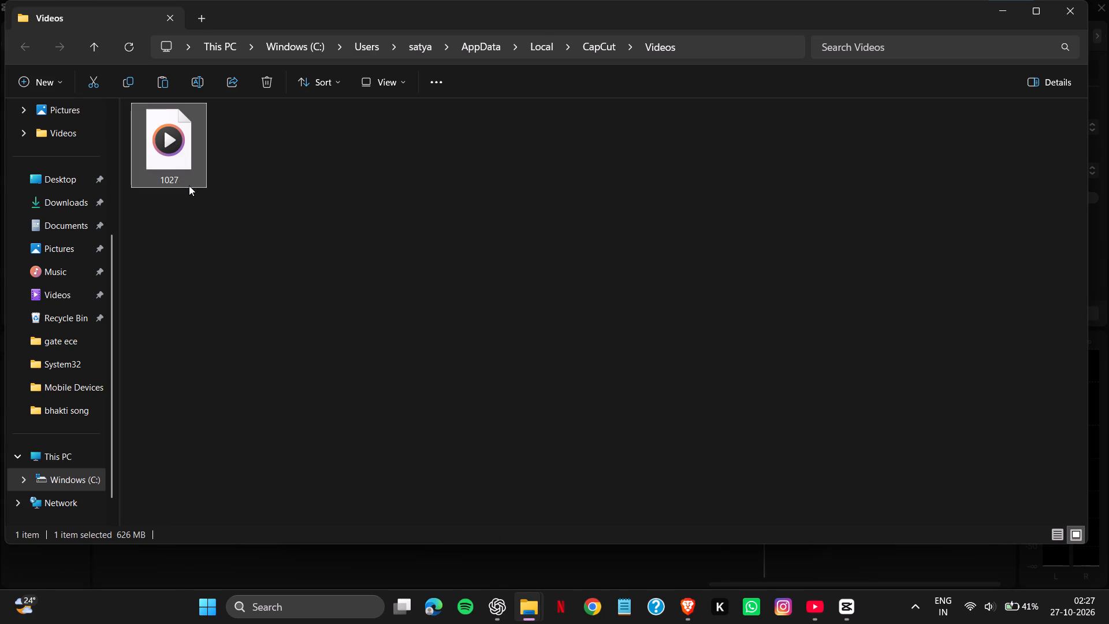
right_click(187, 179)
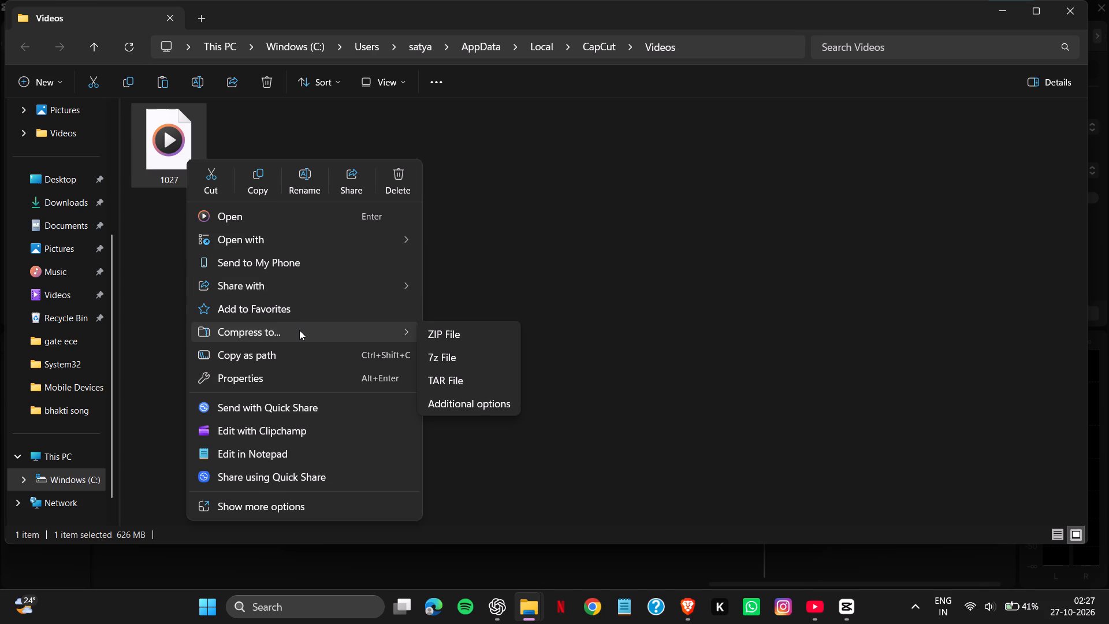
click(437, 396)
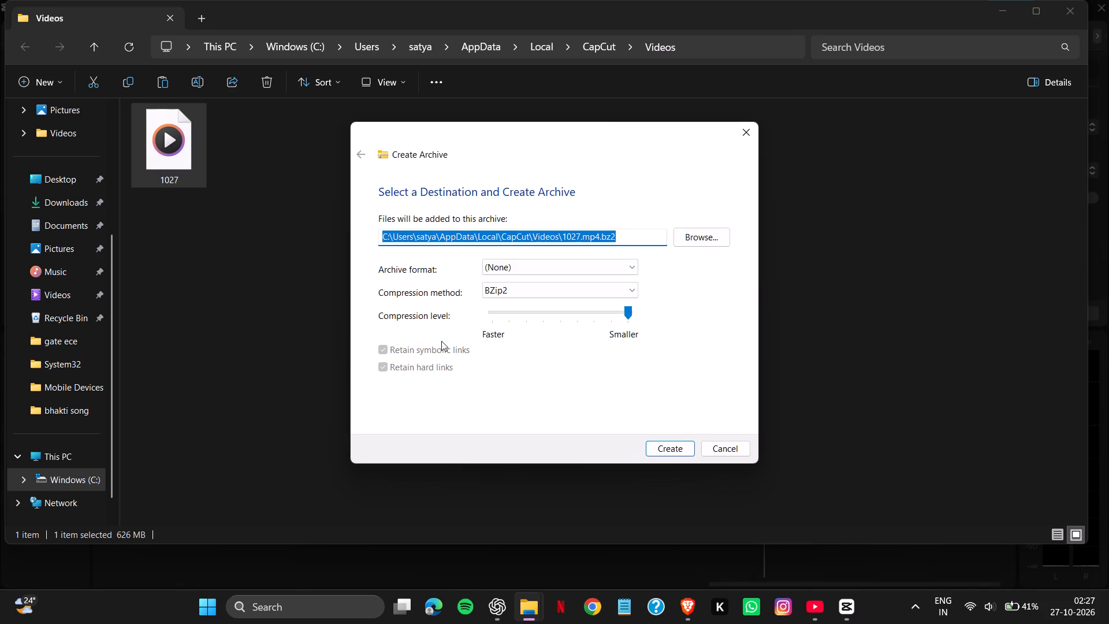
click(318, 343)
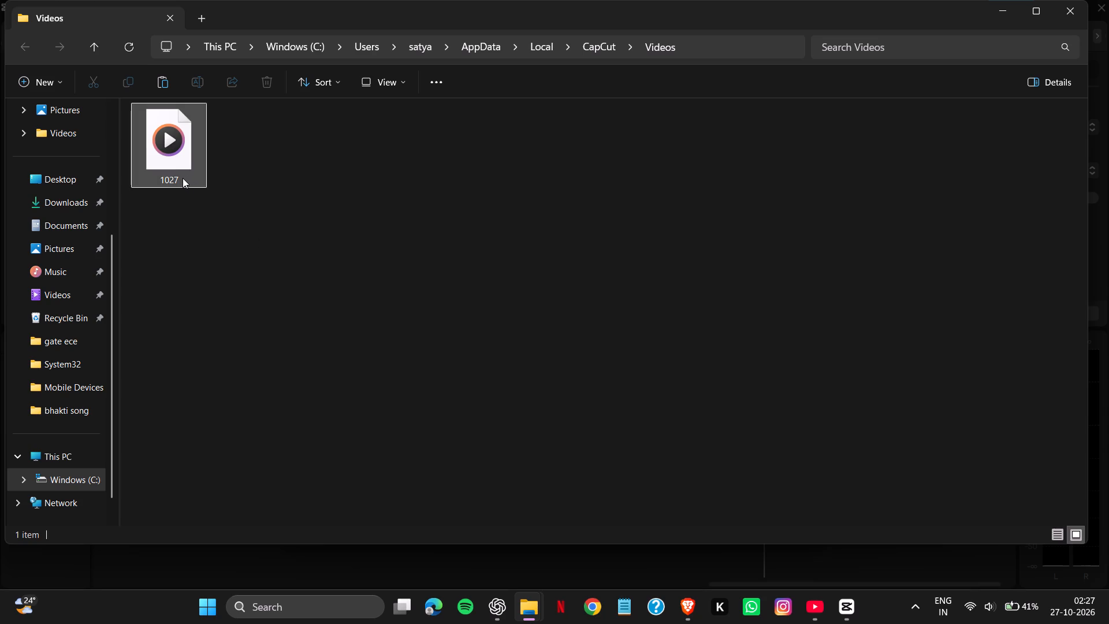
View the properties of the CapCut Videos folder and close them.
right_click(183, 178)
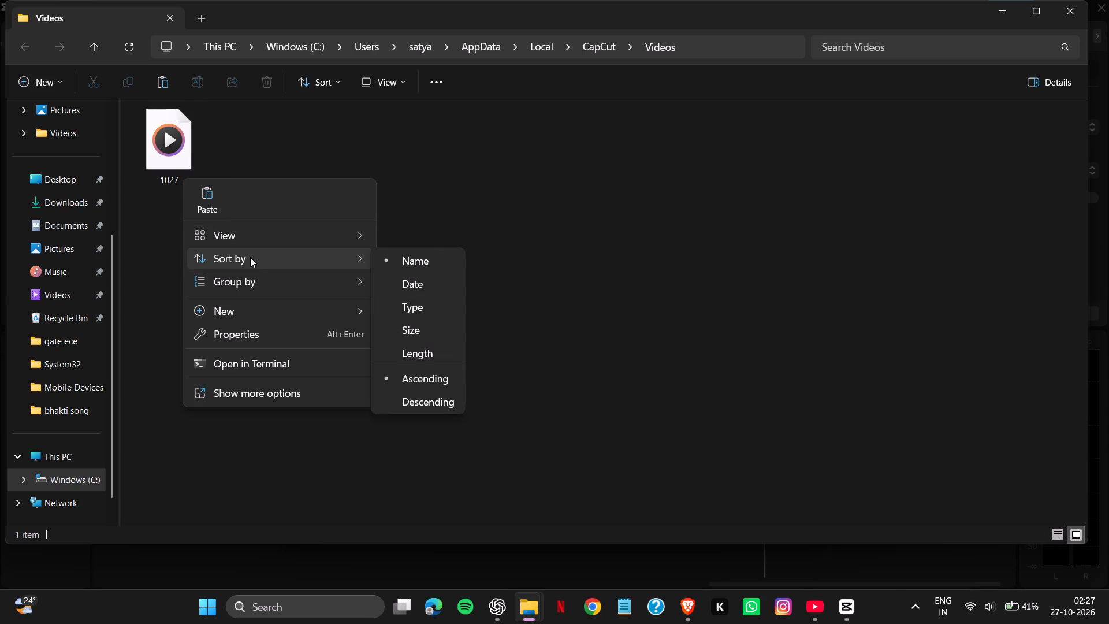
click(259, 339)
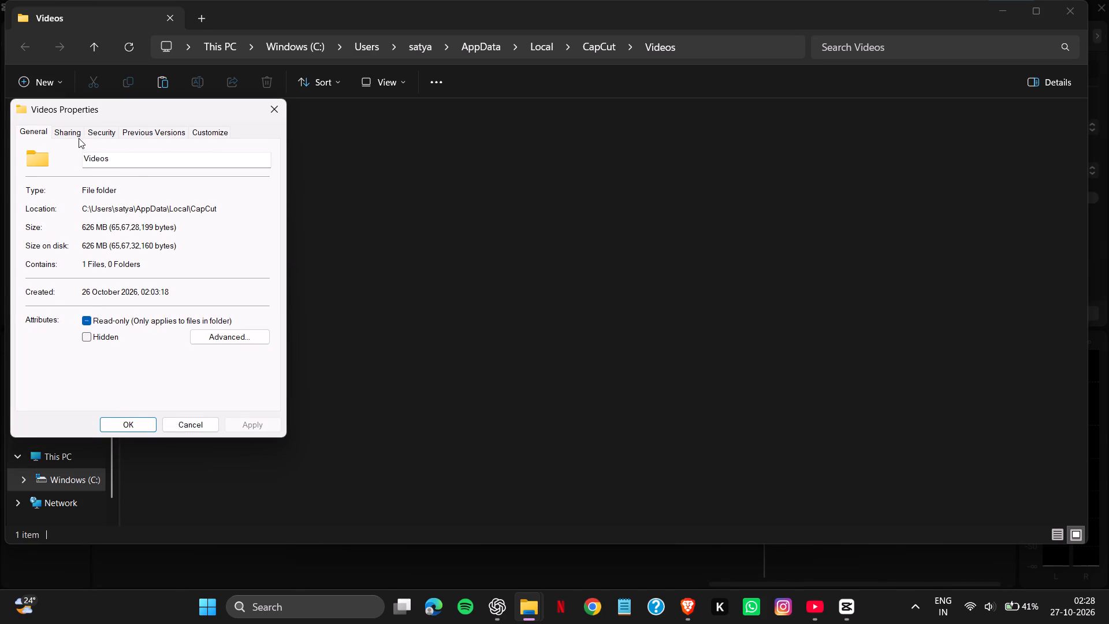
click(267, 111)
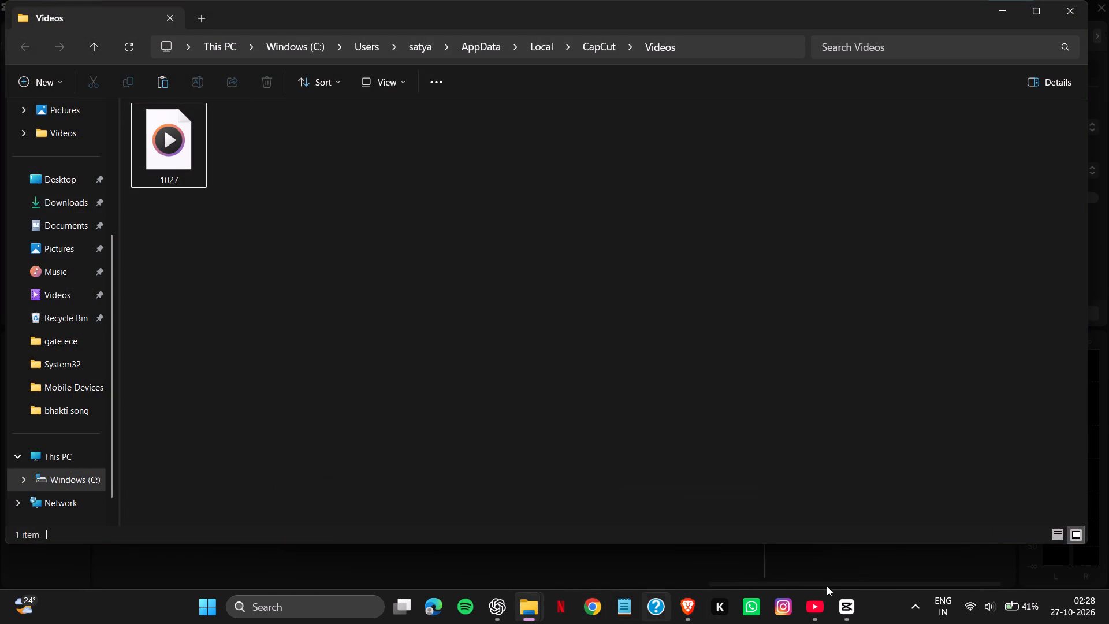
Switch to CapCut and close the Export-1027 sharing dialog without sharing the video.
click(849, 610)
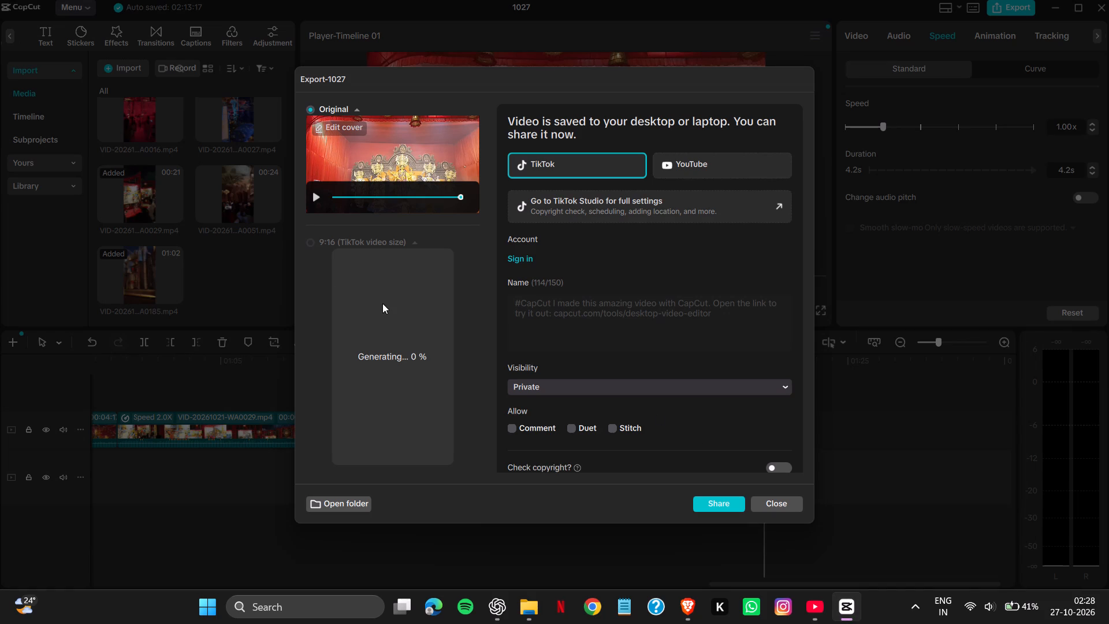
click(332, 280)
scroll(420, 346, up, 1)
click(769, 500)
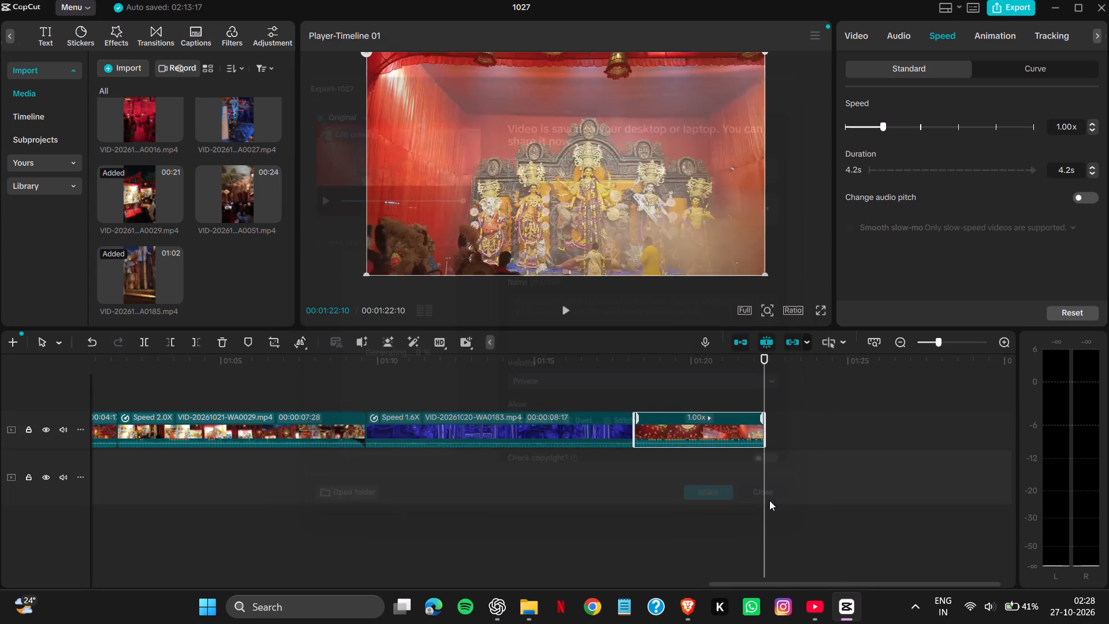
Open the export settings for the 1027 project and review the video, audio, GIF and copyright options and the estimated file size.
scroll(713, 232, up, 1)
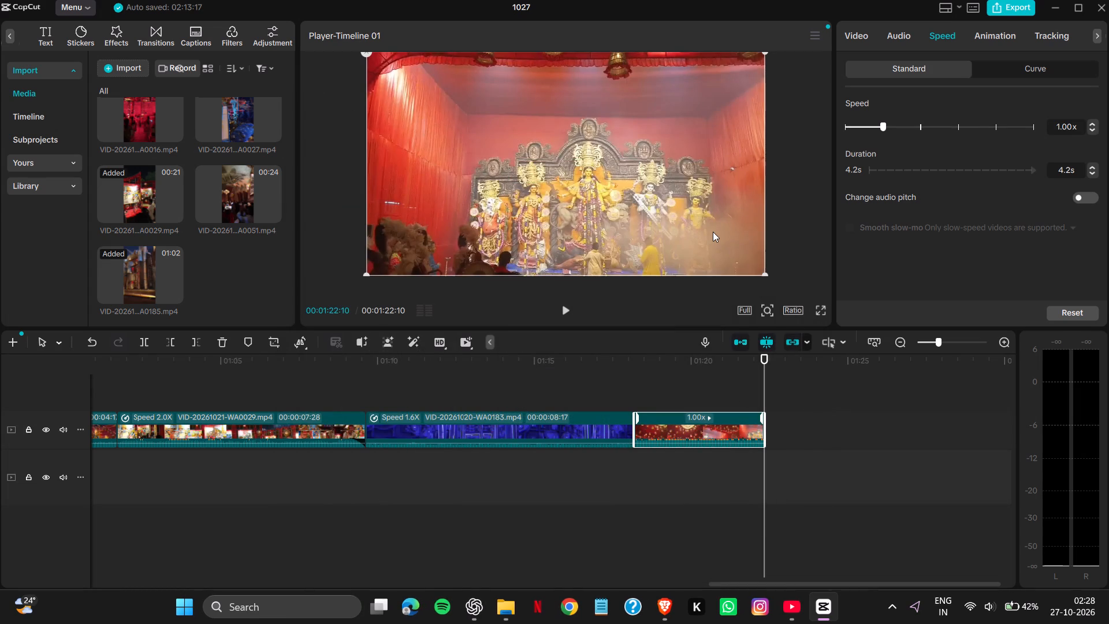
click(998, 4)
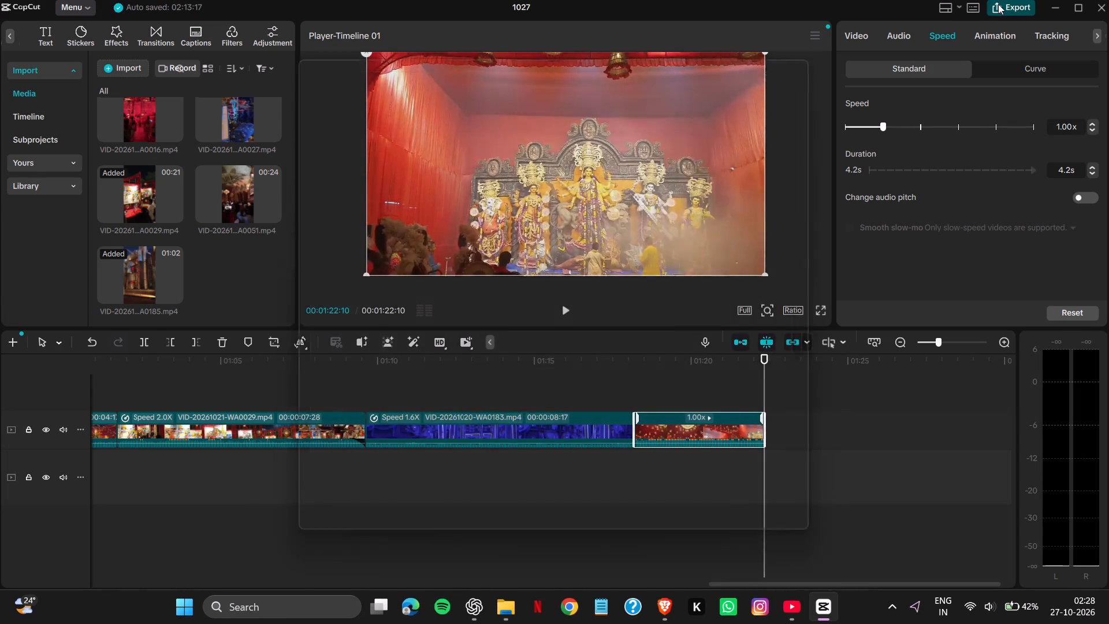
scroll(466, 355, down, 1)
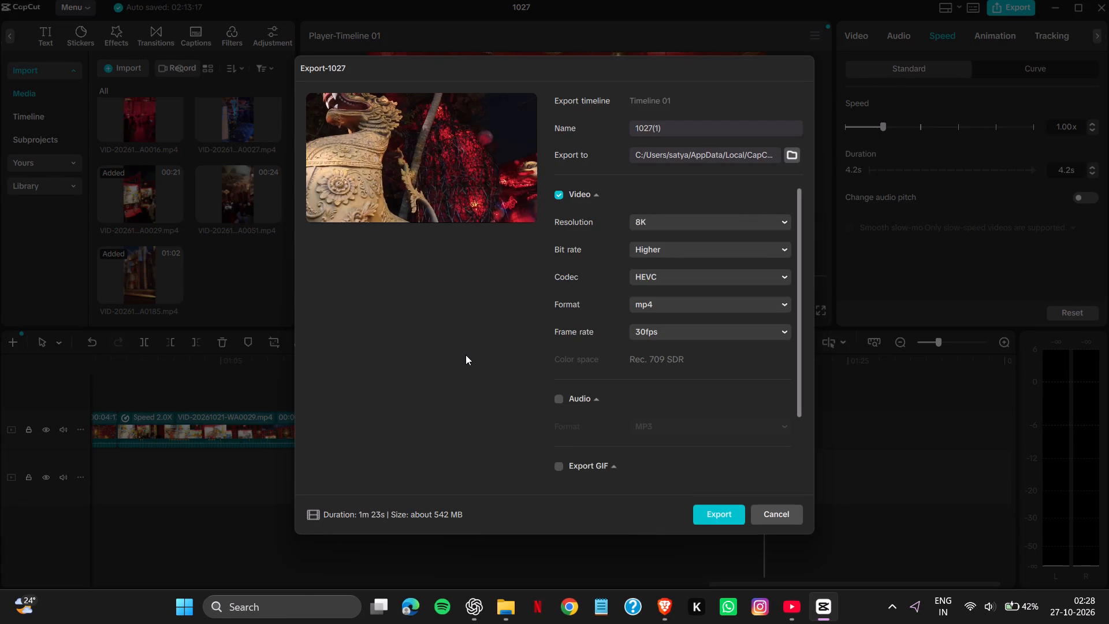
scroll(466, 355, down, 2)
scroll(611, 366, down, 1)
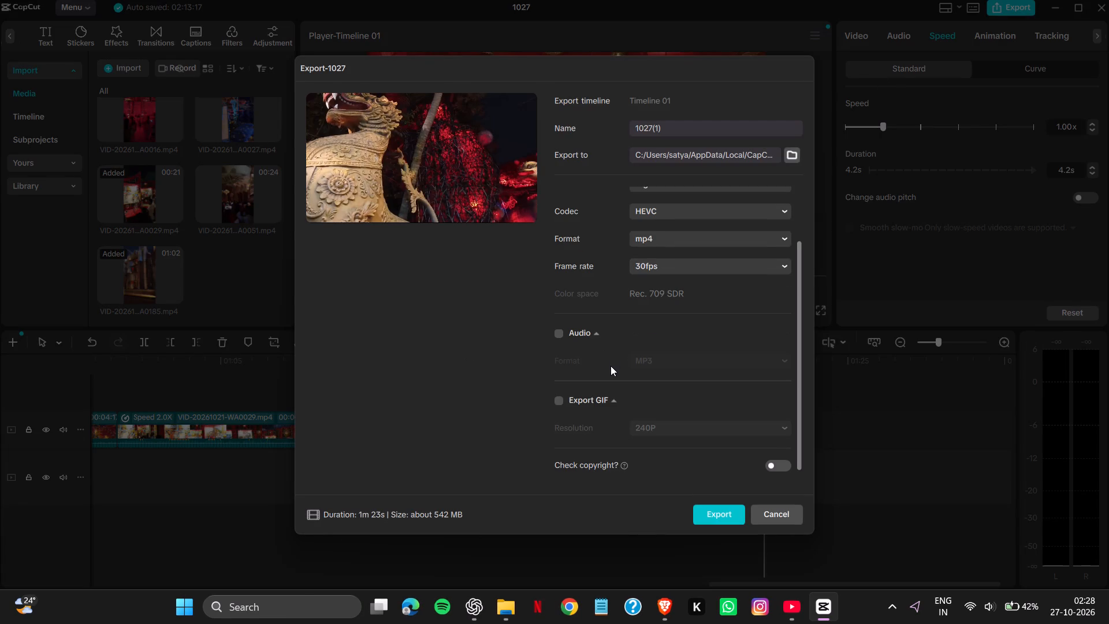
scroll(611, 366, down, 1)
scroll(611, 366, up, 1)
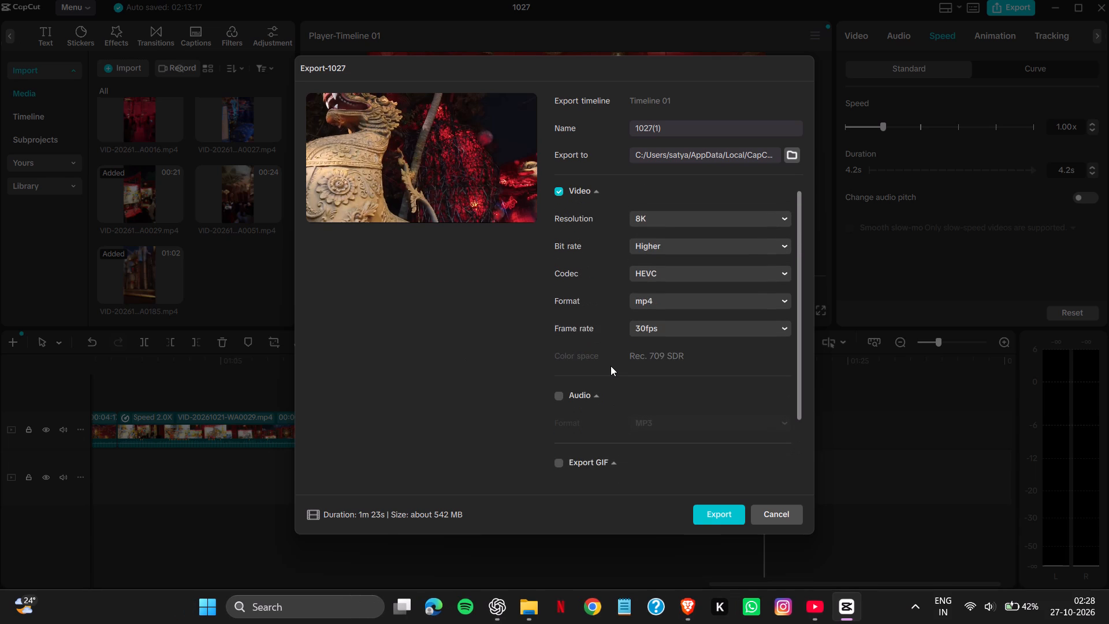
scroll(611, 366, up, 1)
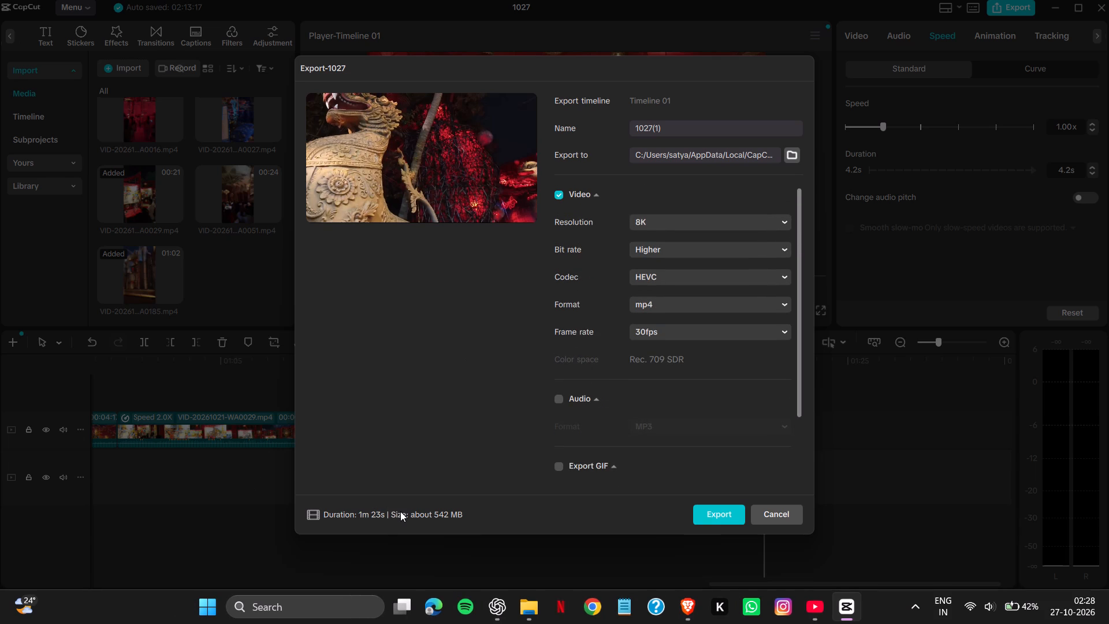
click(401, 511)
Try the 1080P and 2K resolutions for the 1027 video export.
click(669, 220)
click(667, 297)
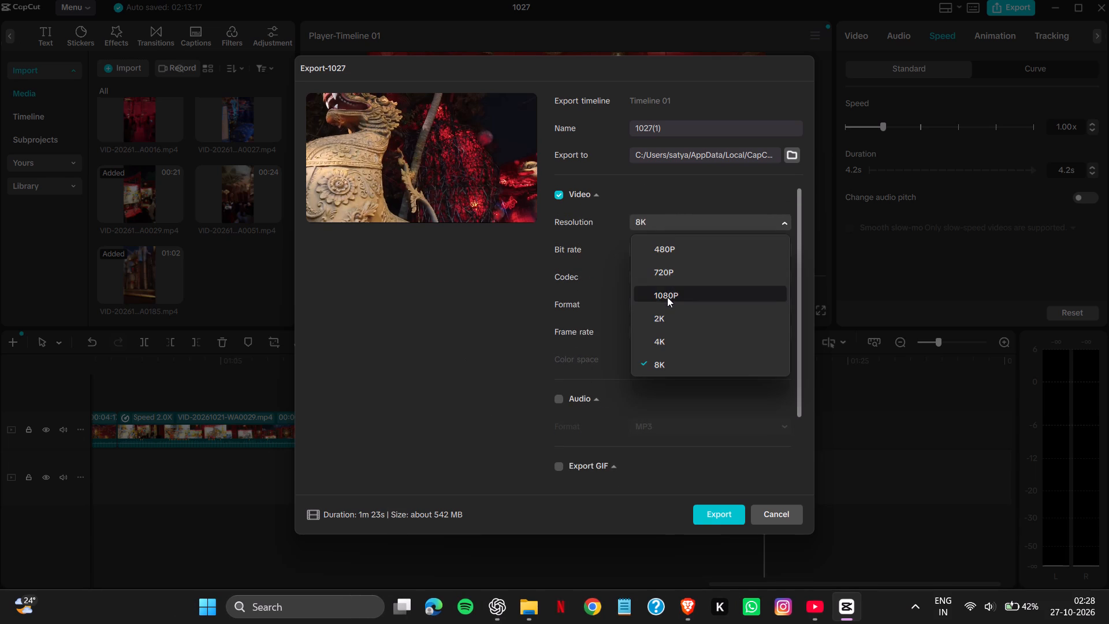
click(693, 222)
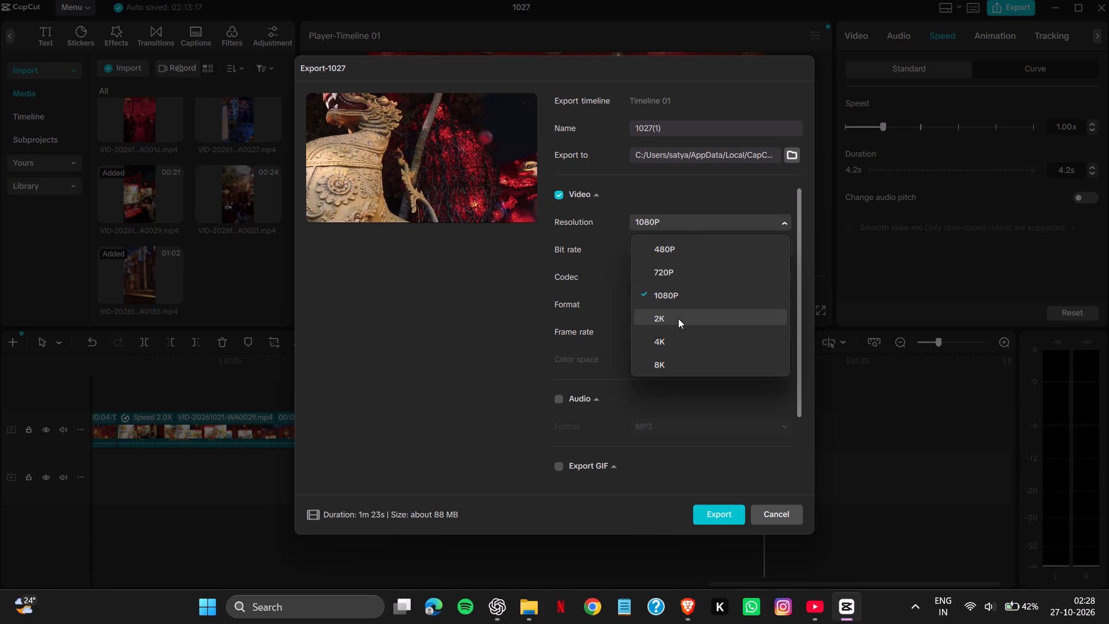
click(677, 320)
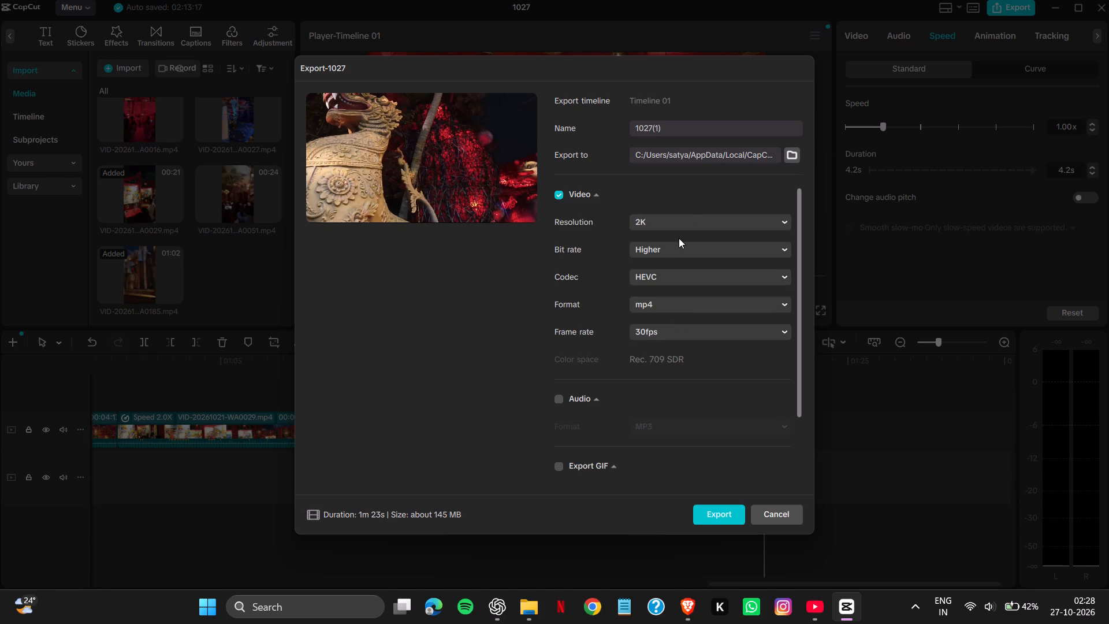
Set the export resolution to 4K and start exporting the 1027 video again.
click(690, 218)
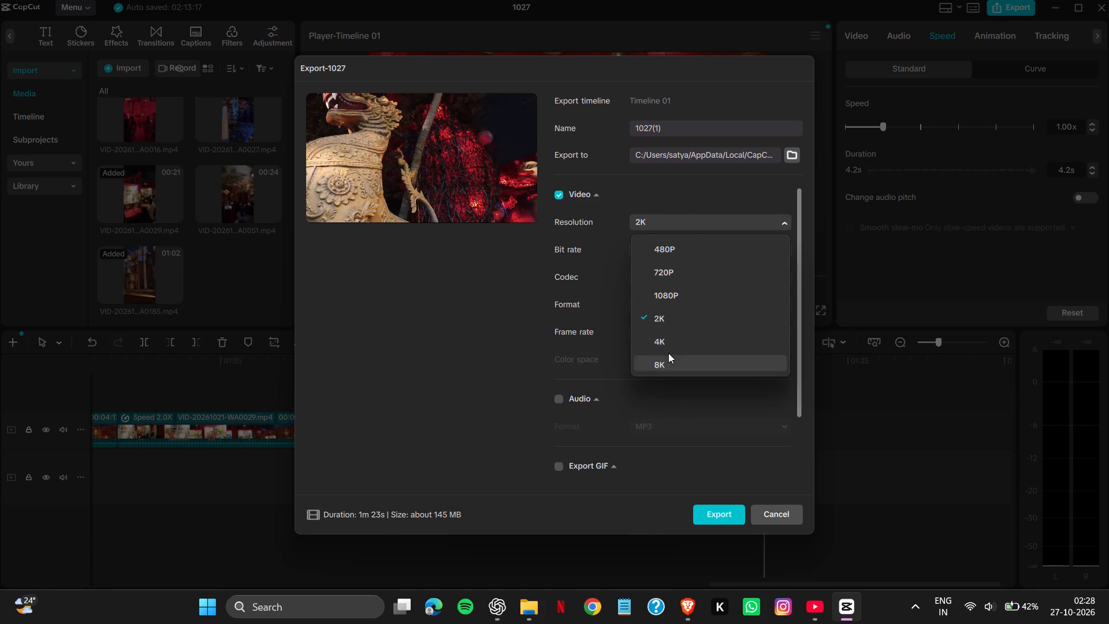
click(668, 341)
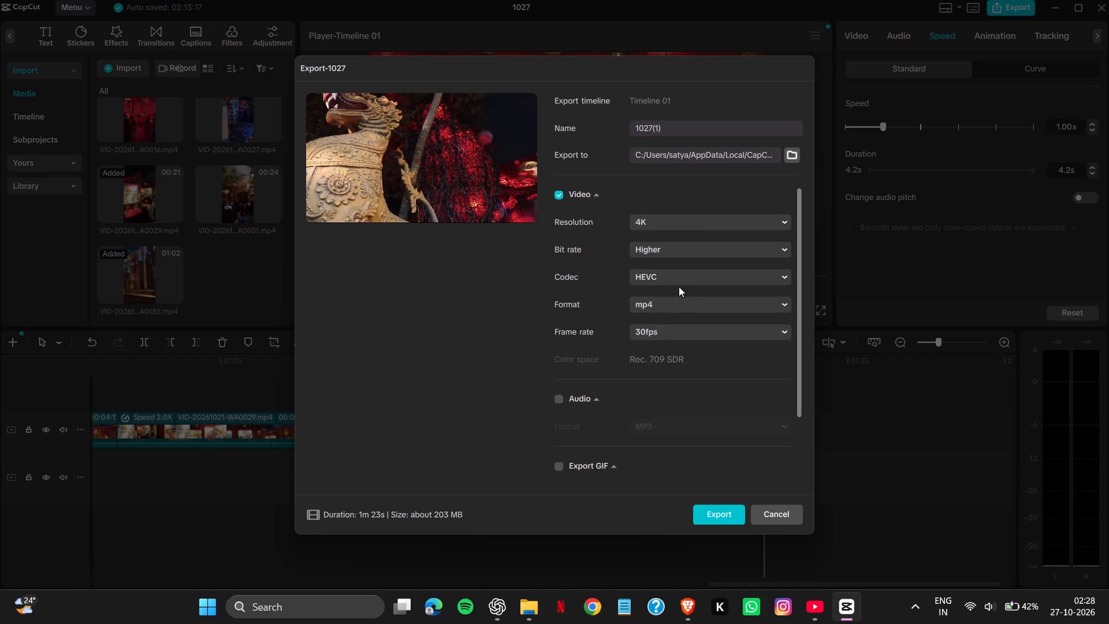
click(717, 520)
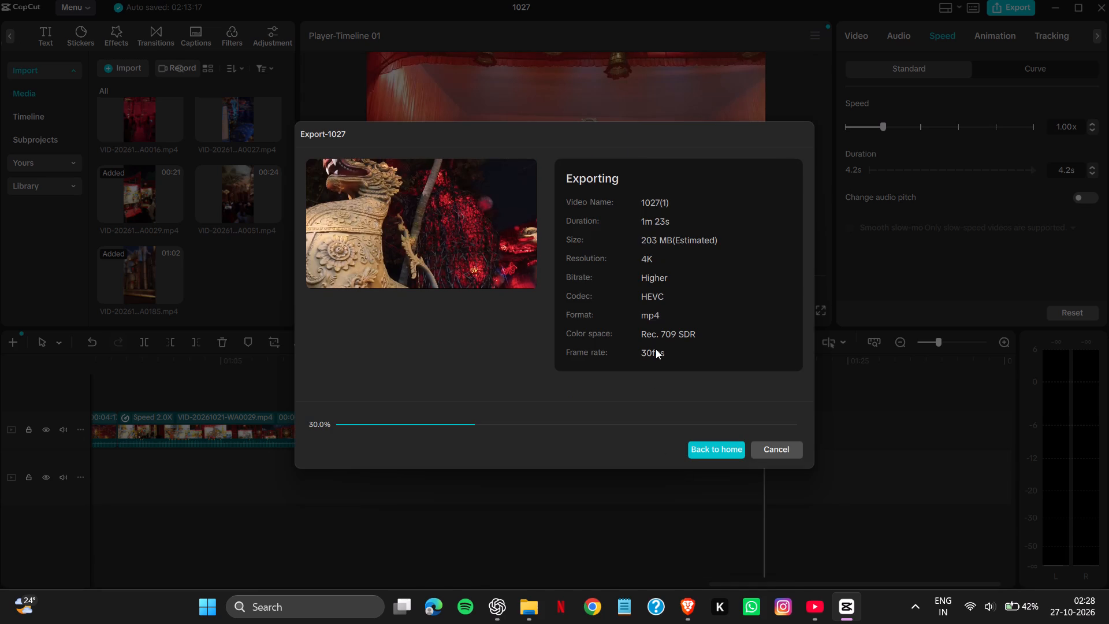
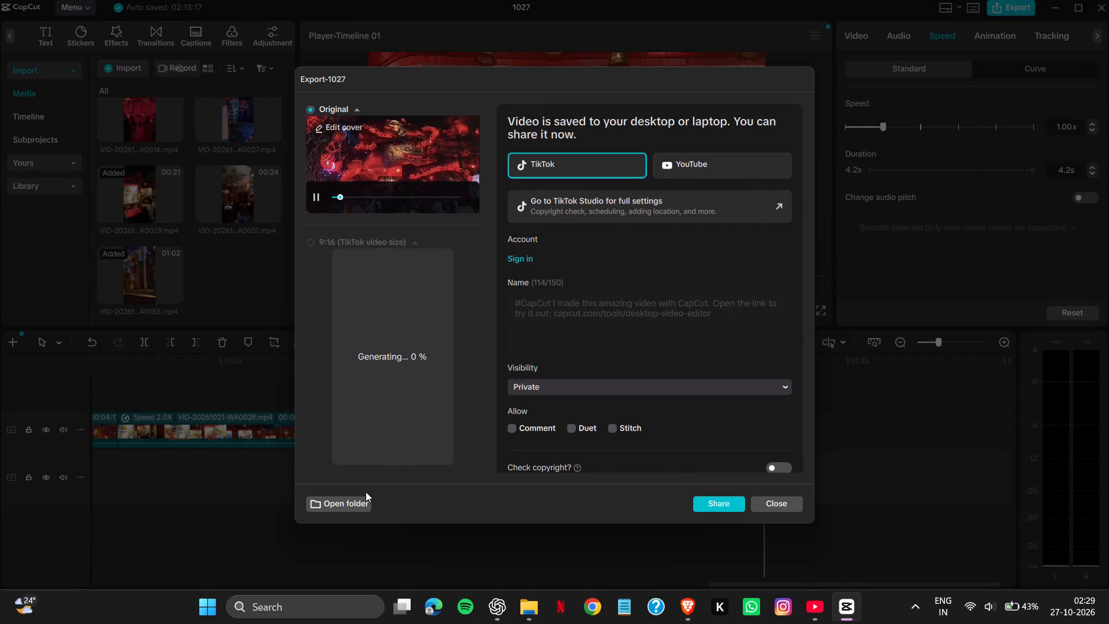
Open the export folder in File Explorer and check the properties of the exported 1027(1) video file.
click(347, 508)
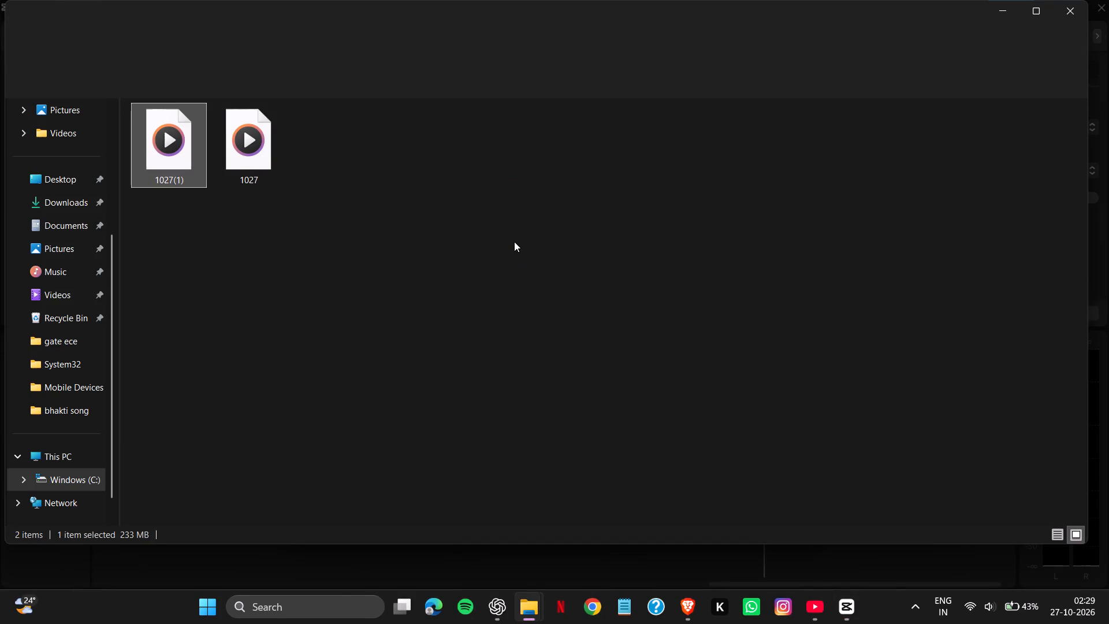
right_click(183, 167)
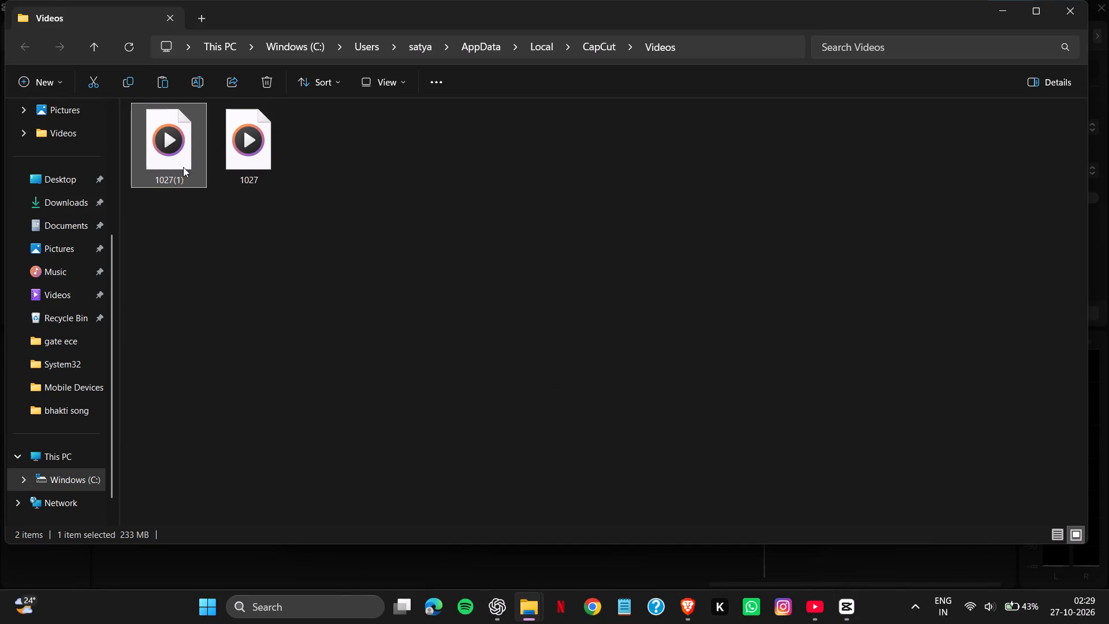
right_click(183, 167)
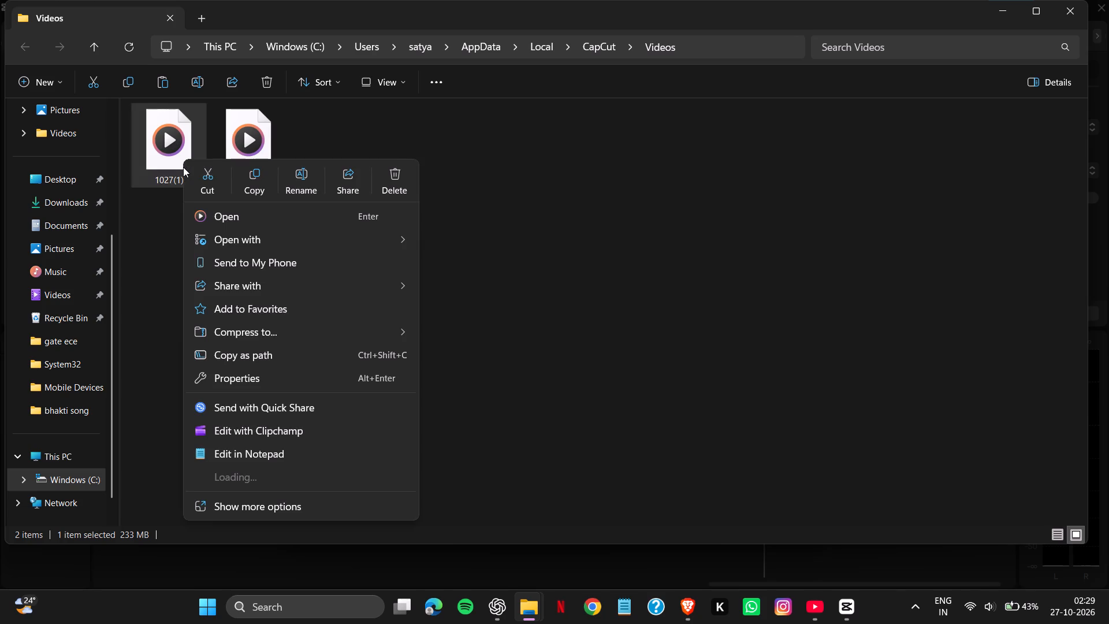
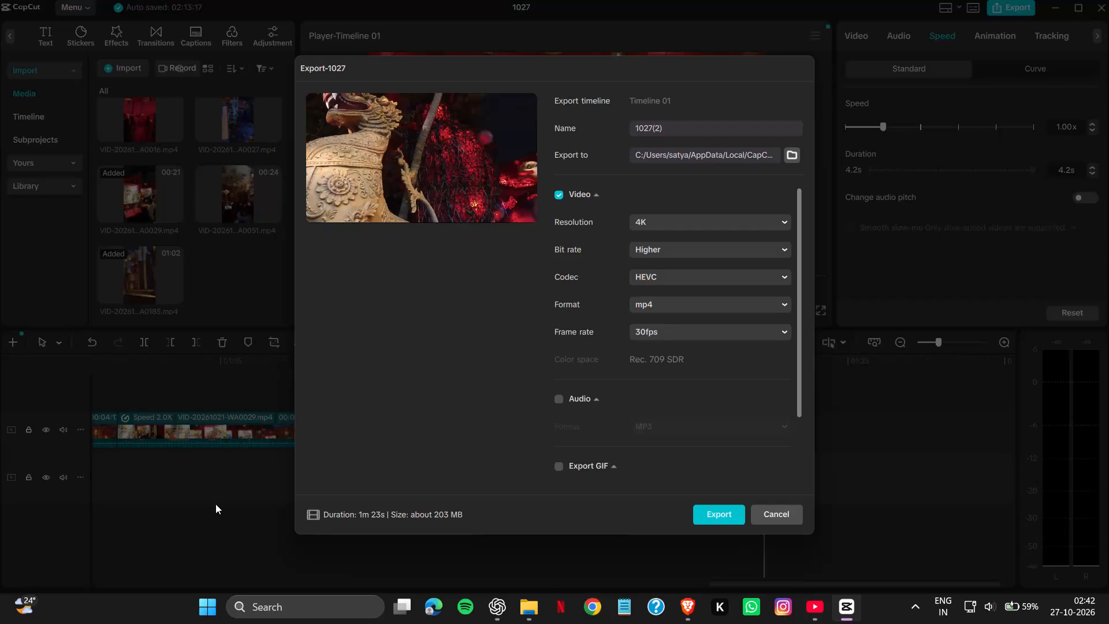
Play VID-20261021-WA0027 from the Mobile Devices folder in File Explorer, and minimize the player.
click(516, 611)
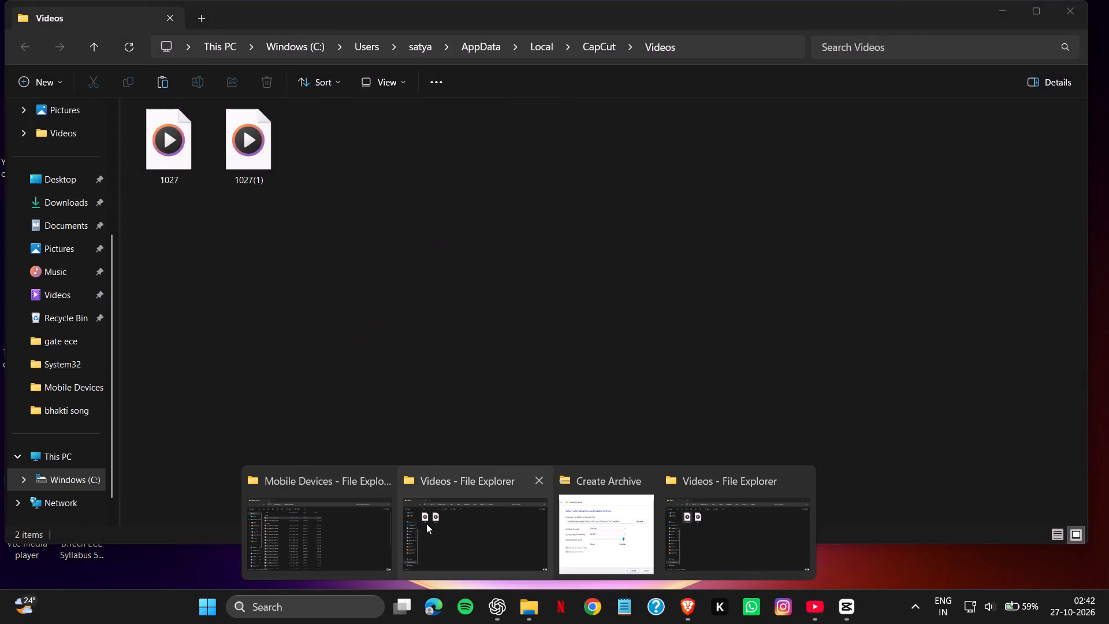
click(353, 522)
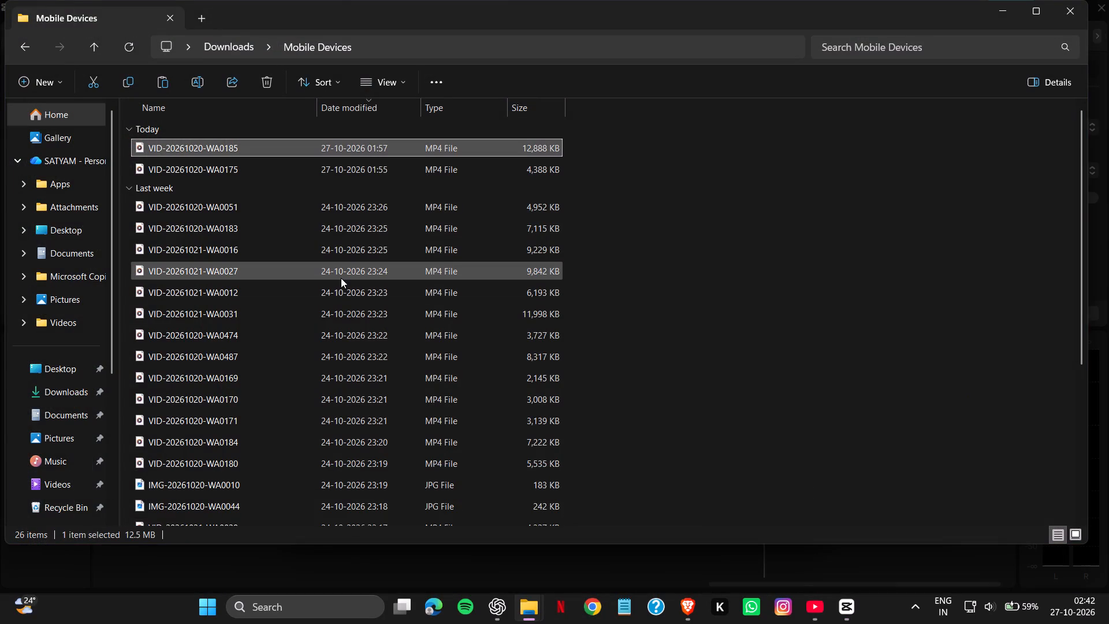
double_click(341, 273)
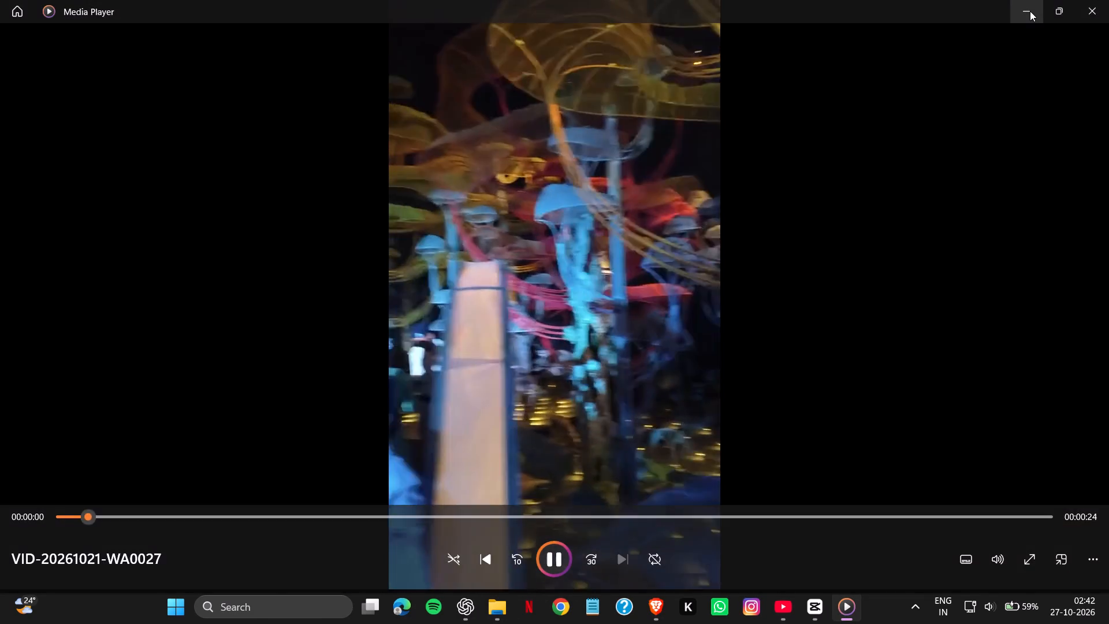
click(1030, 11)
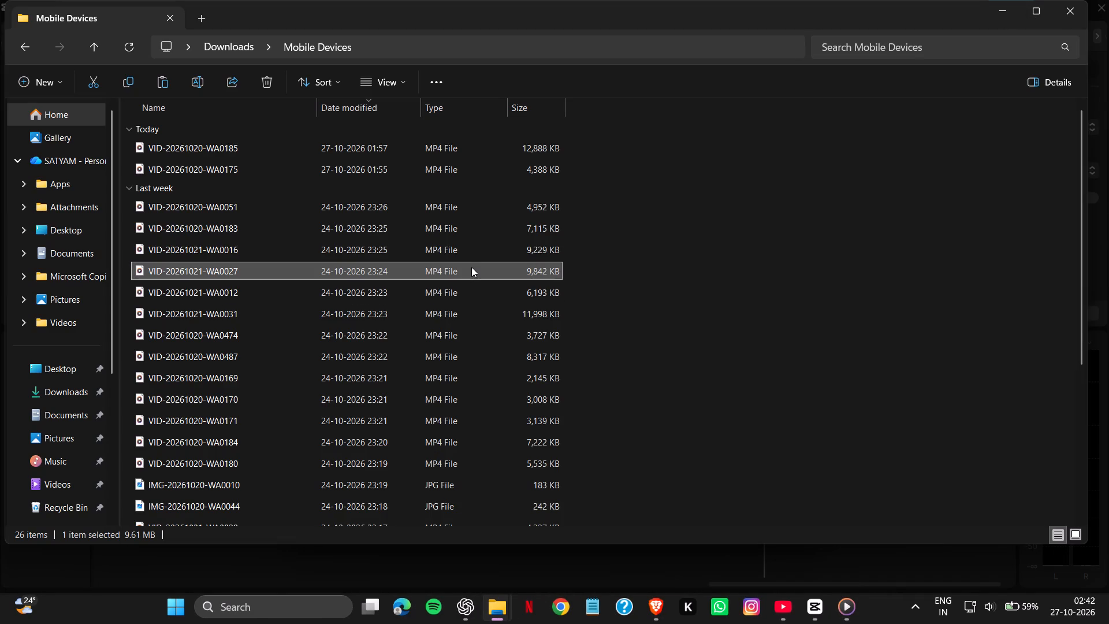
Open the properties of VID-20261021-WA0027 and examine its video, audio and media details.
right_click(471, 268)
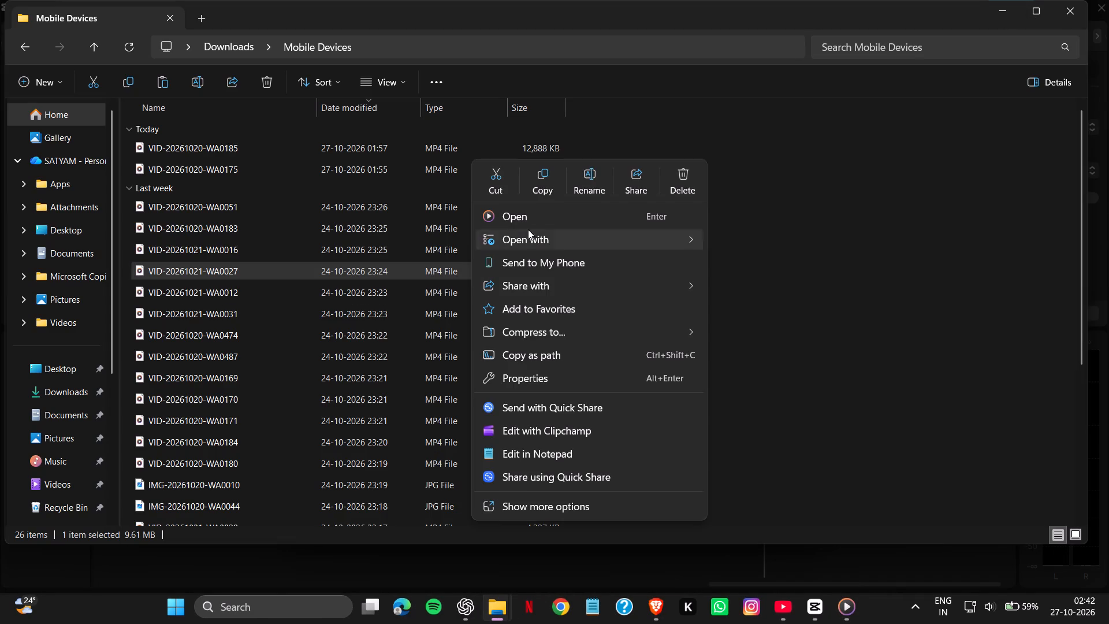
click(549, 374)
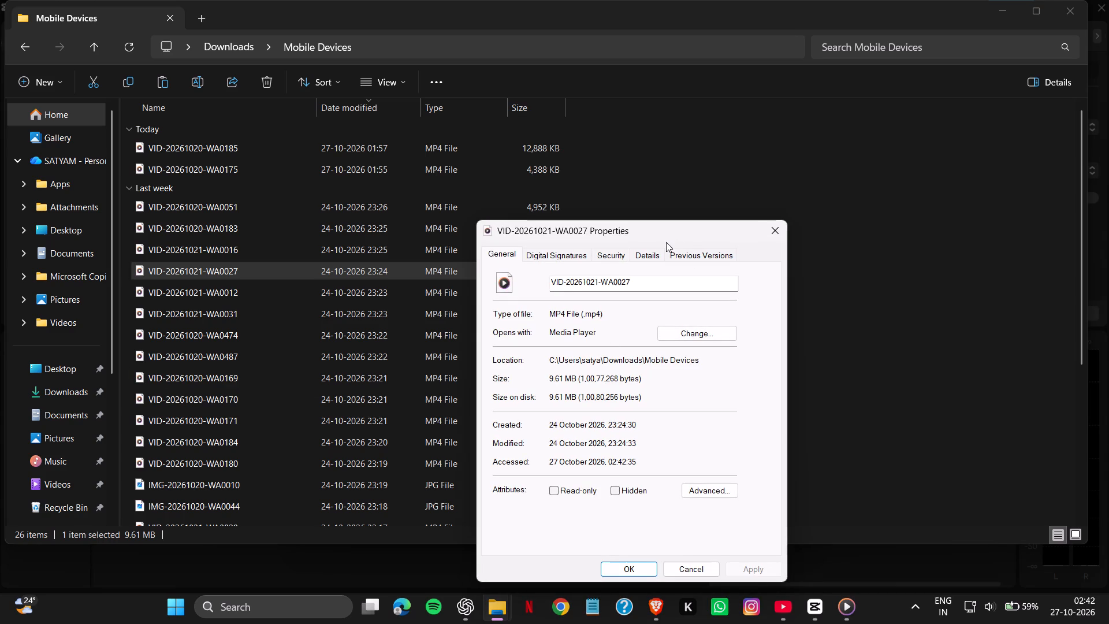
click(656, 253)
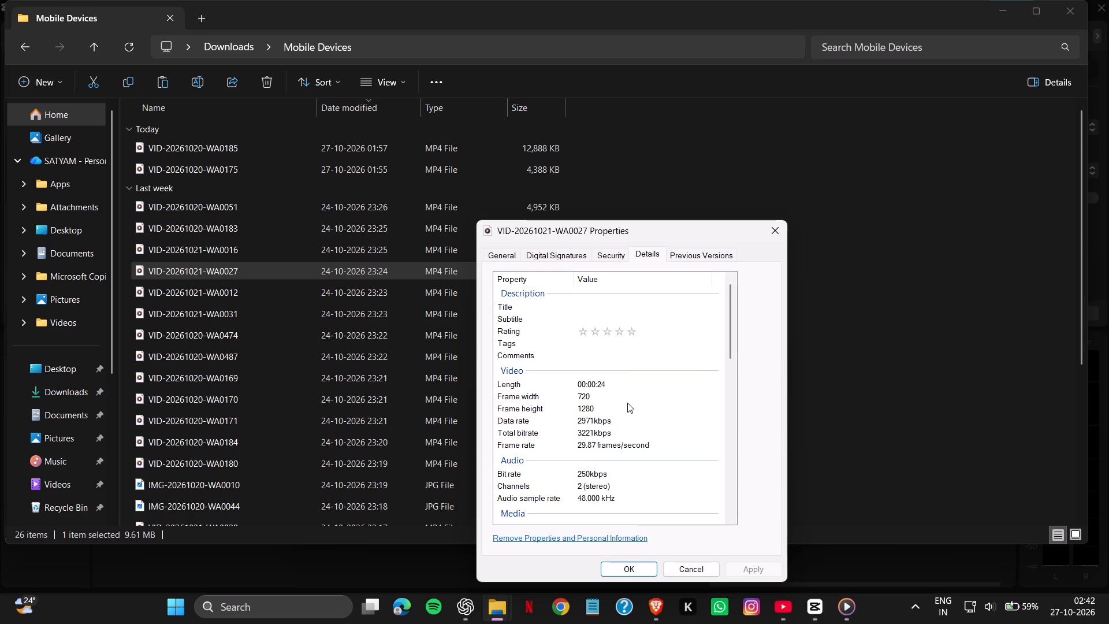
scroll(628, 405, down, 2)
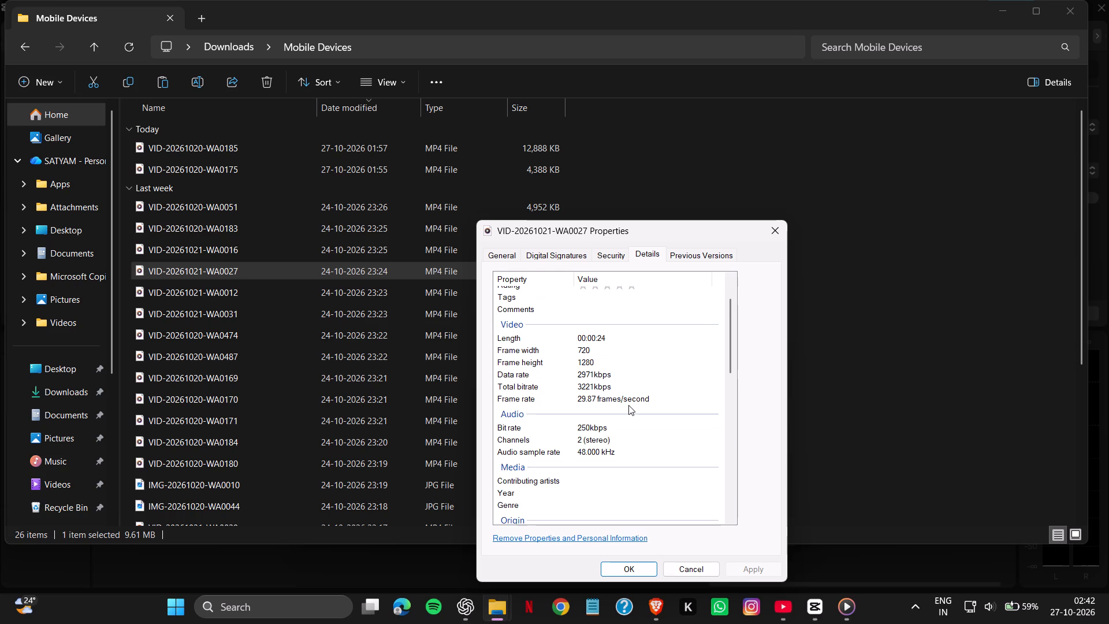
scroll(628, 405, down, 2)
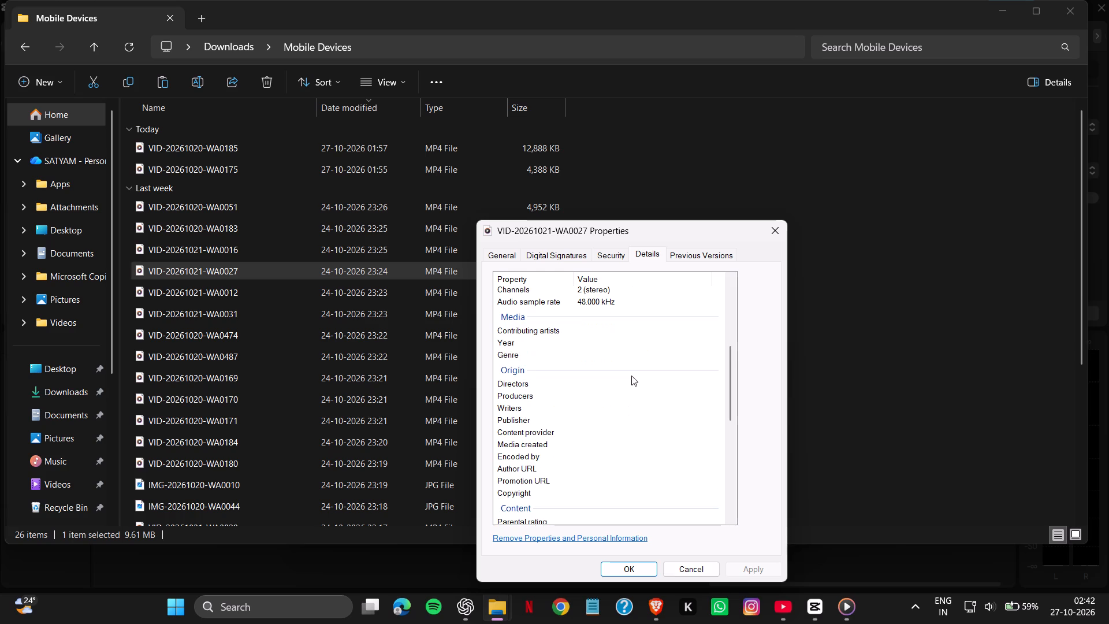
Switch to CapCut and look through the codec options in the 1027 export settings.
click(814, 610)
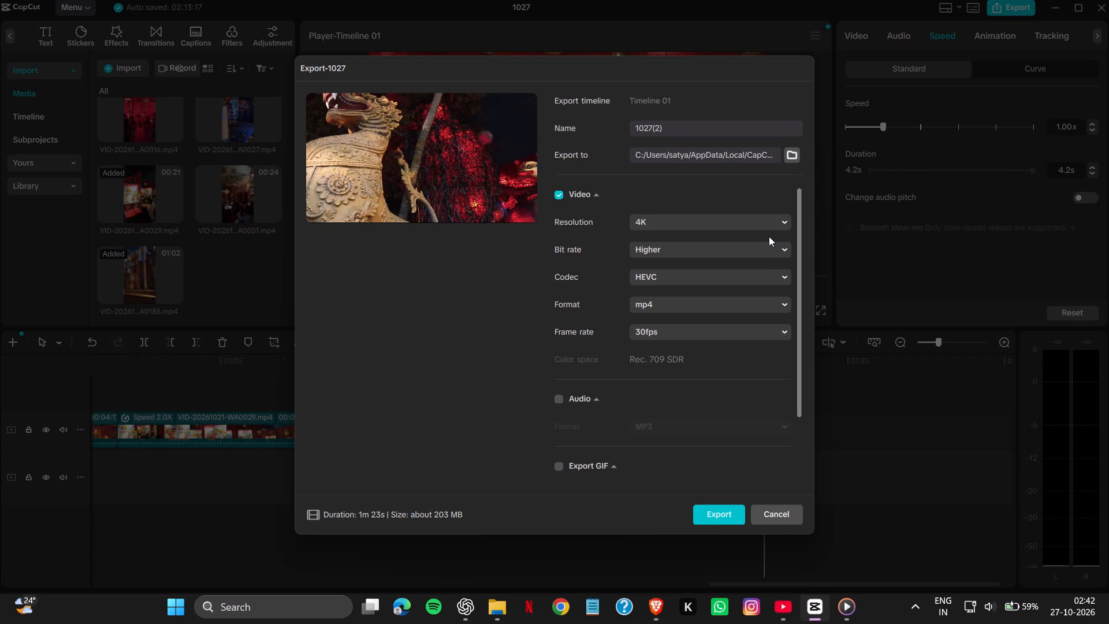
click(758, 271)
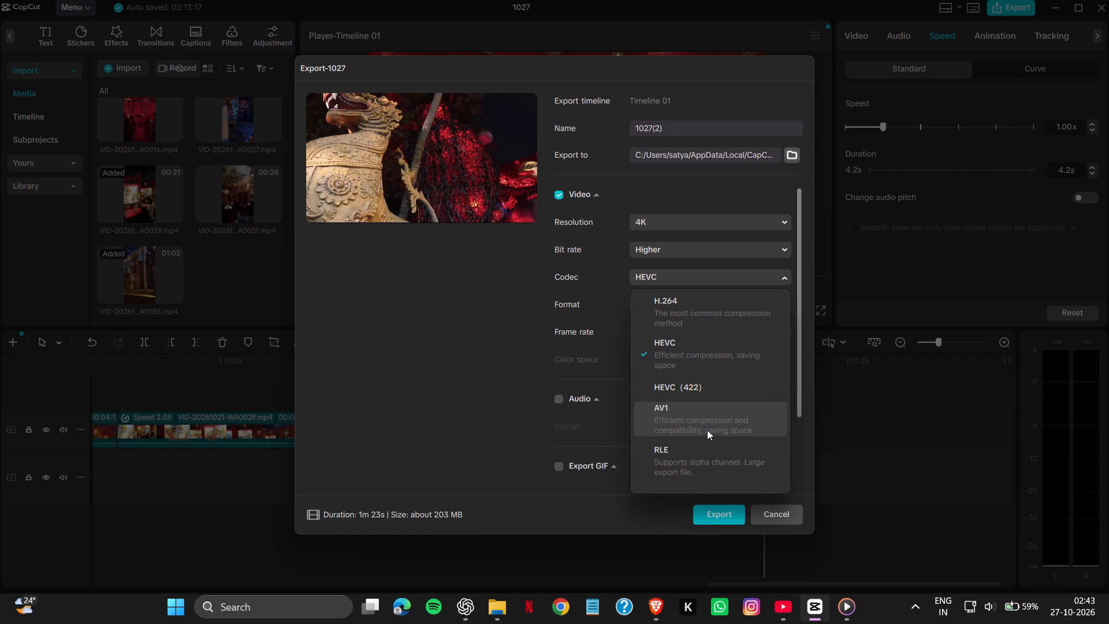
scroll(707, 430, down, 1)
scroll(707, 430, up, 2)
Return to the VID-20261021-WA0027 properties and review its video details, digital signatures and general file information.
click(510, 604)
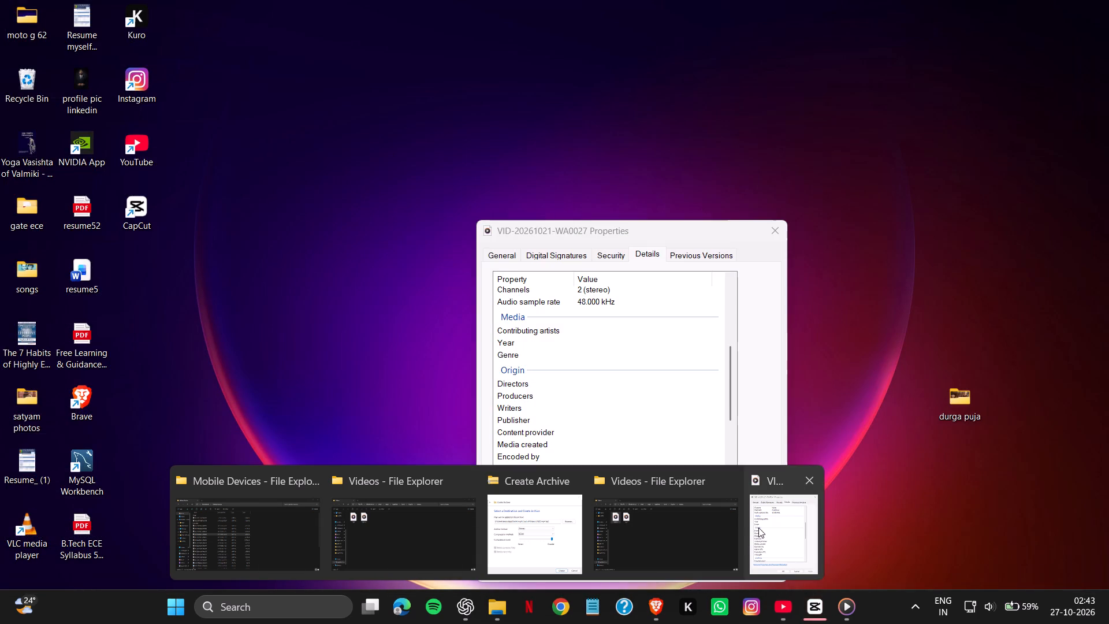
click(759, 526)
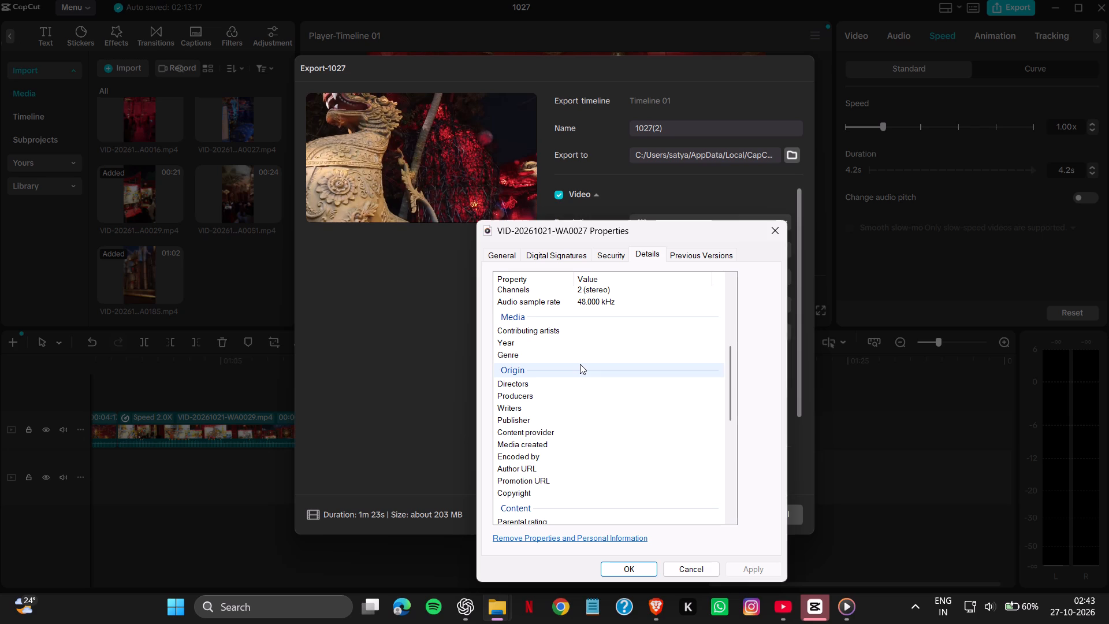
scroll(585, 386, up, 1)
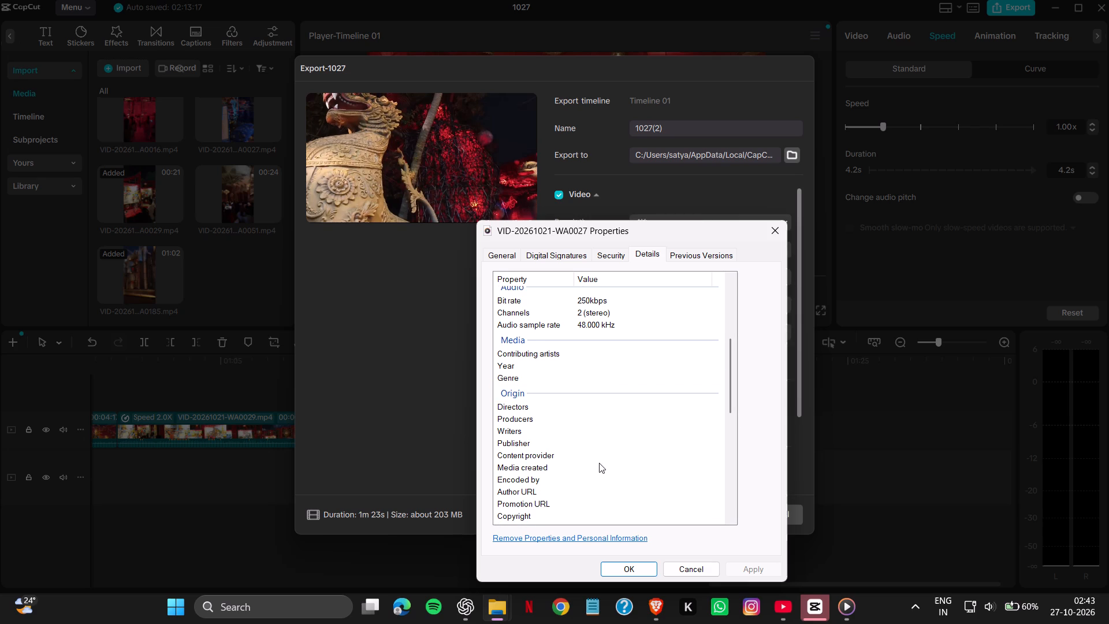
scroll(598, 458, up, 4)
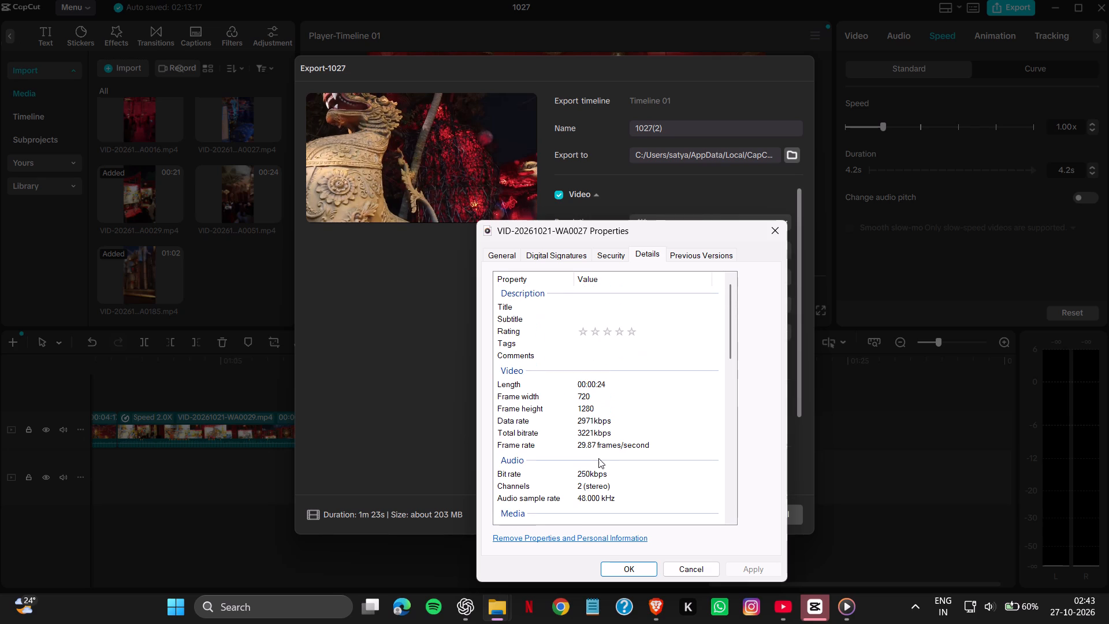
scroll(598, 458, up, 1)
click(564, 257)
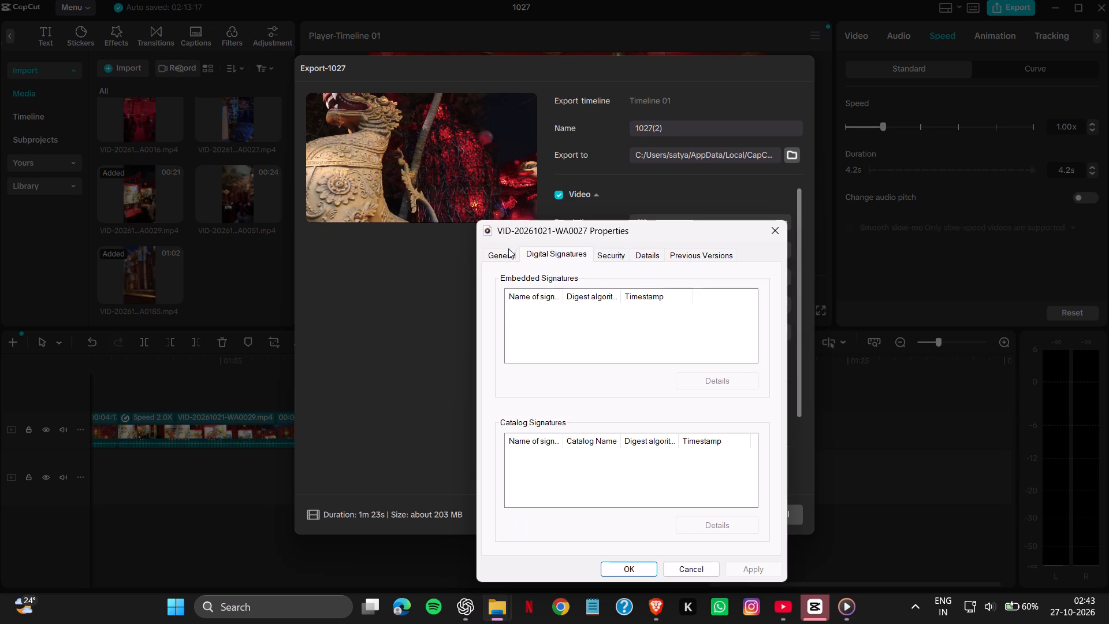
click(505, 252)
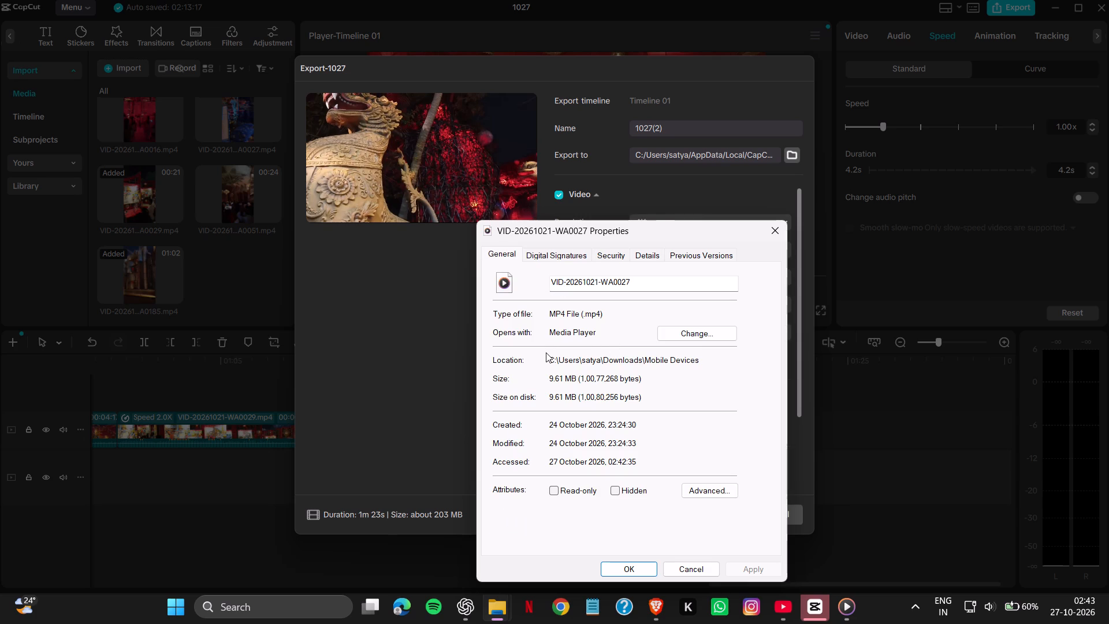
drag(545, 355, 659, 473)
Read the VID-20261021-WA0027 details through to the end, check its previous versions, and close the properties.
click(651, 259)
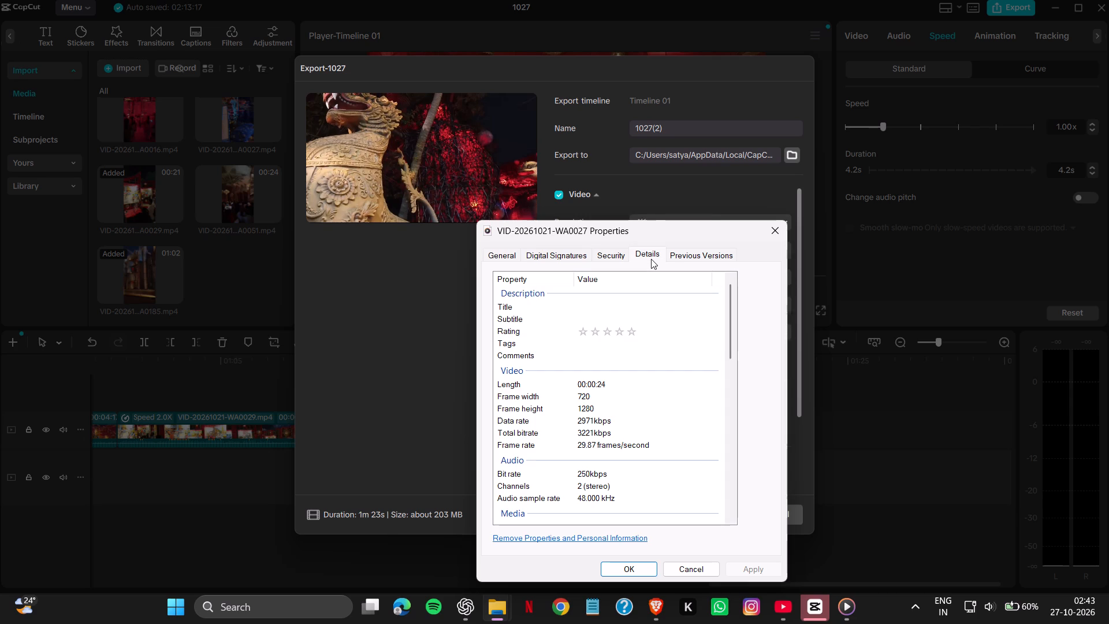
scroll(663, 333, down, 2)
scroll(669, 428, down, 1)
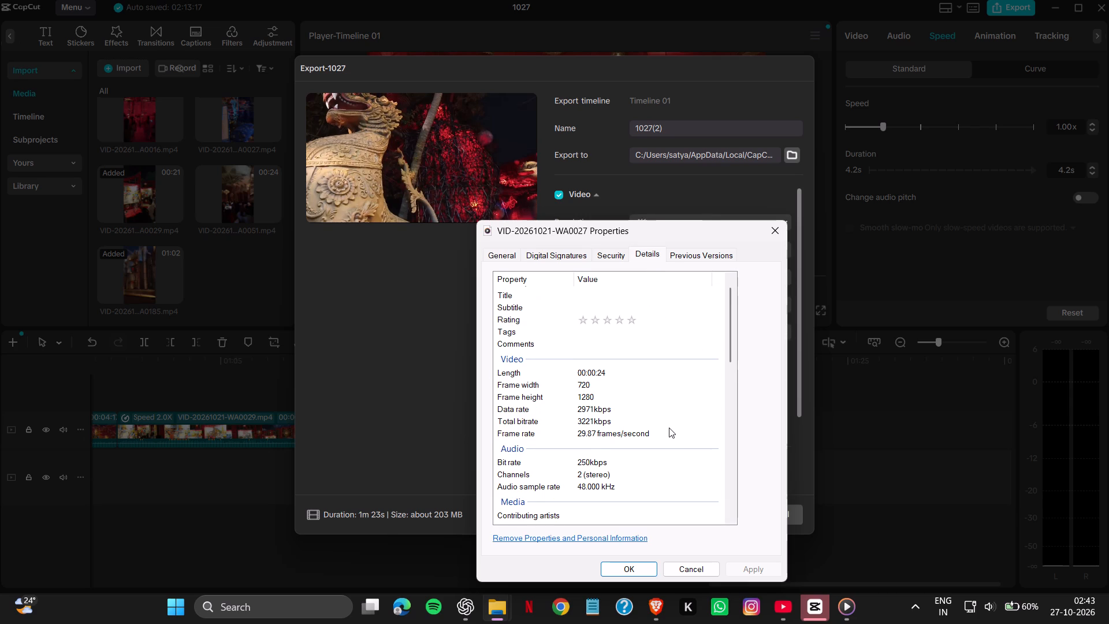
scroll(669, 428, down, 2)
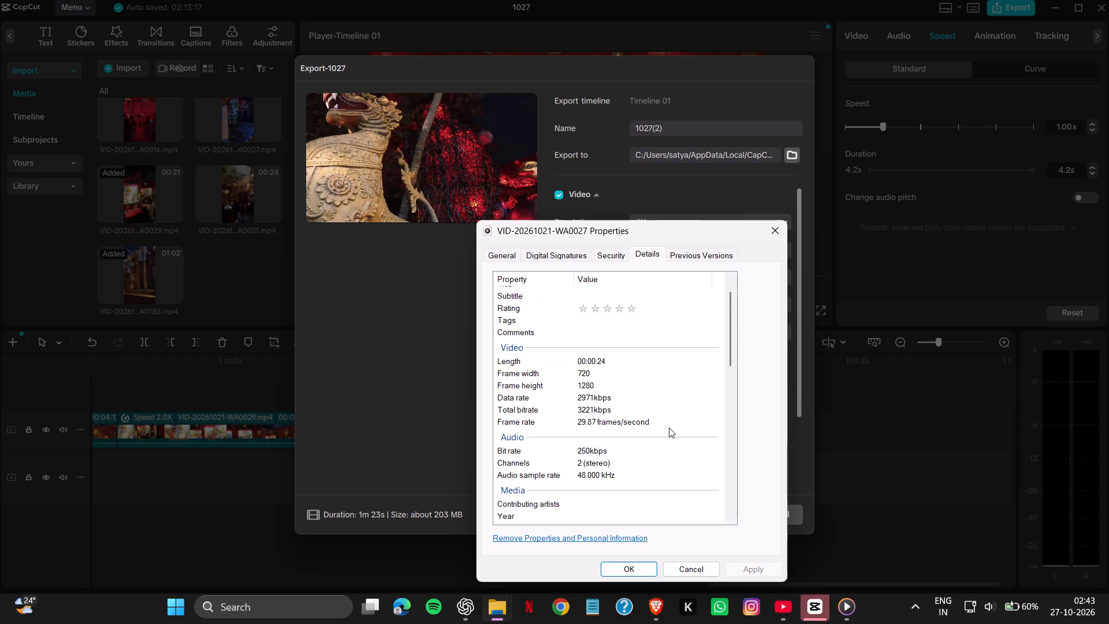
scroll(669, 428, down, 1)
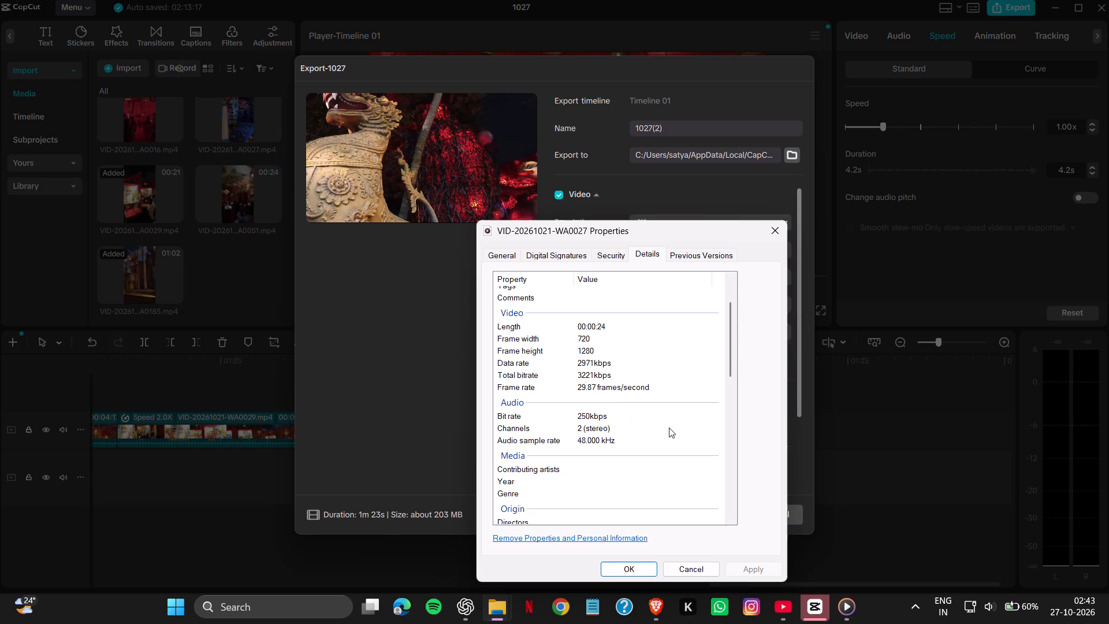
scroll(669, 428, down, 4)
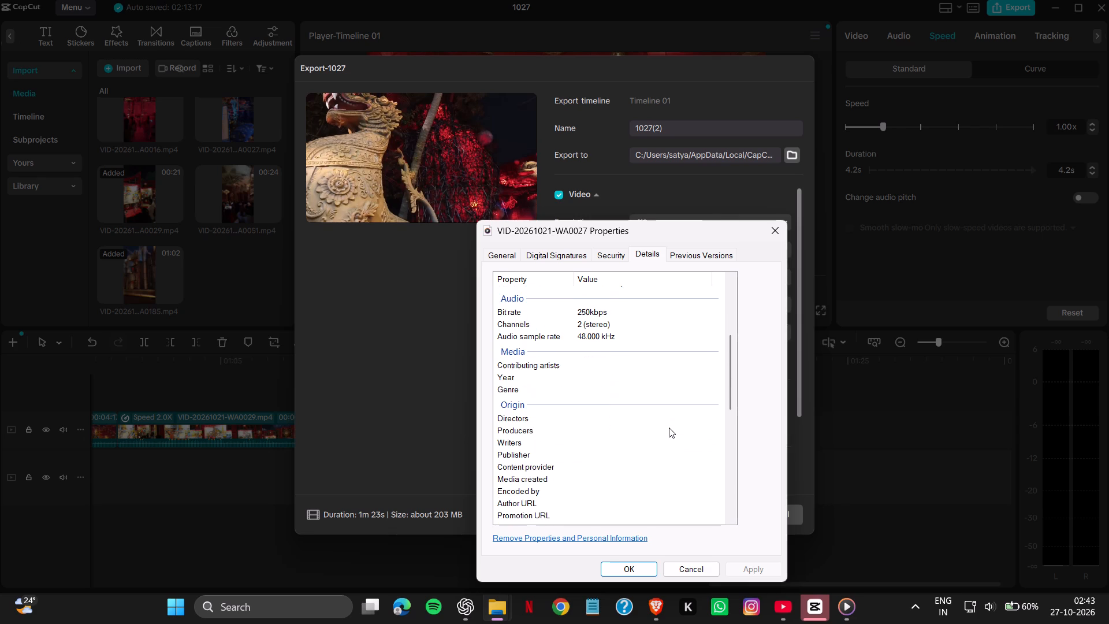
scroll(669, 428, down, 1)
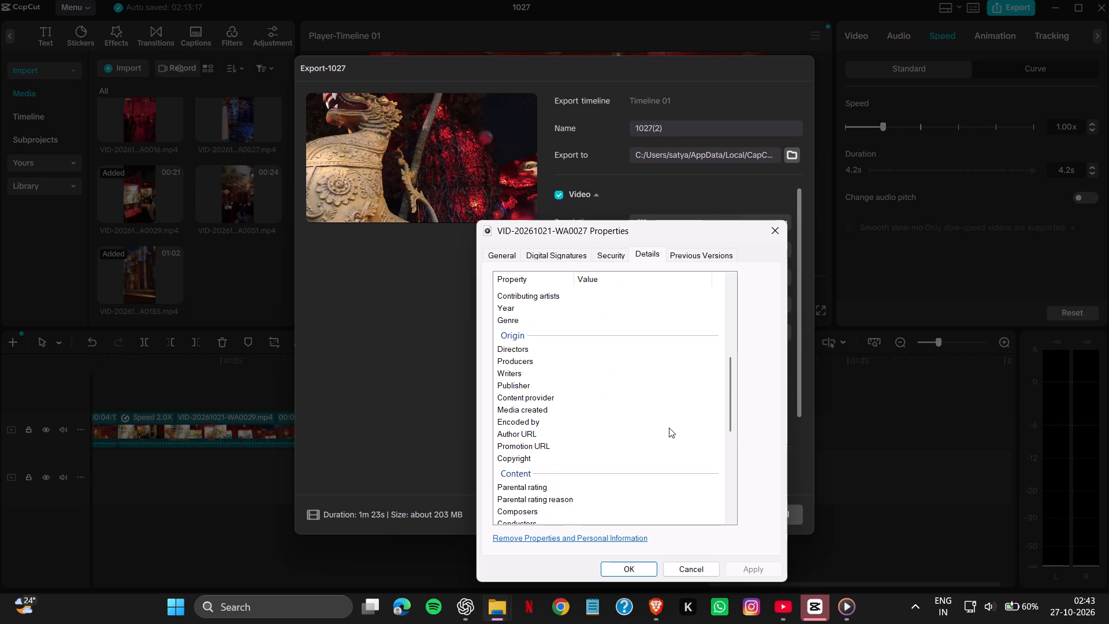
scroll(669, 428, down, 2)
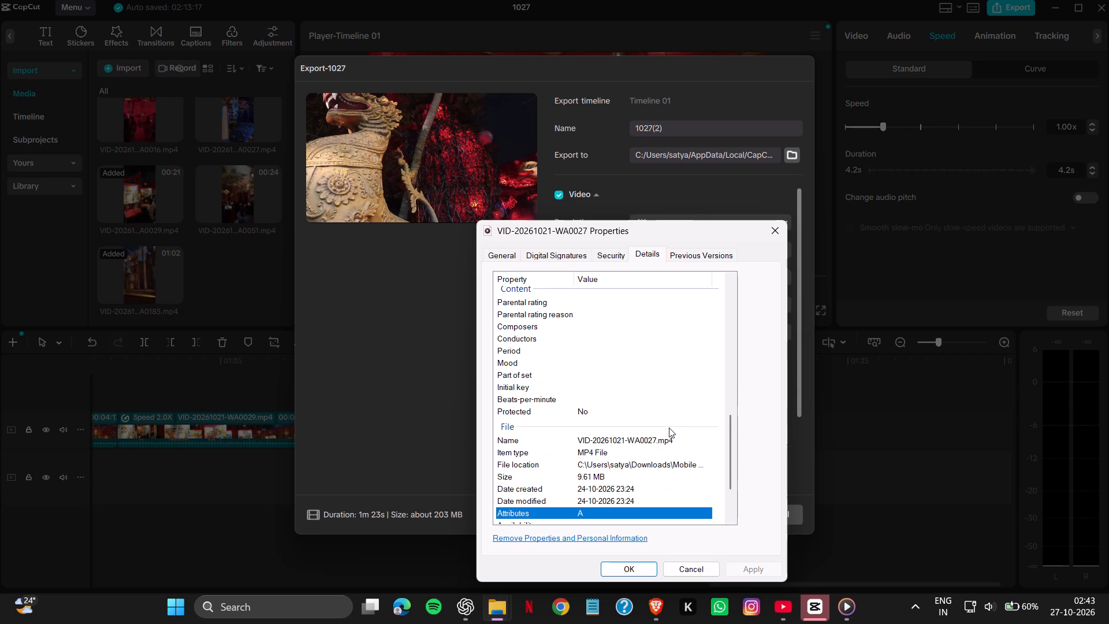
scroll(669, 428, down, 2)
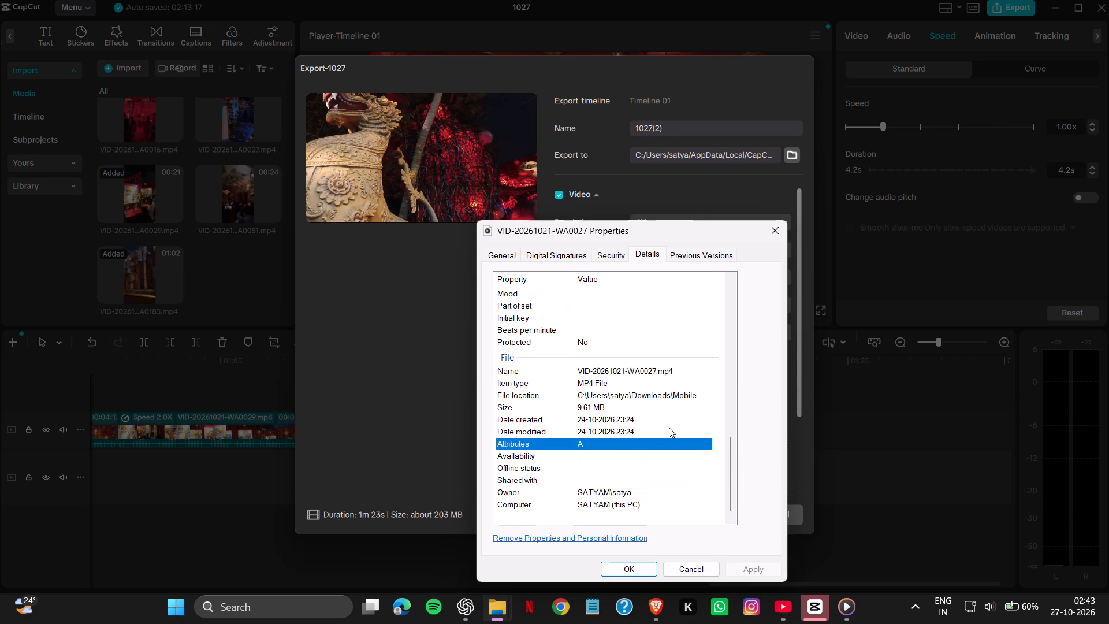
scroll(669, 428, down, 1)
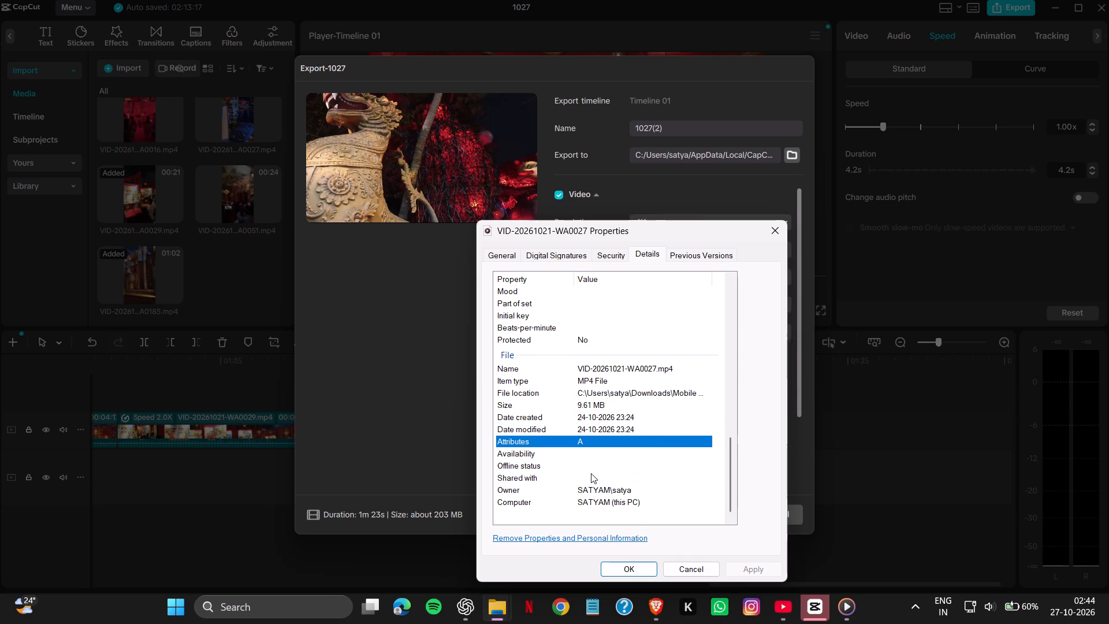
click(695, 258)
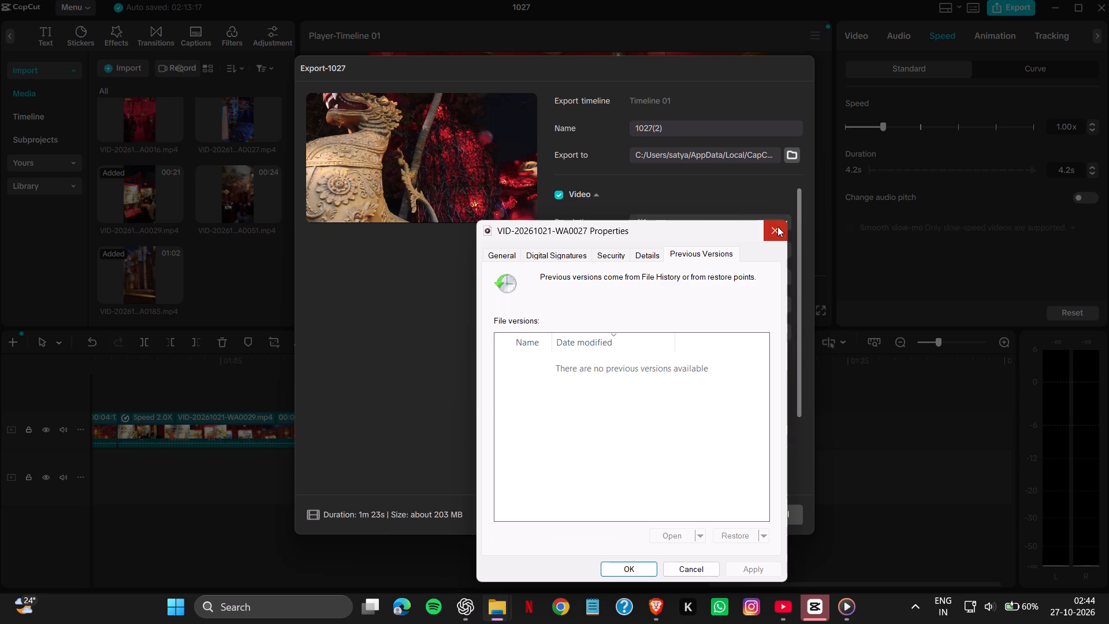
click(777, 227)
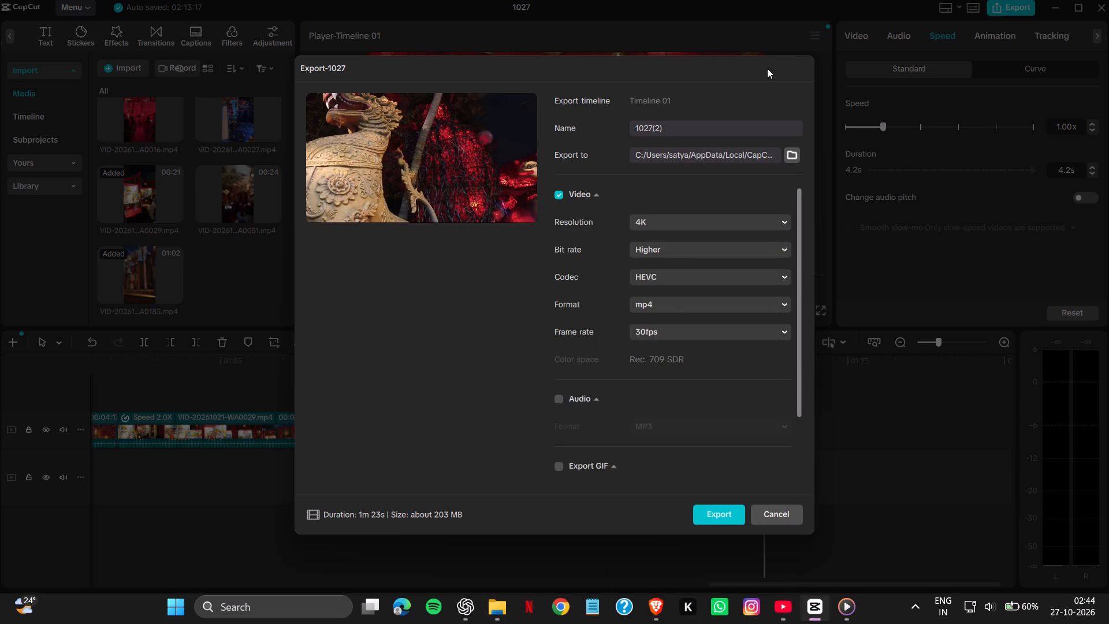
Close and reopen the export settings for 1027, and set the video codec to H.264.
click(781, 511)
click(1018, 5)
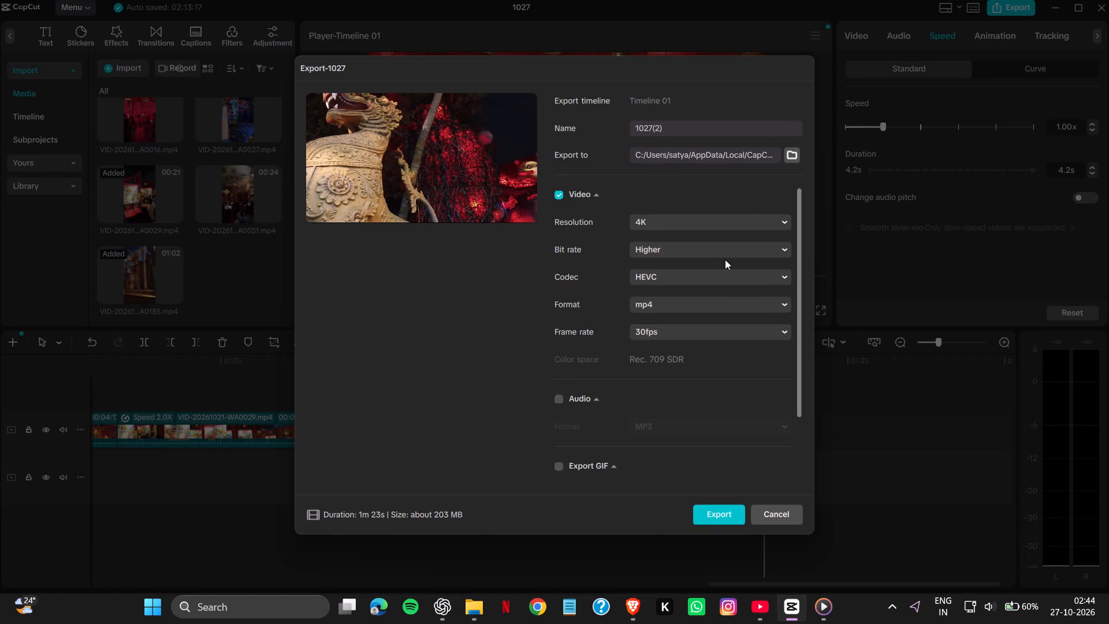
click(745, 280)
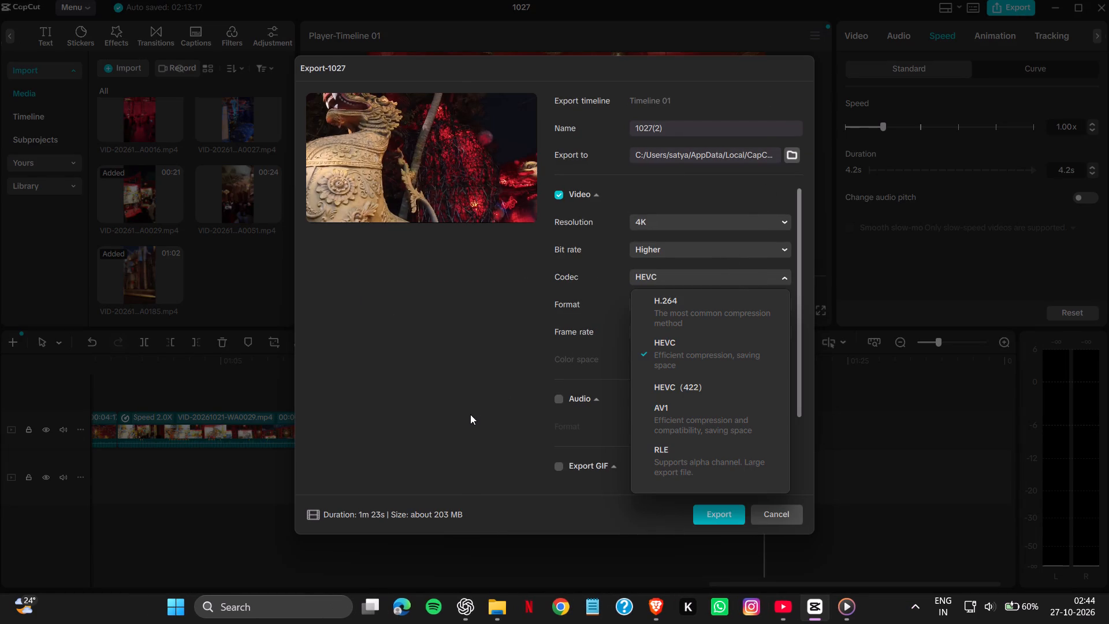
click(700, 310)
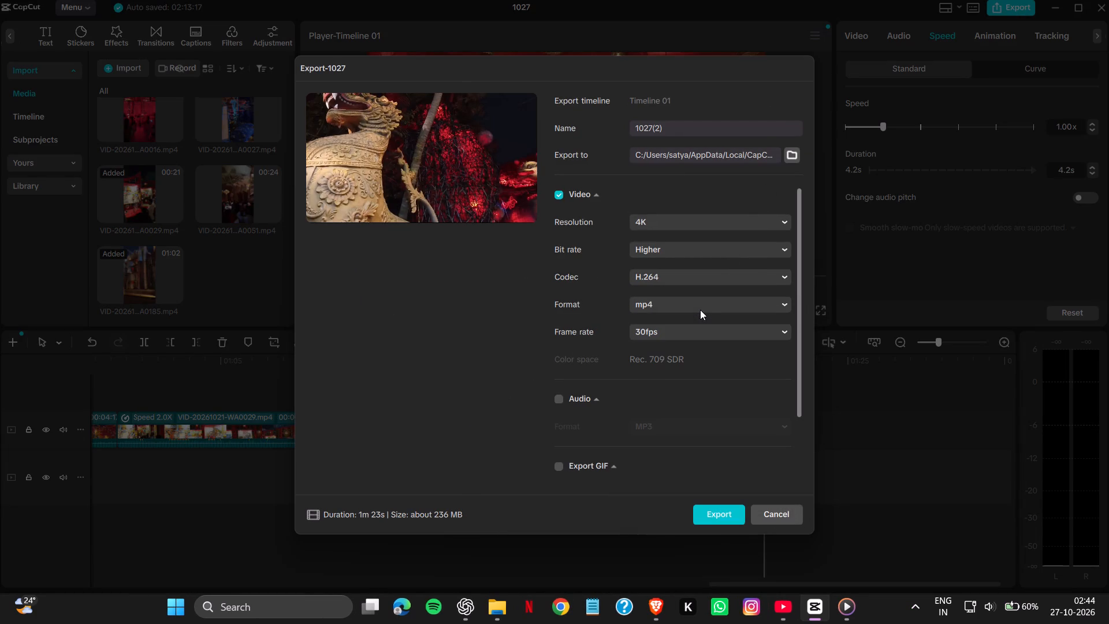
Look through the available codecs for the 1027 export and set the video codec to AV1.
click(705, 281)
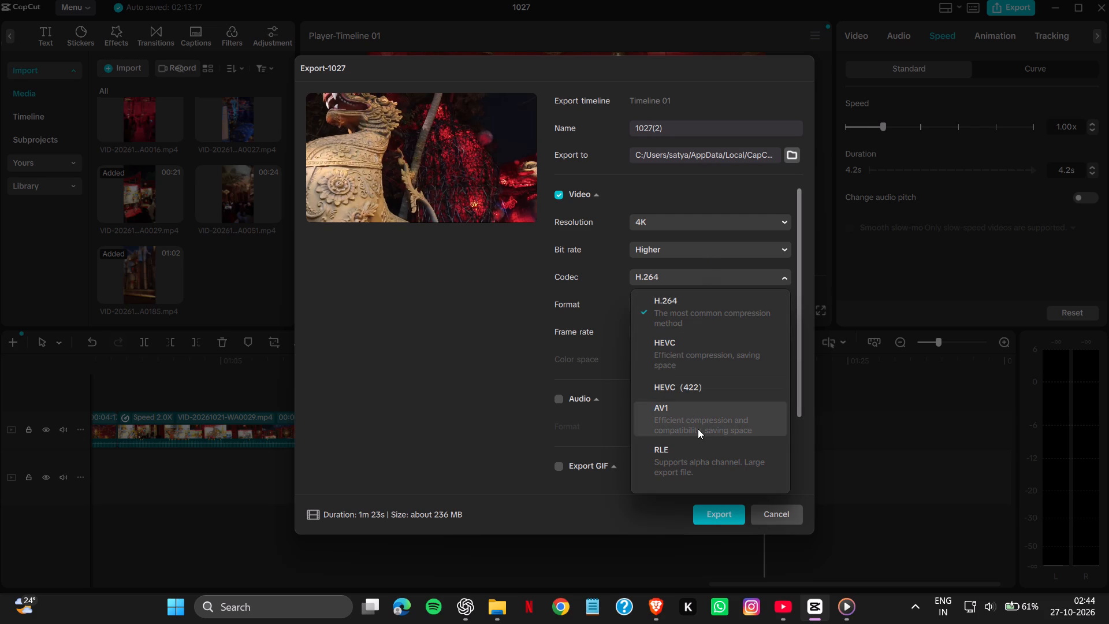
scroll(708, 439, down, 2)
click(708, 422)
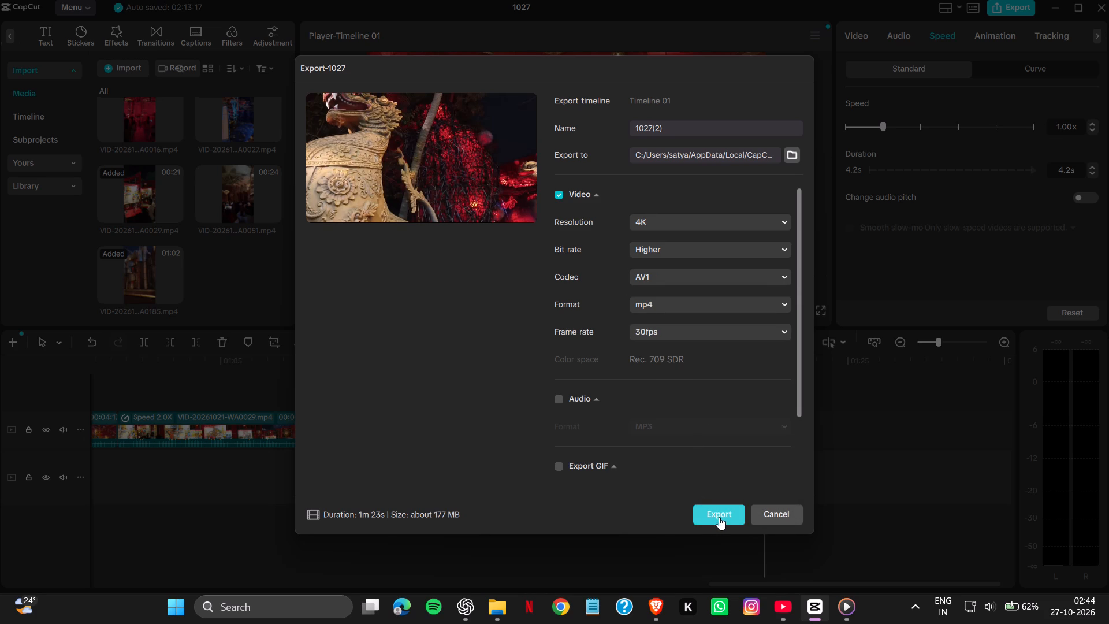
Open the codec options of the 1027 export again.
click(714, 274)
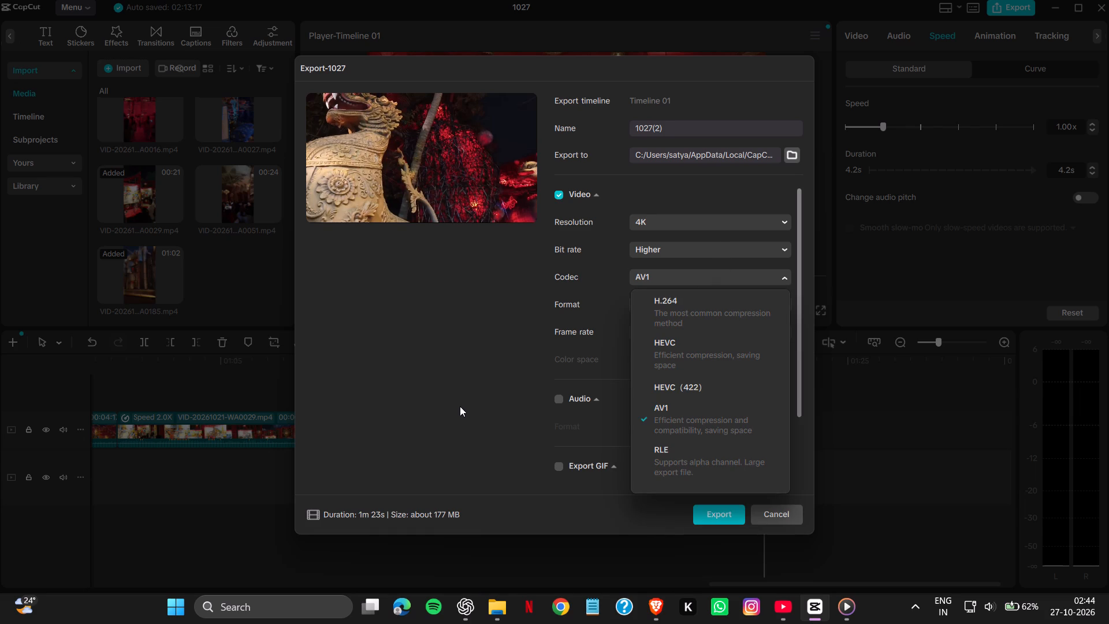
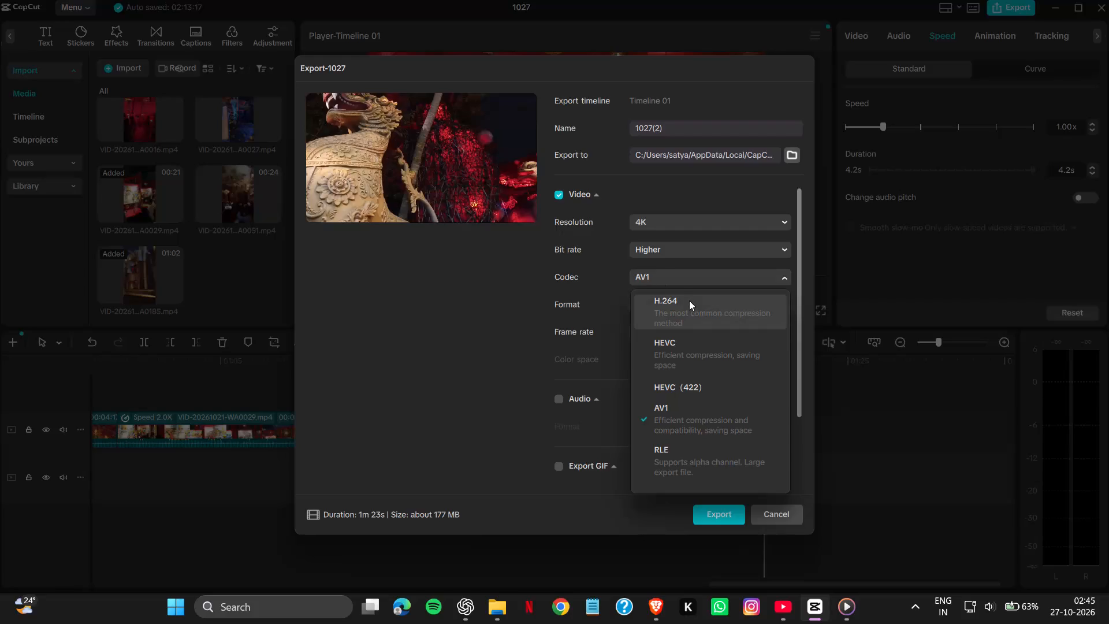
Set the video codec to H.264 and export 1027(2) as a 4K, 30fps mp4 with the Higher bit rate.
click(689, 300)
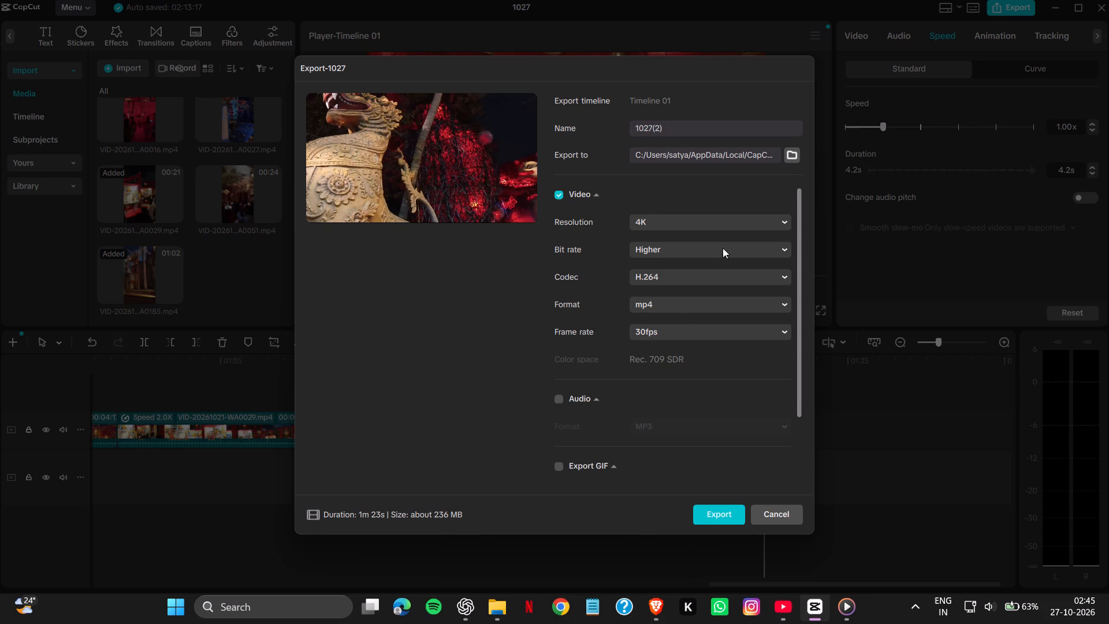
click(697, 271)
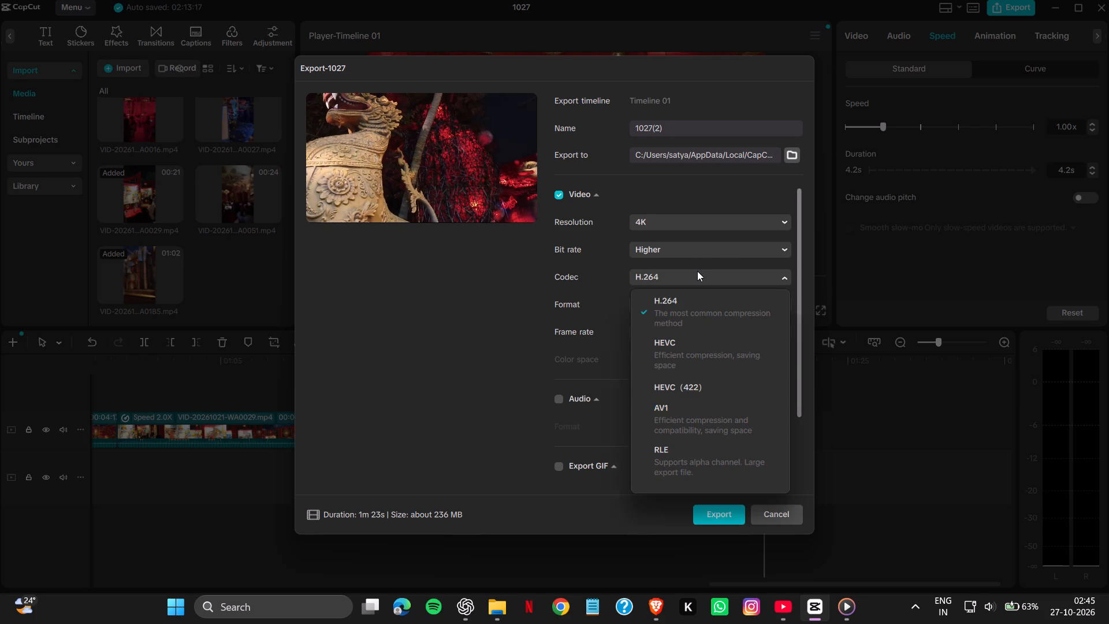
click(688, 304)
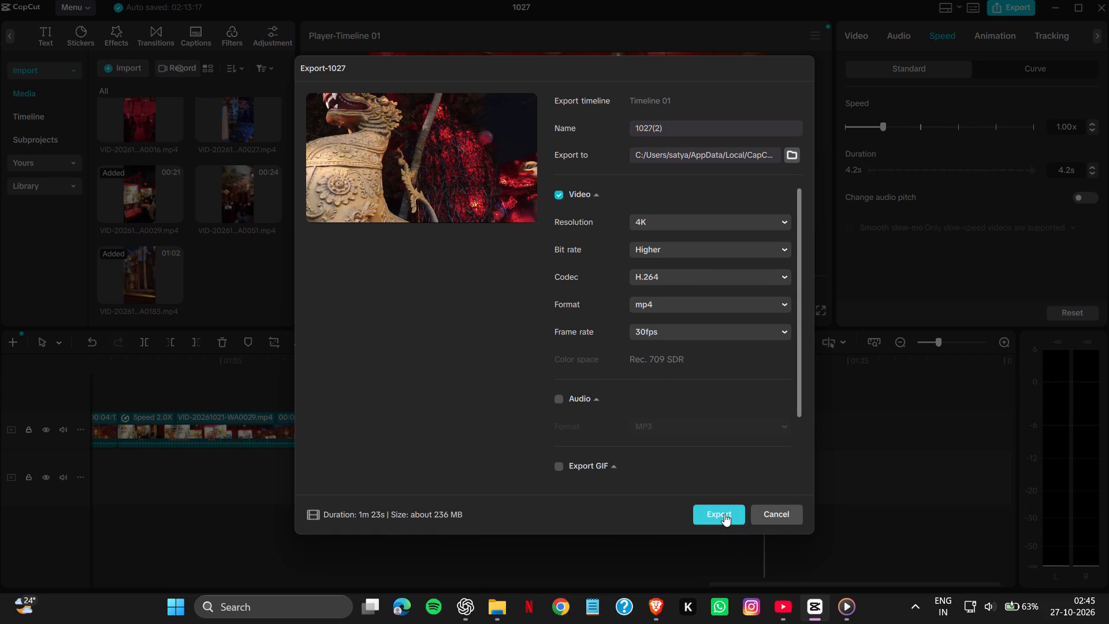
click(725, 511)
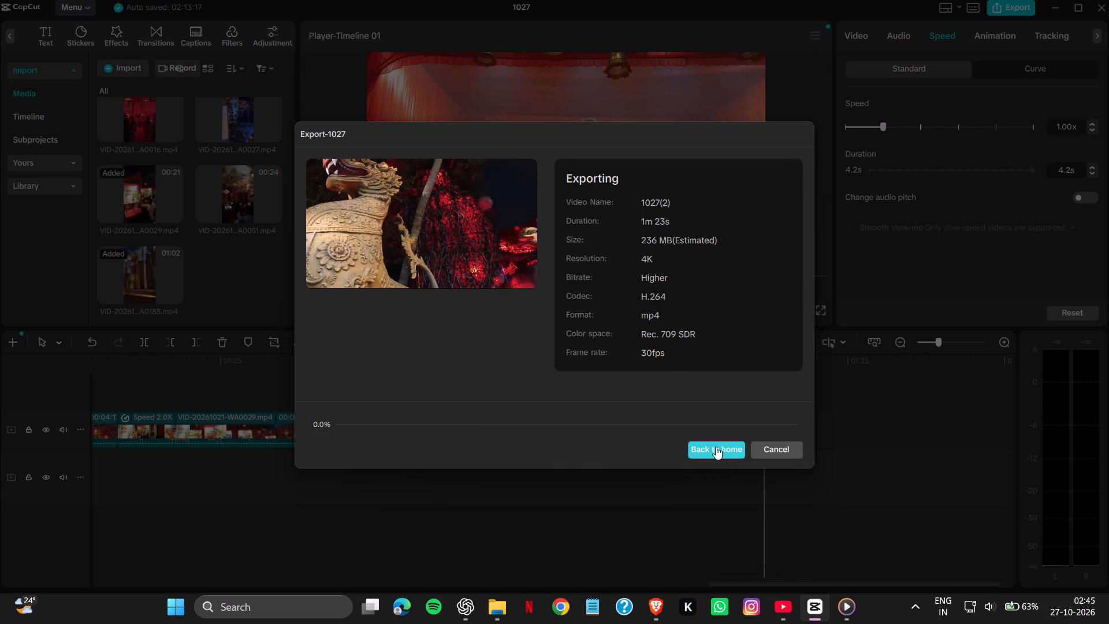
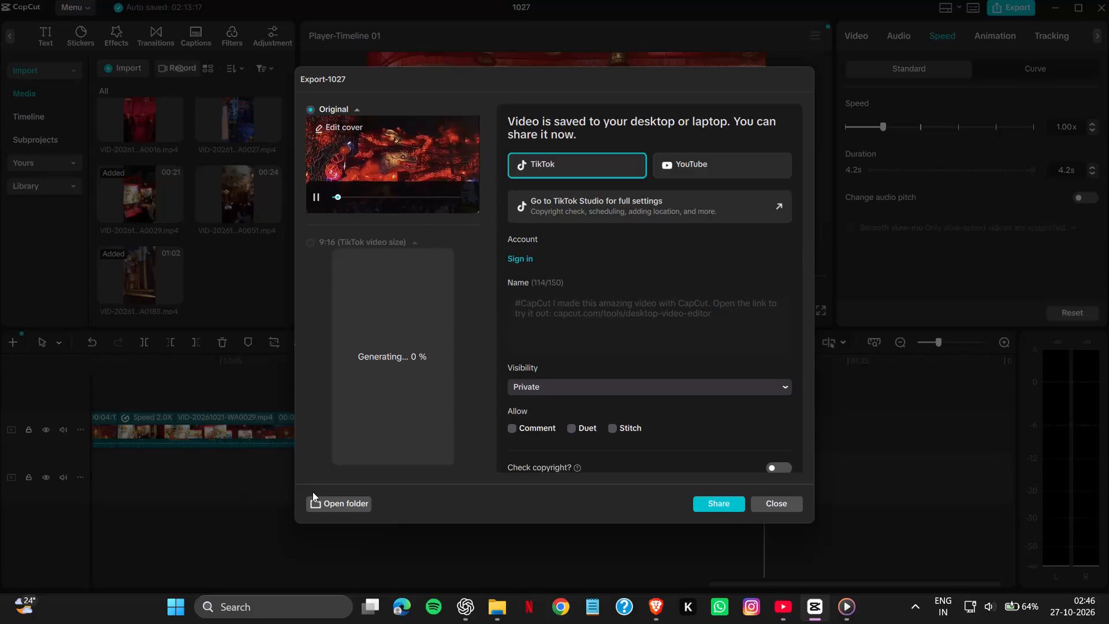
Open the export's folder in File Explorer and copy the exported video 1027(2).
click(314, 502)
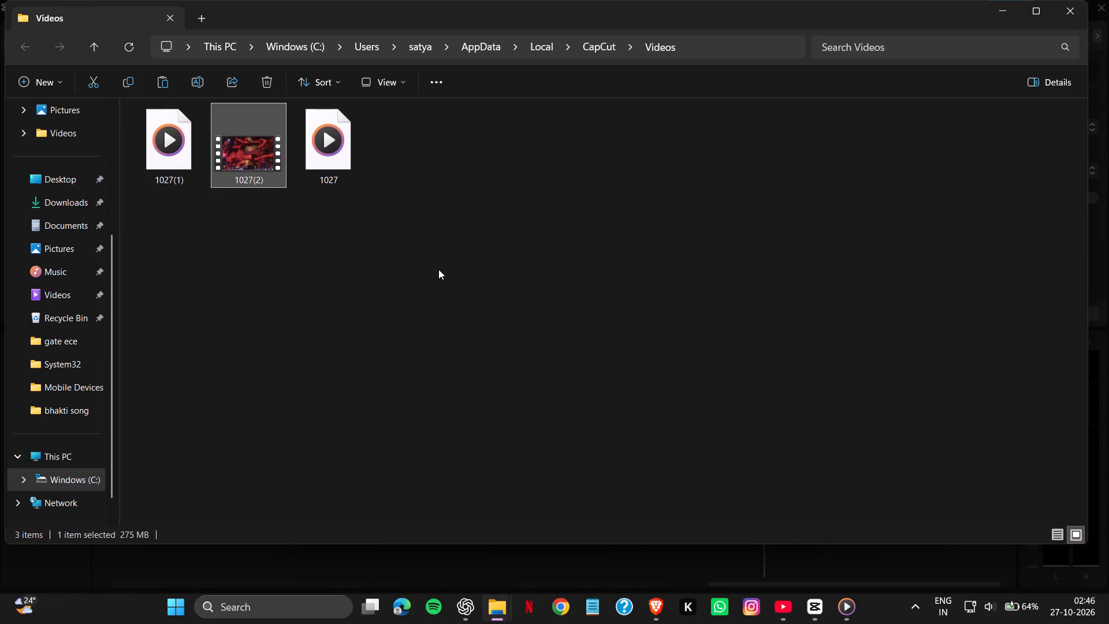
click(259, 173)
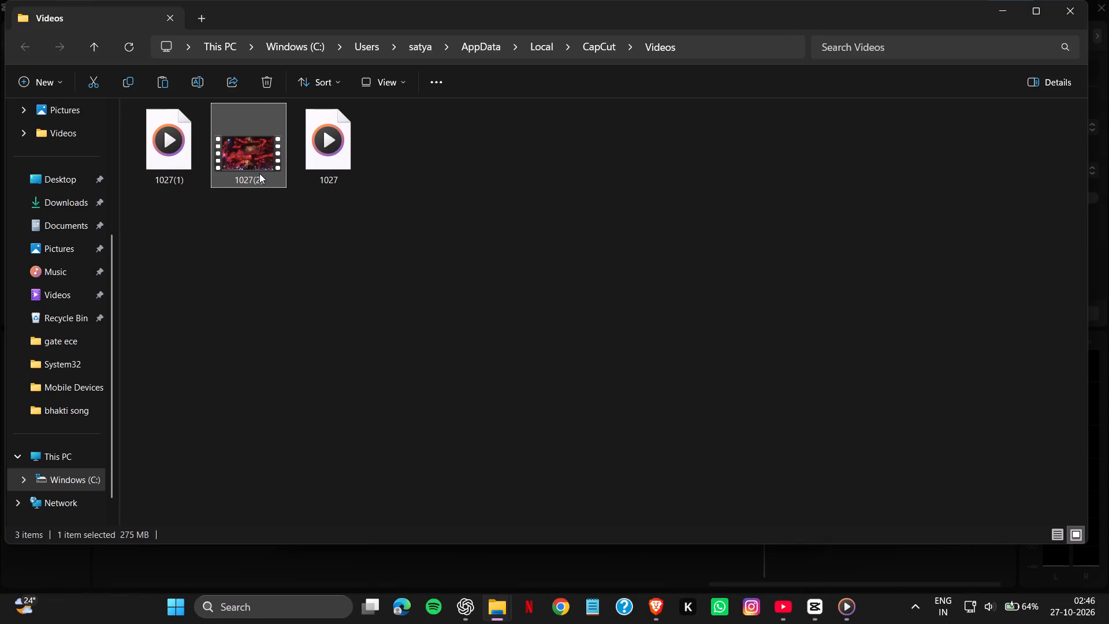
right_click(259, 173)
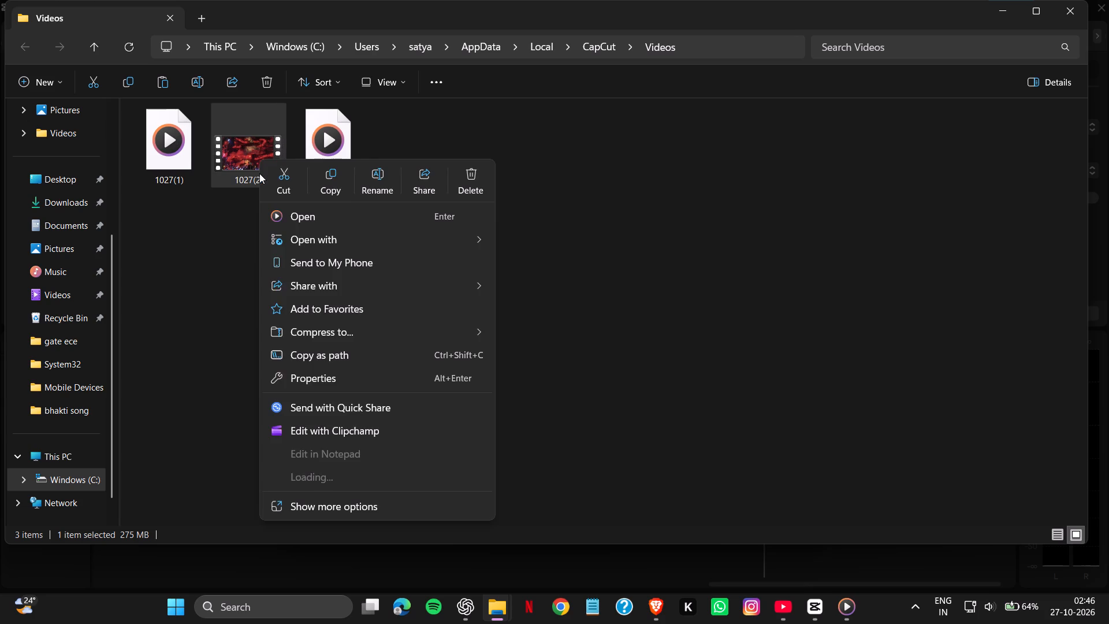
click(330, 179)
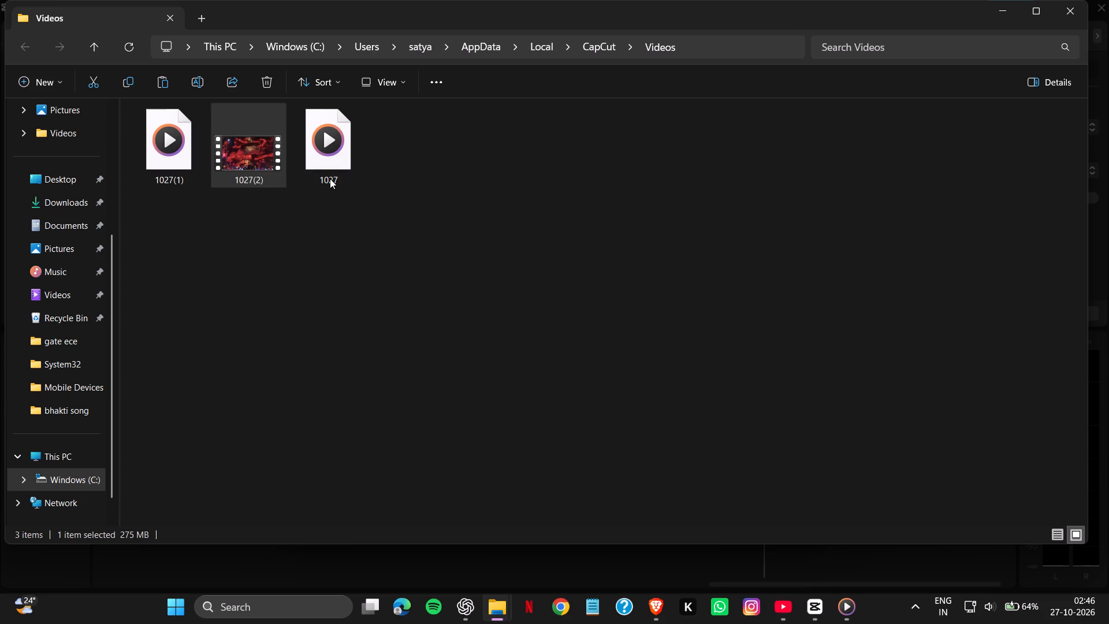
Return to CapCut and close the finished 1027 export dialog without sharing the video.
click(998, 9)
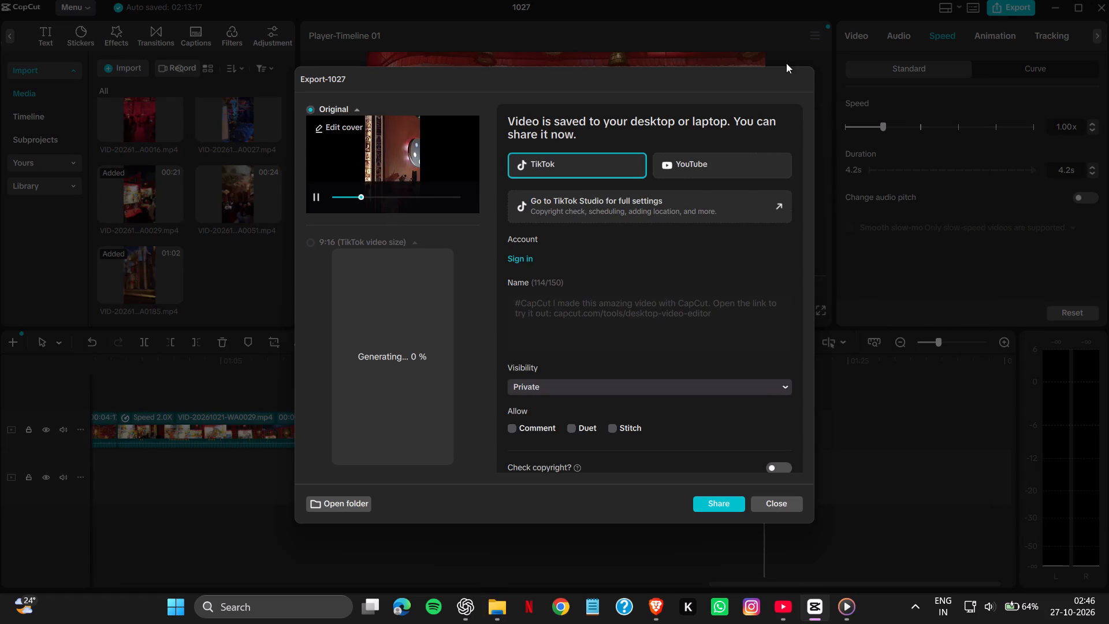
click(777, 499)
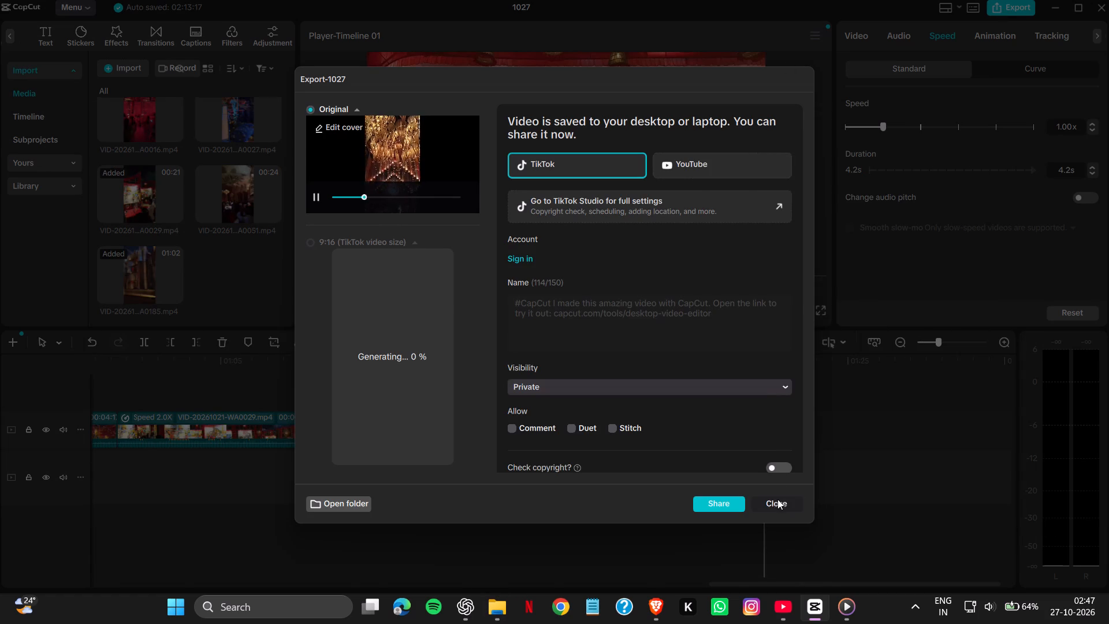
Clear the desktop by minimizing the open windows and closing the Create Archive dialog without creating an archive.
click(1059, 2)
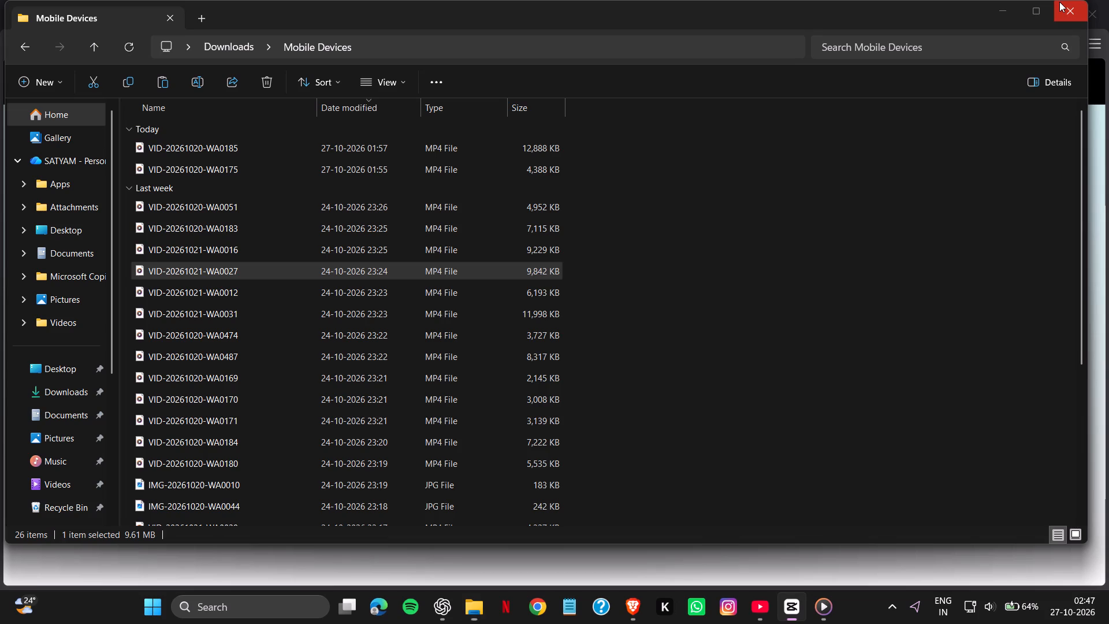
click(1002, 6)
click(1002, 6)
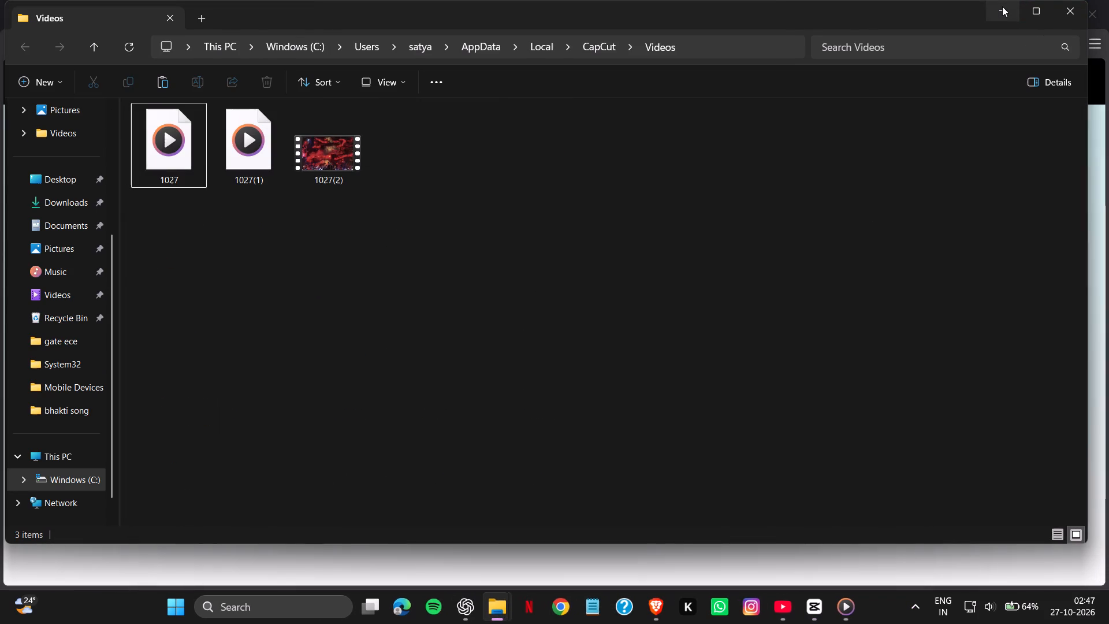
click(1002, 6)
click(1002, 6)
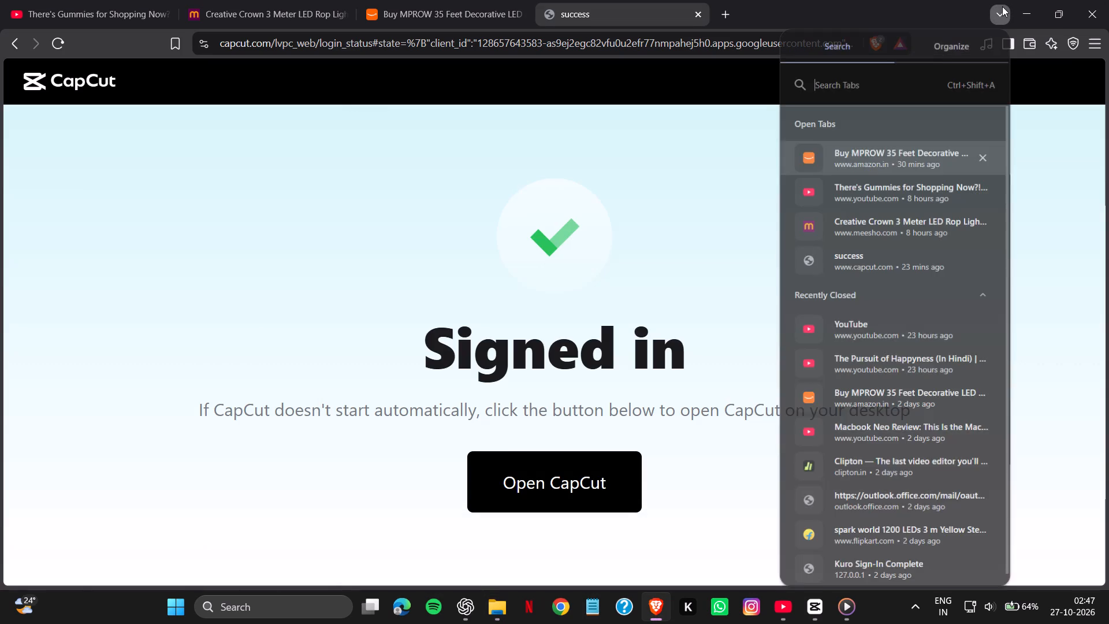
click(1030, 11)
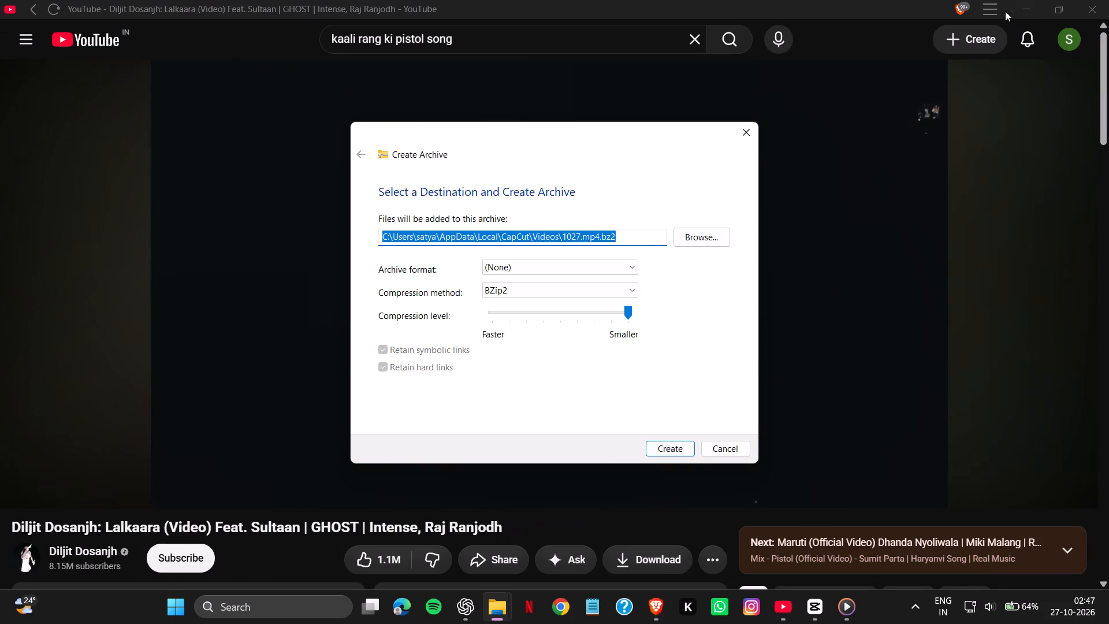
click(1023, 3)
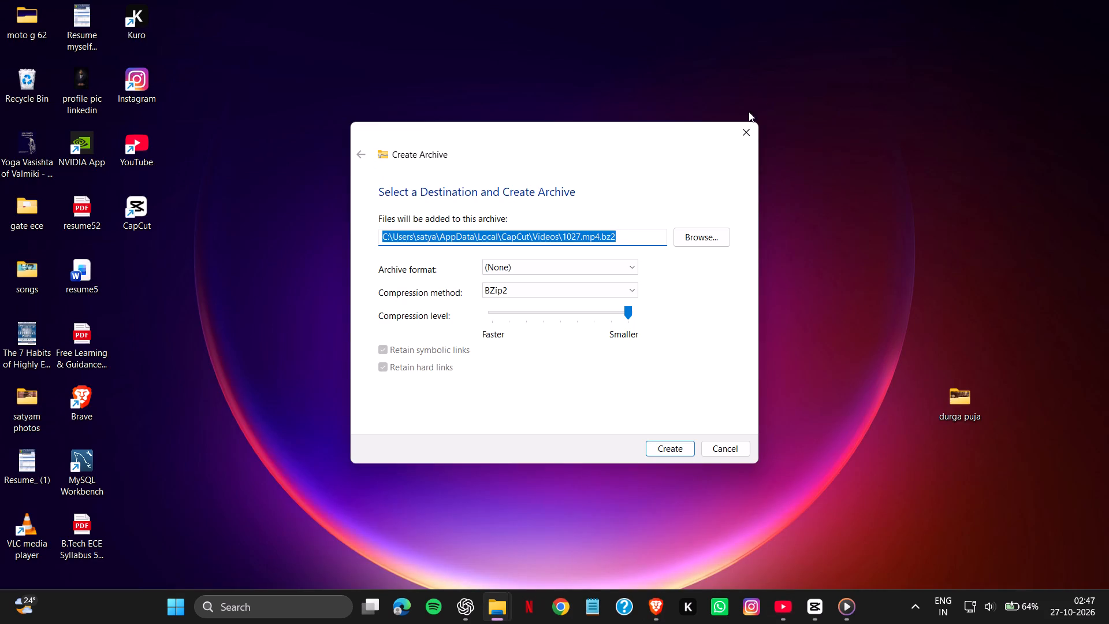
click(743, 135)
Paste the copied video 1027(2) onto the desktop.
click(632, 185)
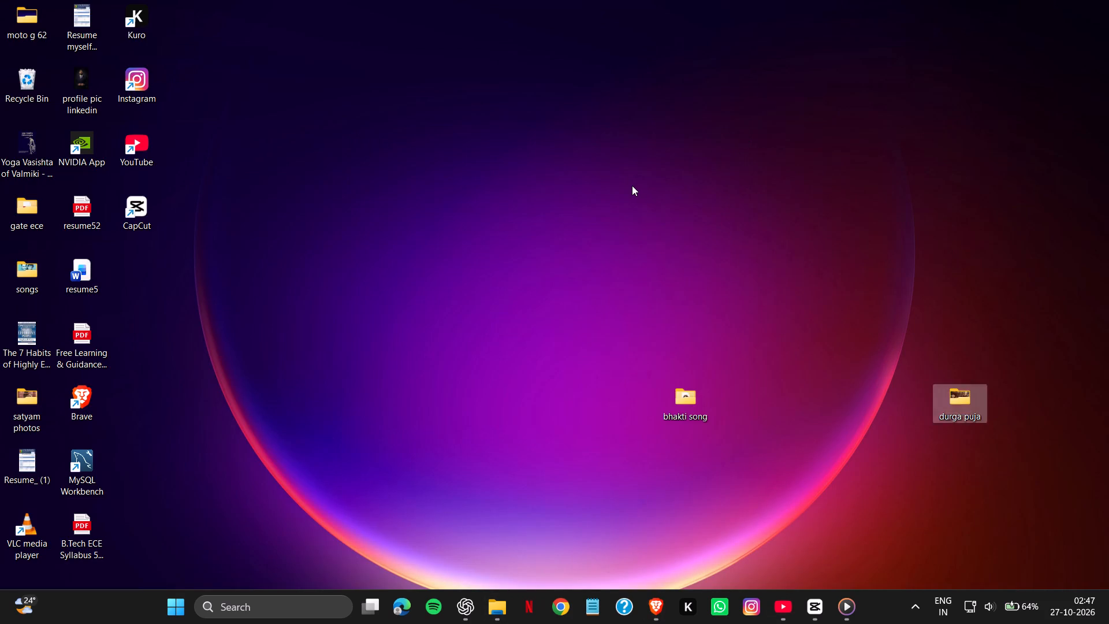
right_click(632, 185)
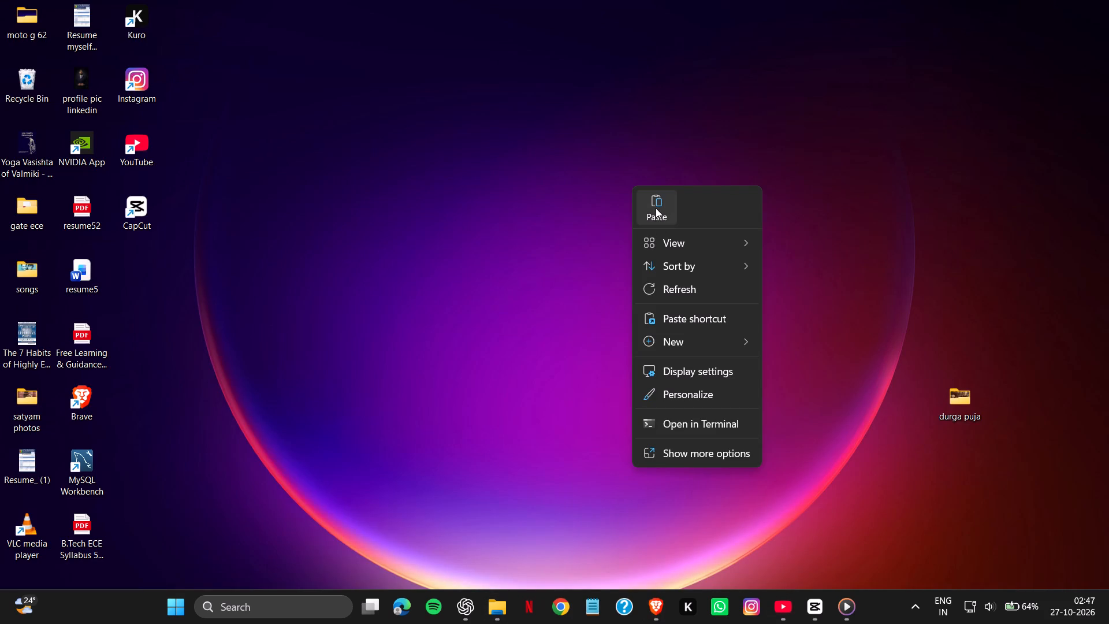
click(656, 208)
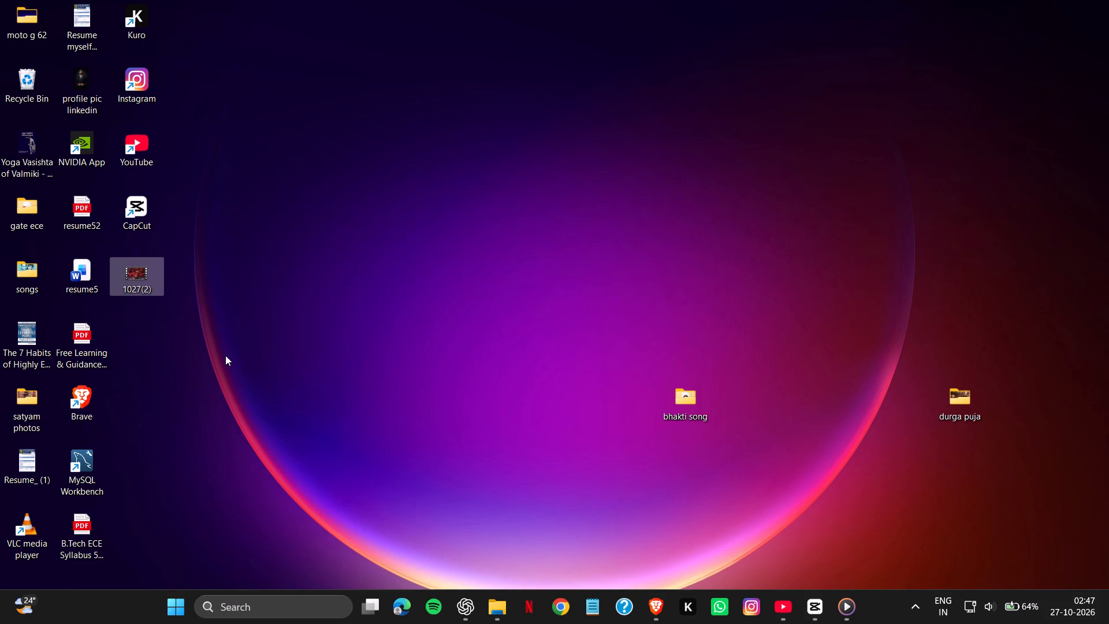
Share the desktop copy of 1027(2) with the moto g62 5G phone.
right_click(149, 283)
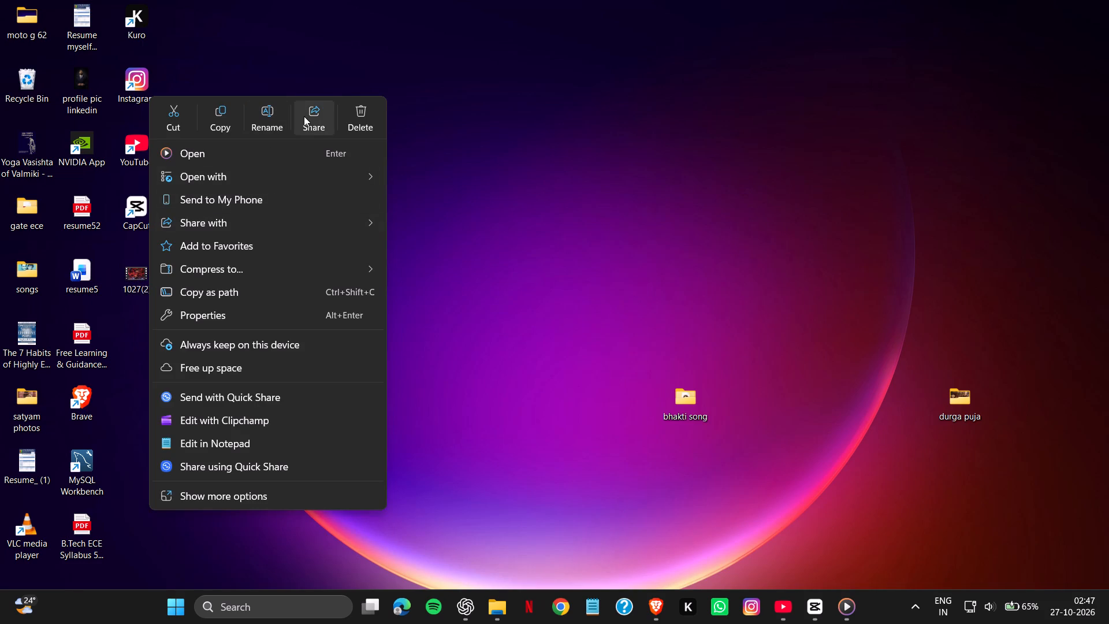
click(304, 116)
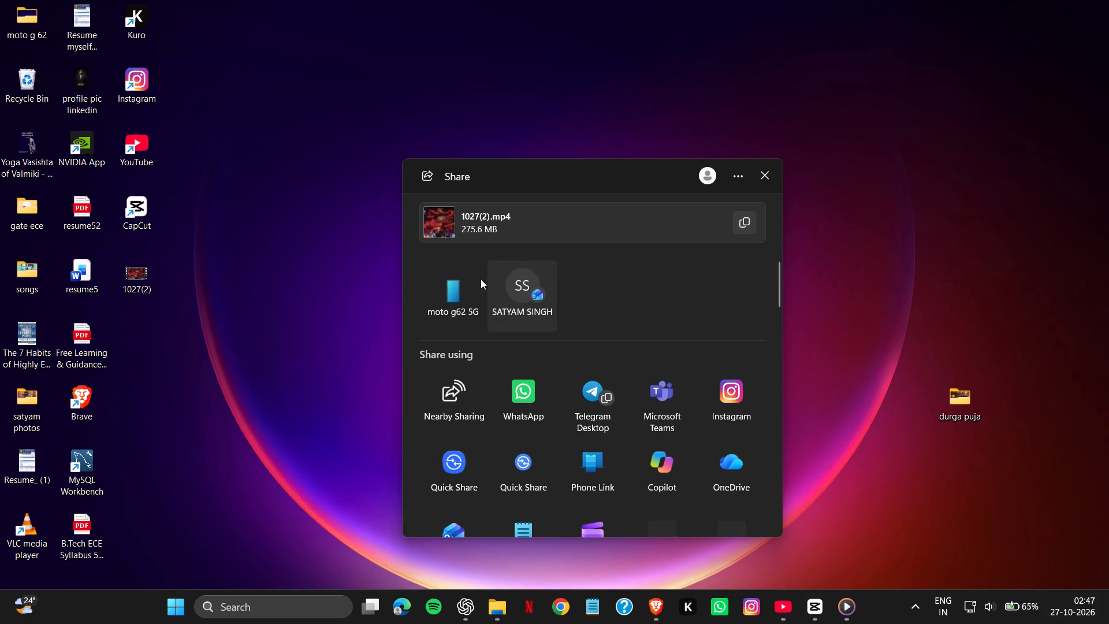
click(448, 287)
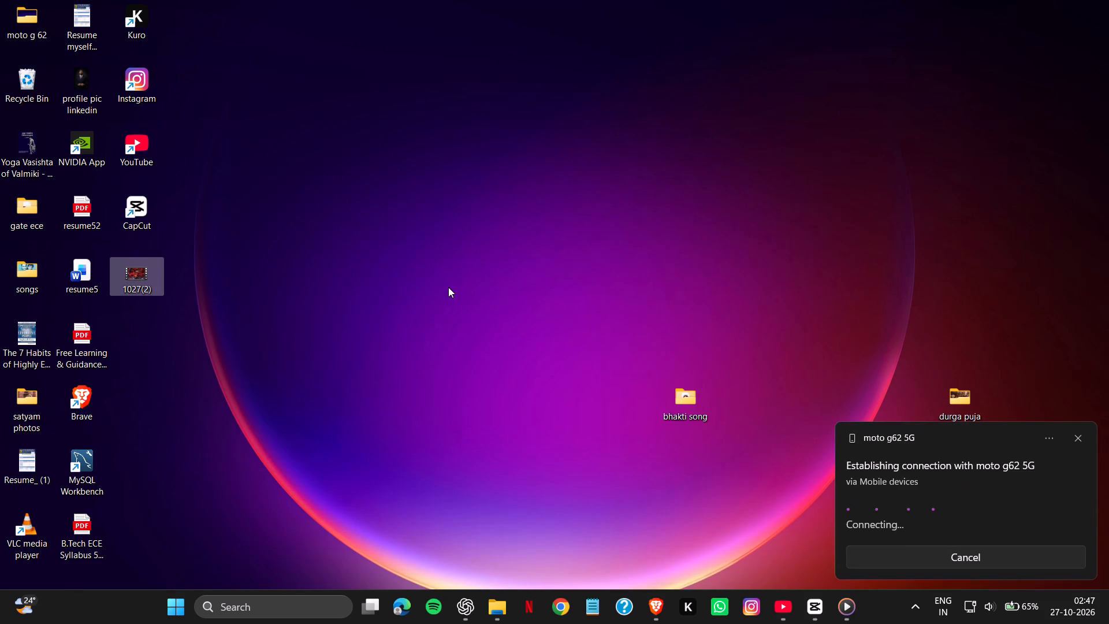